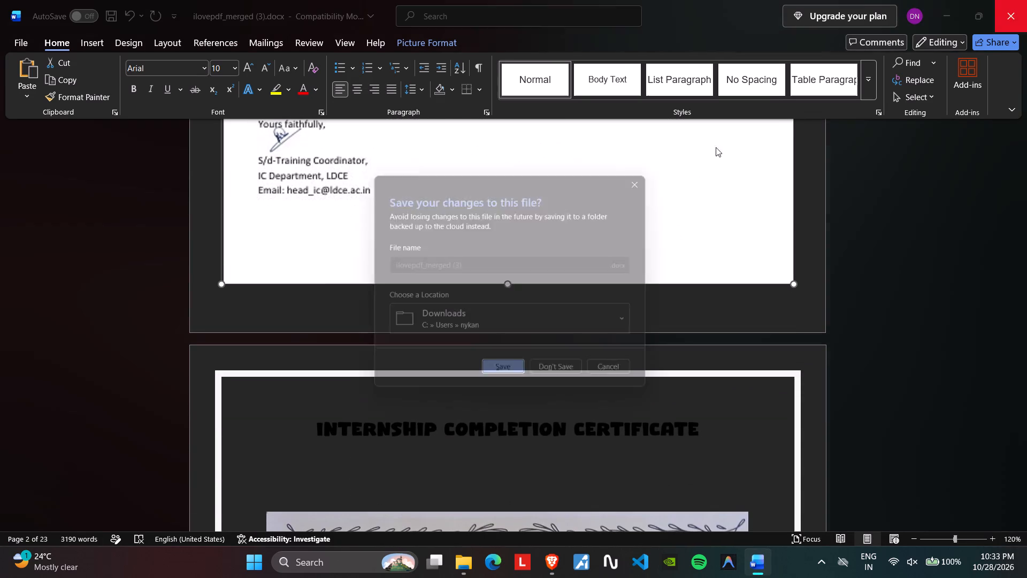
{"action": "left_click", "coordinate": [560, 373]}
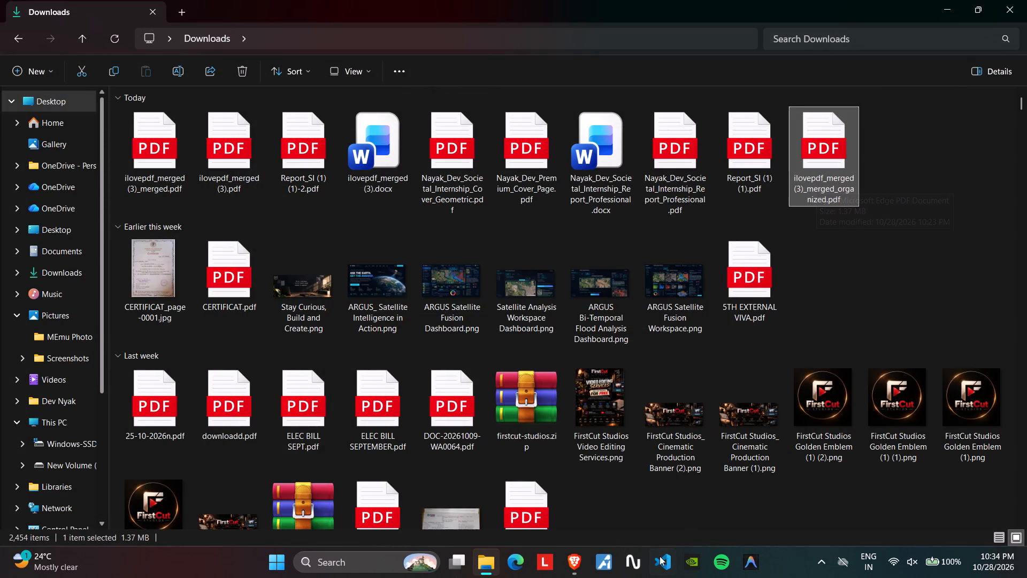
Switch to iLovePDF in Brave and convert ilovepdf_merged (3)_merged_organized.pdf from Downloads to a Word document.
{"action": "left_click", "coordinate": [580, 556]}
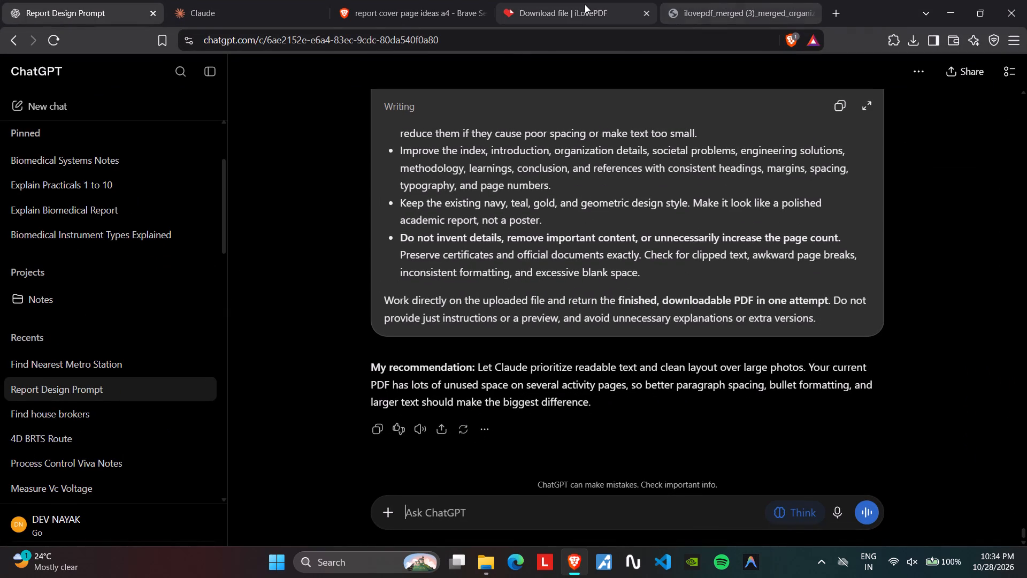
{"action": "left_click", "coordinate": [584, 4]}
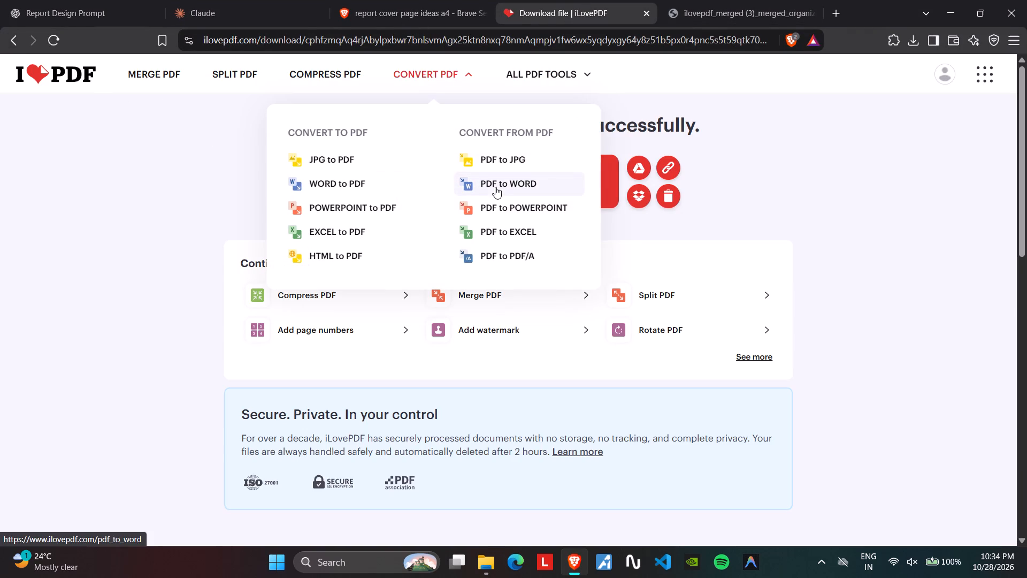
{"action": "left_click", "coordinate": [495, 187]}
{"action": "left_click", "coordinate": [485, 250]}
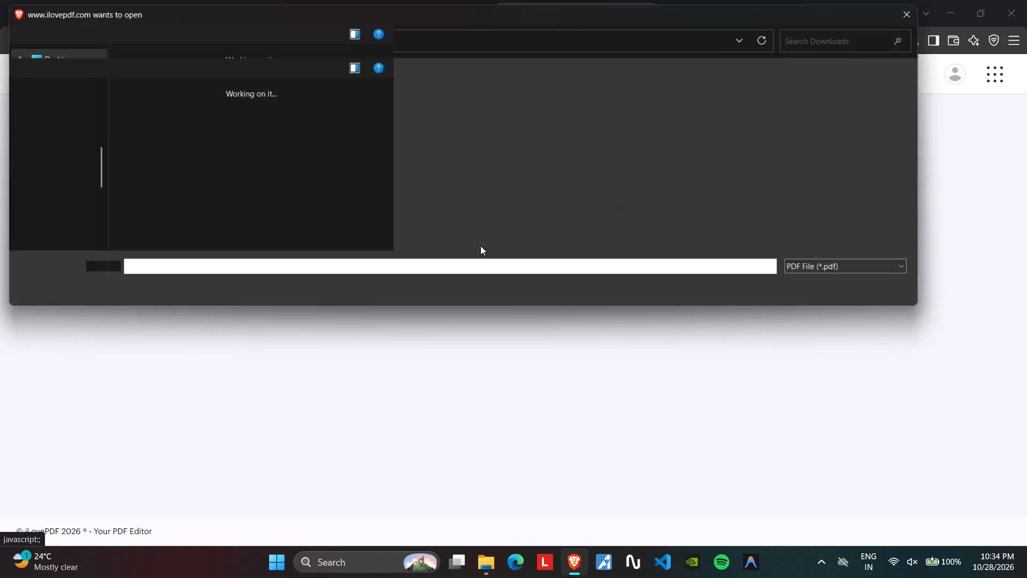
{"action": "left_click", "coordinate": [149, 175]}
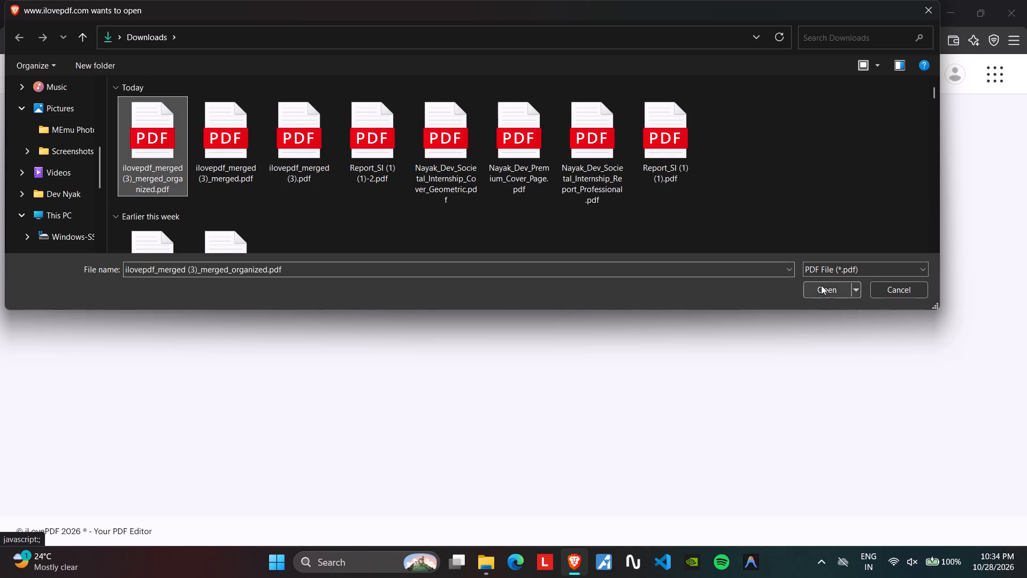
{"action": "left_click", "coordinate": [830, 286]}
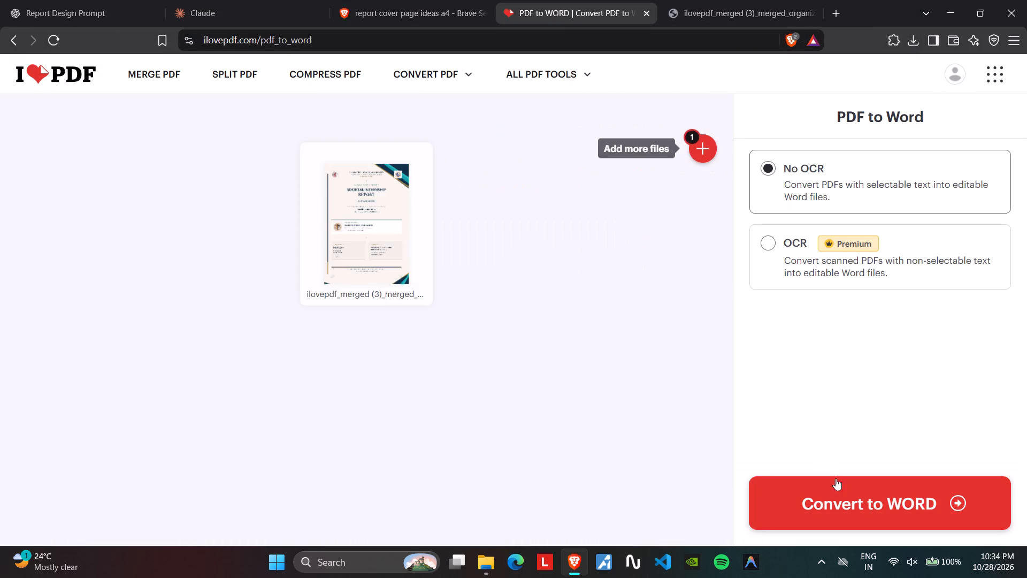
{"action": "left_click", "coordinate": [836, 479]}
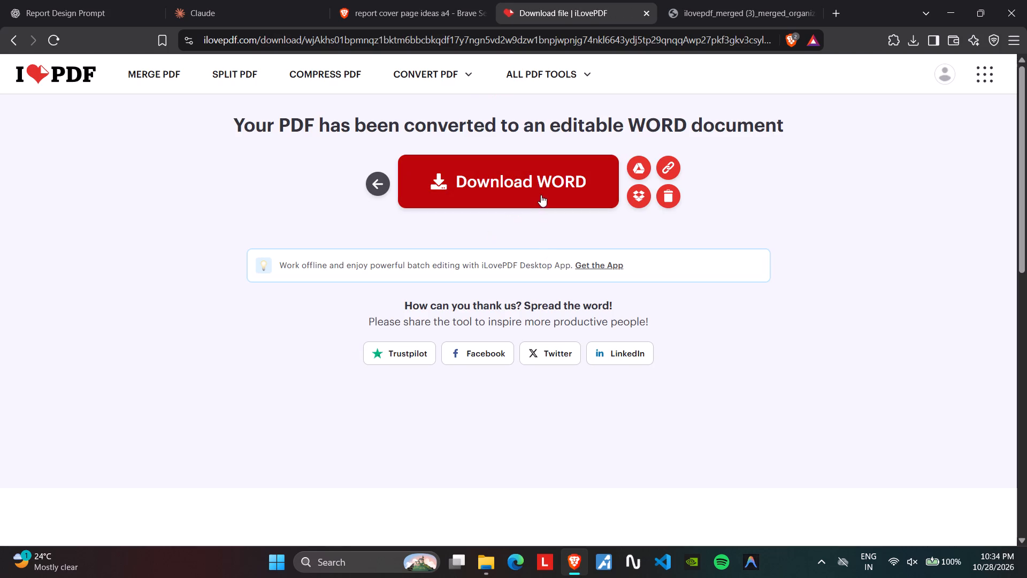
Download the converted document into Downloads as ilovepdf_merged (3)_merged_organized.docx.
{"action": "left_click", "coordinate": [541, 194]}
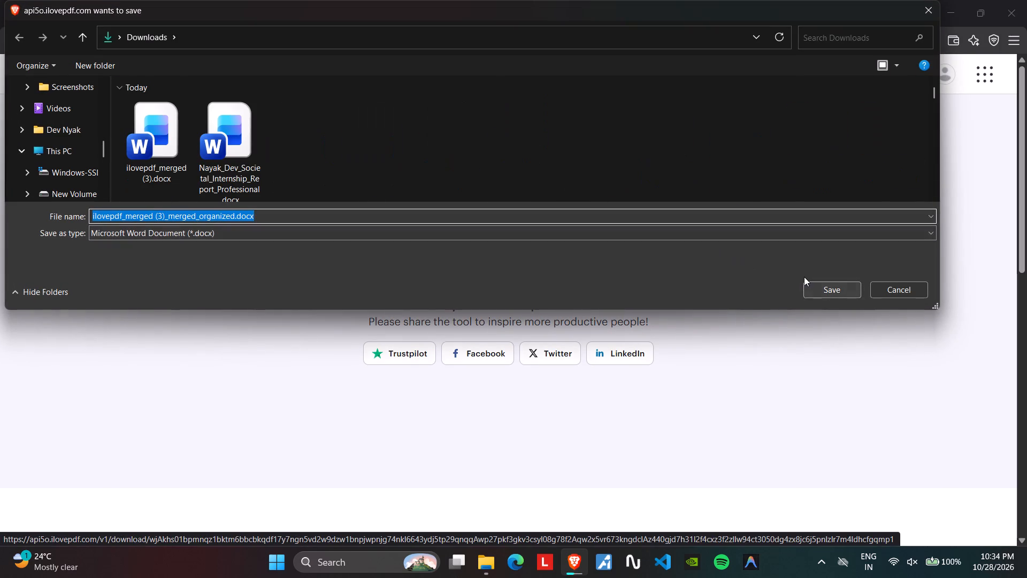
{"action": "left_click", "coordinate": [819, 287]}
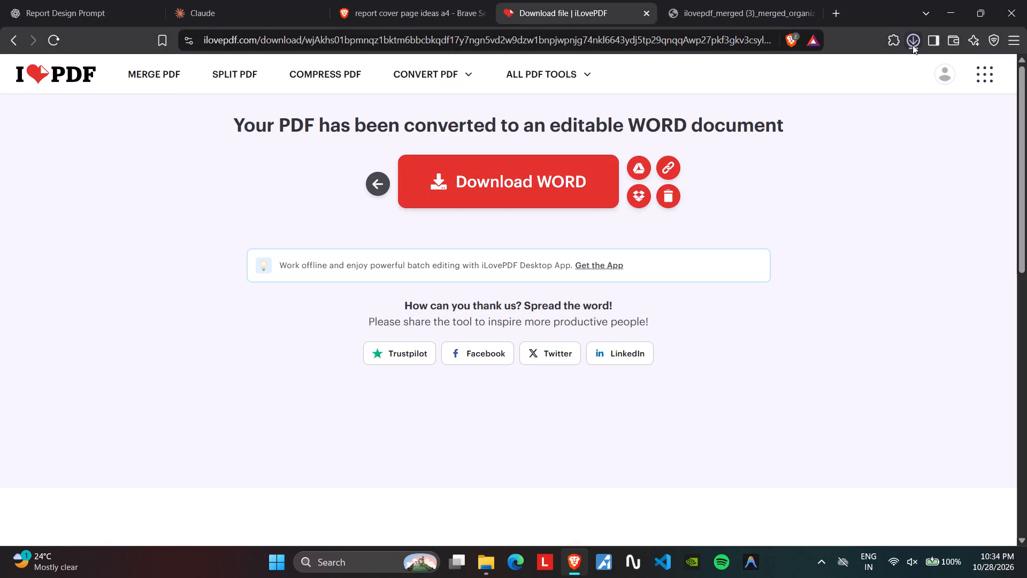
Open the downloaded ilovepdf_merged (3)_merged_organized.docx in Word and enable editing.
{"action": "left_click", "coordinate": [913, 45]}
{"action": "left_click", "coordinate": [494, 155]}
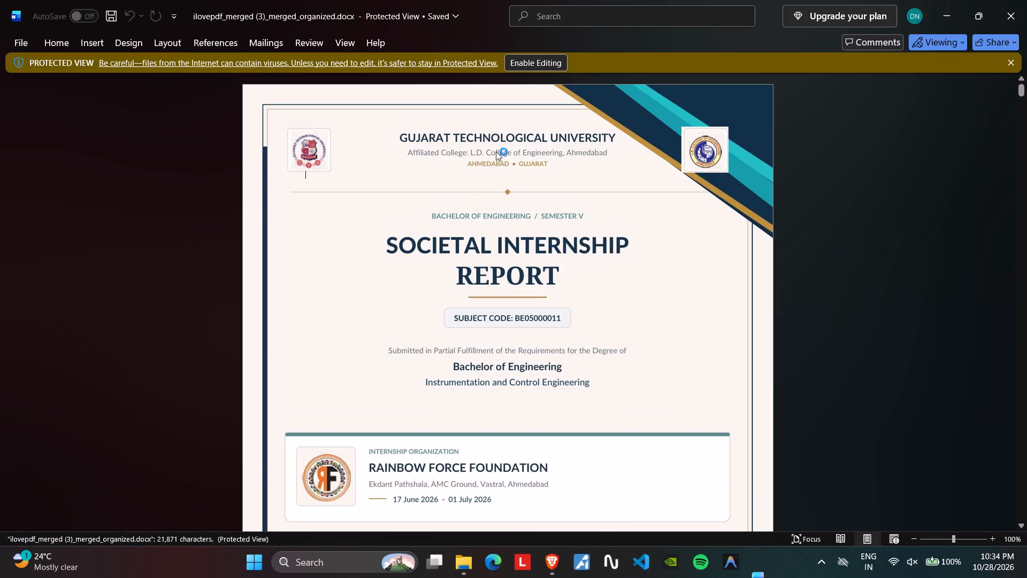
{"action": "left_click", "coordinate": [558, 68]}
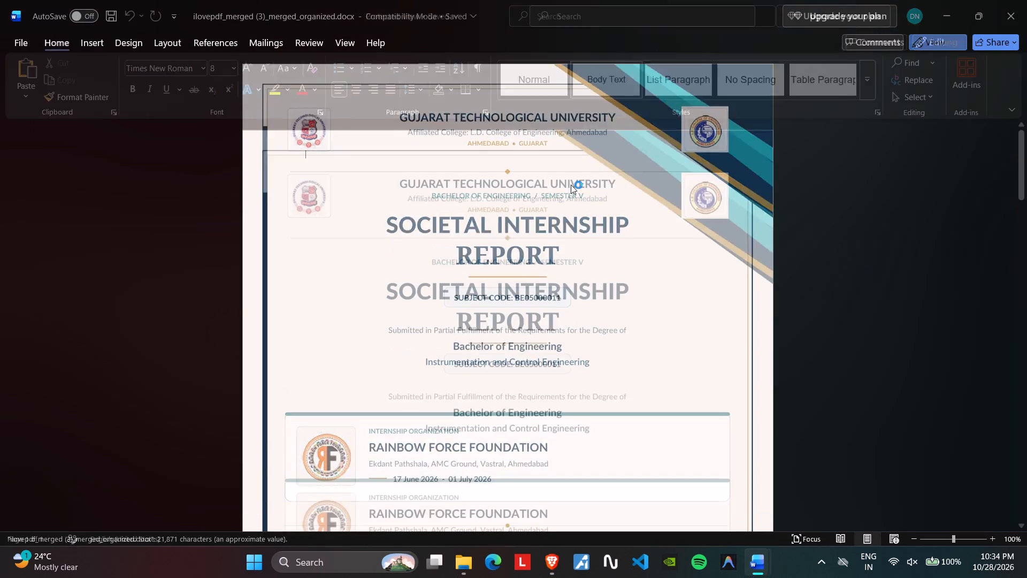
Examine the layout of the report's cover page, internship completion certificate page and the start of the college letter.
{"action": "scroll", "coordinate": [605, 175], "scroll_direction": "down", "scroll_amount": 3}
{"action": "scroll", "coordinate": [597, 323], "scroll_direction": "down", "scroll_amount": 6}
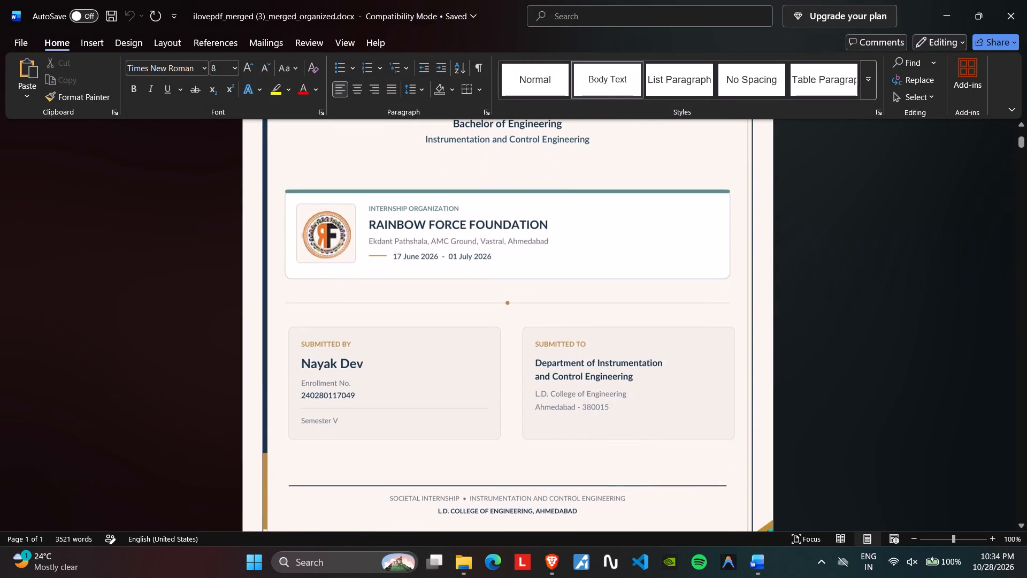
{"action": "scroll", "coordinate": [381, 361], "scroll_direction": "down", "scroll_amount": 2}
{"action": "scroll", "coordinate": [513, 360], "scroll_direction": "up", "scroll_amount": 6}
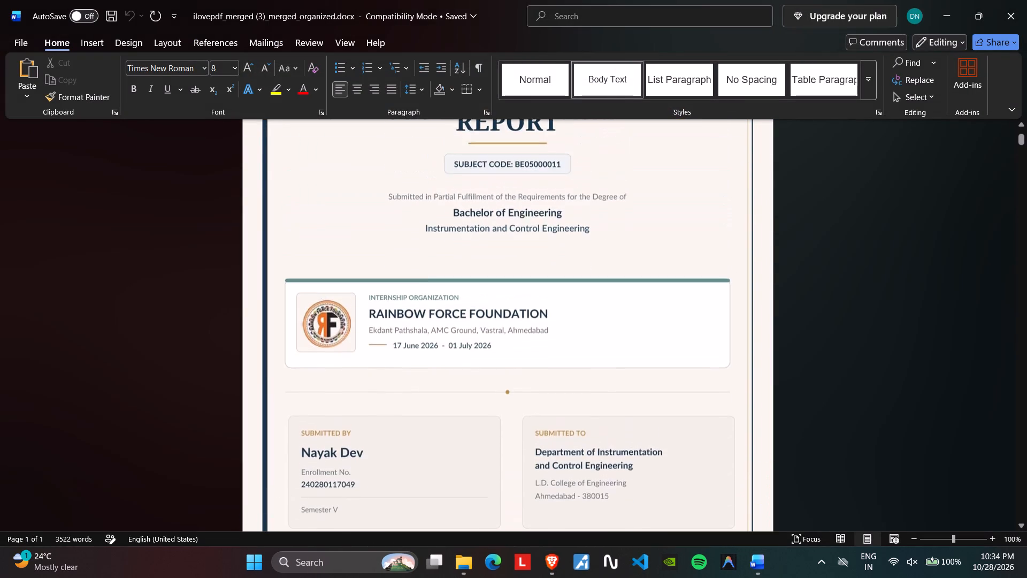
{"action": "scroll", "coordinate": [513, 360], "scroll_direction": "up", "scroll_amount": 2}
{"action": "scroll", "coordinate": [513, 360], "scroll_direction": "down", "scroll_amount": 5}
{"action": "scroll", "coordinate": [543, 349], "scroll_direction": "down", "scroll_amount": 16}
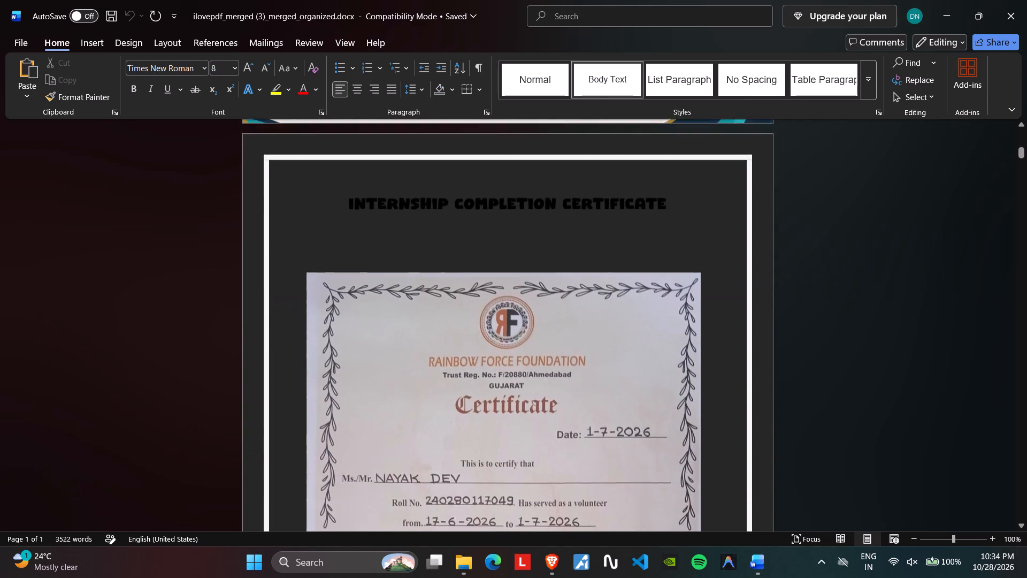
{"action": "scroll", "coordinate": [543, 348], "scroll_direction": "down", "scroll_amount": 17}
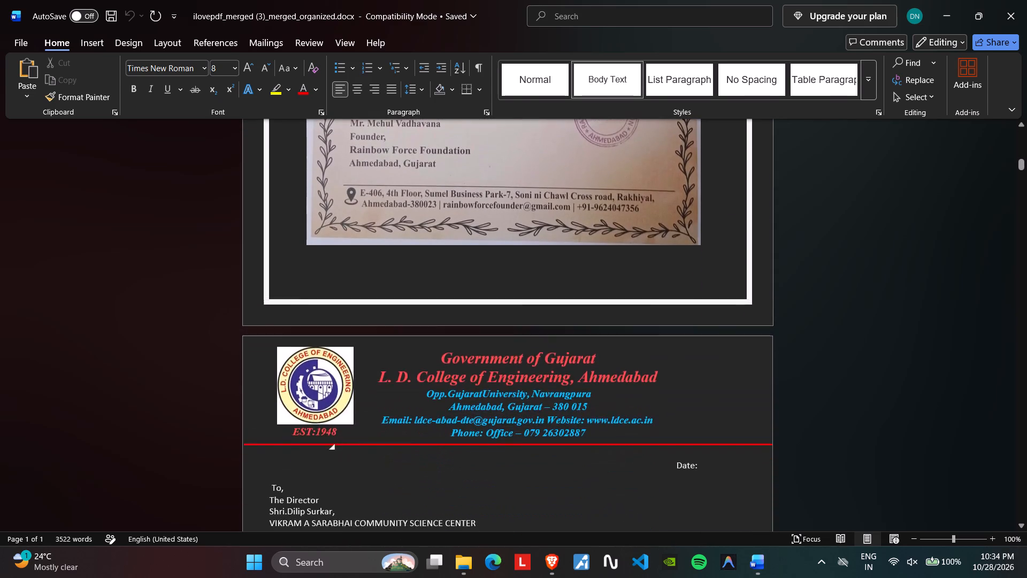
Enlarge the certificate image on the Internship Completion Certificate page and centre it horizontally within the white border.
{"action": "scroll", "coordinate": [545, 347], "scroll_direction": "up", "scroll_amount": 14}
{"action": "left_click", "coordinate": [545, 347]}
{"action": "scroll", "coordinate": [548, 349], "scroll_direction": "down", "scroll_amount": 4}
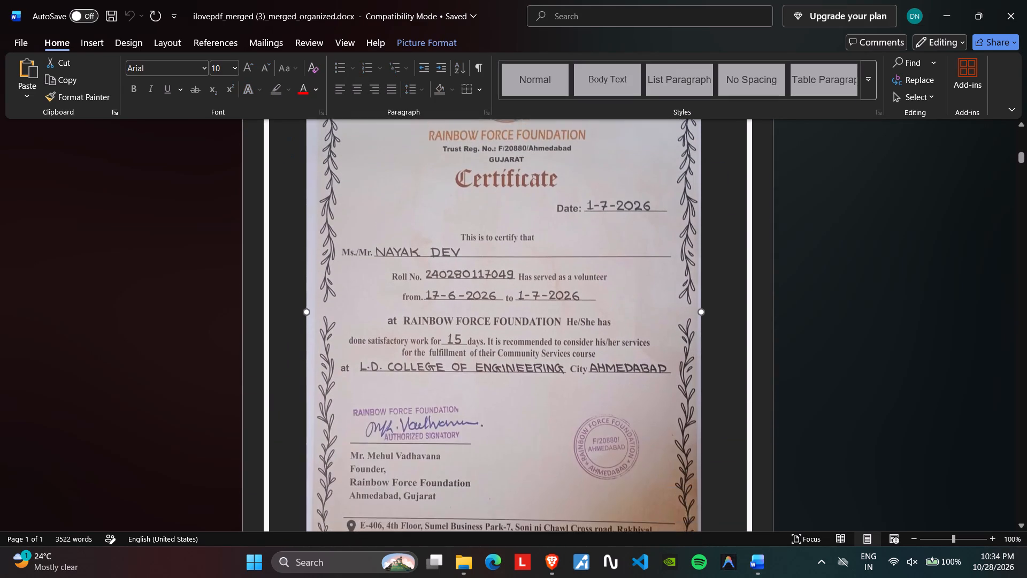
{"action": "scroll", "coordinate": [548, 349], "scroll_direction": "down", "scroll_amount": 8}
{"action": "left_click_drag", "start_coordinate": [702, 310], "coordinate": [721, 336]}
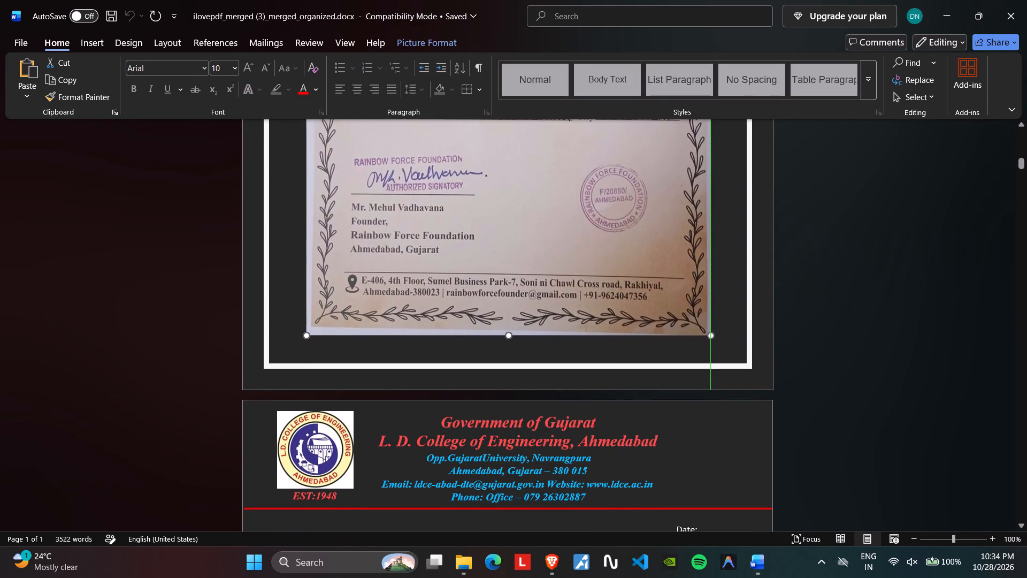
{"action": "left_click_drag", "start_coordinate": [721, 336], "coordinate": [741, 349]}
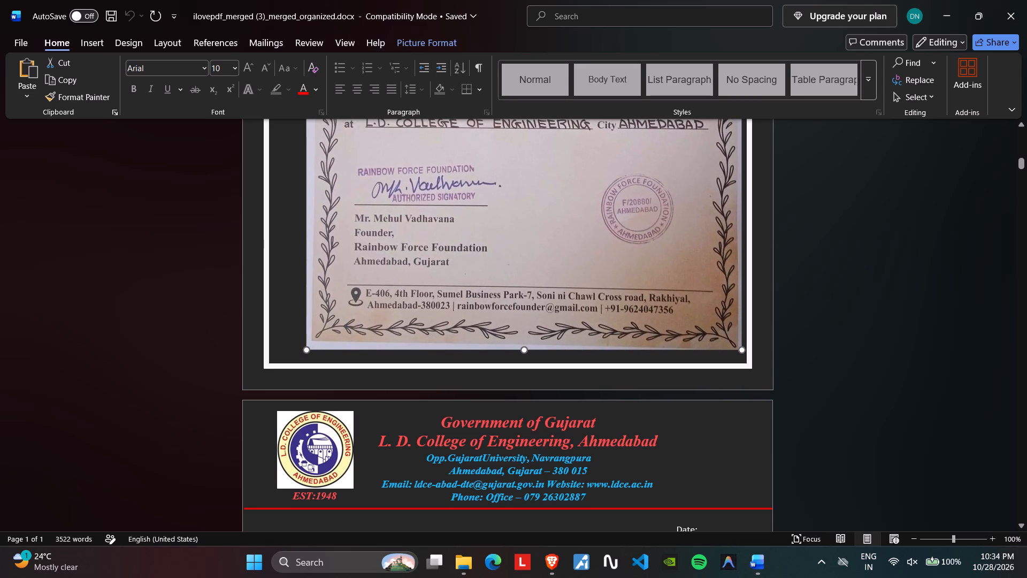
{"action": "left_click_drag", "start_coordinate": [741, 349], "coordinate": [742, 354]}
{"action": "left_click_drag", "start_coordinate": [579, 295], "coordinate": [569, 296]}
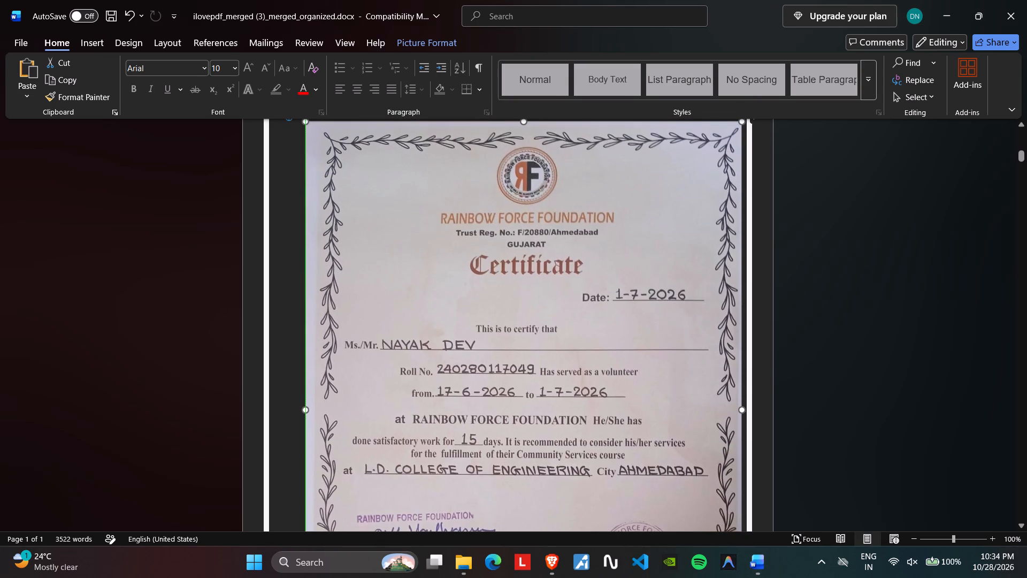
{"action": "left_click_drag", "start_coordinate": [569, 296], "coordinate": [566, 296]}
Stretch the certificate image upward toward the page heading and widen it on both sides to nearly fill the white border.
{"action": "scroll", "coordinate": [566, 296], "scroll_direction": "down", "scroll_amount": 8}
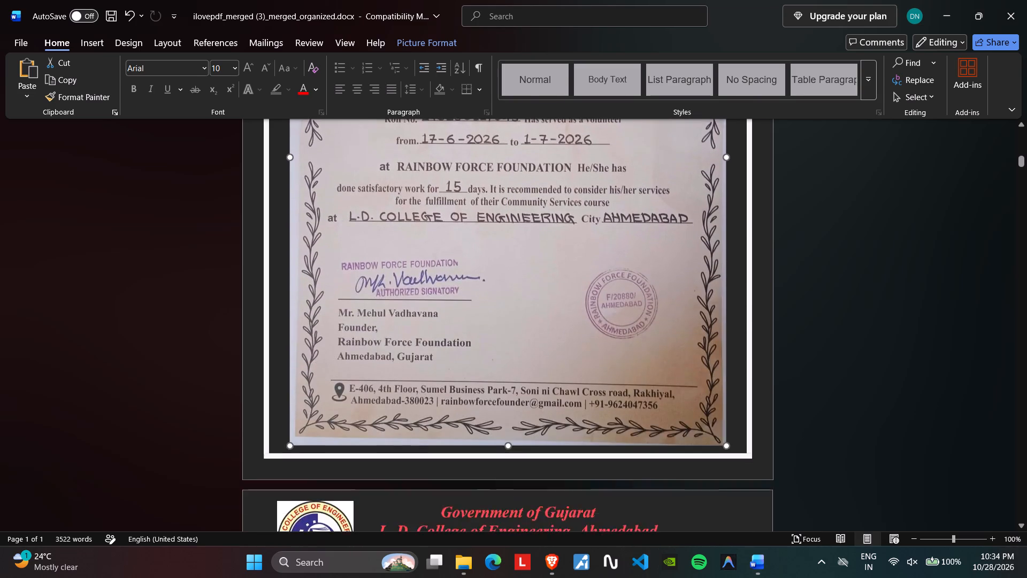
{"action": "scroll", "coordinate": [566, 296], "scroll_direction": "down", "scroll_amount": 3}
{"action": "scroll", "coordinate": [566, 296], "scroll_direction": "up", "scroll_amount": 16}
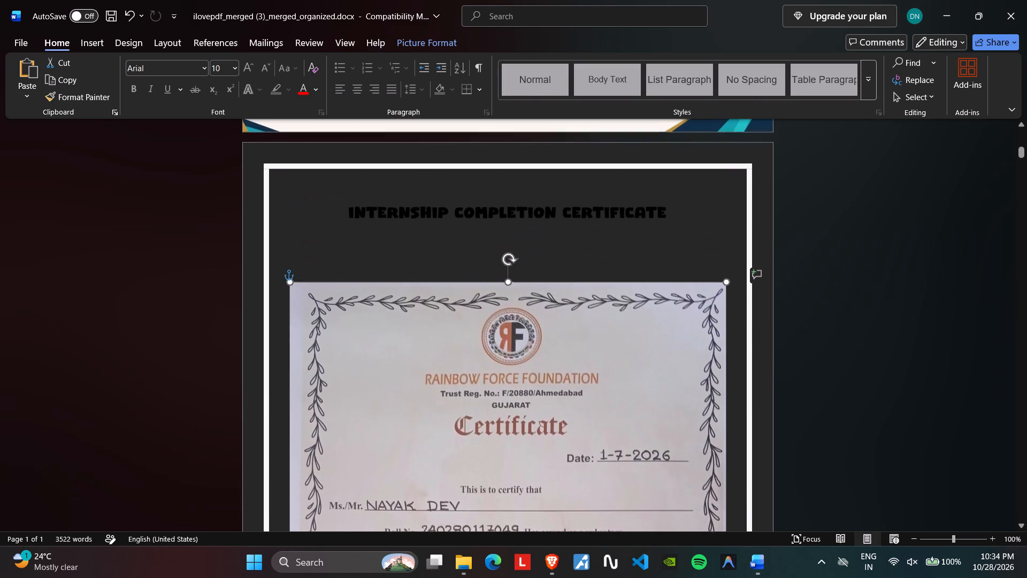
{"action": "left_click_drag", "start_coordinate": [510, 284], "coordinate": [511, 249]}
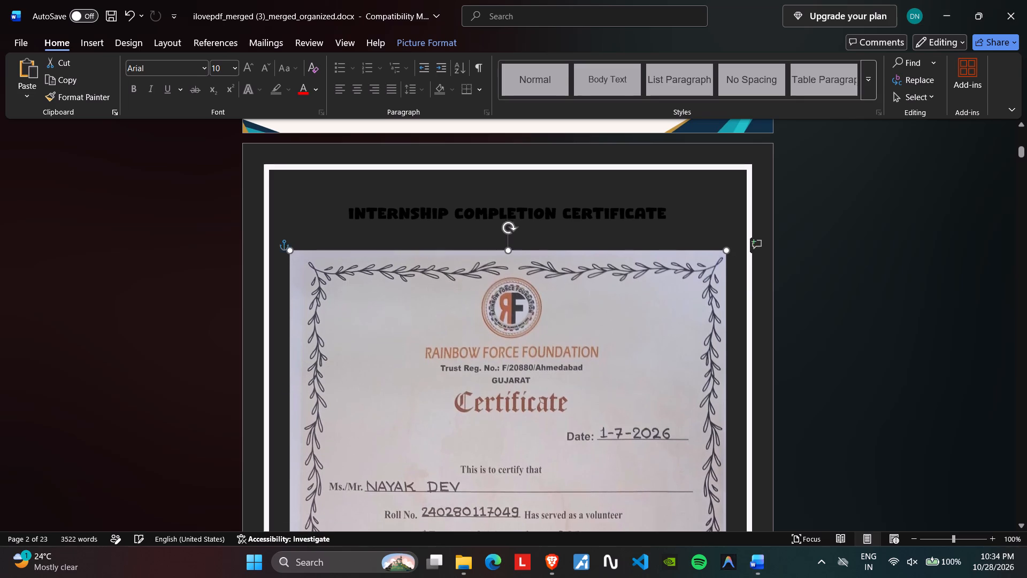
{"action": "left_click_drag", "start_coordinate": [511, 249], "coordinate": [510, 245]}
{"action": "scroll", "coordinate": [517, 256], "scroll_direction": "down", "scroll_amount": 3}
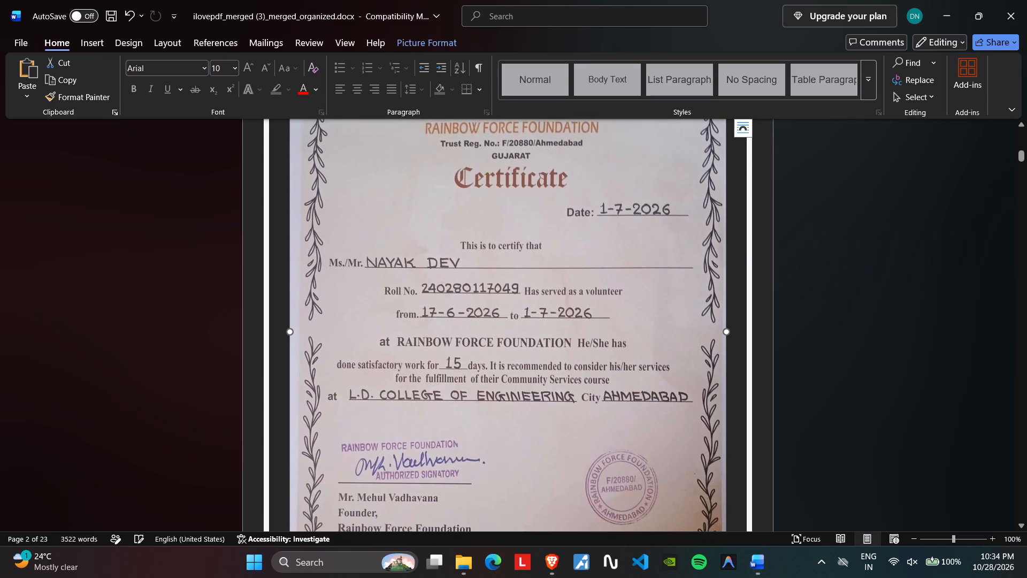
{"action": "left_click_drag", "start_coordinate": [729, 332], "coordinate": [741, 332]}
{"action": "left_click_drag", "start_coordinate": [291, 332], "coordinate": [279, 331]}
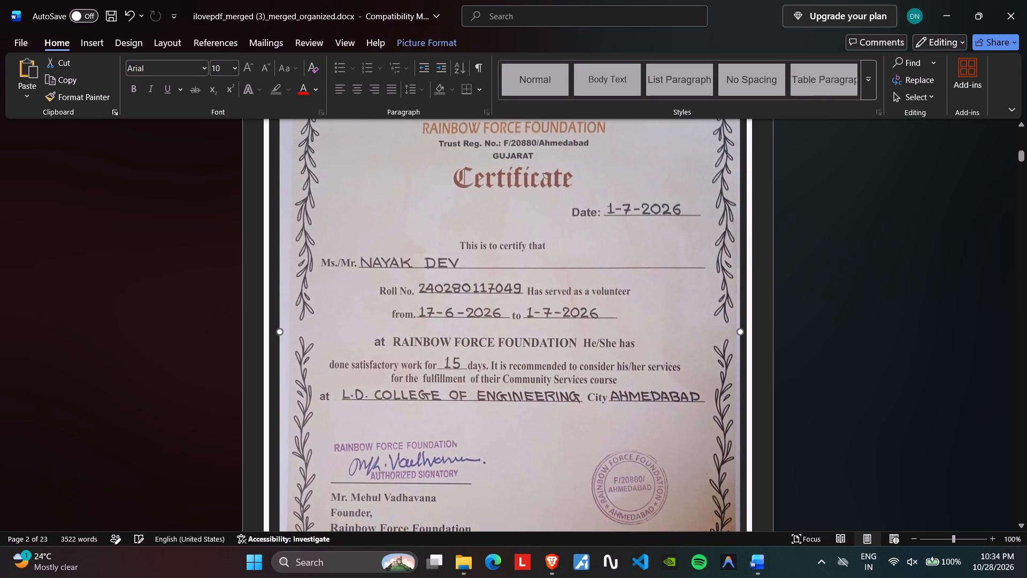
{"action": "left_click_drag", "start_coordinate": [279, 331], "coordinate": [277, 331]}
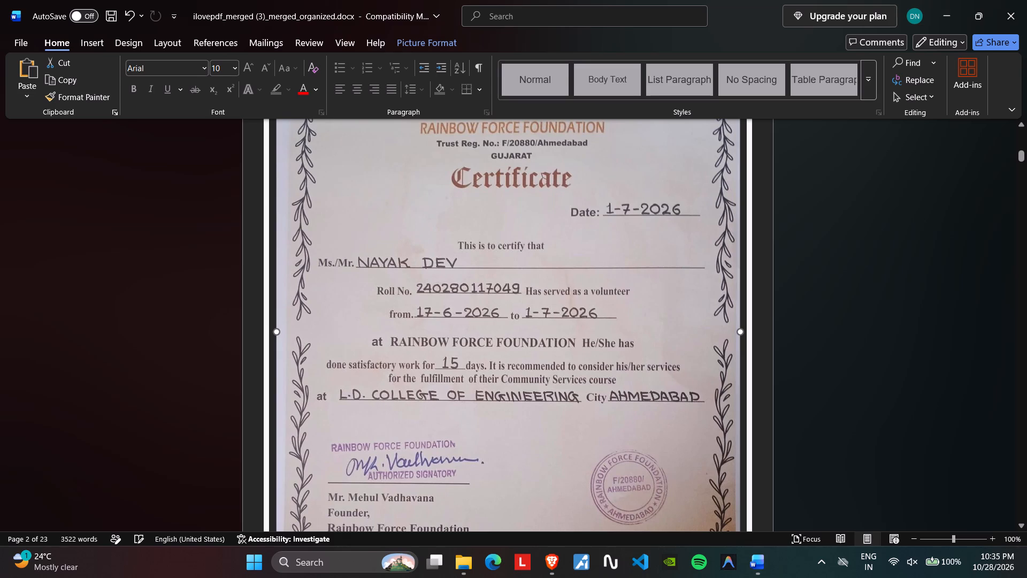
{"action": "left_click", "coordinate": [917, 347]}
Examine the enlarged certificate page, the blank bordered page, the college letter and the Acknowledgement page for layout problems.
{"action": "scroll", "coordinate": [562, 317], "scroll_direction": "up", "scroll_amount": 4}
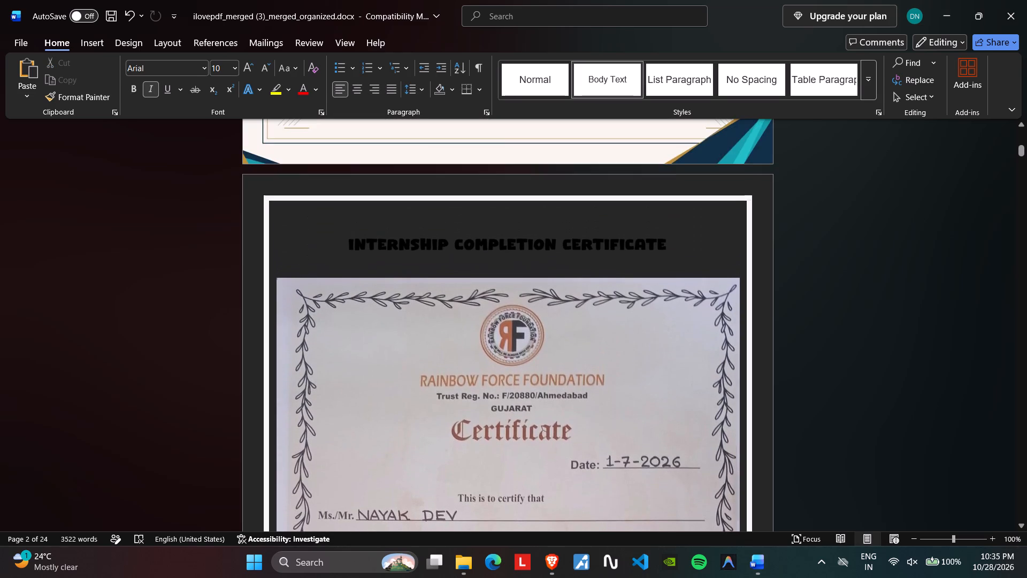
{"action": "scroll", "coordinate": [562, 317], "scroll_direction": "down", "scroll_amount": 8}
{"action": "scroll", "coordinate": [562, 316], "scroll_direction": "down", "scroll_amount": 15}
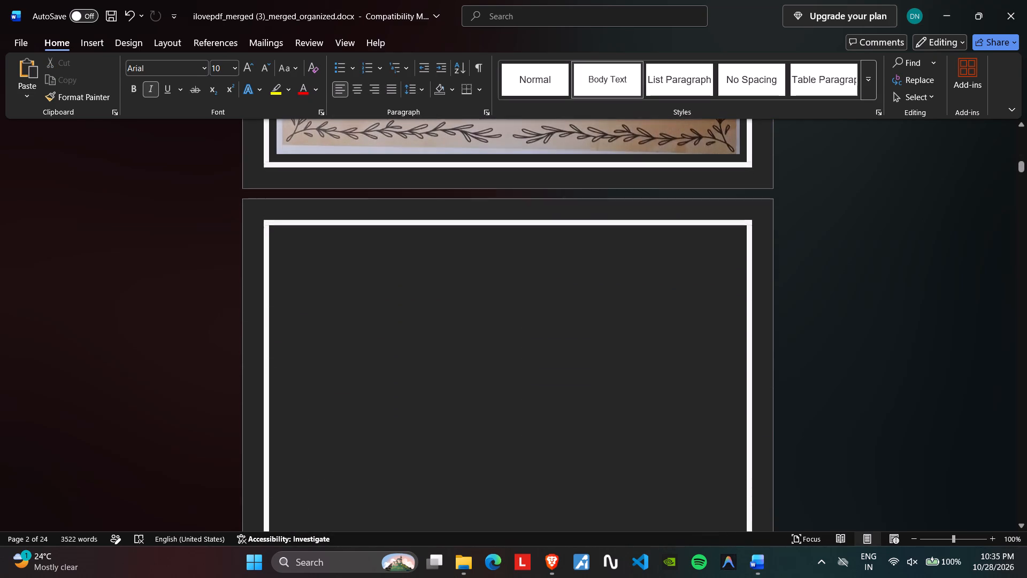
{"action": "scroll", "coordinate": [562, 313], "scroll_direction": "down", "scroll_amount": 20}
{"action": "scroll", "coordinate": [562, 313], "scroll_direction": "down", "scroll_amount": 2}
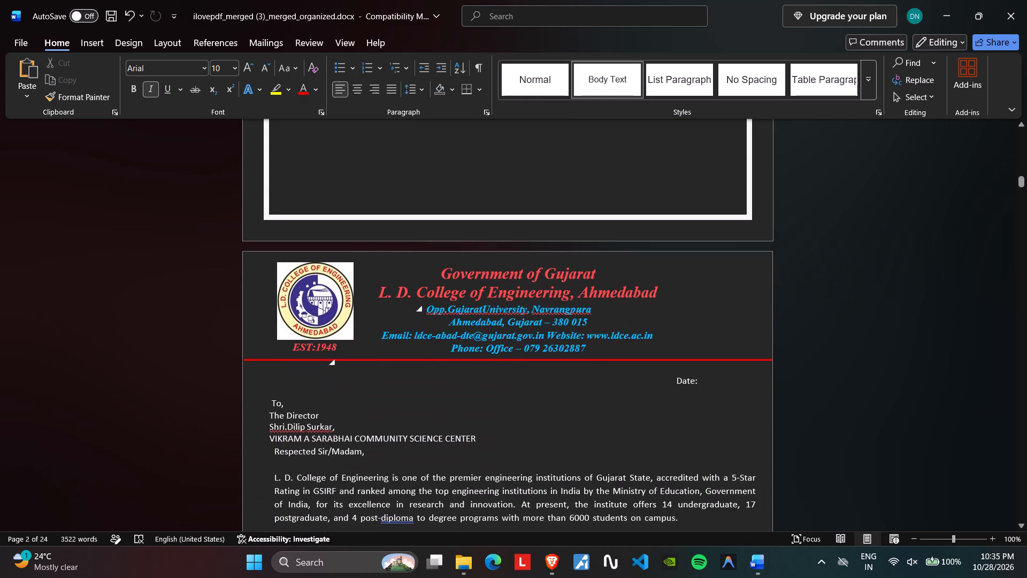
{"action": "scroll", "coordinate": [562, 313], "scroll_direction": "down", "scroll_amount": 10}
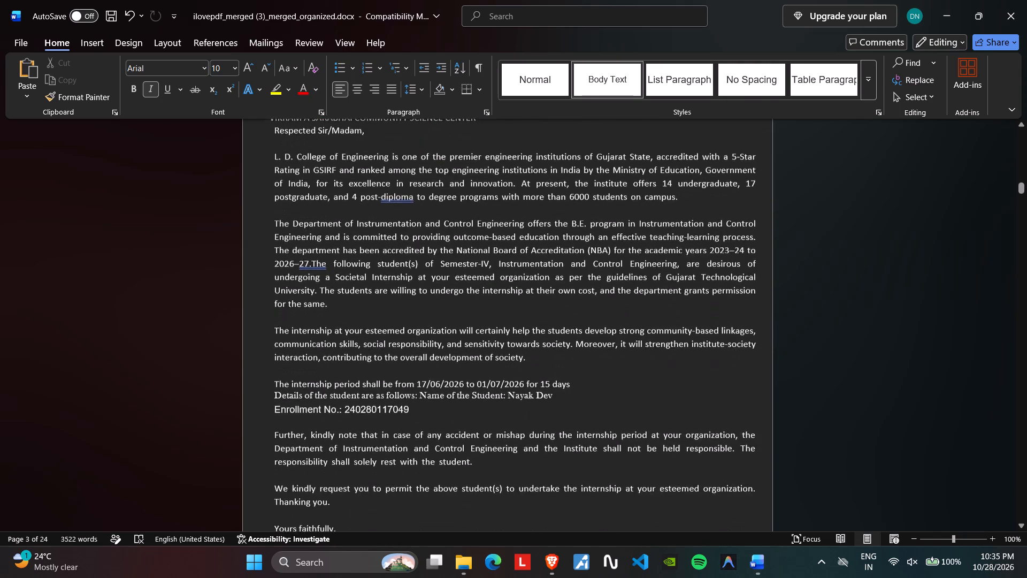
{"action": "scroll", "coordinate": [562, 313], "scroll_direction": "down", "scroll_amount": 18}
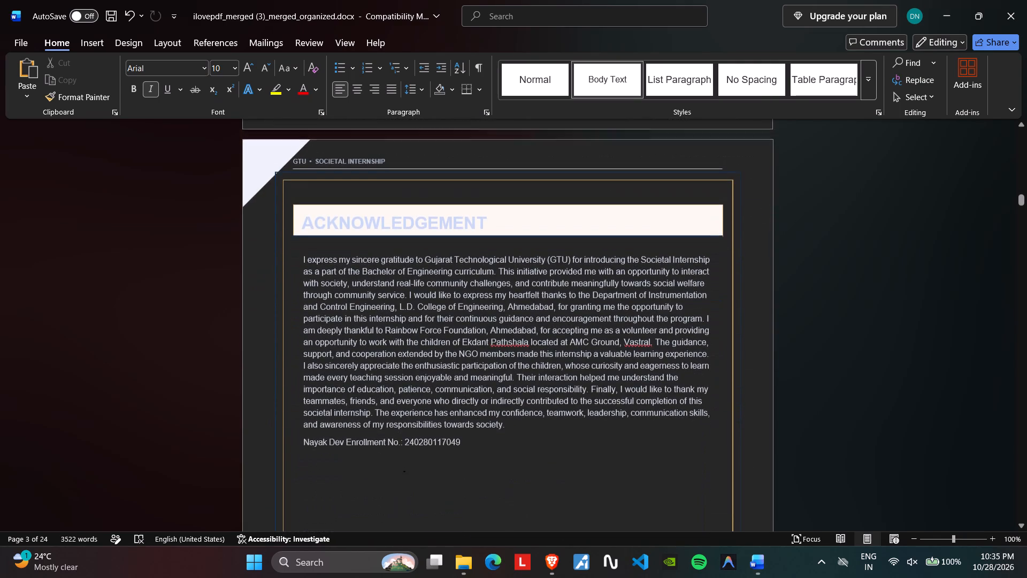
{"action": "scroll", "coordinate": [562, 313], "scroll_direction": "down", "scroll_amount": 3}
Centre the Acknowledgement body text together with its name and enrollment line, and enlarge it to 14 pt.
{"action": "scroll", "coordinate": [562, 313], "scroll_direction": "up", "scroll_amount": 2}
{"action": "left_click_drag", "start_coordinate": [483, 393], "coordinate": [299, 206]}
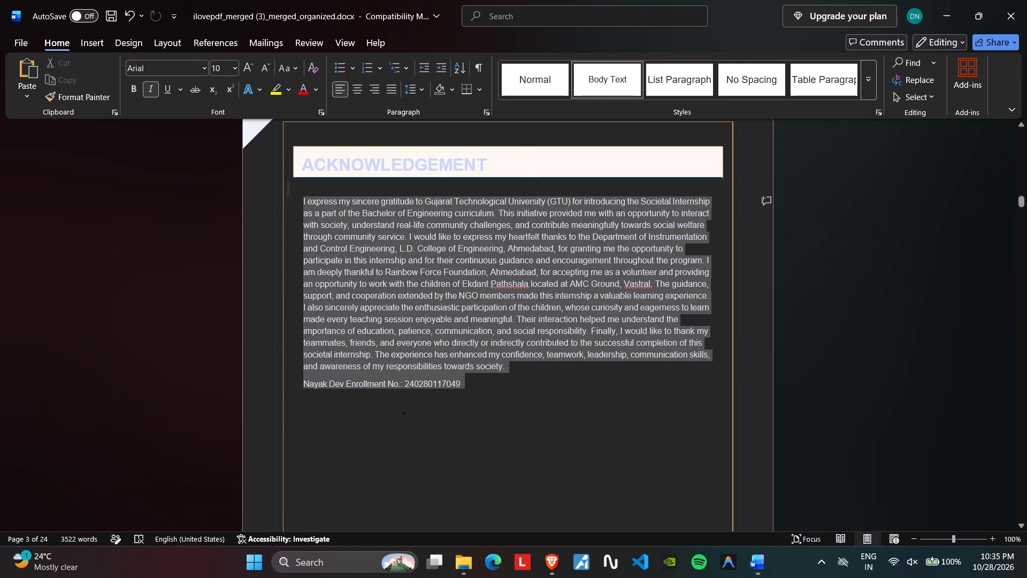
{"action": "left_click_drag", "start_coordinate": [299, 206], "coordinate": [300, 206]}
{"action": "left_click", "coordinate": [359, 86]}
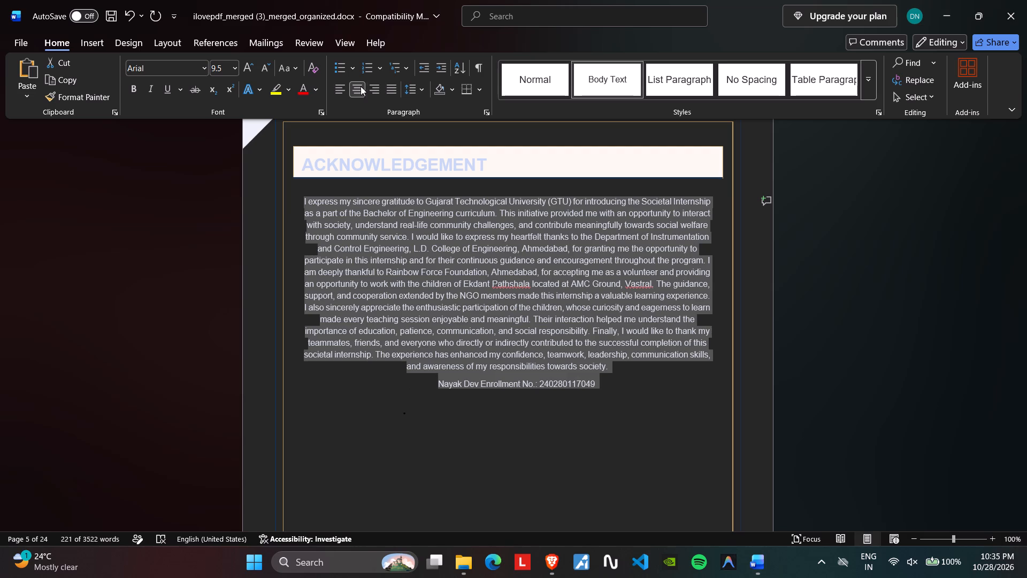
{"action": "triple_click", "coordinate": [254, 66]}
{"action": "left_click", "coordinate": [254, 66]}
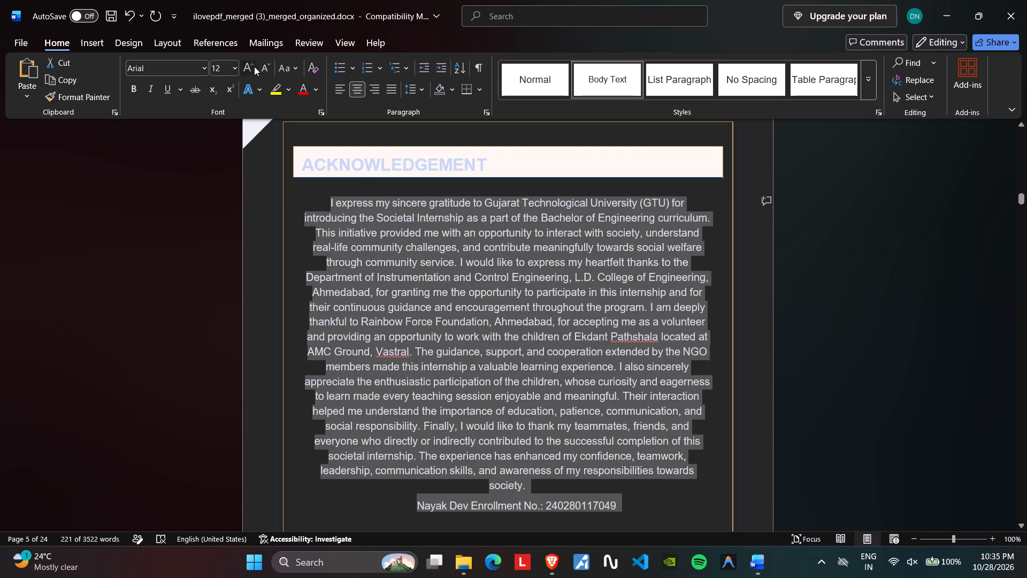
{"action": "scroll", "coordinate": [445, 188], "scroll_direction": "down", "scroll_amount": 7}
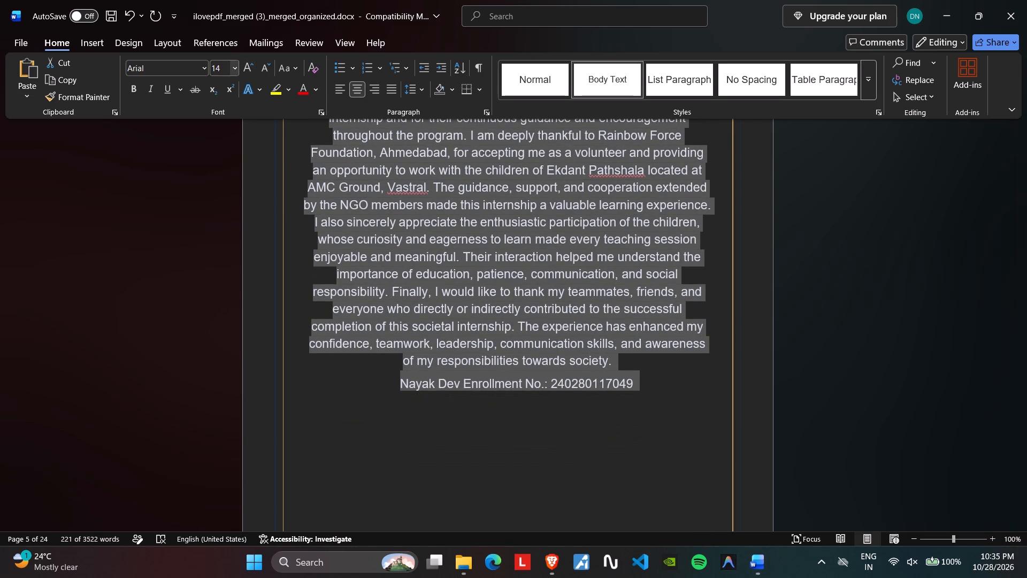
Preview several fonts on the selected Acknowledgement text and apply the CAOOLI font.
{"action": "left_click", "coordinate": [208, 69]}
{"action": "left_click", "coordinate": [204, 64]}
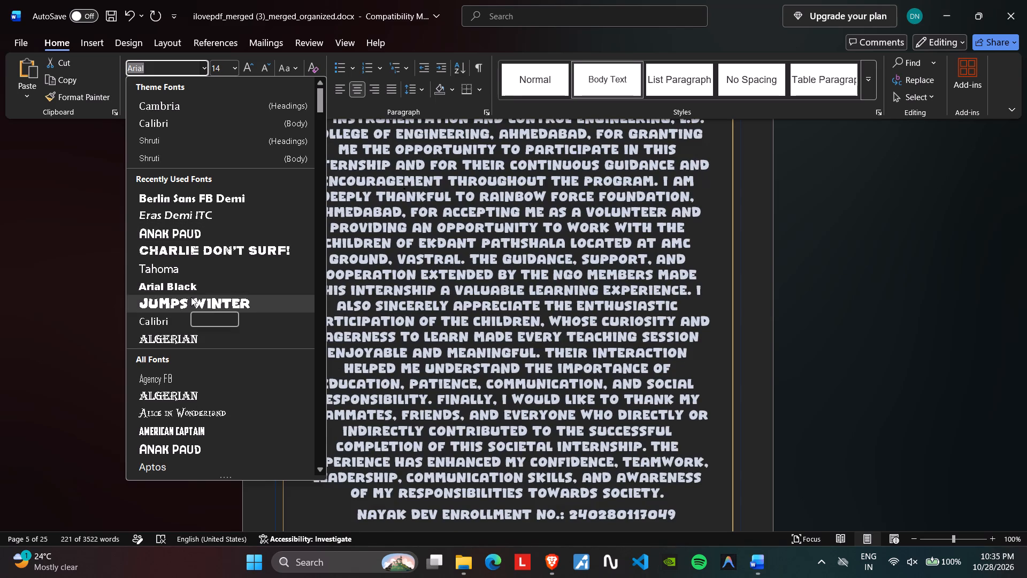
{"action": "scroll", "coordinate": [195, 366], "scroll_direction": "down", "scroll_amount": 4}
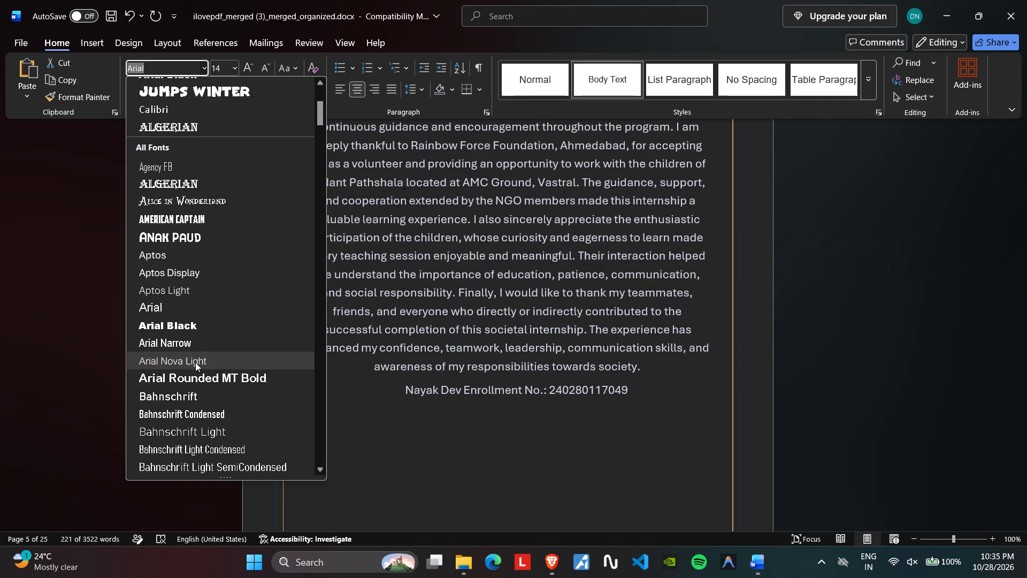
{"action": "scroll", "coordinate": [195, 360], "scroll_direction": "down", "scroll_amount": 7}
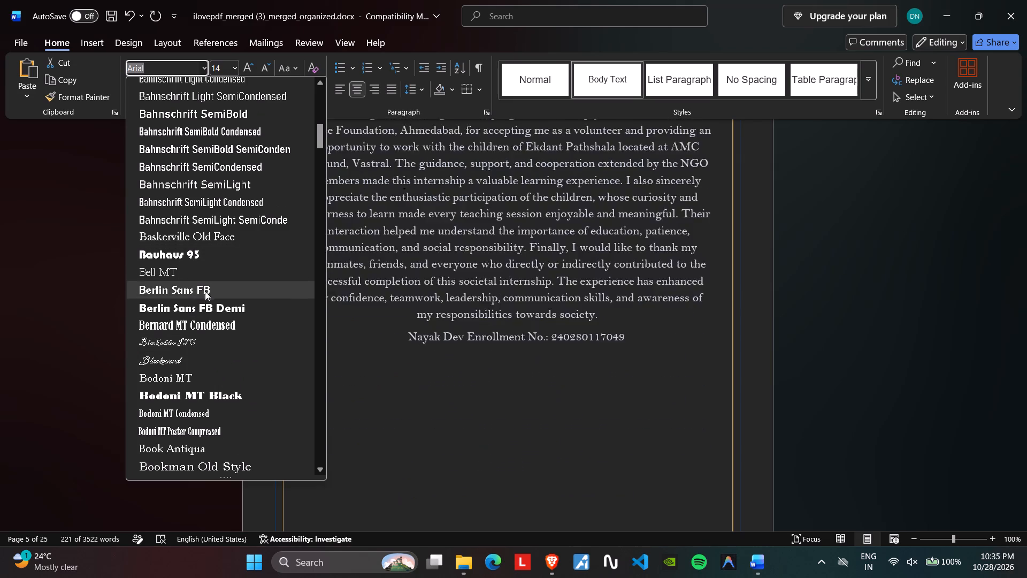
{"action": "scroll", "coordinate": [203, 322], "scroll_direction": "down", "scroll_amount": 1}
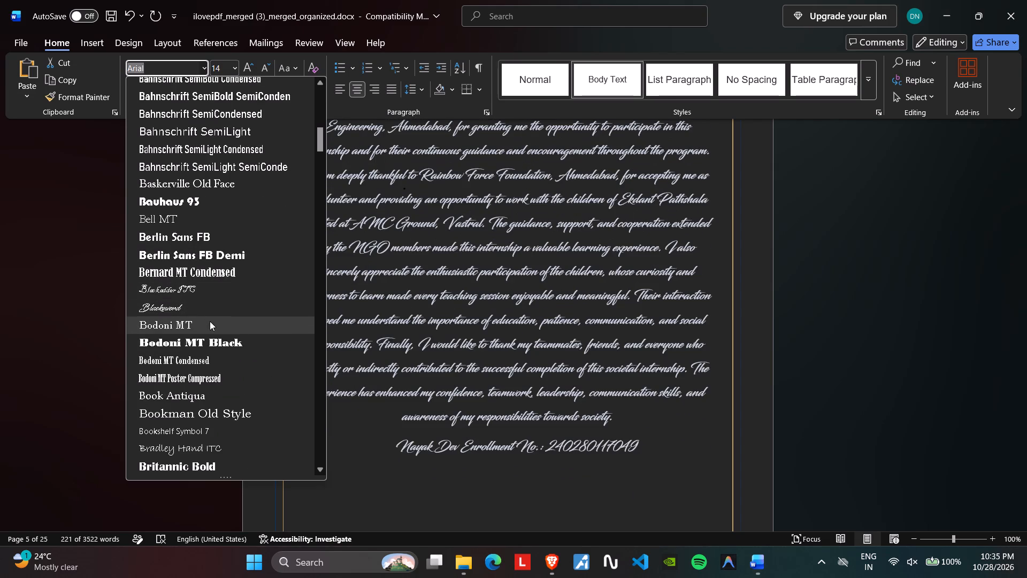
{"action": "scroll", "coordinate": [210, 321], "scroll_direction": "down", "scroll_amount": 1}
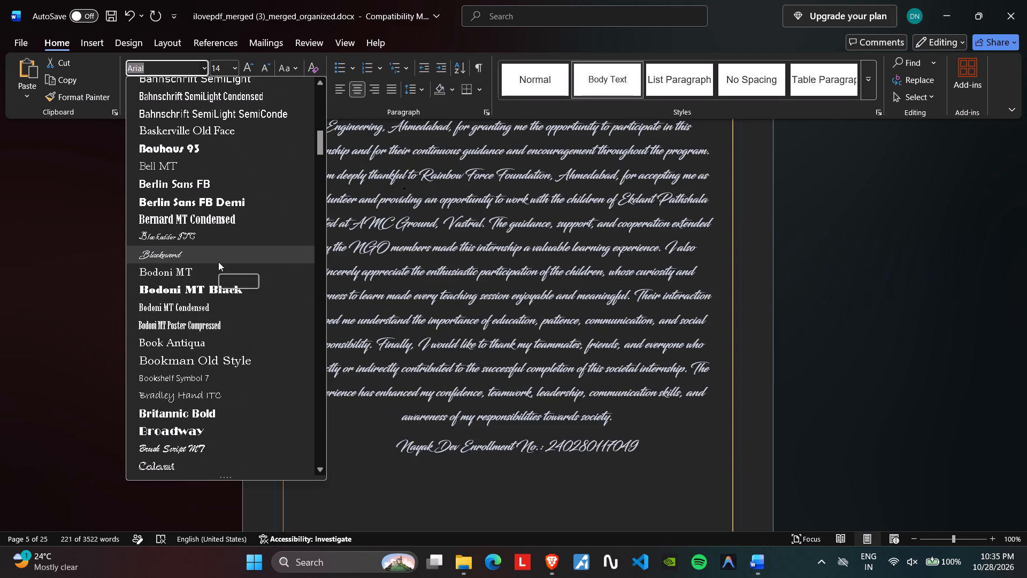
{"action": "scroll", "coordinate": [210, 302], "scroll_direction": "down", "scroll_amount": 1}
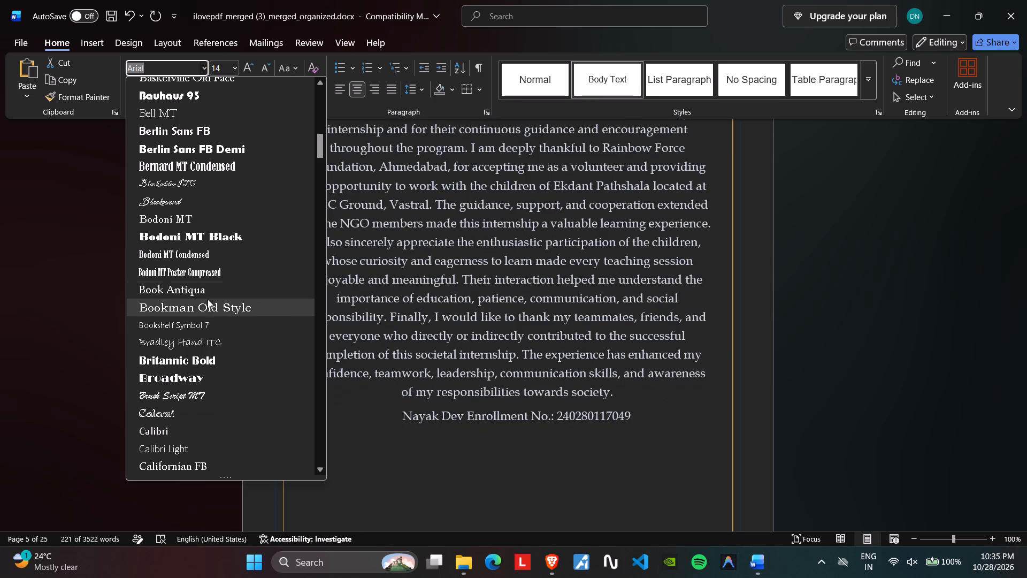
{"action": "scroll", "coordinate": [193, 284], "scroll_direction": "down", "scroll_amount": 2}
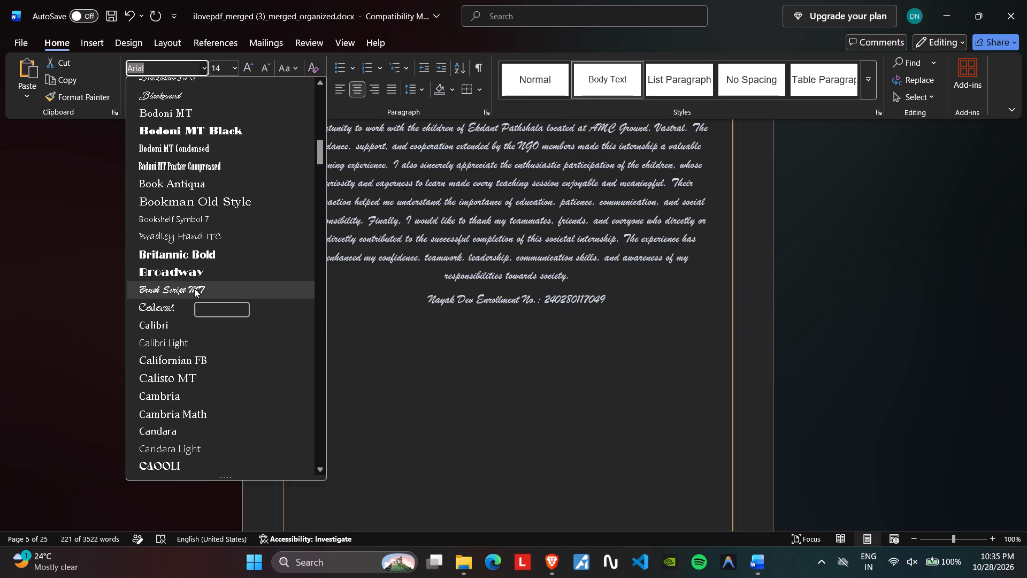
{"action": "scroll", "coordinate": [194, 288], "scroll_direction": "down", "scroll_amount": 4}
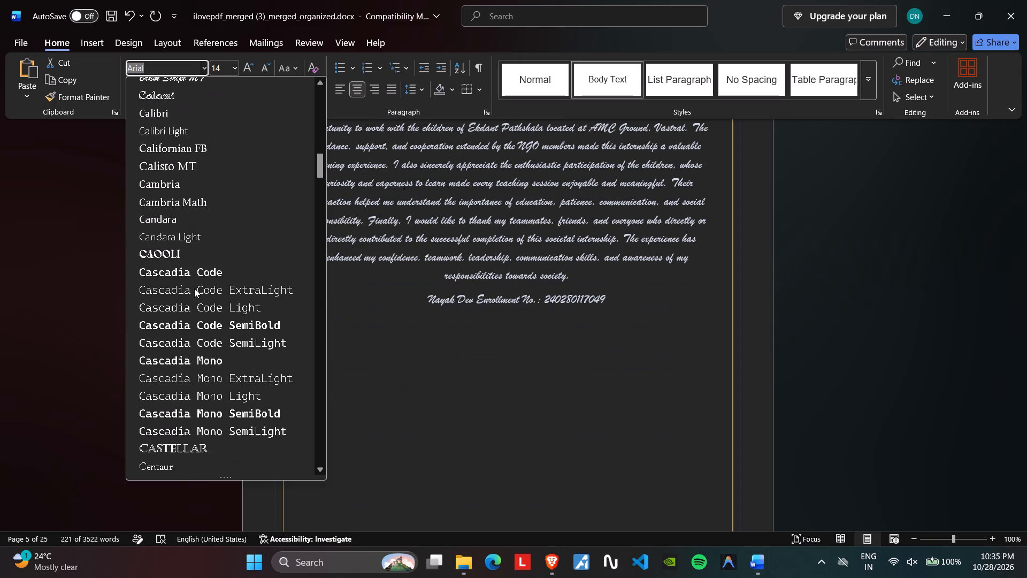
{"action": "left_click", "coordinate": [203, 255]}
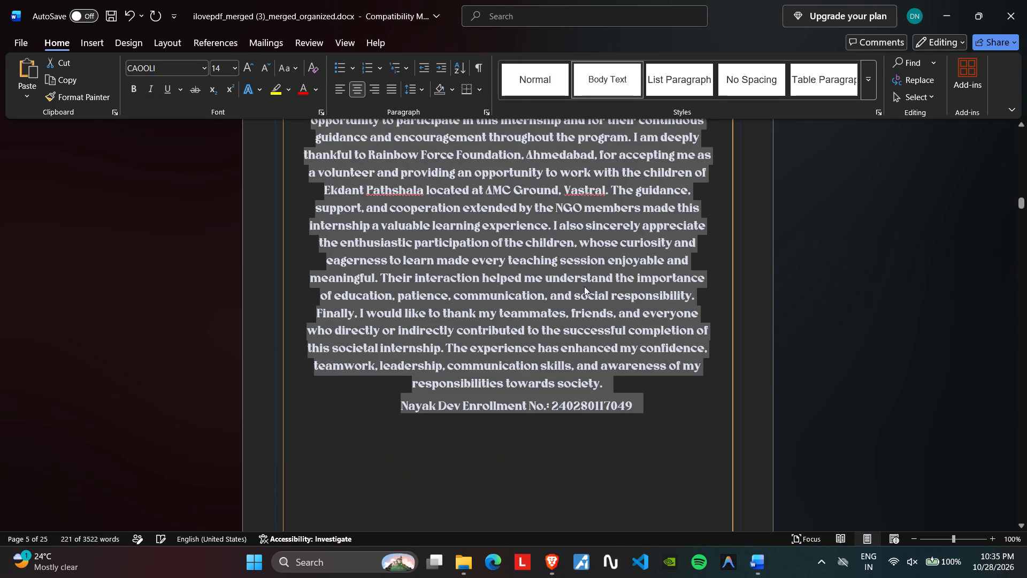
Examine how the restyled Acknowledgement text reads and fits inside the page frame.
{"action": "scroll", "coordinate": [585, 287], "scroll_direction": "up", "scroll_amount": 6}
{"action": "scroll", "coordinate": [585, 287], "scroll_direction": "down", "scroll_amount": 5}
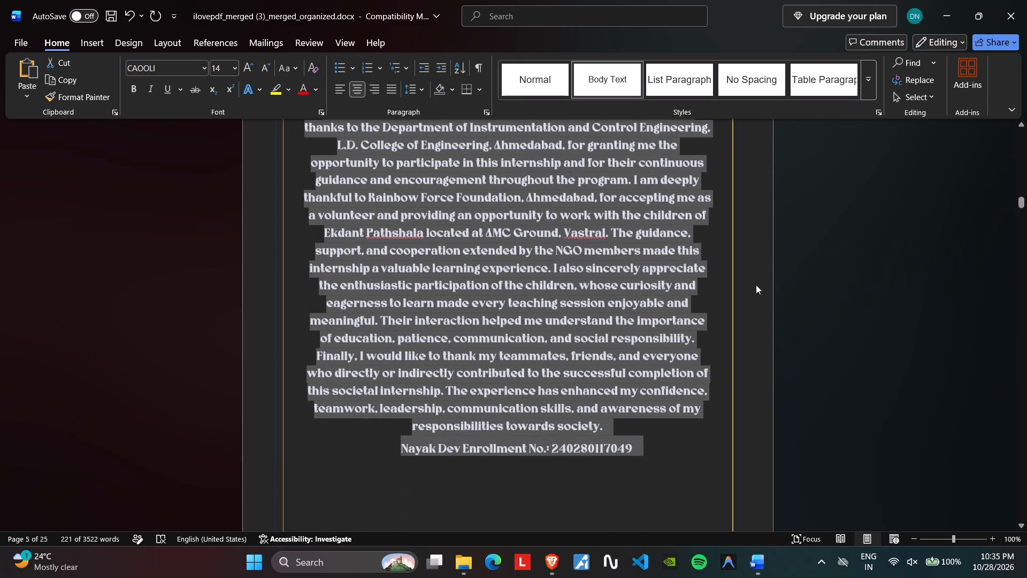
{"action": "left_click", "coordinate": [942, 286]}
{"action": "scroll", "coordinate": [662, 303], "scroll_direction": "up", "scroll_amount": 4}
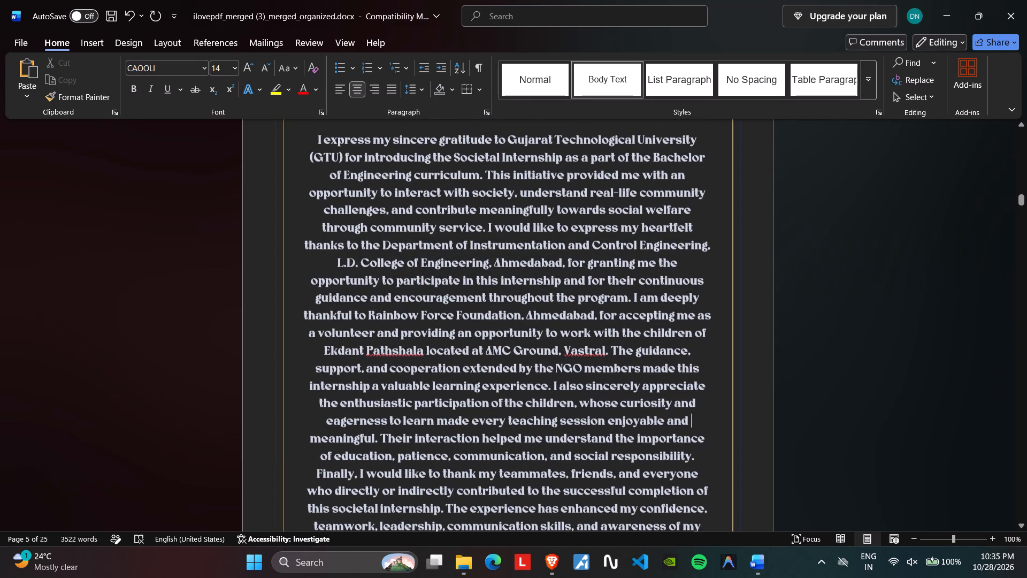
{"action": "scroll", "coordinate": [662, 303], "scroll_direction": "up", "scroll_amount": 1}
{"action": "scroll", "coordinate": [662, 303], "scroll_direction": "down", "scroll_amount": 6}
{"action": "scroll", "coordinate": [662, 303], "scroll_direction": "up", "scroll_amount": 2}
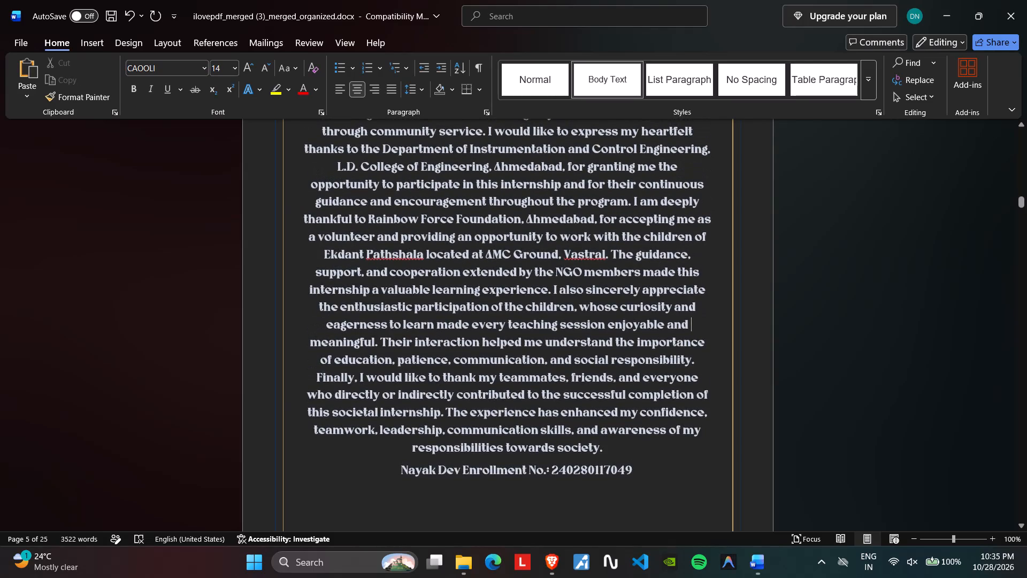
{"action": "scroll", "coordinate": [656, 341], "scroll_direction": "up", "scroll_amount": 3}
{"action": "scroll", "coordinate": [656, 341], "scroll_direction": "down", "scroll_amount": 3}
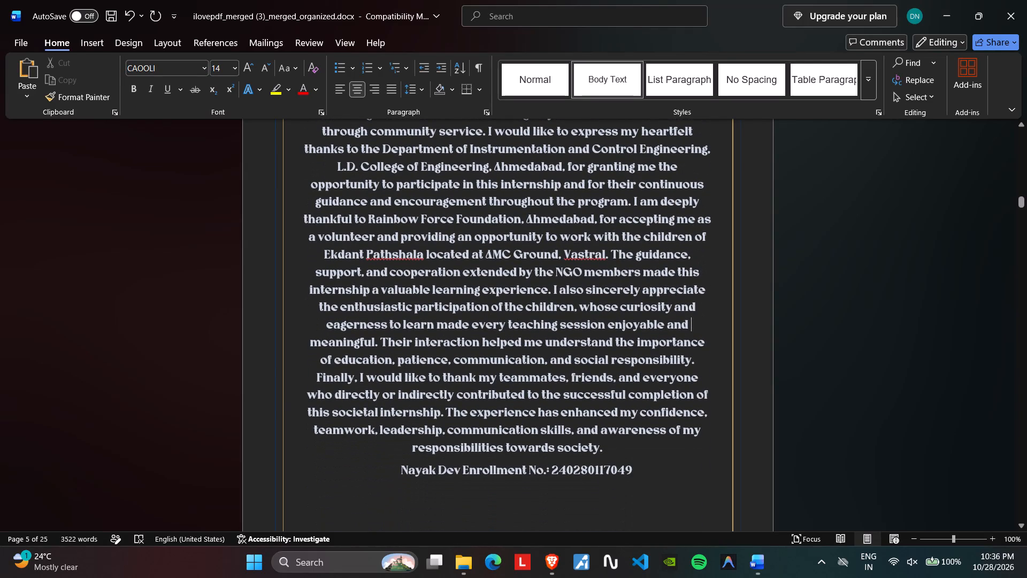
{"action": "left_click_drag", "start_coordinate": [650, 466], "coordinate": [358, 123]}
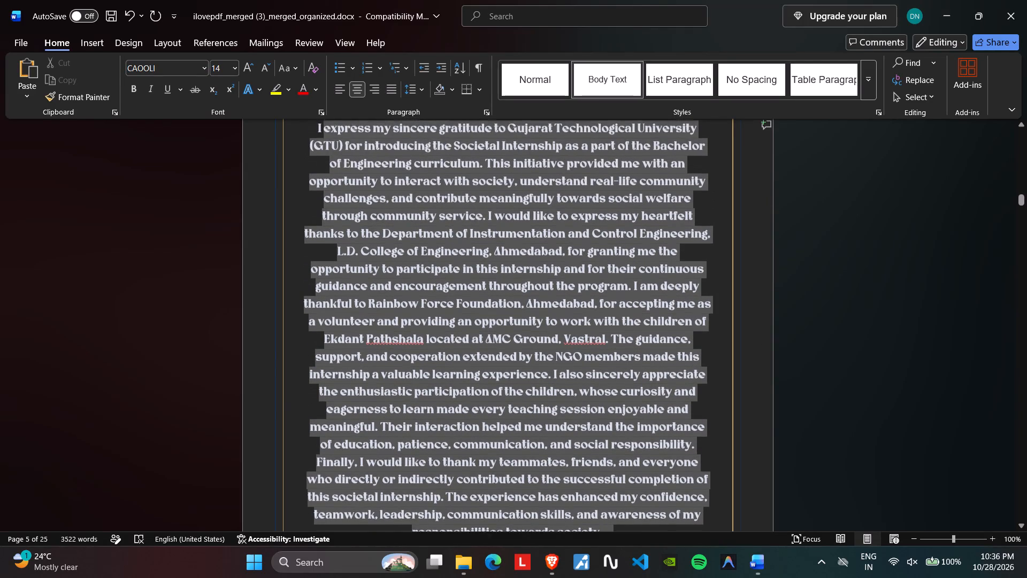
{"action": "left_click_drag", "start_coordinate": [358, 123], "coordinate": [293, 125]}
{"action": "scroll", "coordinate": [382, 246], "scroll_direction": "up", "scroll_amount": 3}
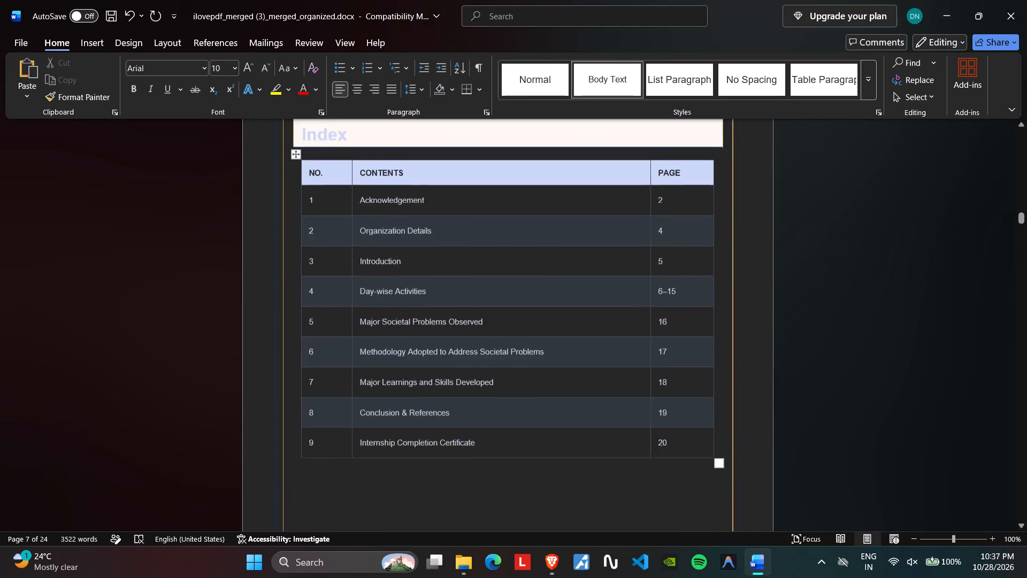
{"action": "scroll", "coordinate": [625, 334], "scroll_direction": "up", "scroll_amount": 15}
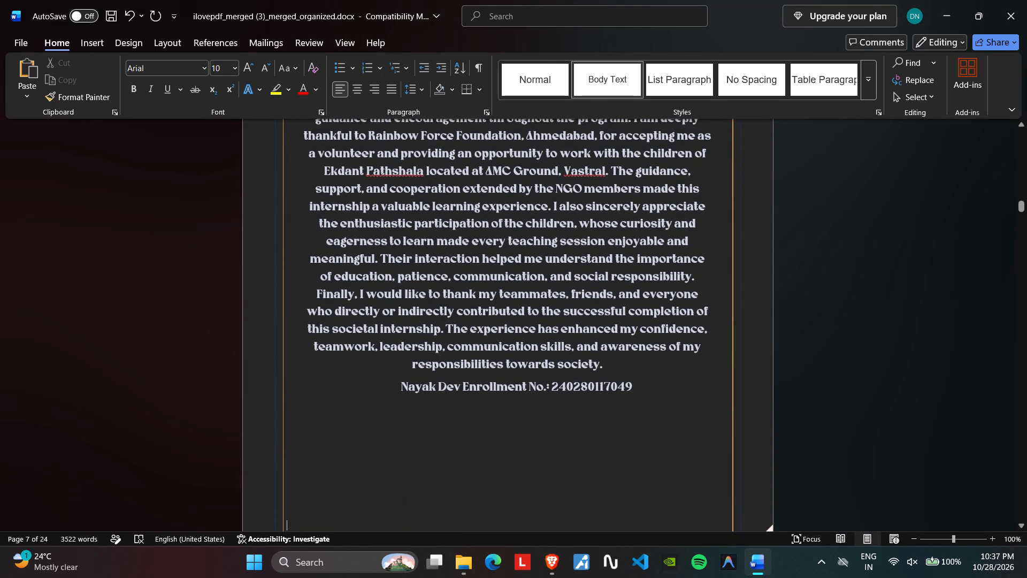
{"action": "scroll", "coordinate": [634, 390], "scroll_direction": "up", "scroll_amount": 3}
{"action": "left_click_drag", "start_coordinate": [641, 482], "coordinate": [484, 222]}
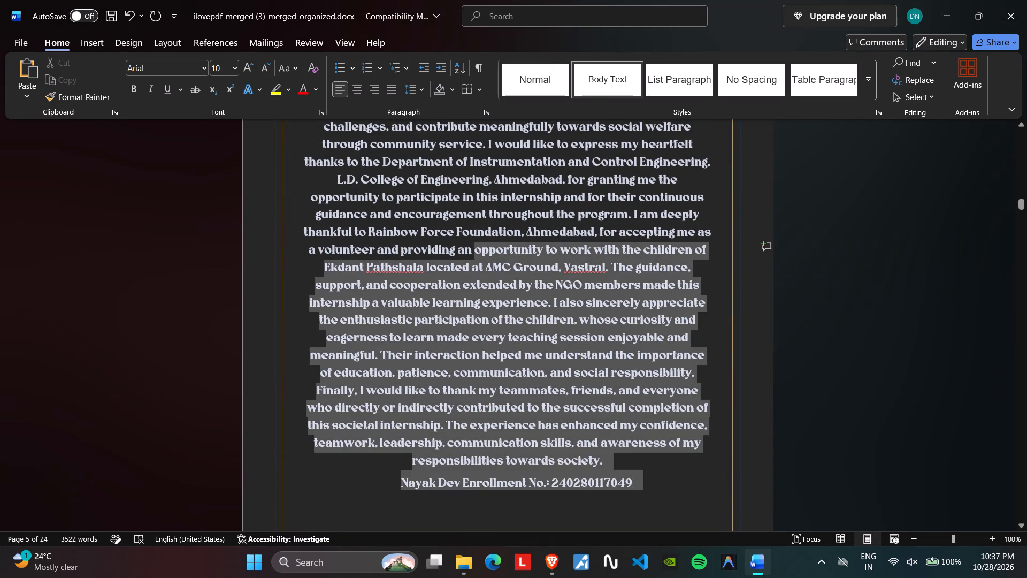
{"action": "left_click_drag", "start_coordinate": [484, 222], "coordinate": [327, 122]}
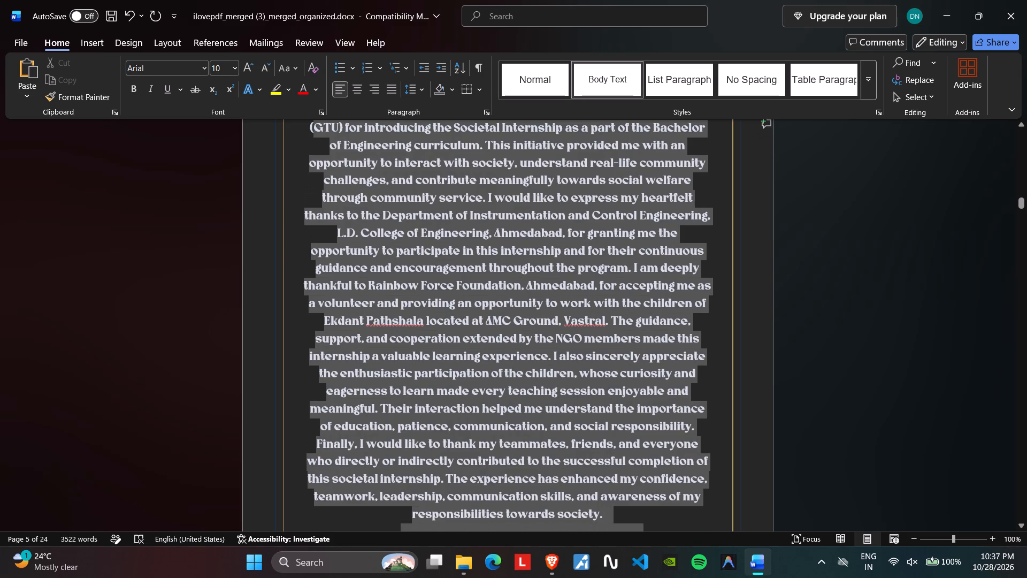
{"action": "left_click_drag", "start_coordinate": [327, 122], "coordinate": [318, 193]}
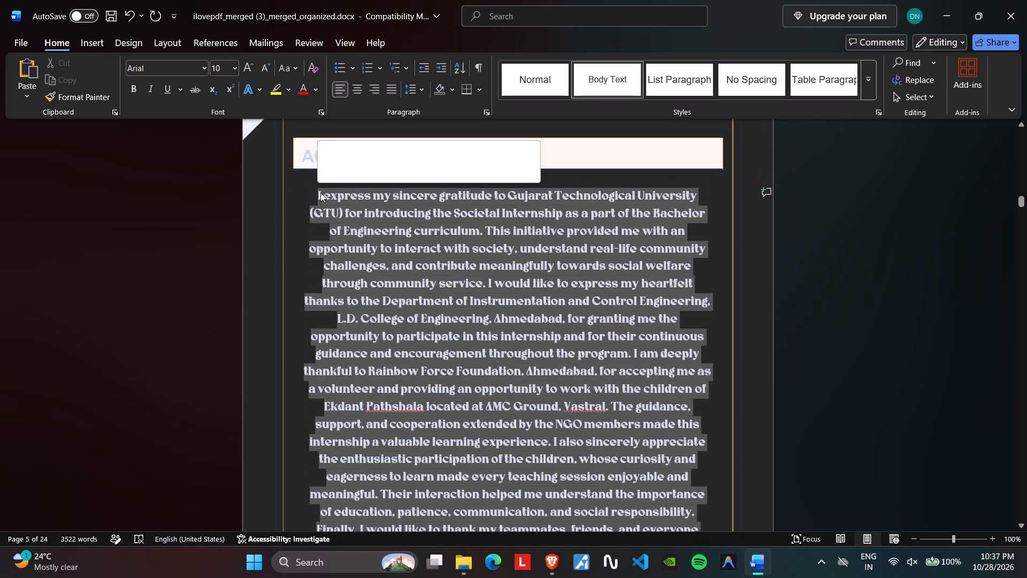
{"action": "key", "text": "ctrl+v"}
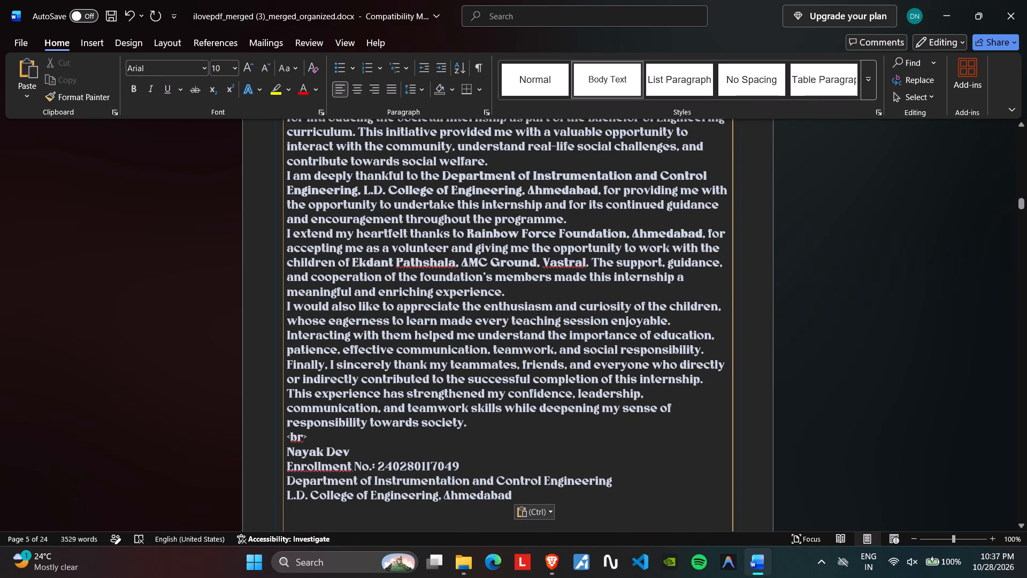
Centre the entire pasted Acknowledgement text, including the signature lines.
{"action": "scroll", "coordinate": [438, 427], "scroll_direction": "down", "scroll_amount": 2}
{"action": "left_click_drag", "start_coordinate": [518, 431], "coordinate": [320, 87]}
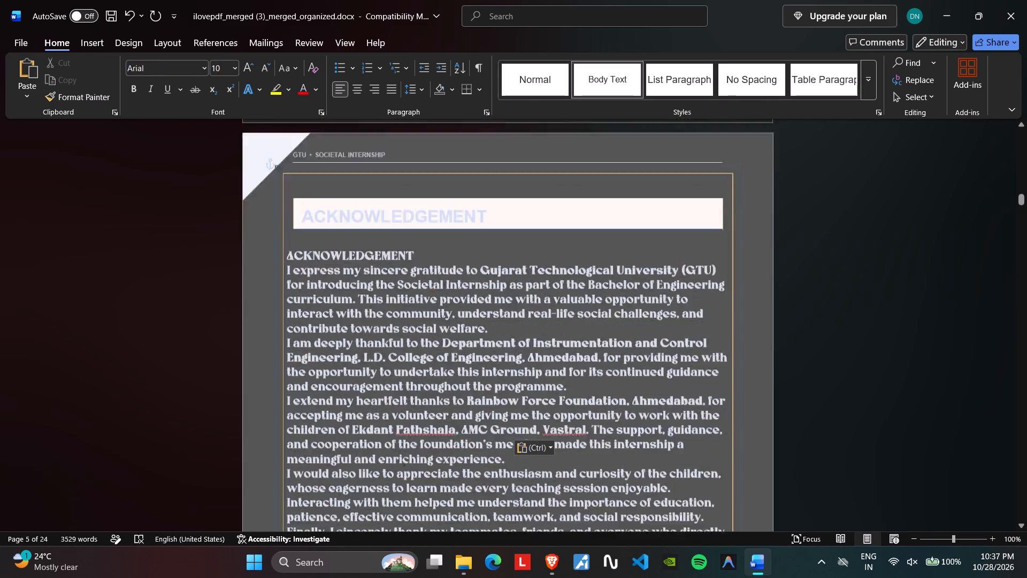
{"action": "left_click_drag", "start_coordinate": [320, 87], "coordinate": [300, 402]}
{"action": "left_click", "coordinate": [351, 94]}
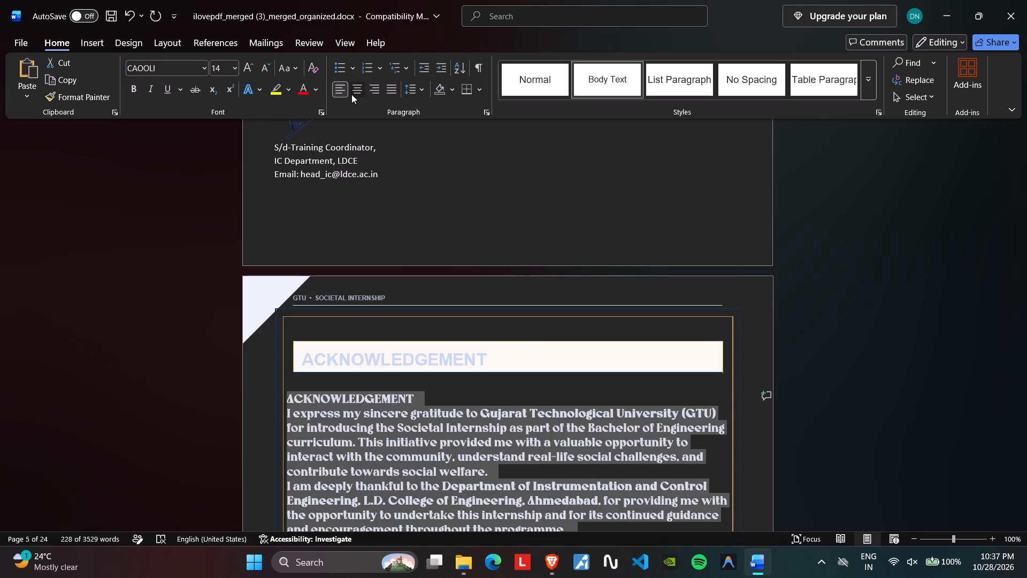
Delete the duplicate ACKNOWLEDGEMENT line above the pasted text and keep one blank line below the page heading.
{"action": "scroll", "coordinate": [547, 428], "scroll_direction": "down", "scroll_amount": 3}
{"action": "left_click", "coordinate": [586, 295]}
{"action": "left_click_drag", "start_coordinate": [583, 295], "coordinate": [544, 294]}
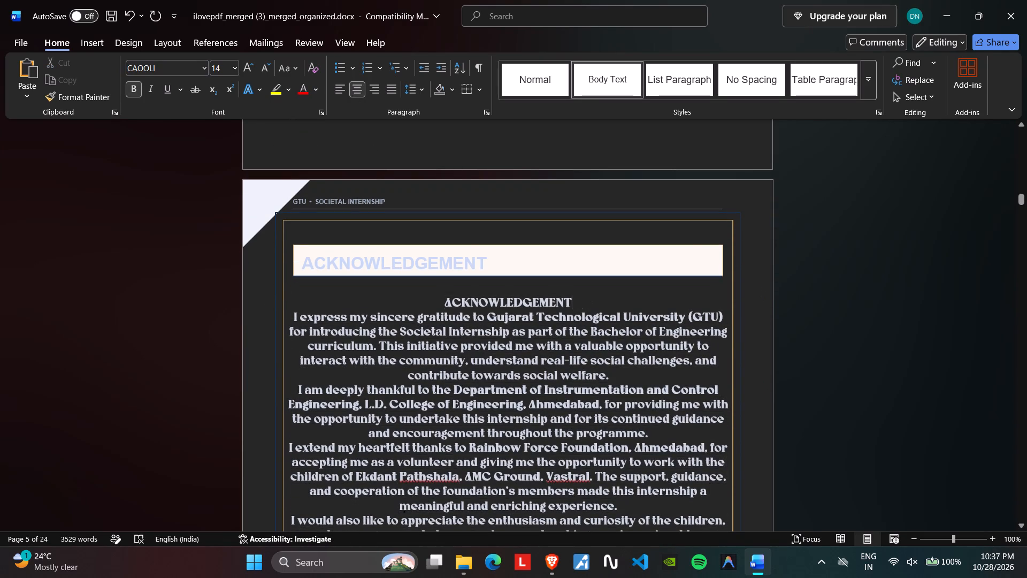
{"action": "left_click_drag", "start_coordinate": [544, 294], "coordinate": [471, 290]}
{"action": "key", "text": "BackSpace"}
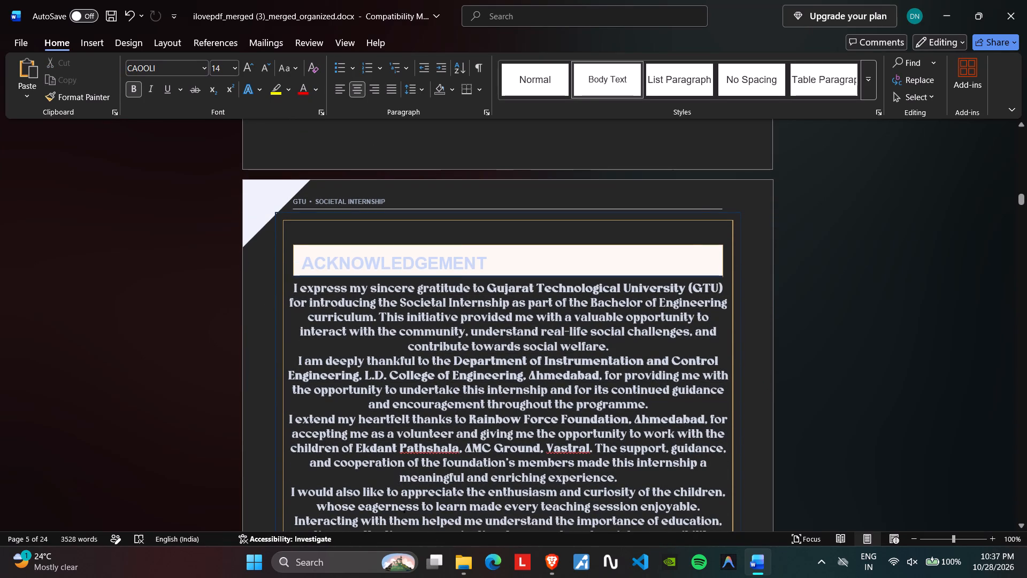
{"action": "key", "text": "Return"}
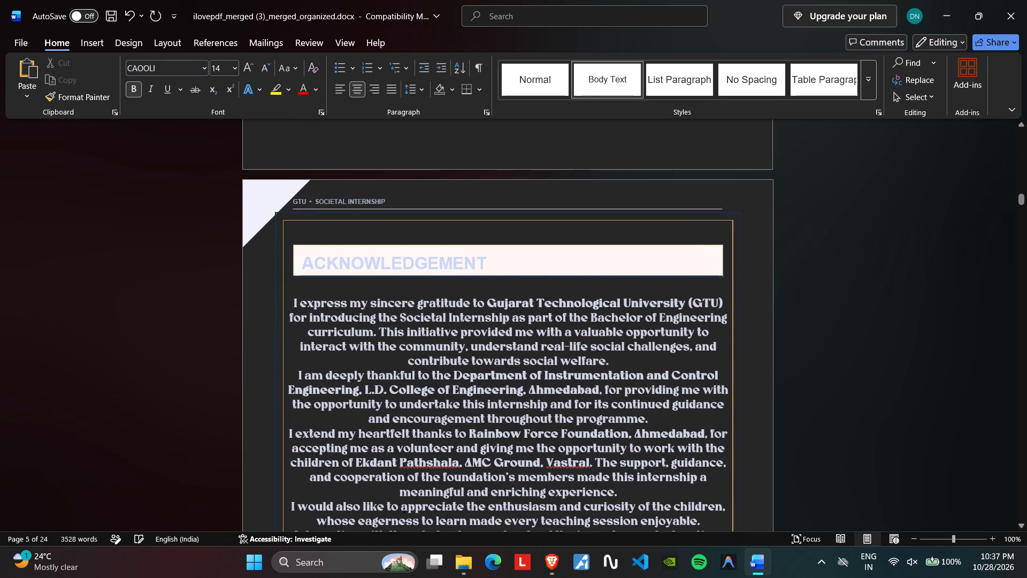
Delete the stray "<br>" tag above the student's name, leaving a blank line in its place.
{"action": "scroll", "coordinate": [442, 348], "scroll_direction": "down", "scroll_amount": 8}
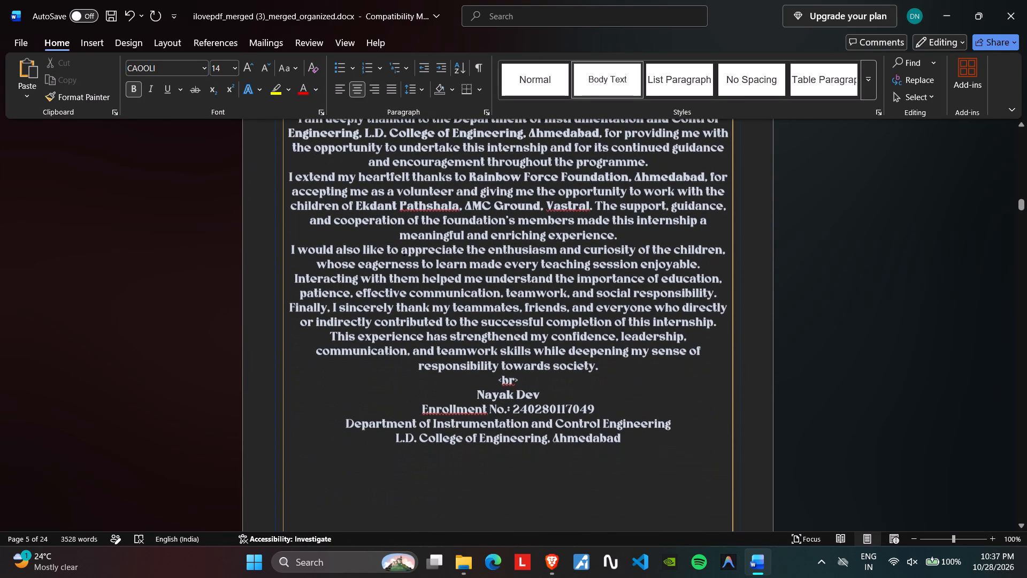
{"action": "scroll", "coordinate": [442, 348], "scroll_direction": "down", "scroll_amount": 5}
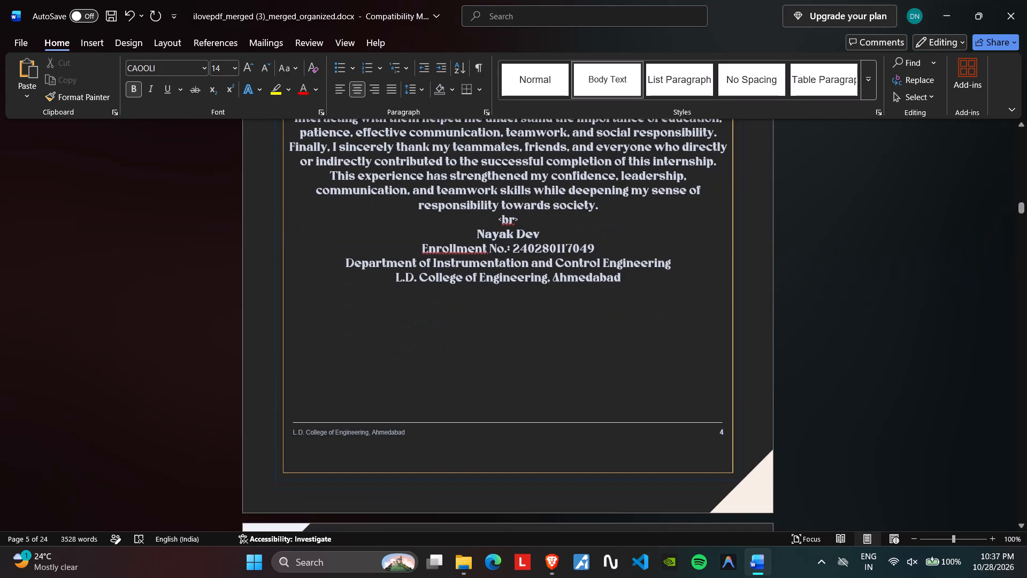
{"action": "scroll", "coordinate": [442, 348], "scroll_direction": "up", "scroll_amount": 3}
{"action": "left_click_drag", "start_coordinate": [546, 319], "coordinate": [490, 323]}
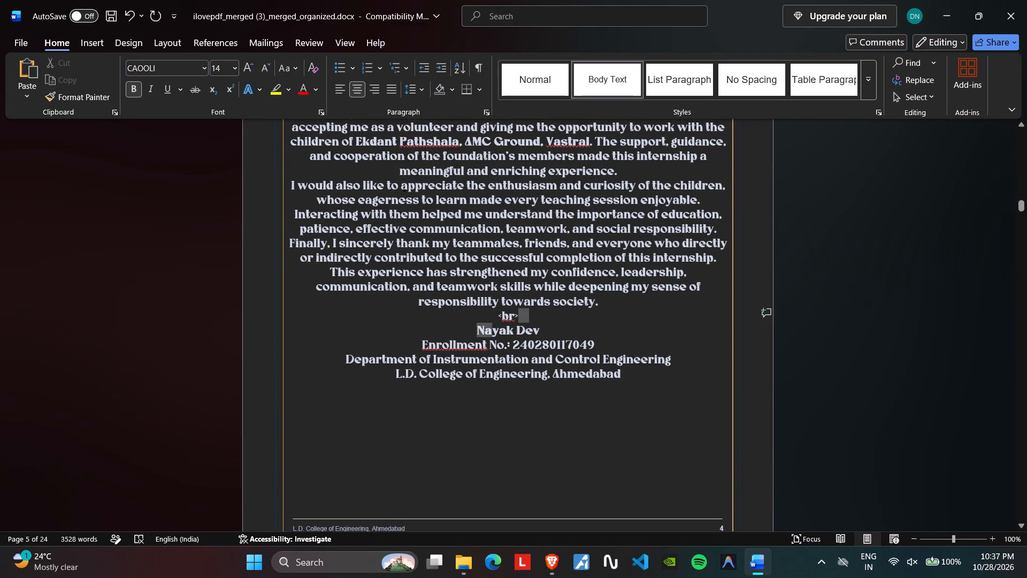
{"action": "left_click_drag", "start_coordinate": [490, 323], "coordinate": [492, 315]}
{"action": "key", "text": "BackSpace"}
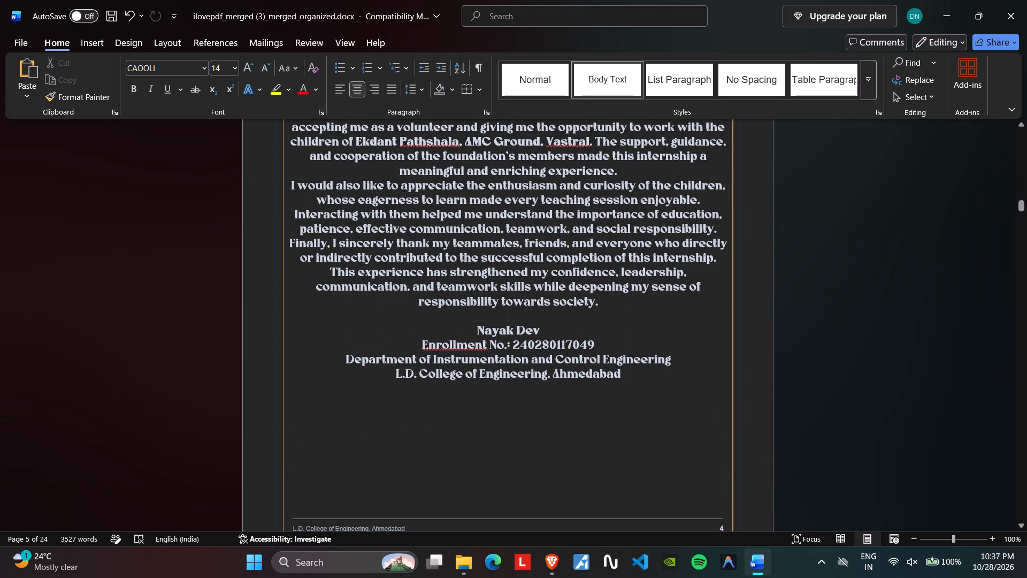
Increase the line spacing of the whole Acknowledgement text, including the signature lines, trying 1.15 and settling on 1.5.
{"action": "scroll", "coordinate": [551, 334], "scroll_direction": "up", "scroll_amount": 2}
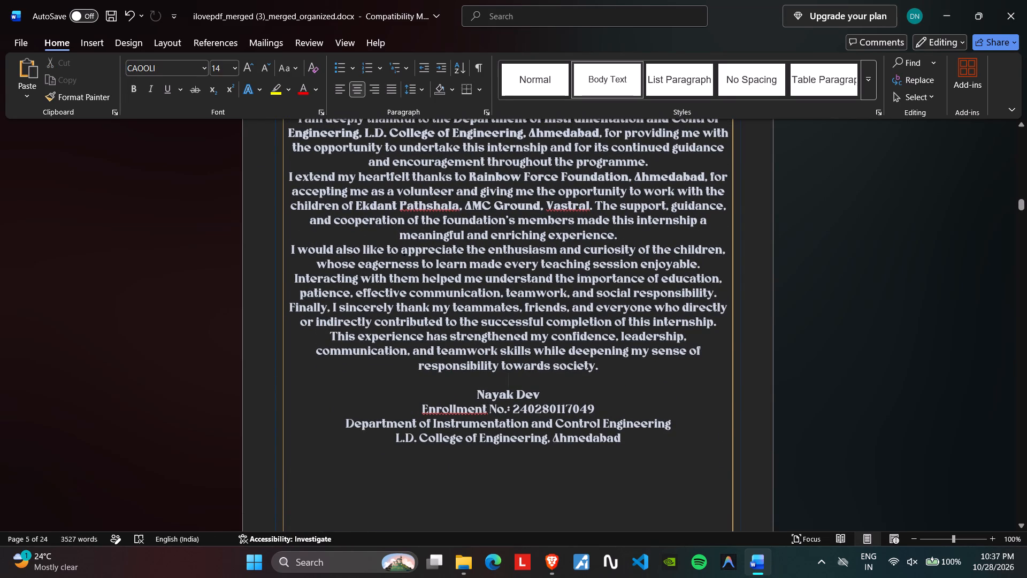
{"action": "left_click_drag", "start_coordinate": [627, 441], "coordinate": [335, 229]}
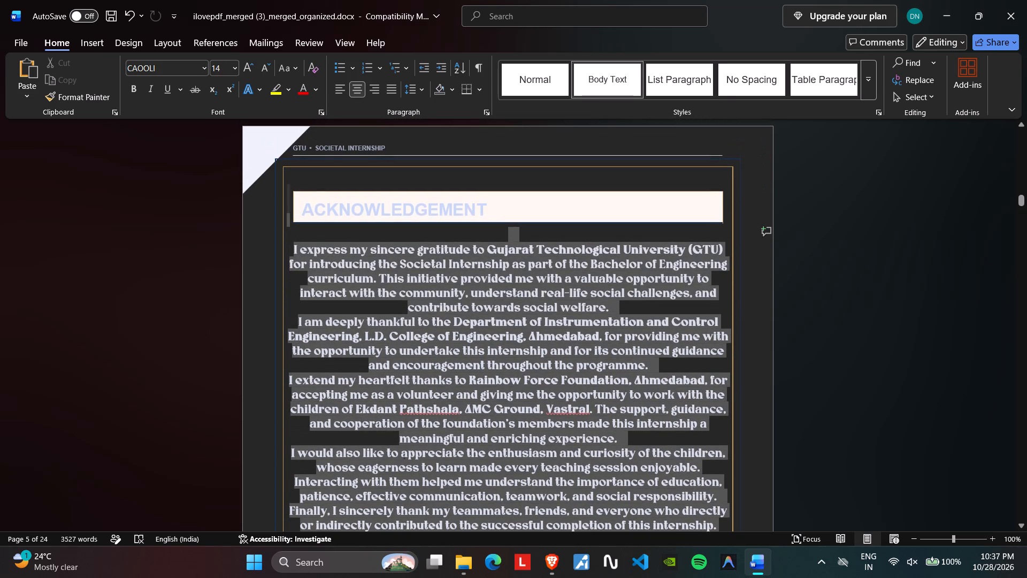
{"action": "left_click_drag", "start_coordinate": [335, 229], "coordinate": [296, 247]}
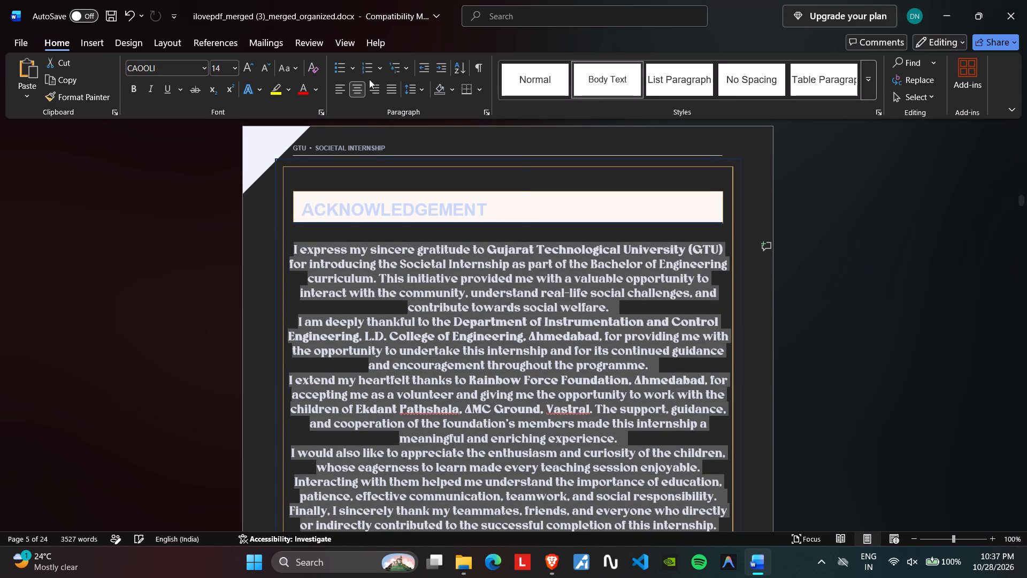
{"action": "left_click", "coordinate": [423, 94]}
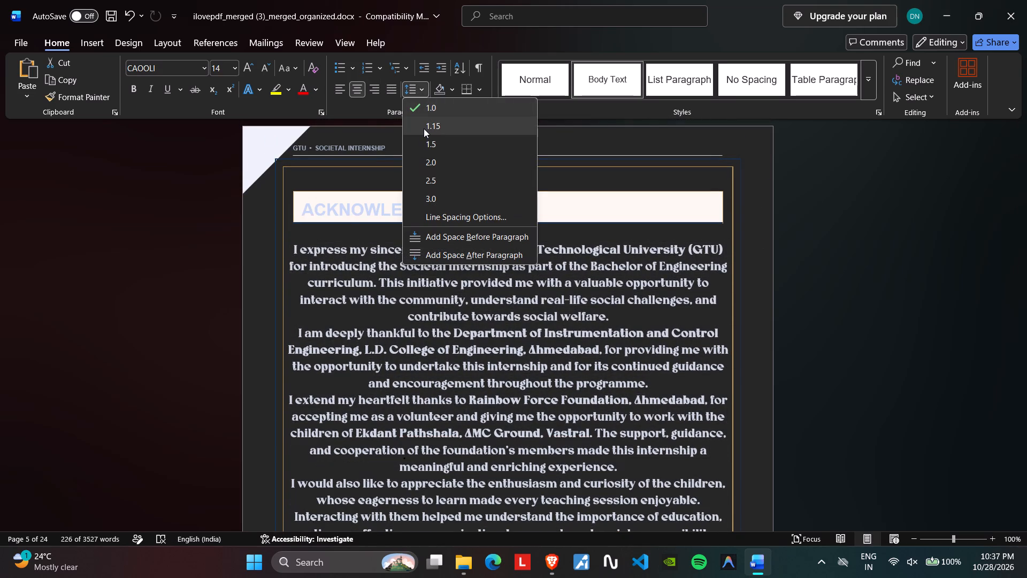
{"action": "left_click", "coordinate": [424, 128]}
{"action": "scroll", "coordinate": [395, 253], "scroll_direction": "down", "scroll_amount": 11}
{"action": "scroll", "coordinate": [395, 253], "scroll_direction": "up", "scroll_amount": 10}
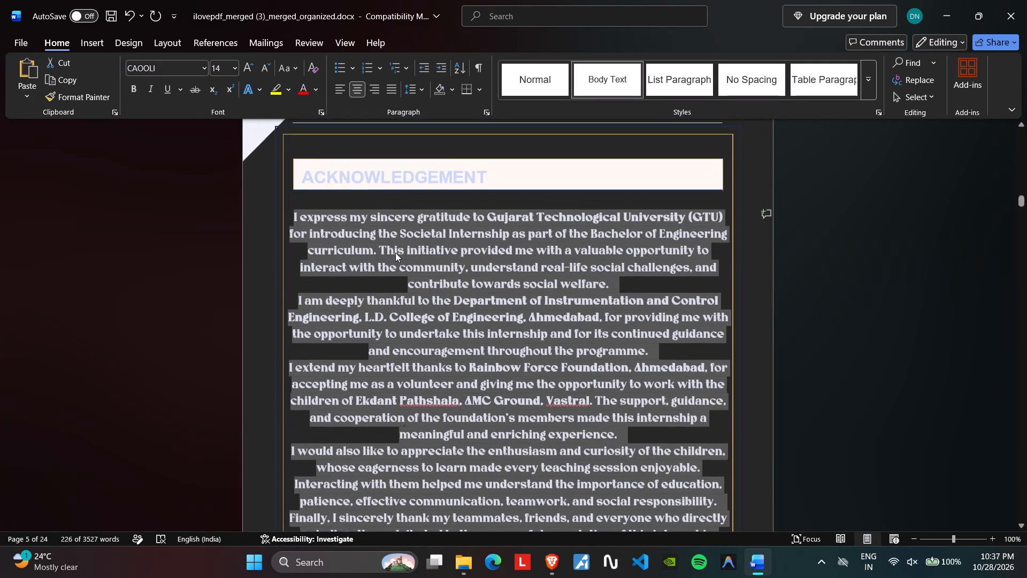
{"action": "left_click", "coordinate": [412, 95]}
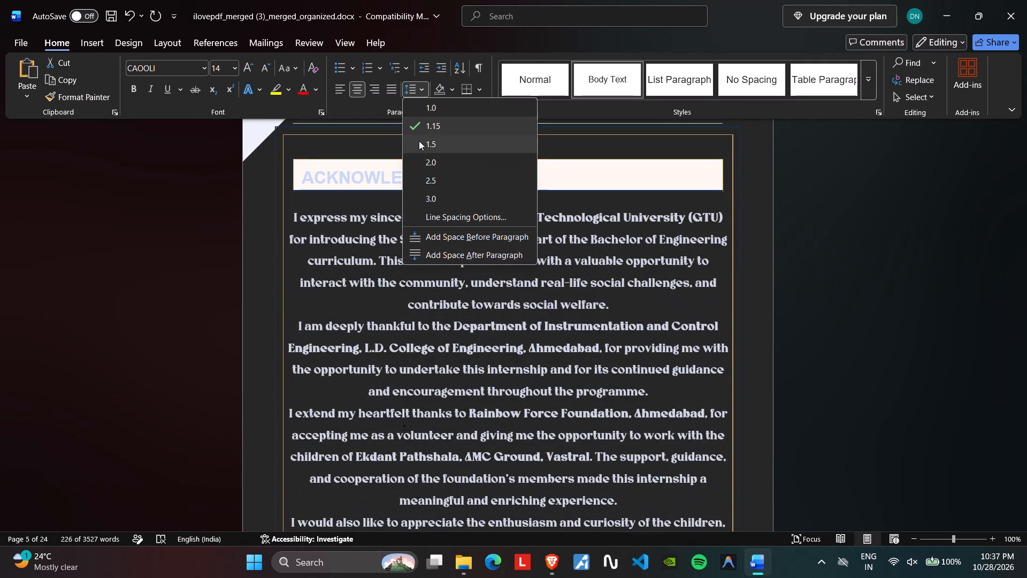
{"action": "left_click", "coordinate": [419, 141]}
{"action": "scroll", "coordinate": [379, 299], "scroll_direction": "down", "scroll_amount": 11}
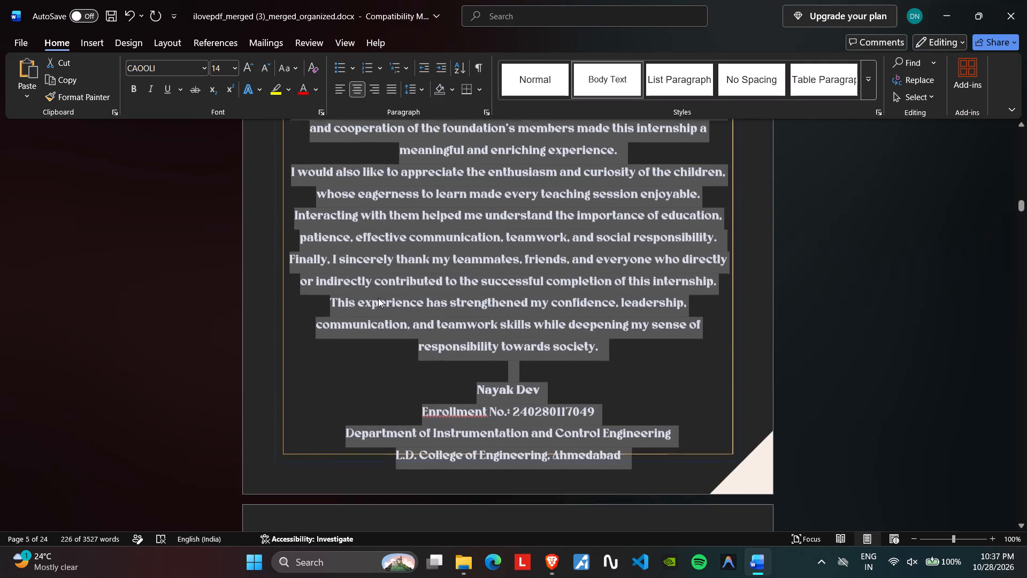
Reduce the font size of the whole Acknowledgement text to 12 so it fits inside the page border.
{"action": "left_click", "coordinate": [265, 68]}
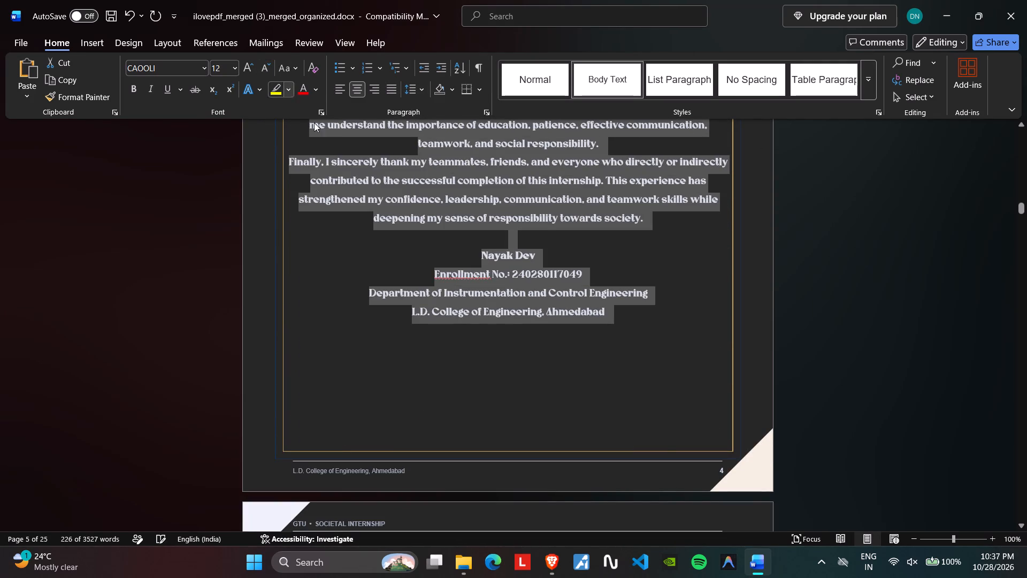
{"action": "scroll", "coordinate": [495, 312], "scroll_direction": "up", "scroll_amount": 8}
{"action": "left_click", "coordinate": [863, 325]}
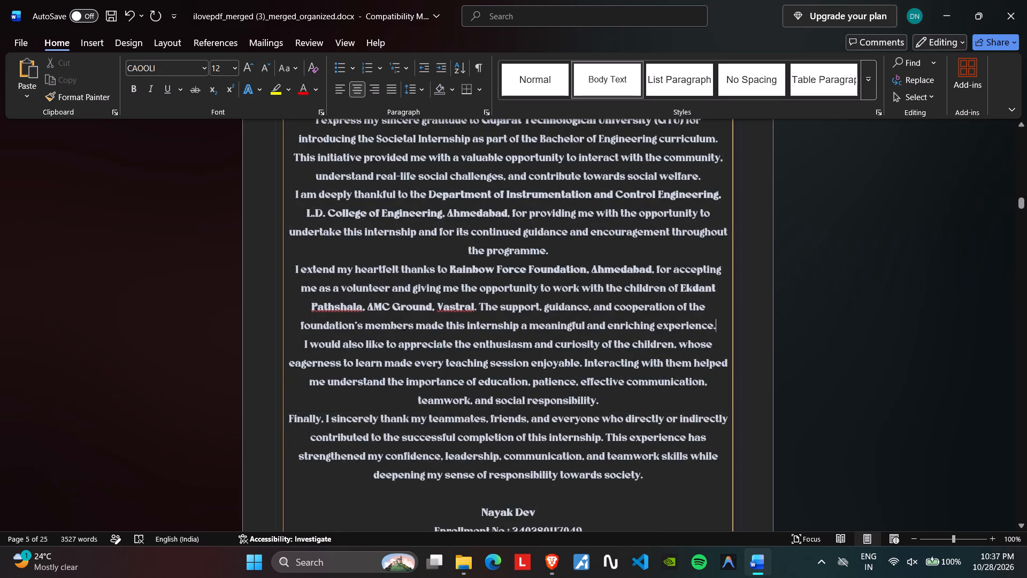
{"action": "scroll", "coordinate": [541, 278], "scroll_direction": "up", "scroll_amount": 2}
{"action": "scroll", "coordinate": [541, 278], "scroll_direction": "down", "scroll_amount": 2}
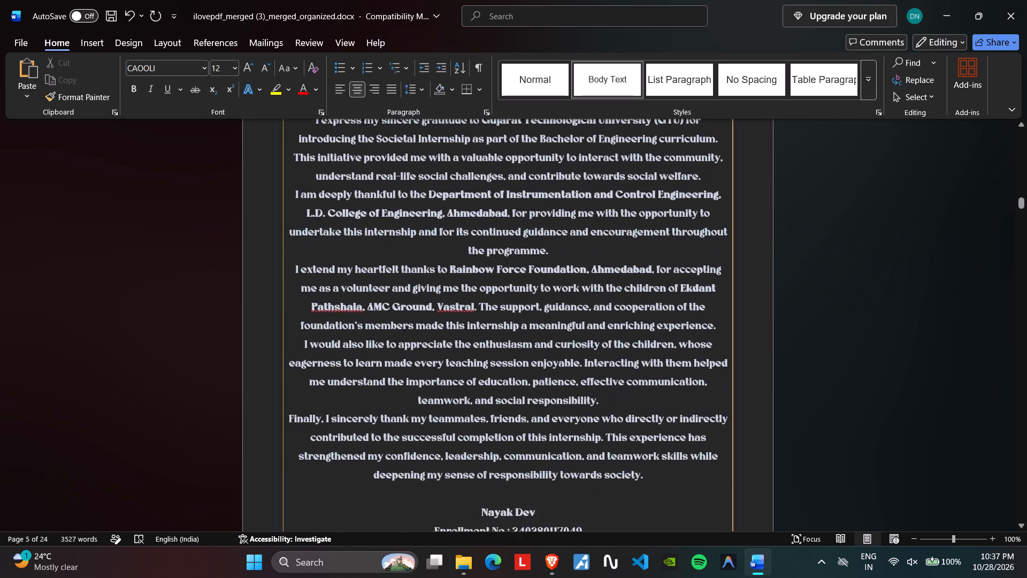
{"action": "scroll", "coordinate": [541, 278], "scroll_direction": "down", "scroll_amount": 3}
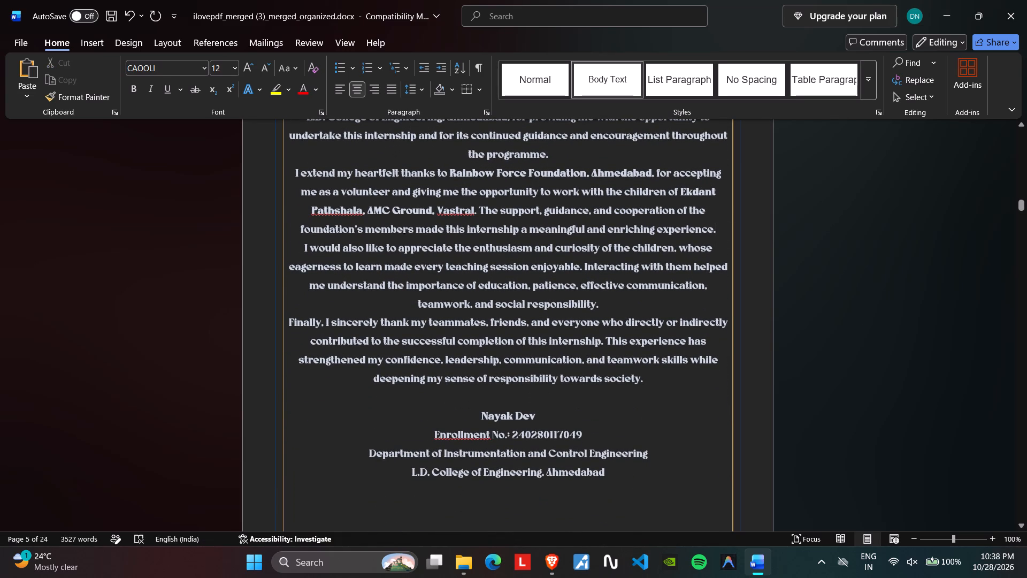
Change the font of the whole Acknowledgement text, including the signature lines, to Eras Demi ITC.
{"action": "left_click_drag", "start_coordinate": [622, 471], "coordinate": [300, 385]}
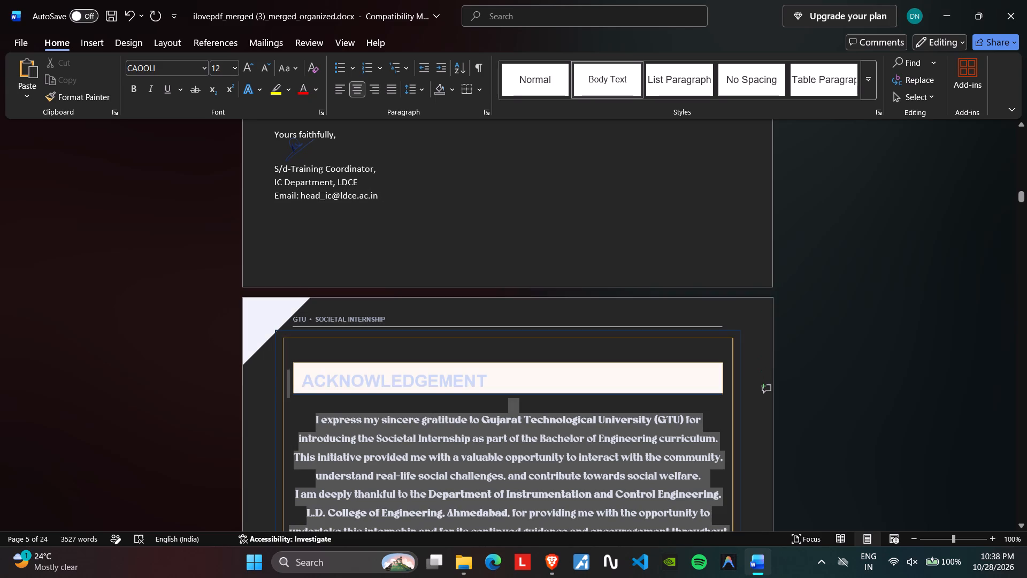
{"action": "left_click_drag", "start_coordinate": [300, 385], "coordinate": [306, 416]}
{"action": "scroll", "coordinate": [281, 254], "scroll_direction": "down", "scroll_amount": 3}
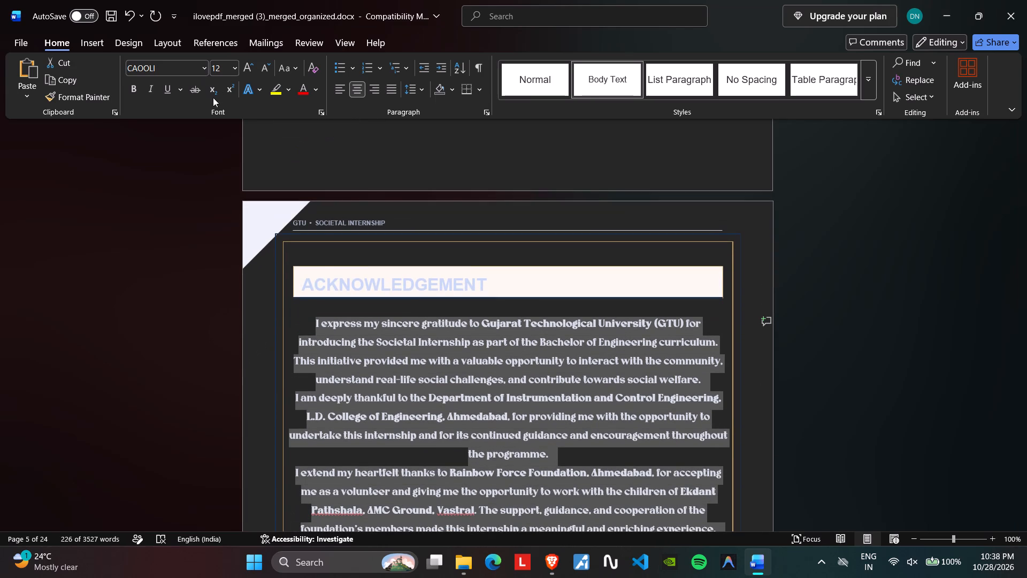
{"action": "left_click", "coordinate": [203, 65]}
{"action": "scroll", "coordinate": [200, 259], "scroll_direction": "down", "scroll_amount": 2}
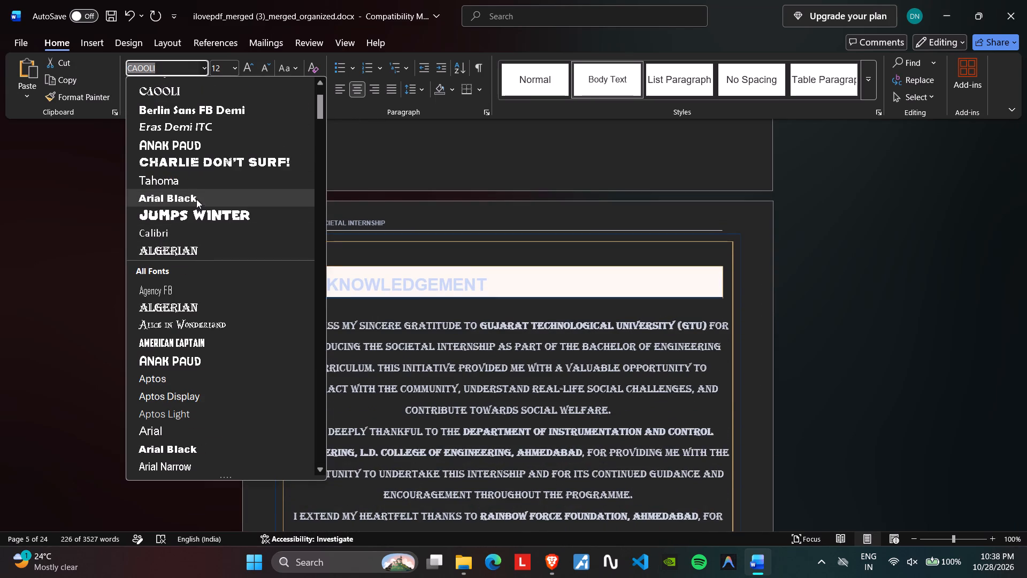
{"action": "left_click", "coordinate": [200, 127]}
{"action": "scroll", "coordinate": [405, 318], "scroll_direction": "down", "scroll_amount": 3}
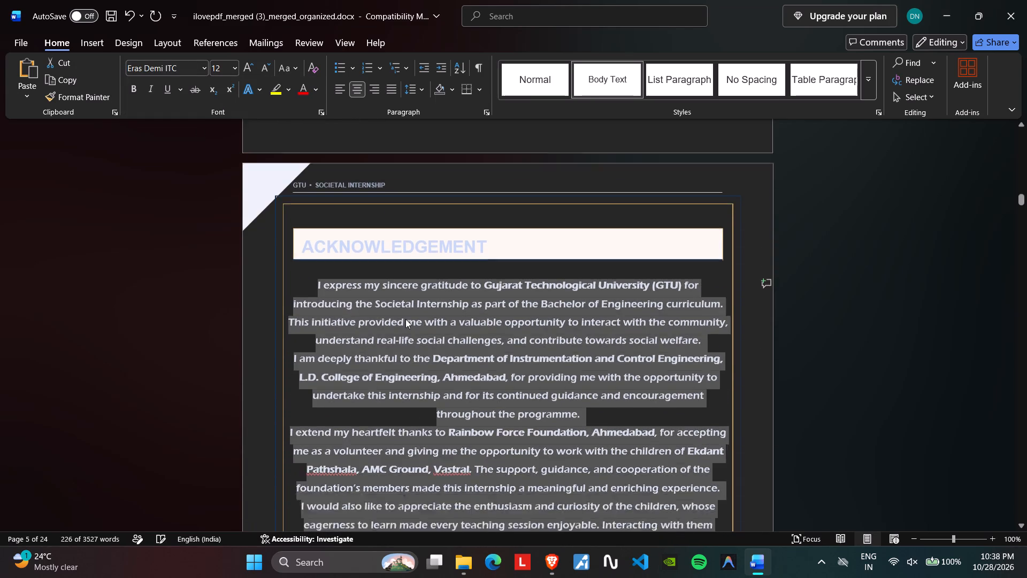
{"action": "scroll", "coordinate": [408, 315], "scroll_direction": "down", "scroll_amount": 4}
{"action": "left_click", "coordinate": [818, 313]}
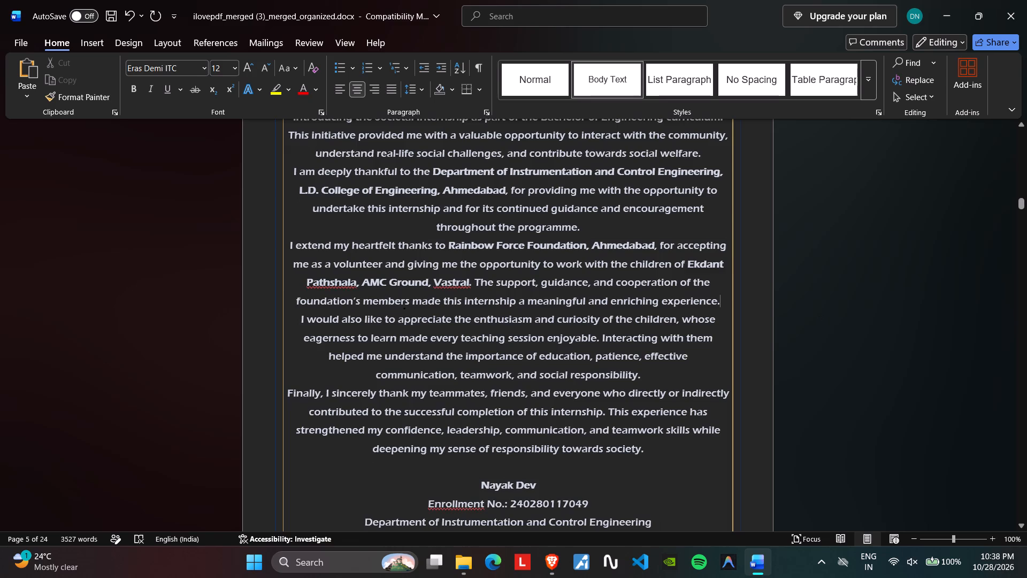
{"action": "scroll", "coordinate": [613, 295], "scroll_direction": "down", "scroll_amount": 4}
{"action": "scroll", "coordinate": [613, 294], "scroll_direction": "up", "scroll_amount": 4}
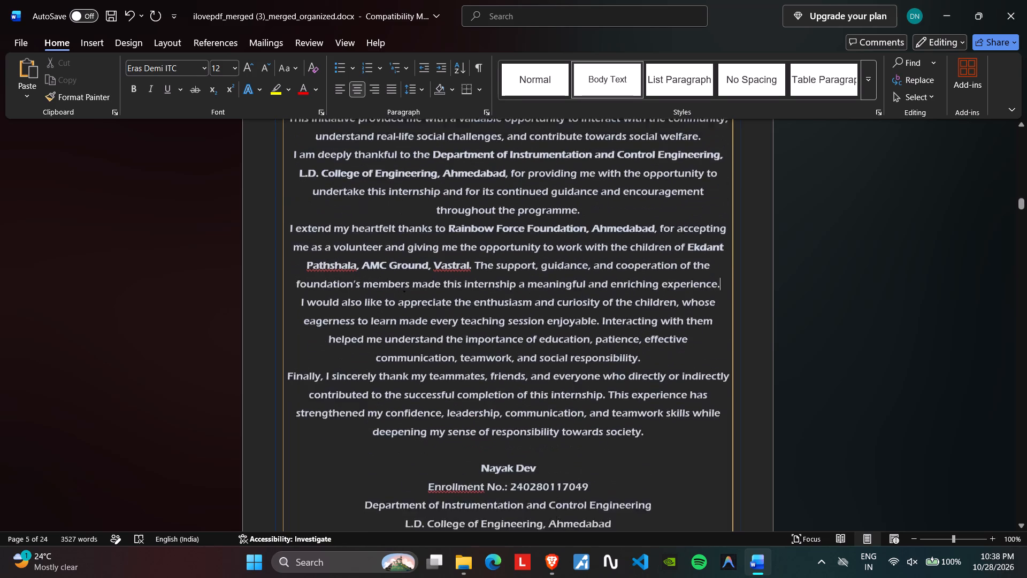
{"action": "scroll", "coordinate": [613, 293], "scroll_direction": "up", "scroll_amount": 4}
{"action": "scroll", "coordinate": [613, 293], "scroll_direction": "down", "scroll_amount": 2}
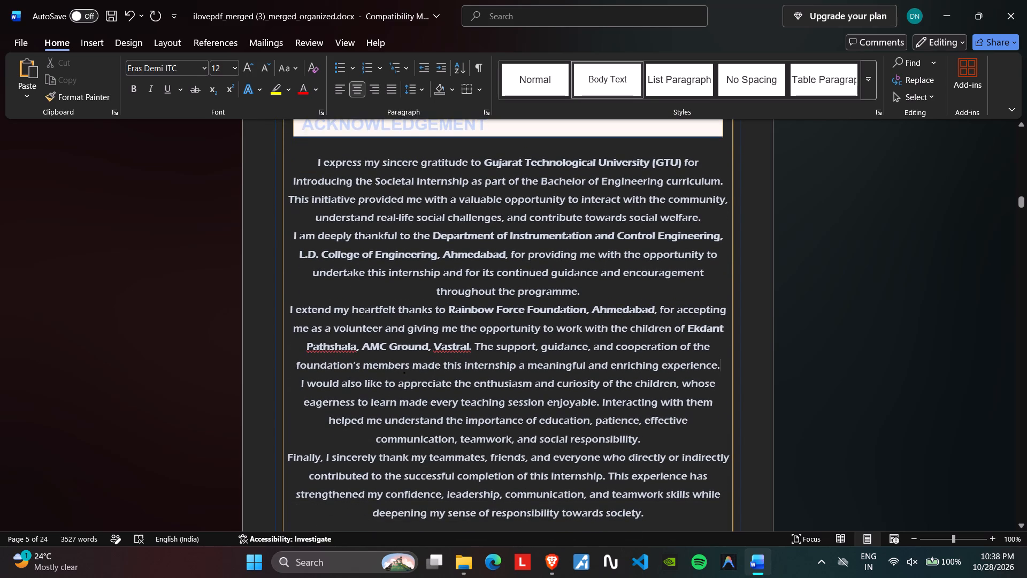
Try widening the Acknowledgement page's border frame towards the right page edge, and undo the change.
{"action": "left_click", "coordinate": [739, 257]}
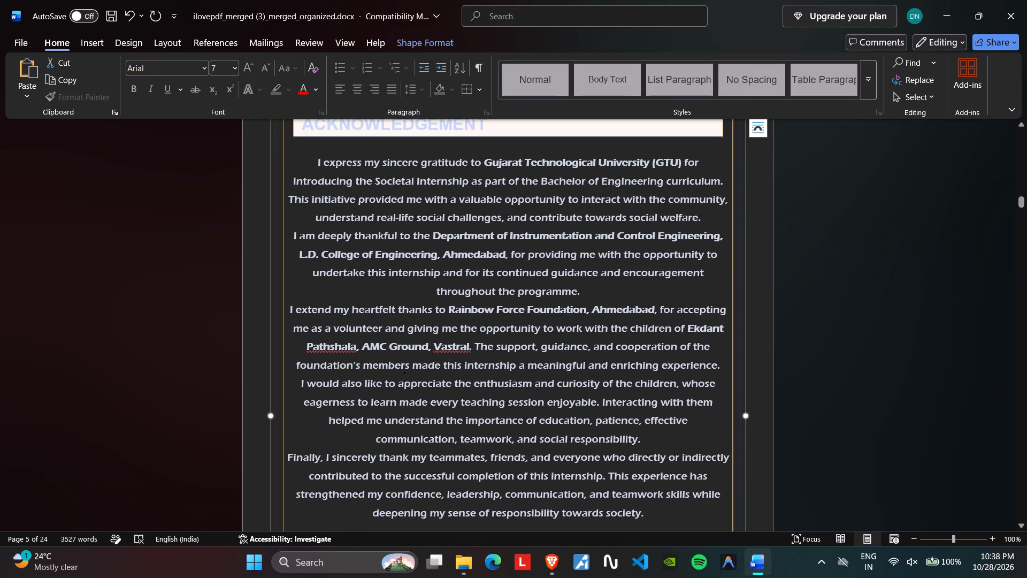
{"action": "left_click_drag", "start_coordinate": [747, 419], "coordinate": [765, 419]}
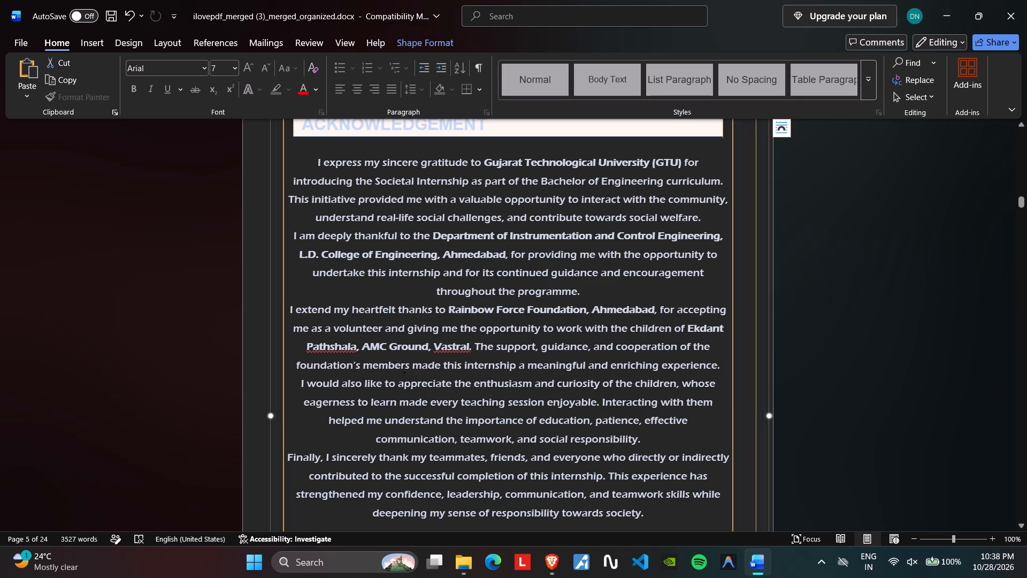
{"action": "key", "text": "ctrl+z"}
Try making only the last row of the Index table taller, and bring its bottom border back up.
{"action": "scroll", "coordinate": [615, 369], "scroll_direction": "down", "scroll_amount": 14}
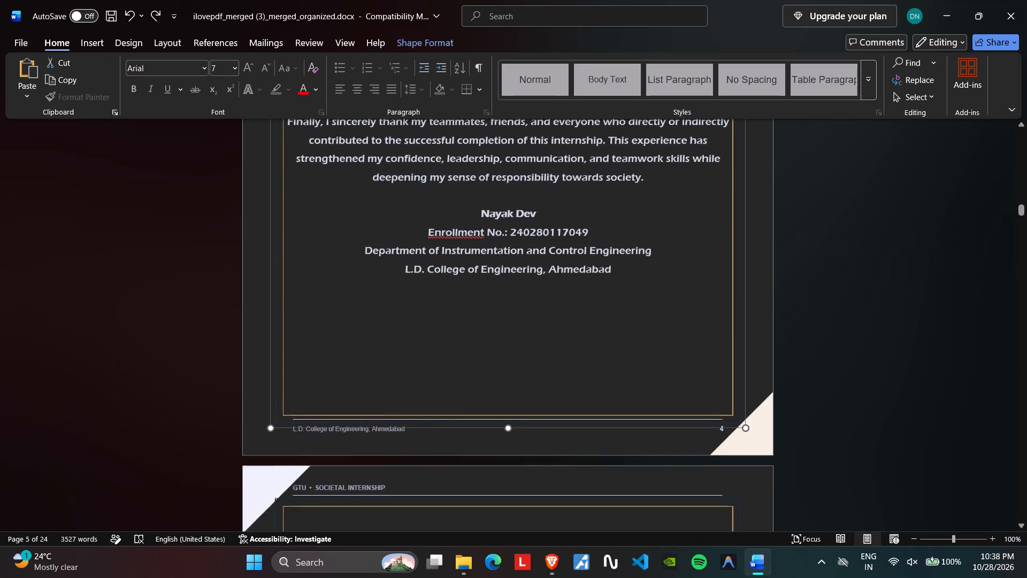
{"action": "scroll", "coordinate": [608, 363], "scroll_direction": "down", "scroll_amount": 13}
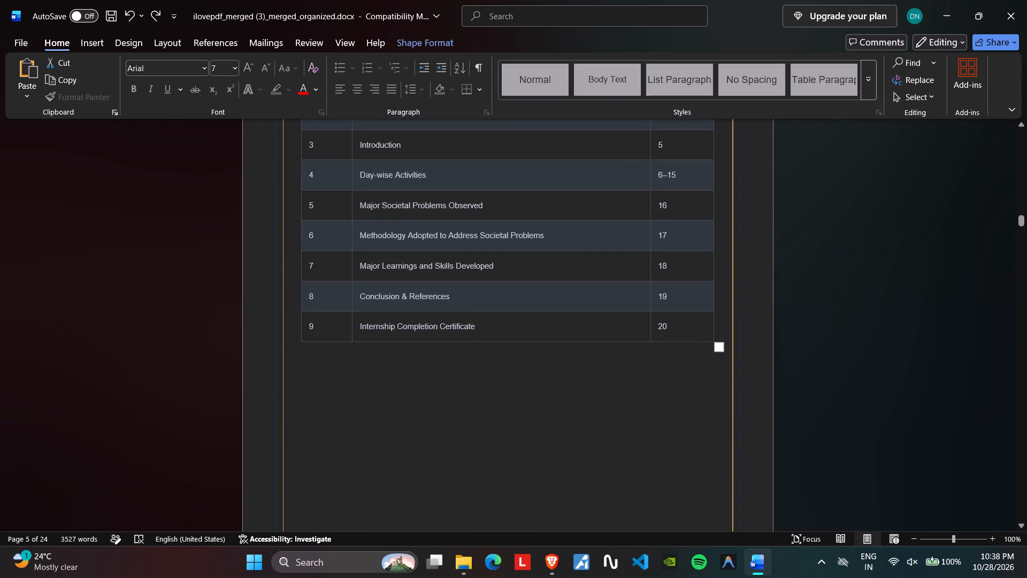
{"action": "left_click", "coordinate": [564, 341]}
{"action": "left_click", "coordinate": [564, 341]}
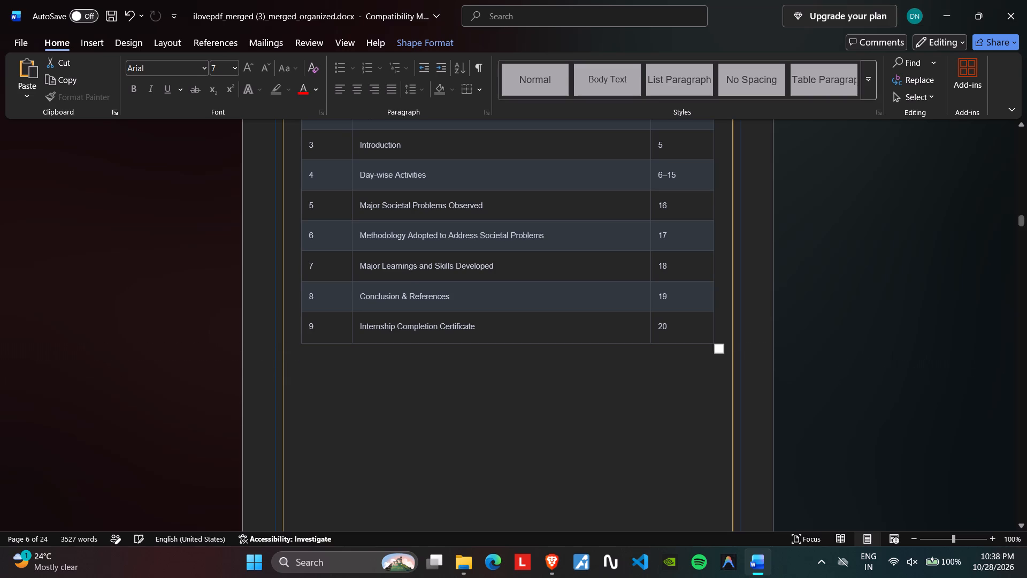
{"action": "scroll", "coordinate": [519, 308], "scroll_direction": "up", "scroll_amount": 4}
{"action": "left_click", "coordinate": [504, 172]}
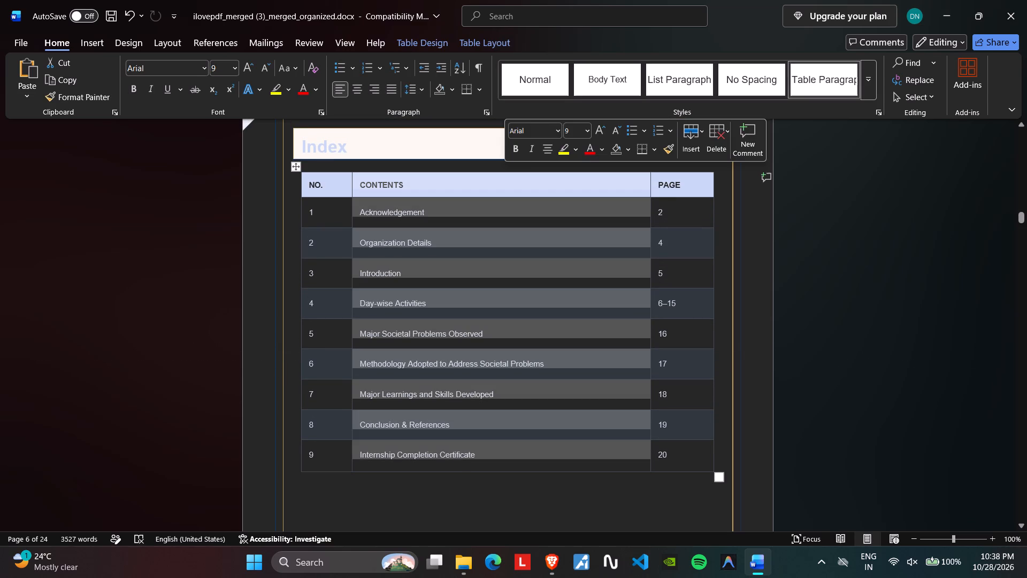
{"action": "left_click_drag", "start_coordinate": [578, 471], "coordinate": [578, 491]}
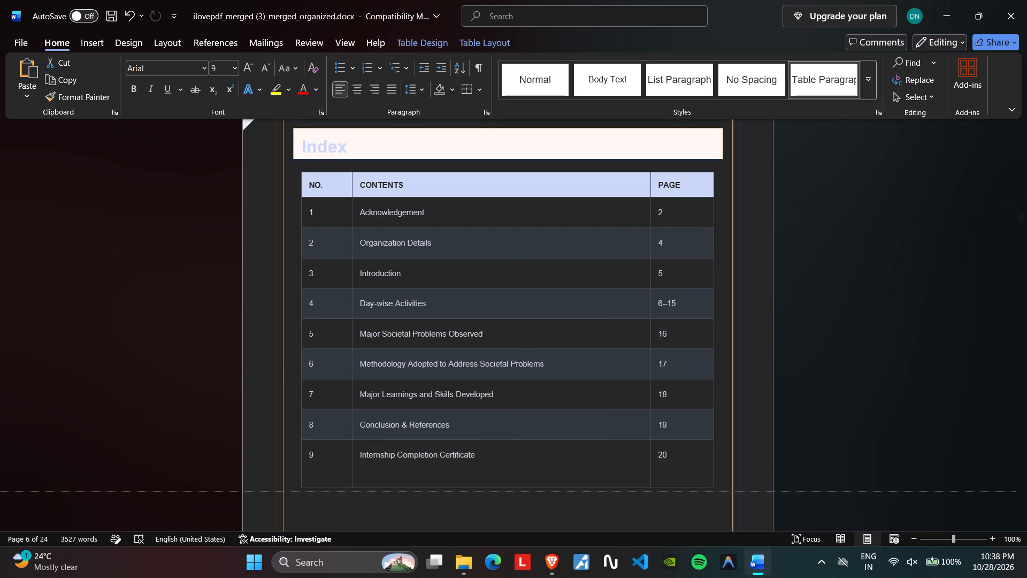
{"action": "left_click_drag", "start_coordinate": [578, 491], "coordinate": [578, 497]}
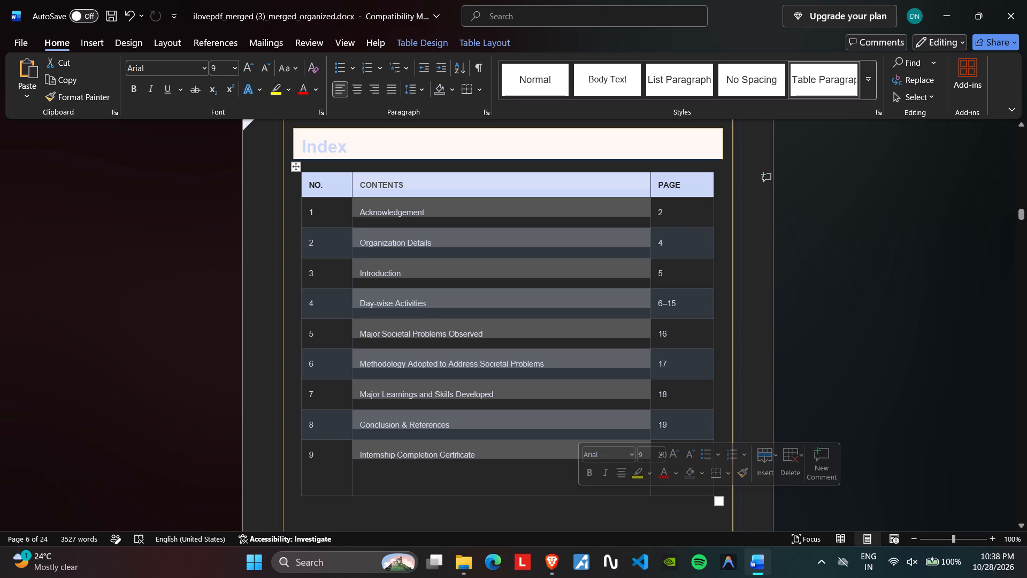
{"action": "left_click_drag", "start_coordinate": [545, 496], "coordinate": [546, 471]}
Enlarge the whole Index table downward in proportion, so that all its rows become taller and fill more of the page.
{"action": "left_click_drag", "start_coordinate": [717, 478], "coordinate": [719, 481]}
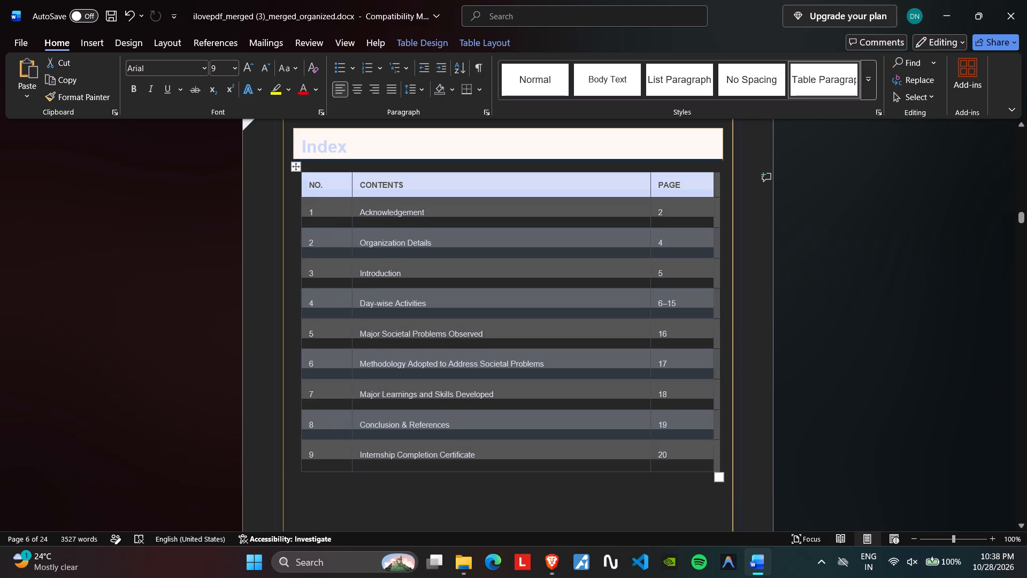
{"action": "left_click_drag", "start_coordinate": [719, 481], "coordinate": [718, 510]}
{"action": "scroll", "coordinate": [694, 449], "scroll_direction": "down", "scroll_amount": 6}
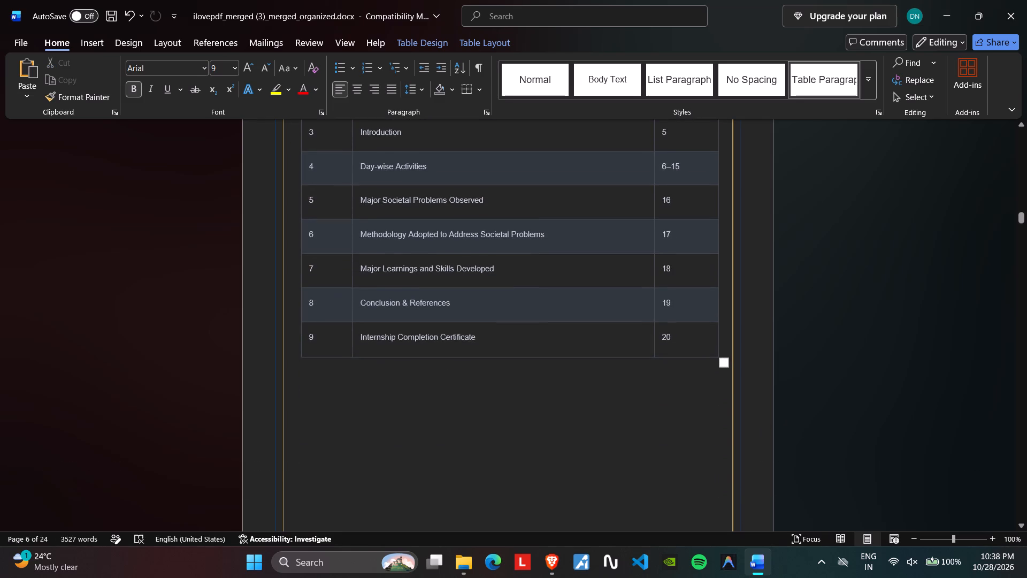
{"action": "left_click_drag", "start_coordinate": [725, 324], "coordinate": [719, 439]}
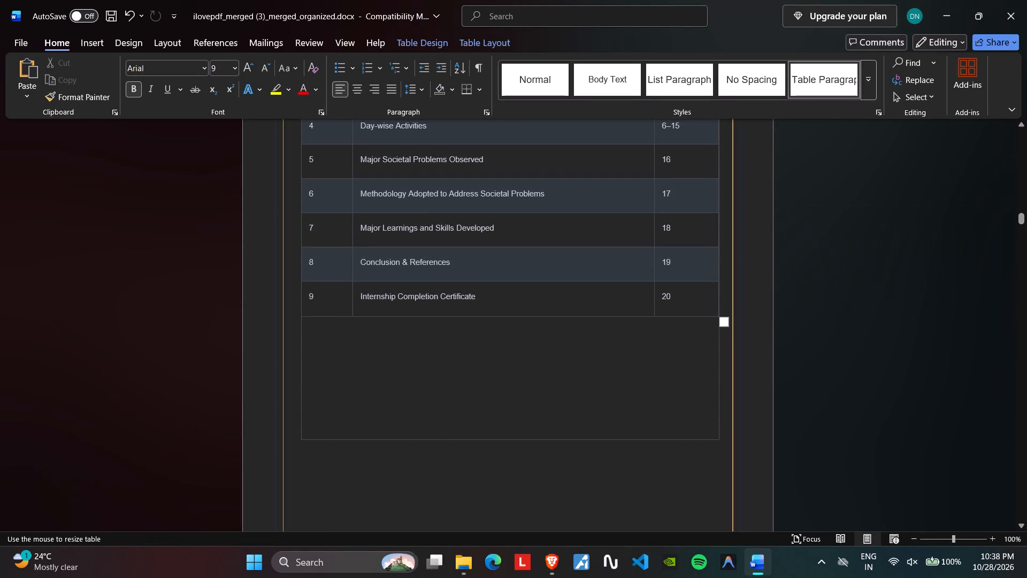
{"action": "left_click_drag", "start_coordinate": [719, 439], "coordinate": [716, 452]}
{"action": "scroll", "coordinate": [703, 430], "scroll_direction": "down", "scroll_amount": 5}
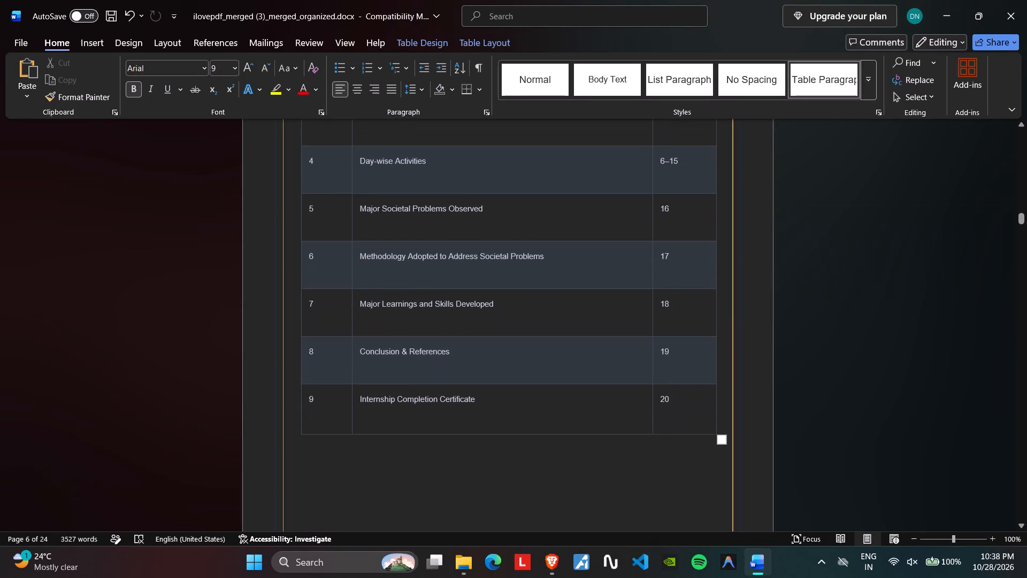
{"action": "scroll", "coordinate": [594, 405], "scroll_direction": "up", "scroll_amount": 3}
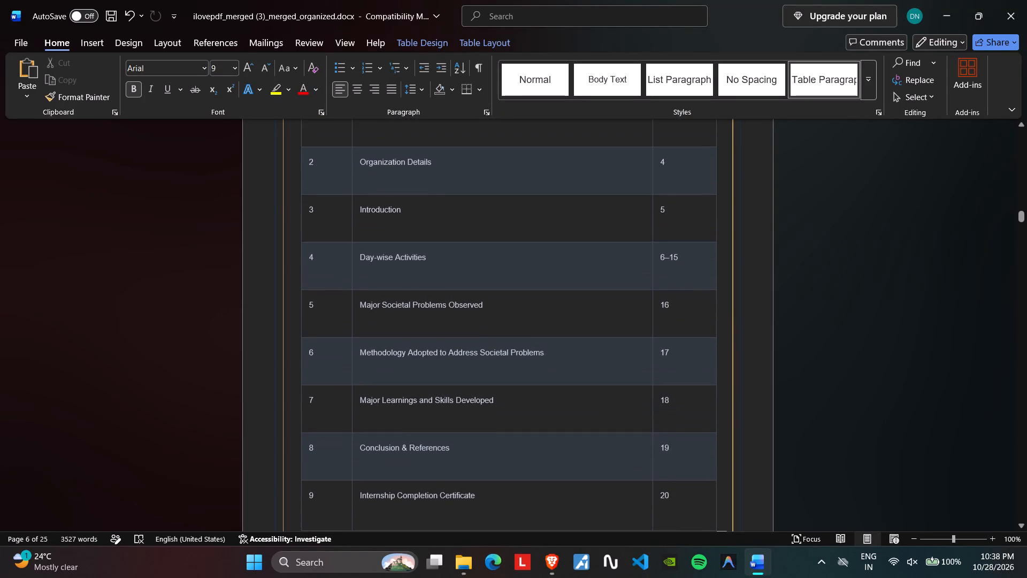
Delete the empty lines above the footer after the Index table so that the footer moves back onto the Index page.
{"action": "scroll", "coordinate": [594, 405], "scroll_direction": "down", "scroll_amount": 15}
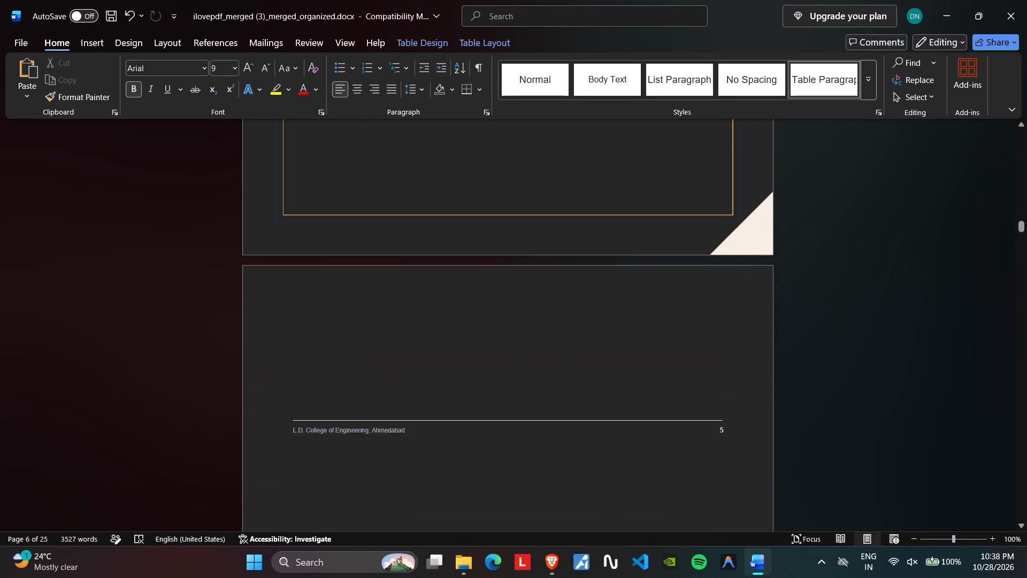
{"action": "scroll", "coordinate": [594, 404], "scroll_direction": "down", "scroll_amount": 5}
{"action": "scroll", "coordinate": [594, 404], "scroll_direction": "up", "scroll_amount": 4}
{"action": "left_click", "coordinate": [304, 338]}
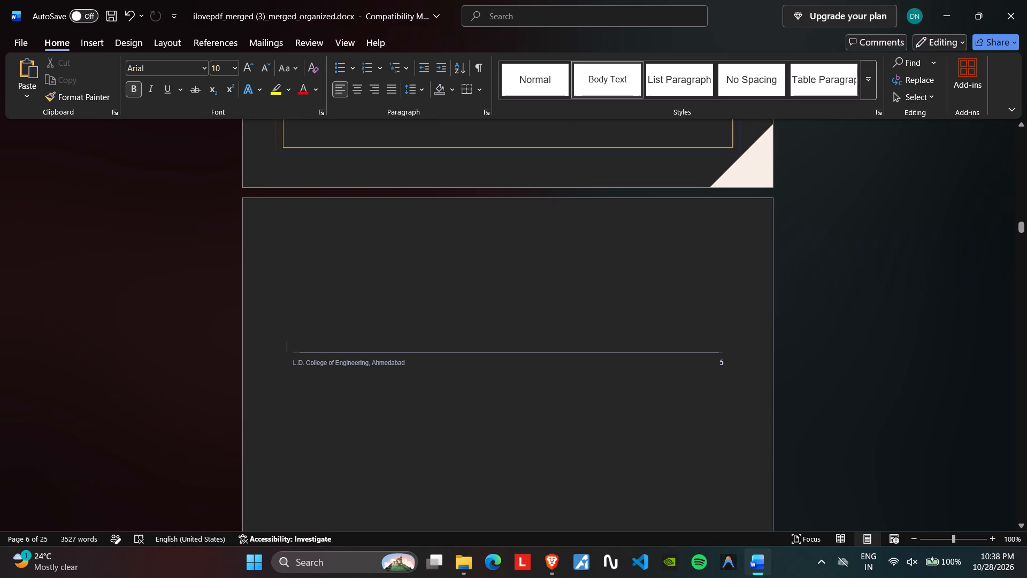
{"action": "key", "text": "BackSpace"}
{"action": "key", "text": "BackSpace"}
{"action": "key", "text": "BackSpace"}
{"action": "key", "text": "BackSpace"}
{"action": "key", "text": "BackSpace"}
{"action": "scroll", "coordinate": [304, 338], "scroll_direction": "up", "scroll_amount": 1}
{"action": "key", "text": "BackSpace"}
{"action": "key", "text": "BackSpace"}
{"action": "key", "text": "BackSpace"}
{"action": "key", "text": "BackSpace"}
{"action": "key", "text": "BackSpace"}
{"action": "key", "text": "BackSpace"}
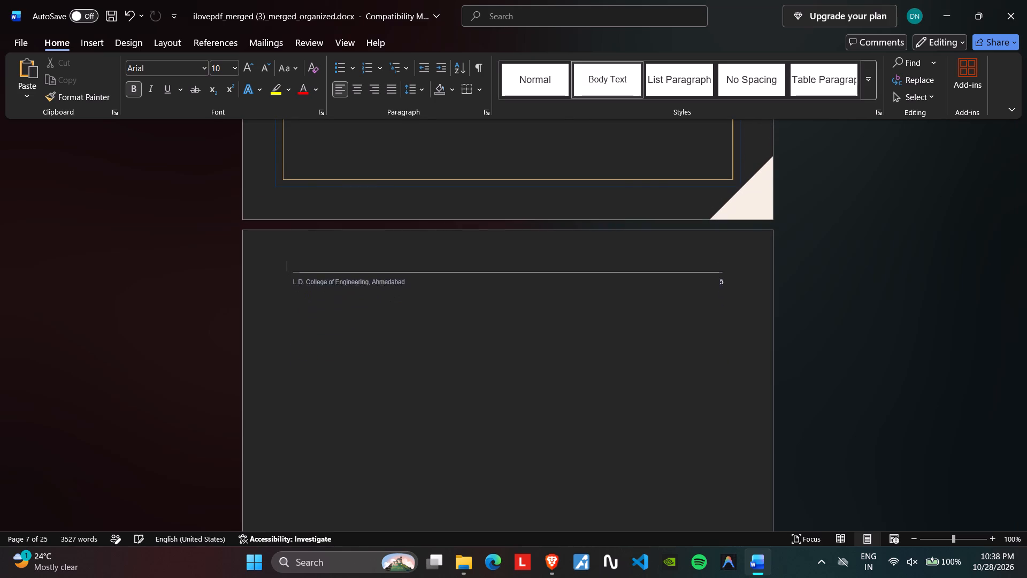
{"action": "key", "text": "BackSpace"}
{"action": "key", "text": "BackSpace"}
{"action": "key", "text": "BackSpace"}
{"action": "key", "text": "BackSpace"}
{"action": "key", "text": "BackSpace"}
{"action": "key", "text": "BackSpace"}
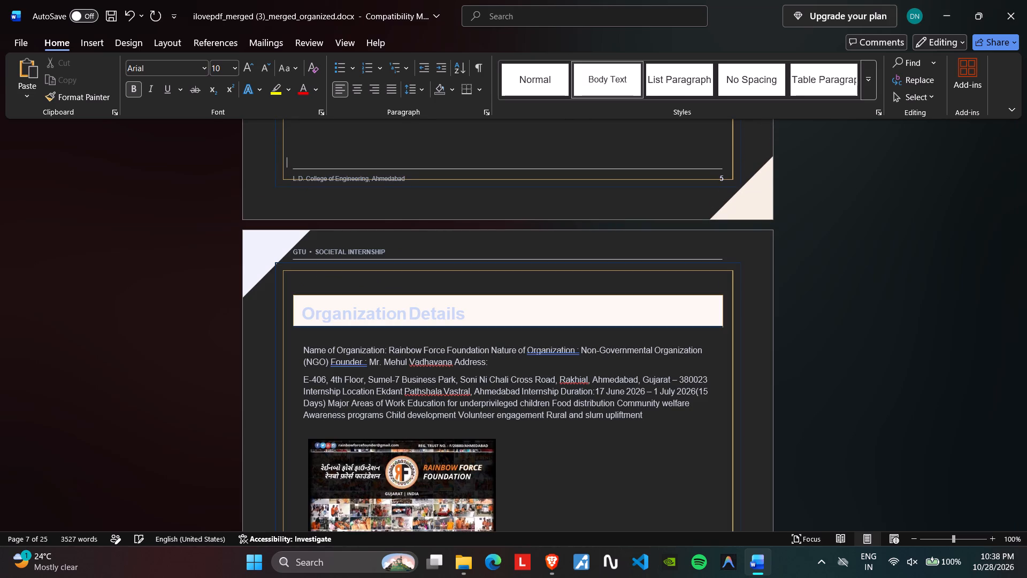
Delete one more empty line above the footer at the end of the Index page.
{"action": "key", "text": "BackSpace"}
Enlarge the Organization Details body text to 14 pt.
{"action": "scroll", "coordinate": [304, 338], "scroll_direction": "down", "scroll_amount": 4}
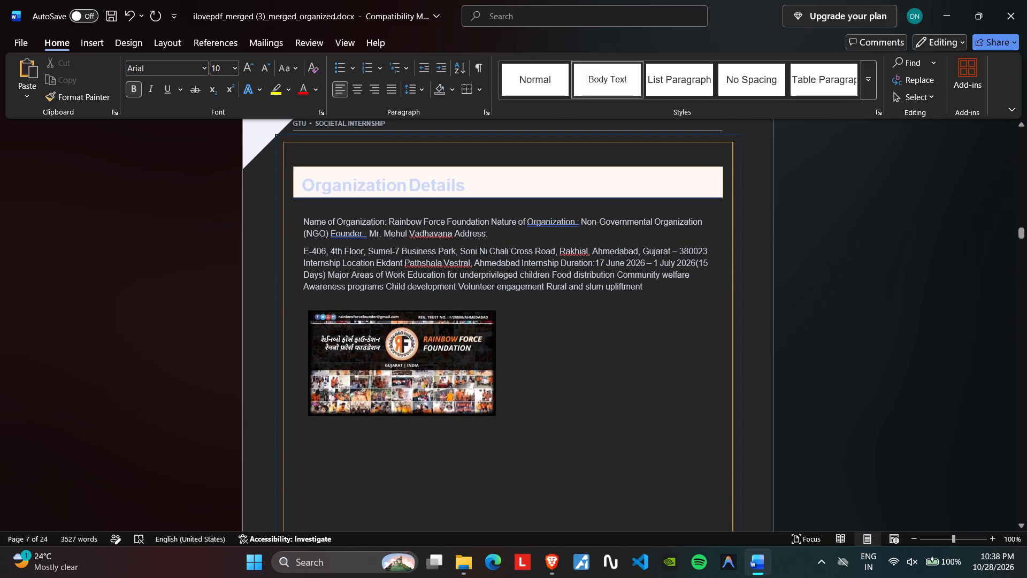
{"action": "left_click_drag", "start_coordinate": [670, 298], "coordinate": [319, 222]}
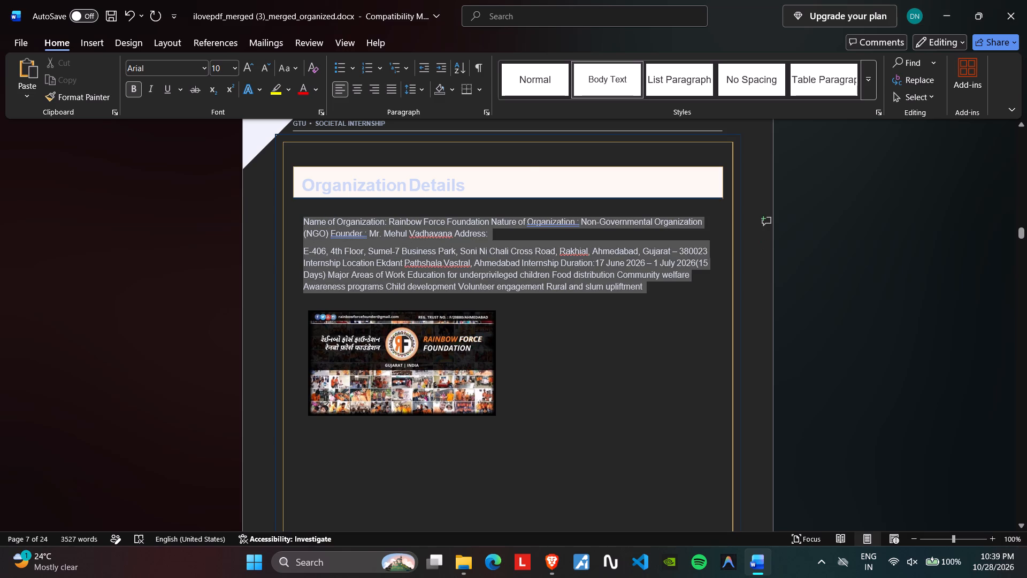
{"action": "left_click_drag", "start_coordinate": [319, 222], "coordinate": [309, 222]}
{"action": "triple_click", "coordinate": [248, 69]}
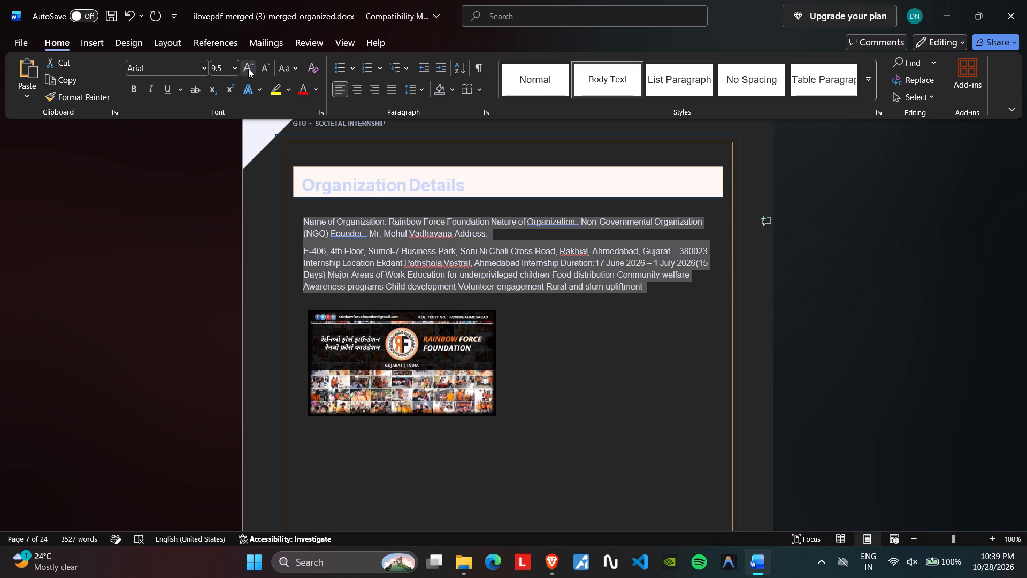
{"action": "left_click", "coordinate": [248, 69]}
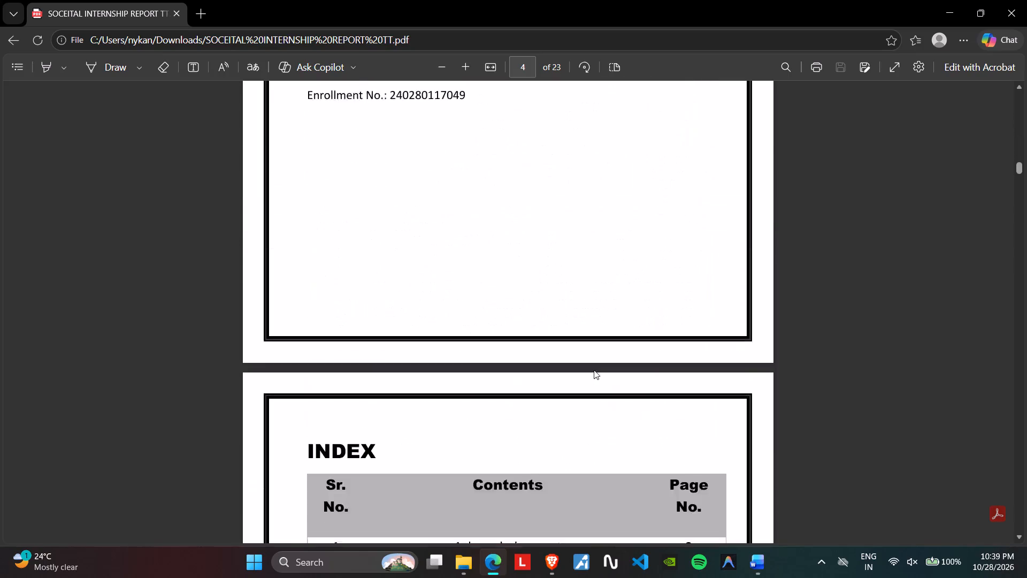
{"action": "scroll", "coordinate": [595, 369], "scroll_direction": "up", "scroll_amount": 11}
{"action": "scroll", "coordinate": [597, 365], "scroll_direction": "down", "scroll_amount": 6}
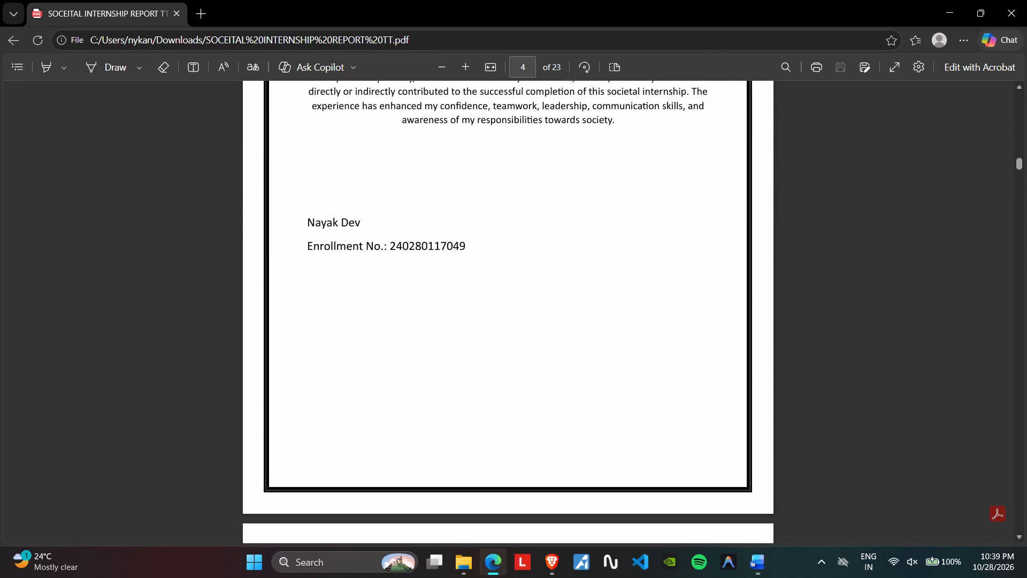
{"action": "scroll", "coordinate": [597, 365], "scroll_direction": "down", "scroll_amount": 13}
{"action": "scroll", "coordinate": [597, 365], "scroll_direction": "up", "scroll_amount": 1}
{"action": "scroll", "coordinate": [597, 365], "scroll_direction": "down", "scroll_amount": 8}
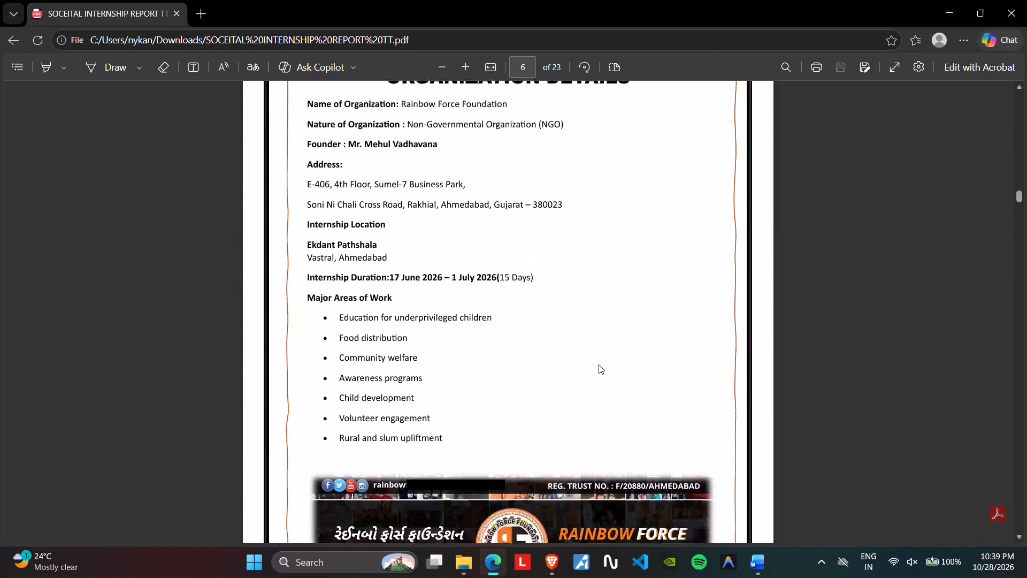
{"action": "scroll", "coordinate": [599, 364], "scroll_direction": "up", "scroll_amount": 4}
{"action": "scroll", "coordinate": [599, 364], "scroll_direction": "down", "scroll_amount": 3}
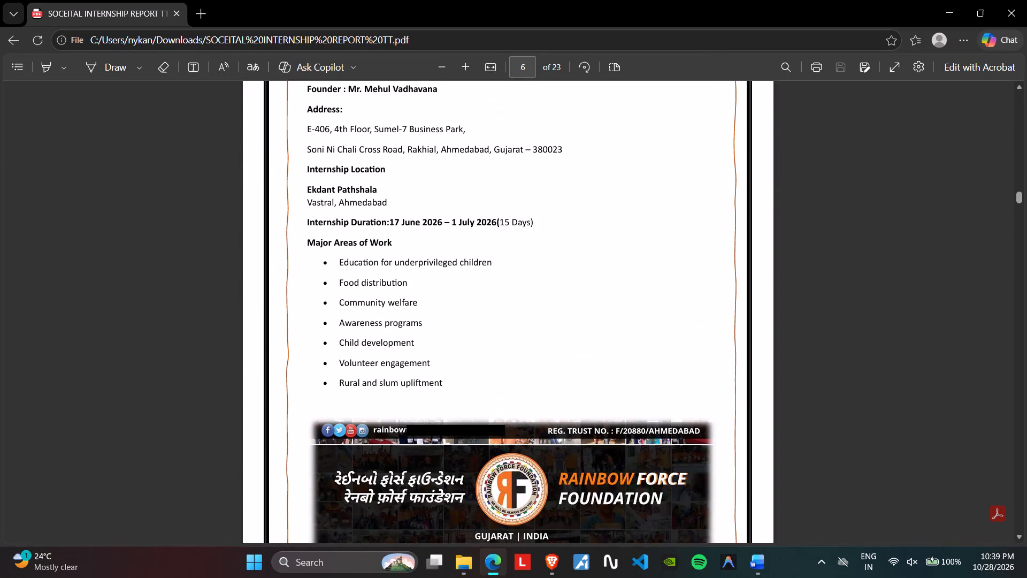
{"action": "left_click_drag", "start_coordinate": [448, 377], "coordinate": [332, 95]}
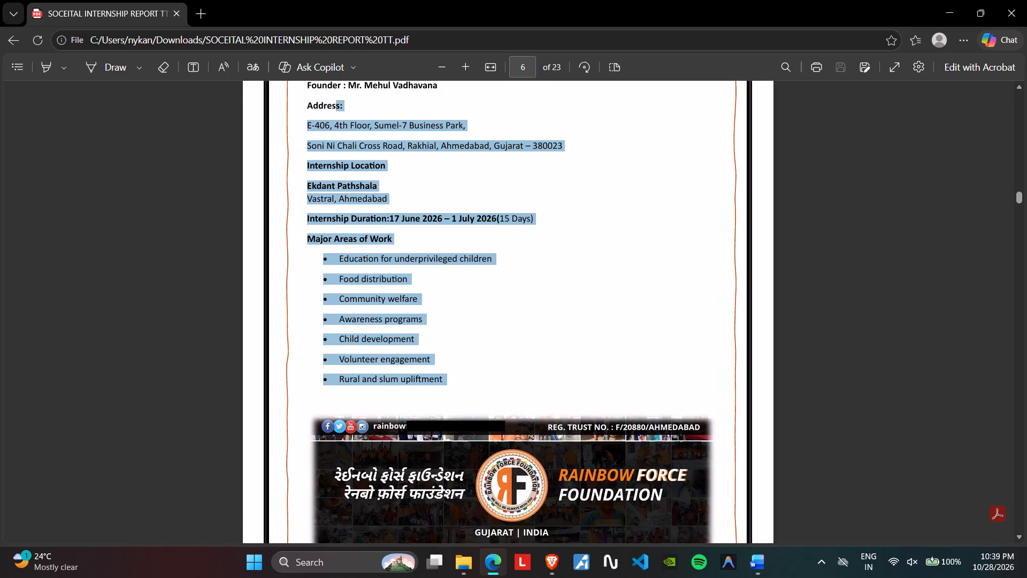
{"action": "left_click_drag", "start_coordinate": [332, 95], "coordinate": [287, 107]}
{"action": "key", "text": "ctrl+c"}
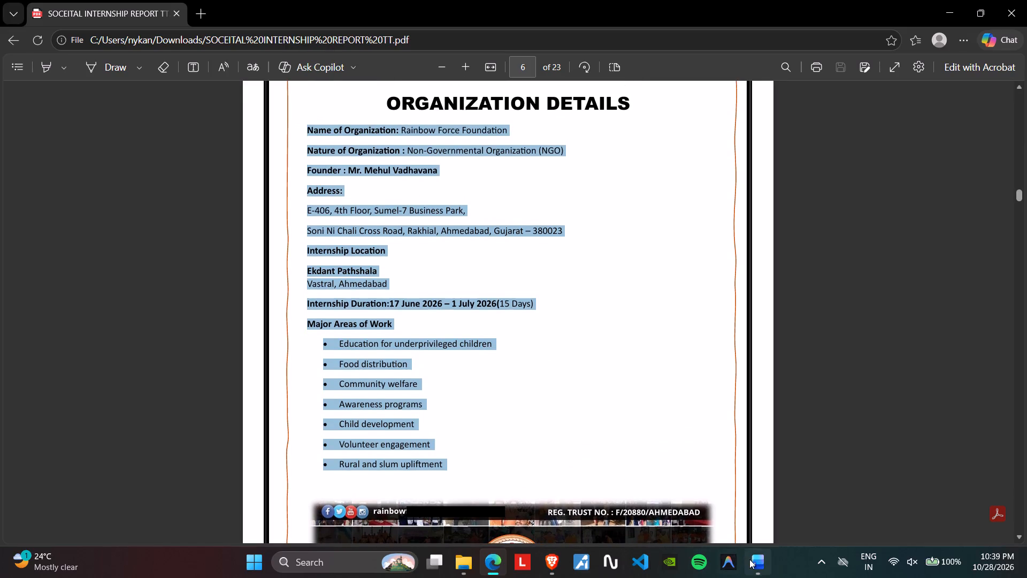
Back in Word, replace the body text under the Organization Details heading with the copied PDF text.
{"action": "left_click", "coordinate": [749, 559]}
{"action": "left_click", "coordinate": [661, 373]}
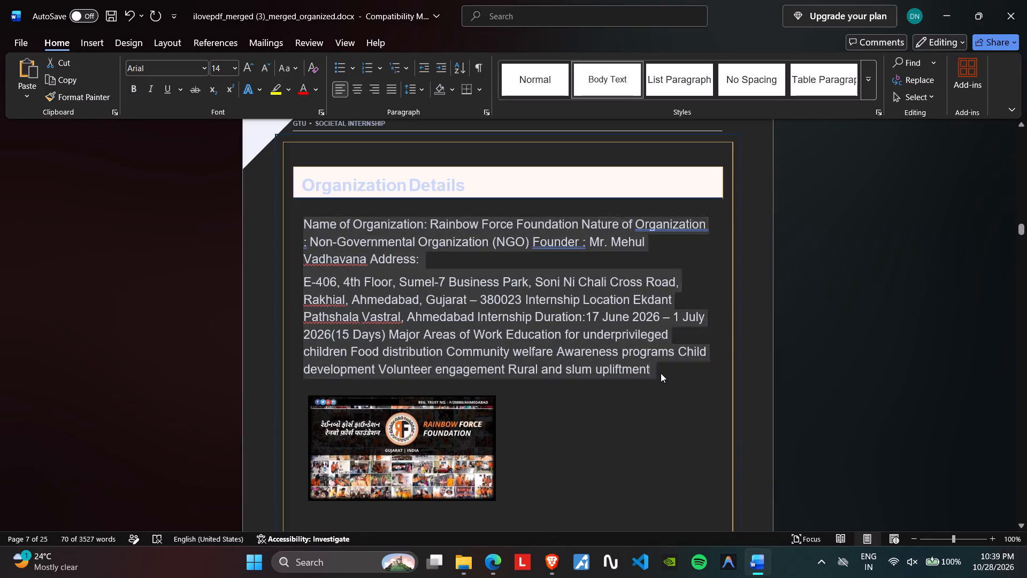
{"action": "left_click_drag", "start_coordinate": [661, 373], "coordinate": [302, 216]}
{"action": "key", "text": "ctrl+v"}
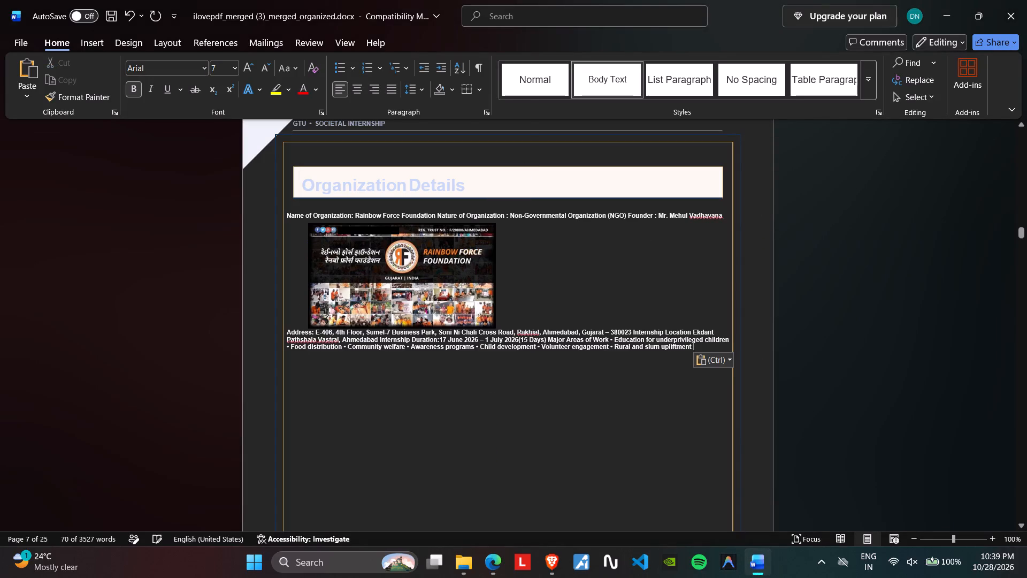
Move the Rainbow Force Foundation picture down, clear of the pasted Organization Details text.
{"action": "left_click", "coordinate": [365, 255]}
{"action": "left_click_drag", "start_coordinate": [371, 263], "coordinate": [371, 265]}
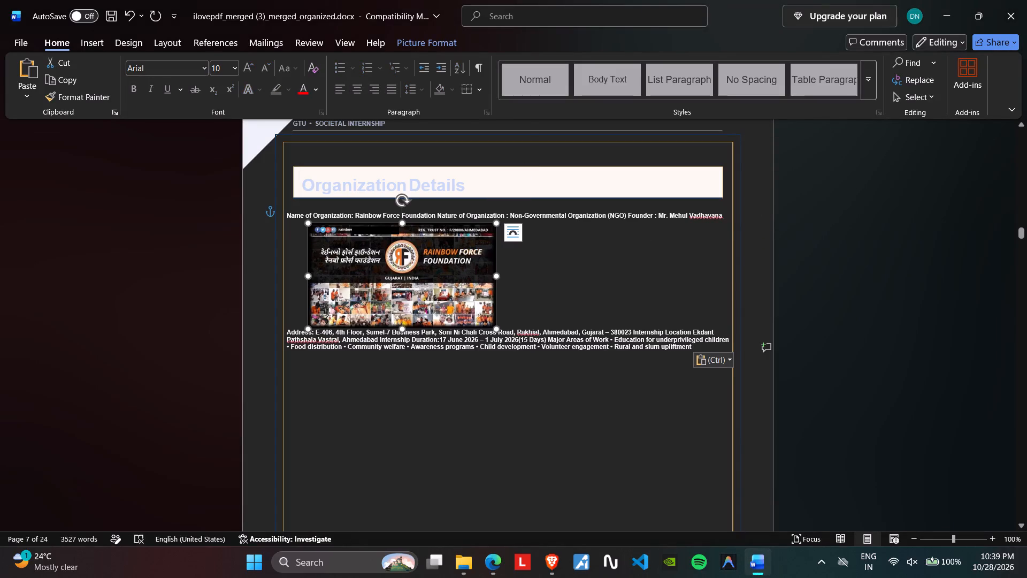
{"action": "left_click_drag", "start_coordinate": [371, 265], "coordinate": [385, 393]}
Enlarge the pasted Organization Details text to 11 pt.
{"action": "left_click_drag", "start_coordinate": [694, 249], "coordinate": [692, 248]}
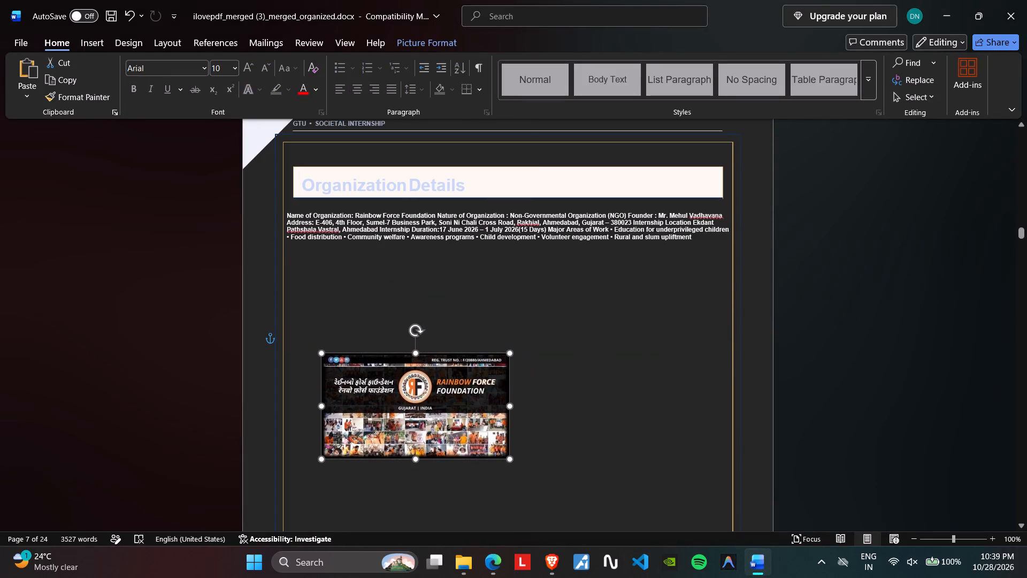
{"action": "left_click_drag", "start_coordinate": [692, 248], "coordinate": [290, 215]}
{"action": "triple_click", "coordinate": [251, 69]}
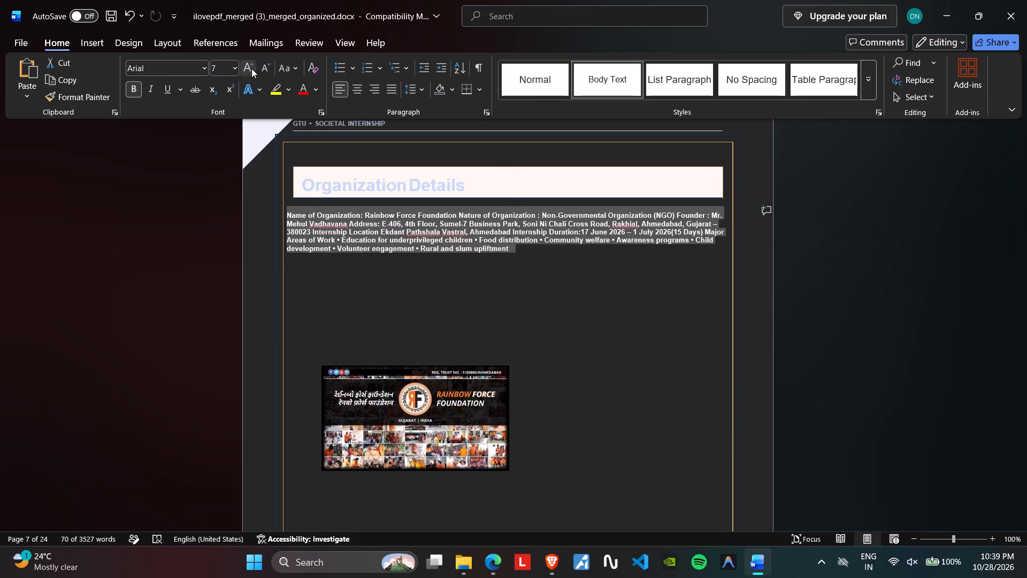
{"action": "left_click", "coordinate": [251, 69]}
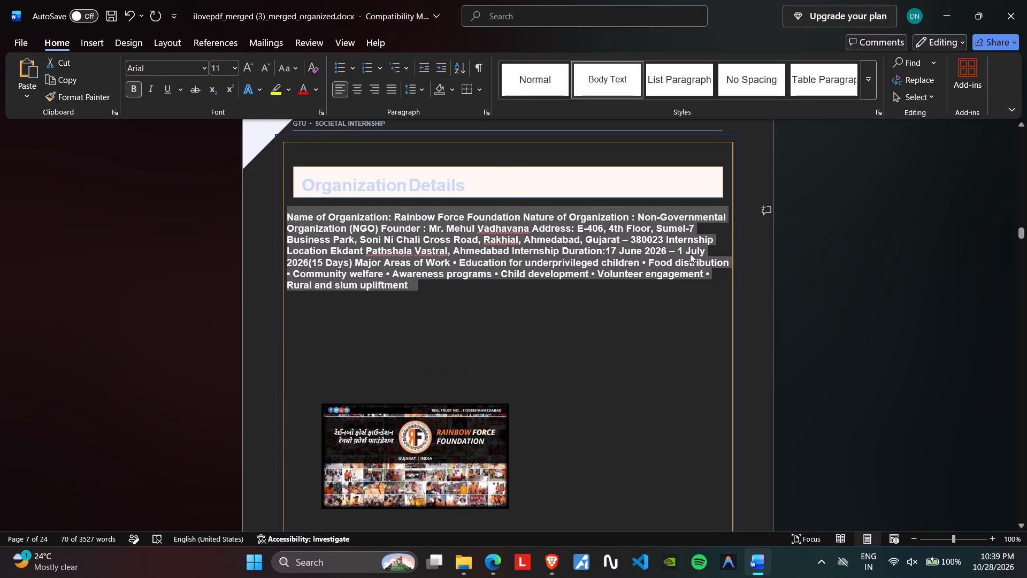
{"action": "left_click", "coordinate": [650, 227]}
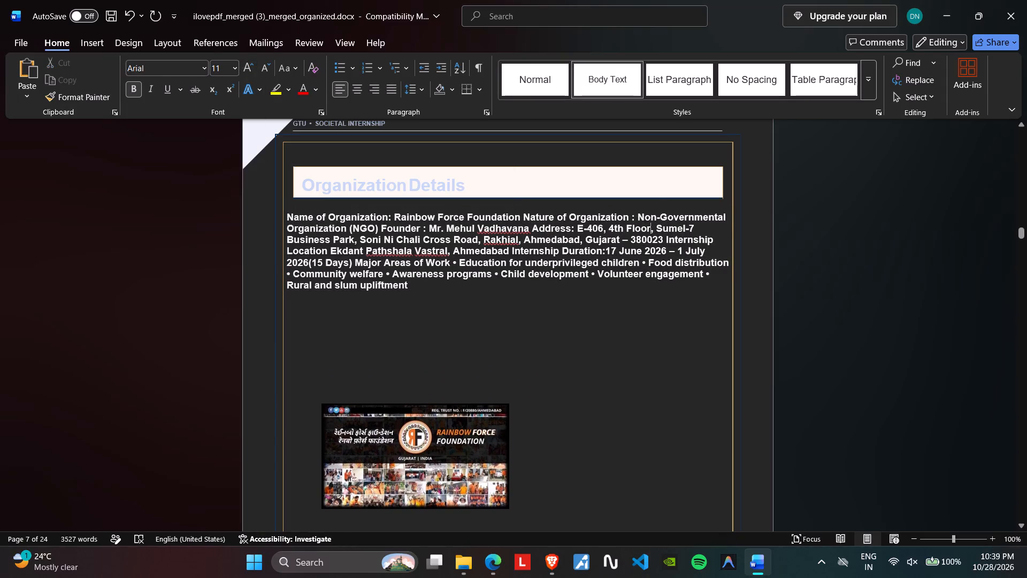
Following the PDF's layout, start new paragraphs at Nature of Organization, Founder and Address in the Organization Details text.
{"action": "left_click", "coordinate": [487, 557]}
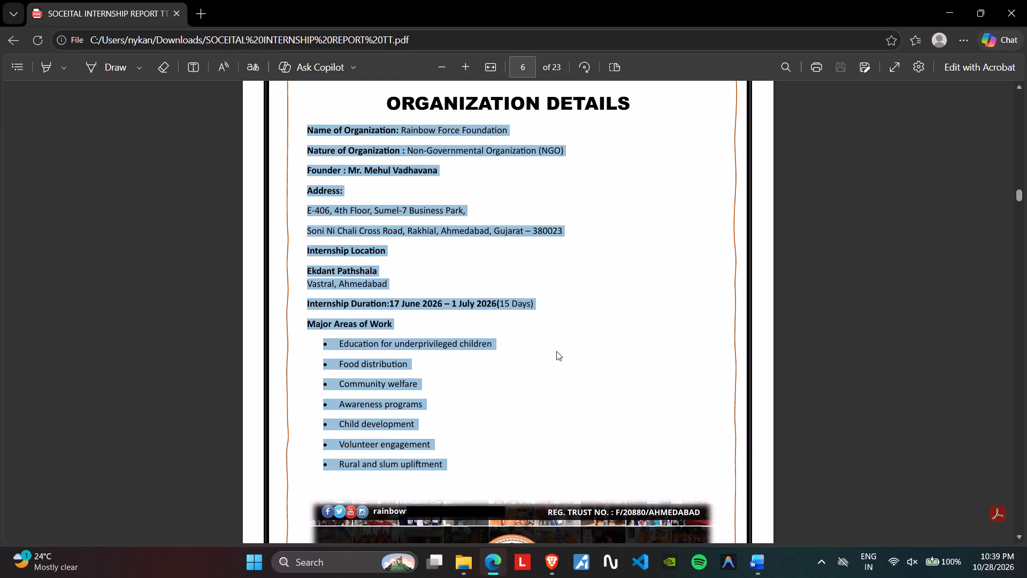
{"action": "left_click", "coordinate": [747, 558]}
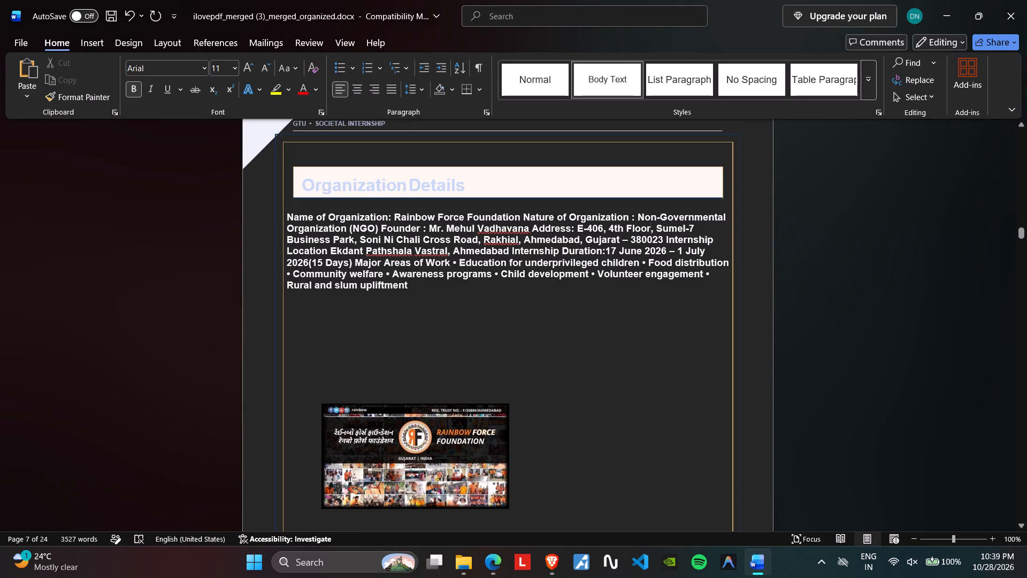
{"action": "left_click", "coordinate": [524, 217]}
{"action": "key", "text": "Return"}
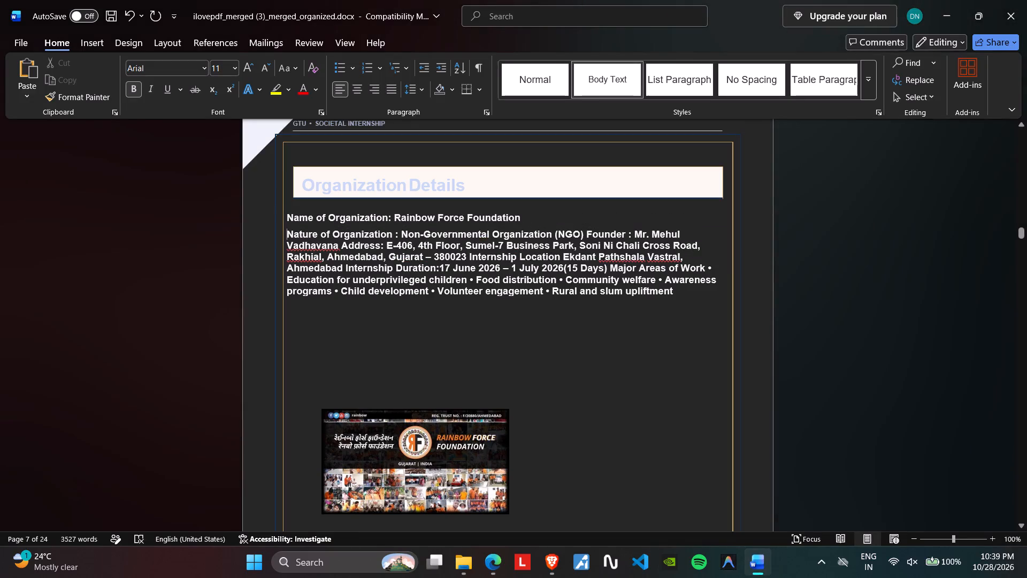
{"action": "left_click", "coordinate": [585, 231]}
{"action": "key", "text": "Return"}
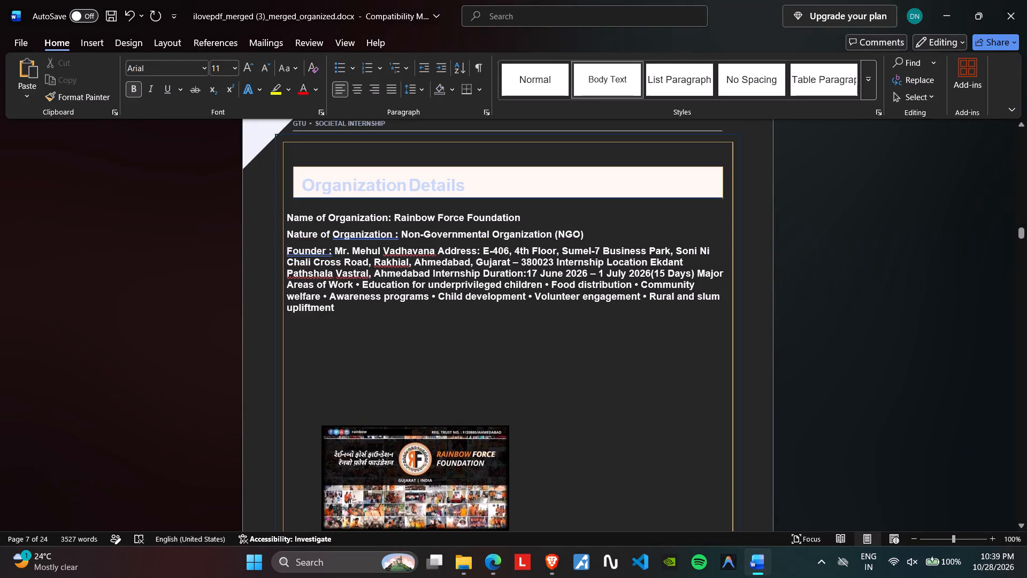
{"action": "left_click", "coordinate": [438, 250]}
{"action": "key", "text": "Return"}
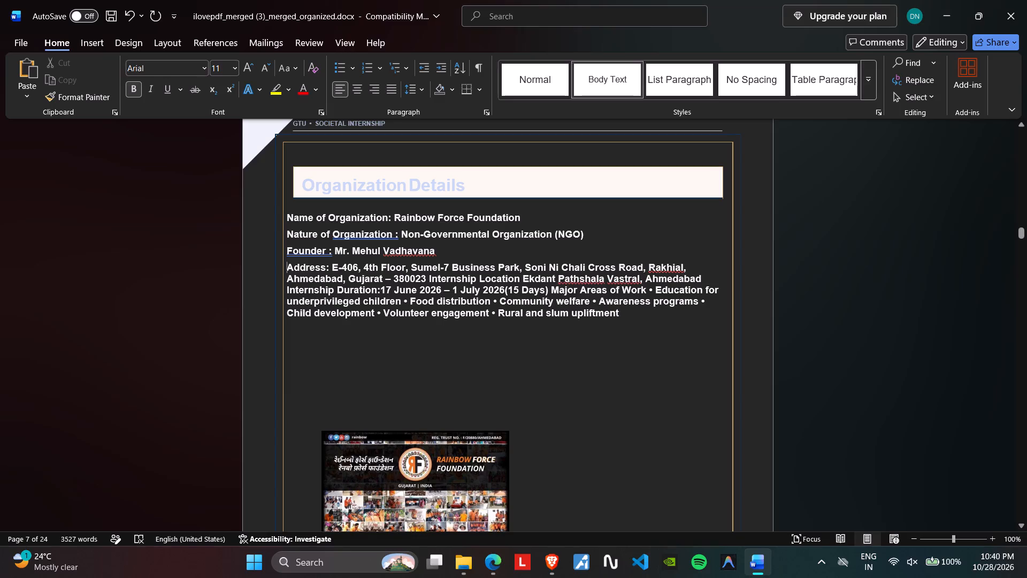
Start new paragraphs at Internship Location, Internship Duration and Major Areas of Work, with an empty line before Major Areas of Work.
{"action": "left_click", "coordinate": [429, 276]}
{"action": "key", "text": "Return"}
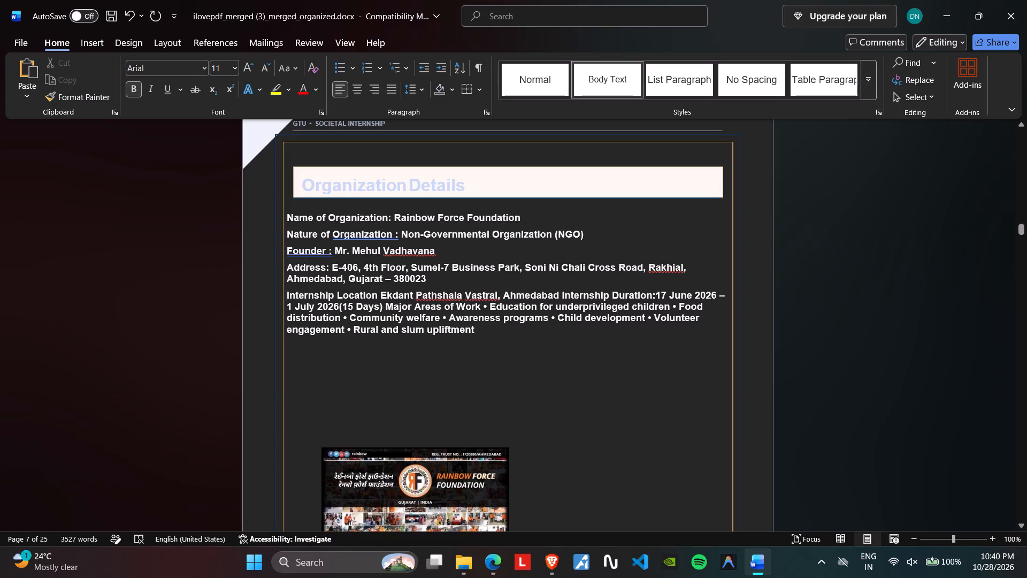
{"action": "left_click", "coordinate": [562, 294]}
{"action": "key", "text": "Return"}
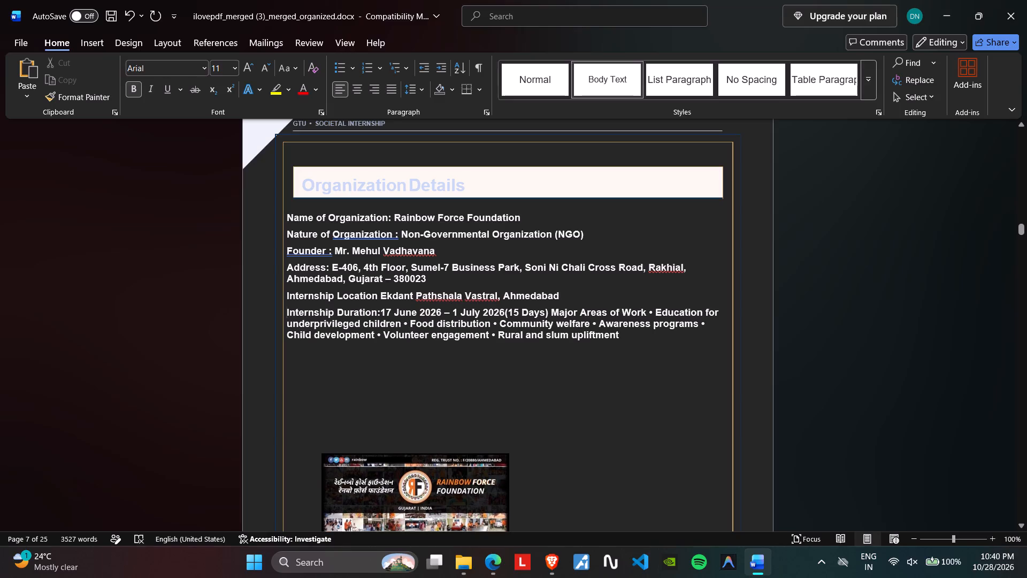
{"action": "left_click", "coordinate": [552, 311]}
{"action": "key", "text": "Return"}
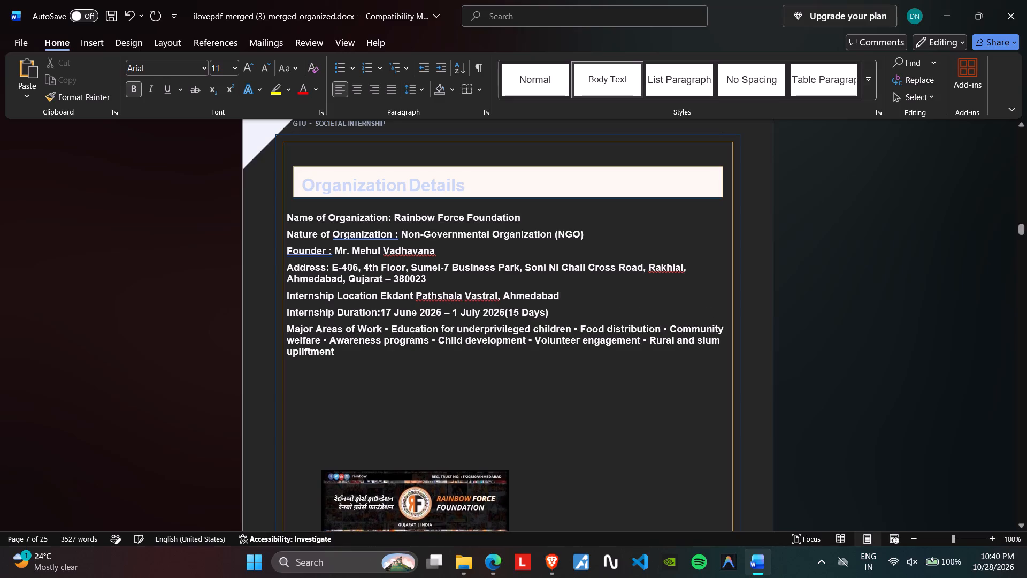
{"action": "key", "text": "Return"}
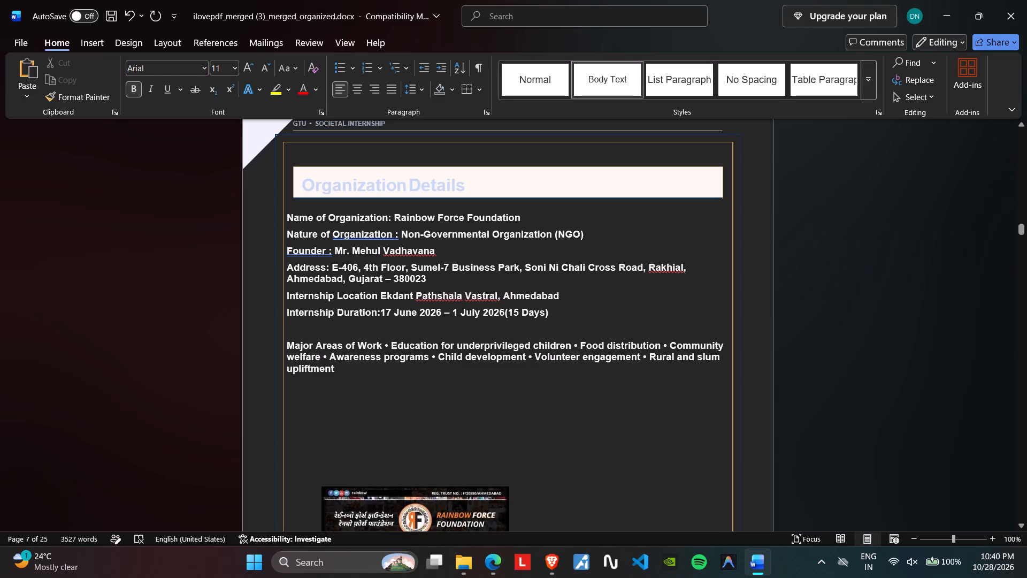
Split the Major Areas of Work text into separate lines starting at Education for underprivileged children, Food distribution, Community welfare and Awareness programs.
{"action": "left_click", "coordinate": [382, 341]}
{"action": "left_click", "coordinate": [384, 342]}
{"action": "key", "text": "Return"}
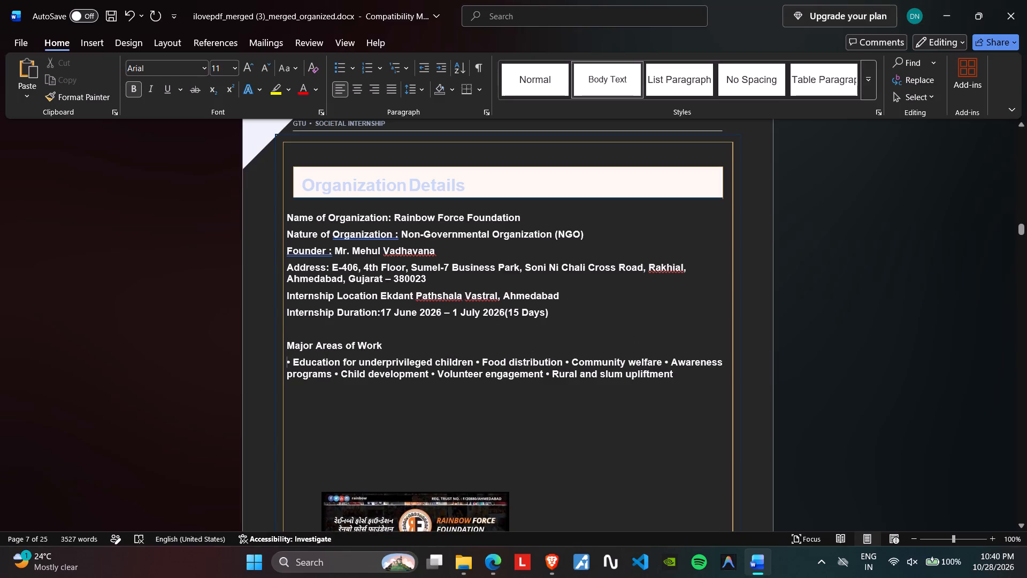
{"action": "left_click", "coordinate": [474, 359]}
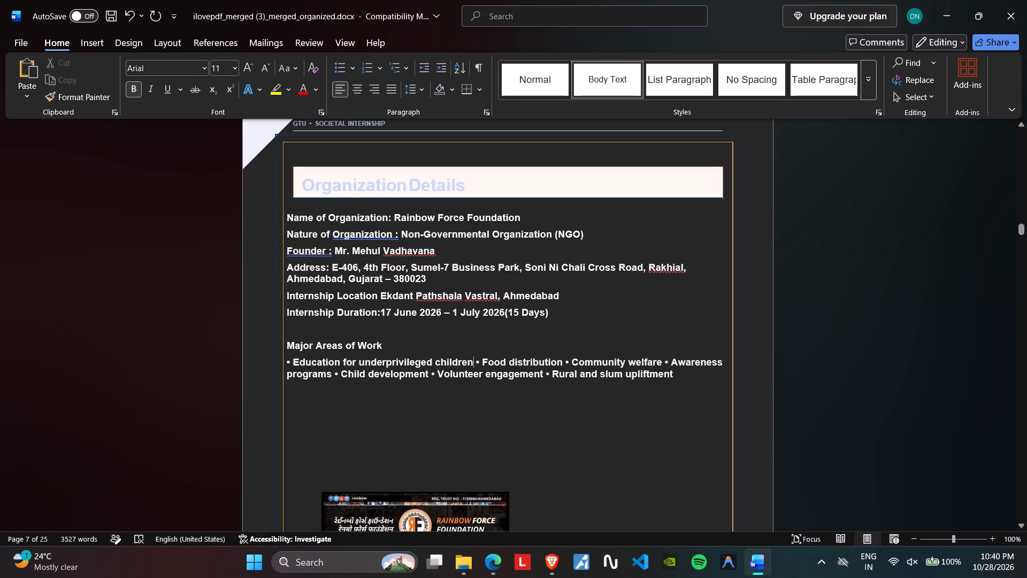
{"action": "left_click", "coordinate": [475, 360]}
{"action": "key", "text": "Return"}
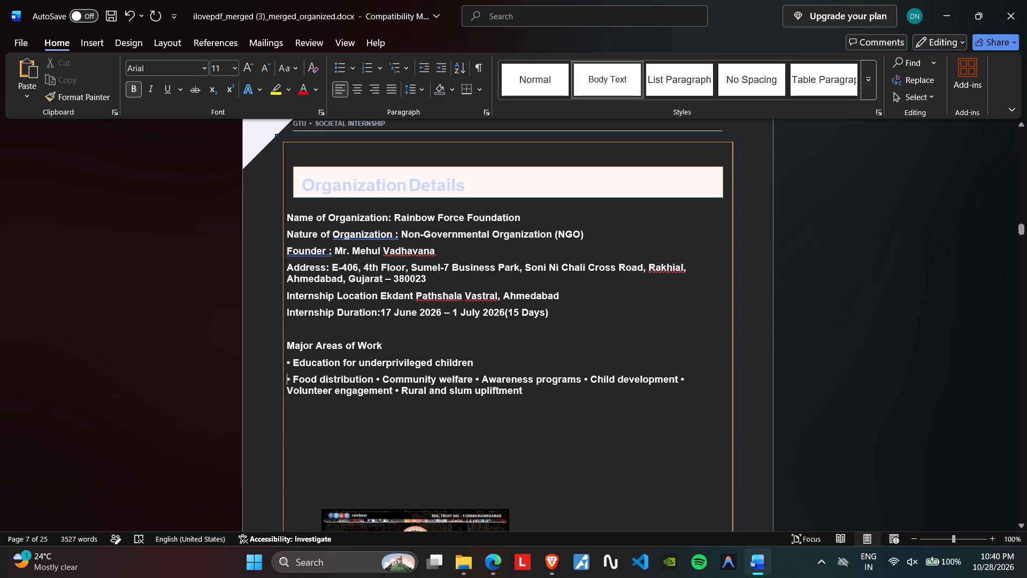
{"action": "left_click", "coordinate": [376, 379]}
{"action": "key", "text": "Return"}
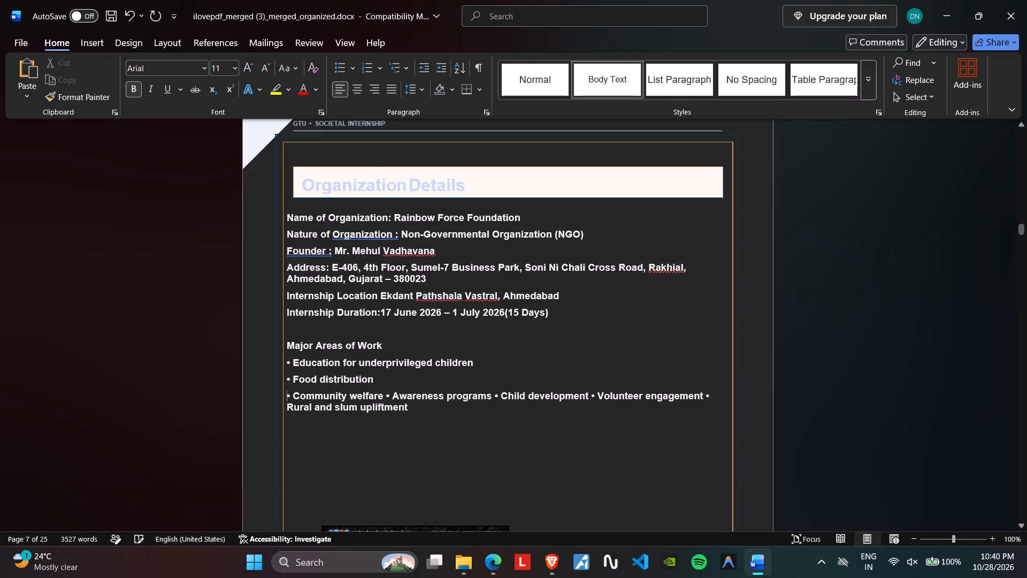
{"action": "left_click", "coordinate": [386, 396]}
{"action": "key", "text": "Return"}
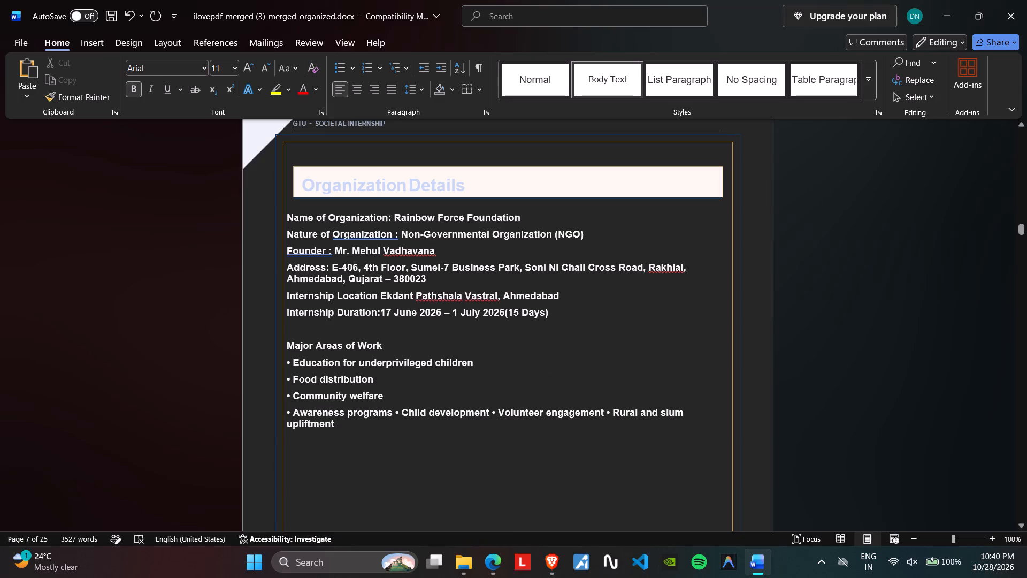
Put Child development, Volunteer engagement, and Rural and slum upliftment on their own lines in the Major Areas of Work list.
{"action": "left_click", "coordinate": [393, 410]}
{"action": "left_click", "coordinate": [394, 411]}
{"action": "key", "text": "Return"}
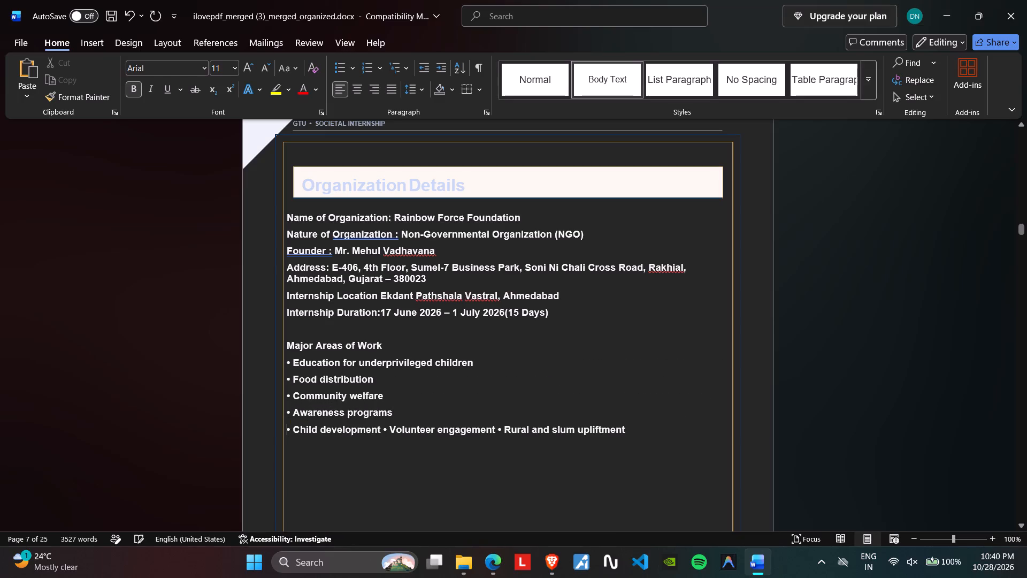
{"action": "left_click", "coordinate": [384, 428]}
{"action": "key", "text": "Return"}
{"action": "scroll", "coordinate": [386, 426], "scroll_direction": "down", "scroll_amount": 1}
{"action": "left_click", "coordinate": [401, 412]}
{"action": "key", "text": "Return"}
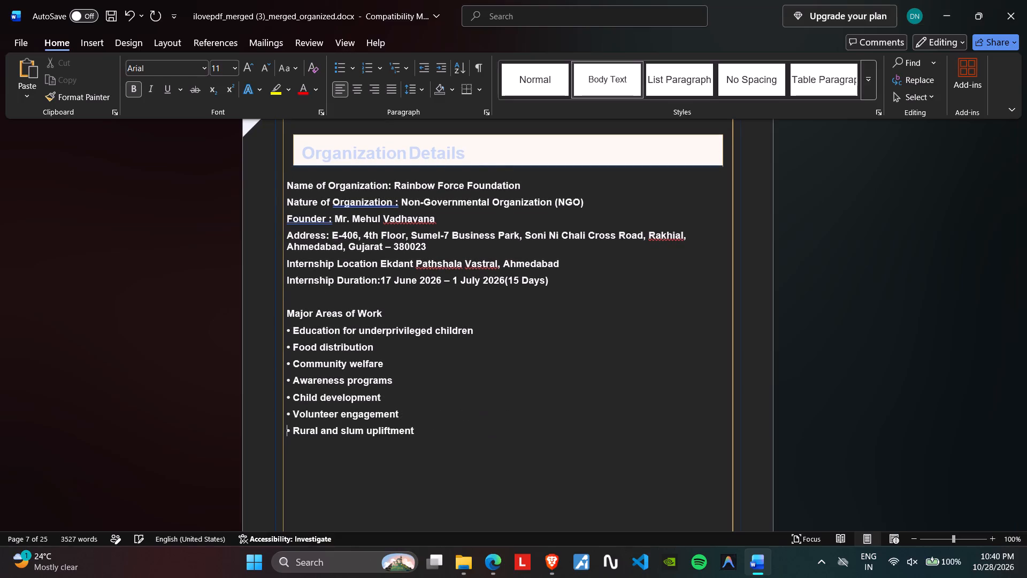
Enlarge the Rainbow Force Foundation picture proportionally to nearly the width of the page frame and nudge it slightly upward.
{"action": "scroll", "coordinate": [401, 412], "scroll_direction": "down", "scroll_amount": 8}
{"action": "left_click", "coordinate": [412, 366]}
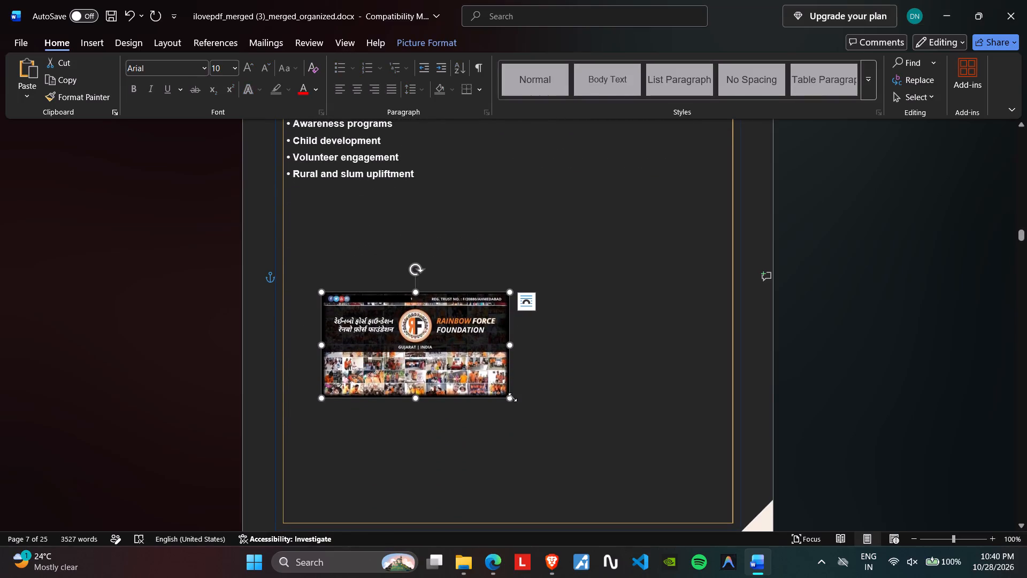
{"action": "left_click_drag", "start_coordinate": [512, 397], "coordinate": [683, 495]}
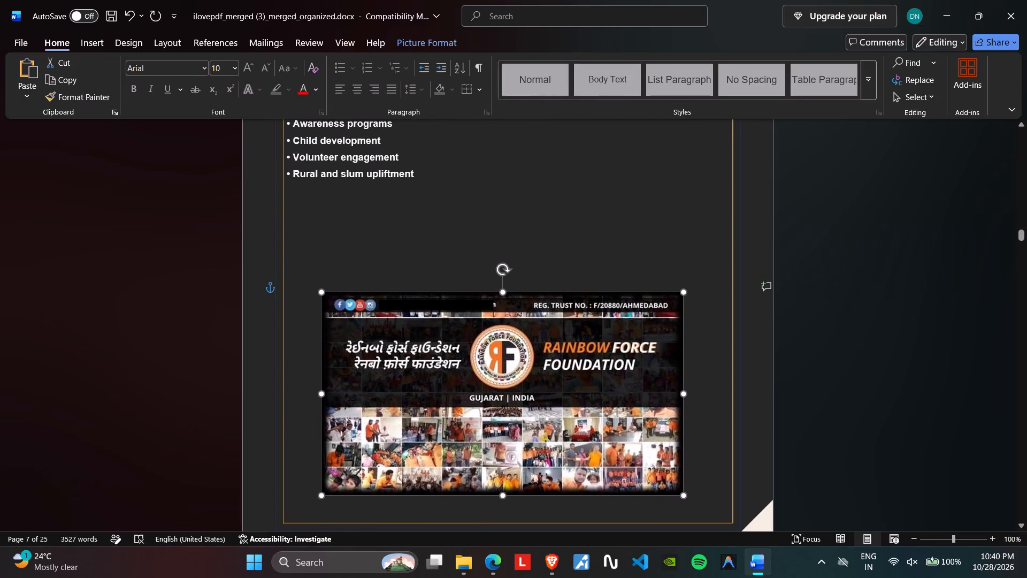
{"action": "left_click_drag", "start_coordinate": [584, 413], "coordinate": [587, 400]}
Indent the seven bullet lines under Major Areas of Work by one tab stop.
{"action": "scroll", "coordinate": [541, 360], "scroll_direction": "up", "scroll_amount": 6}
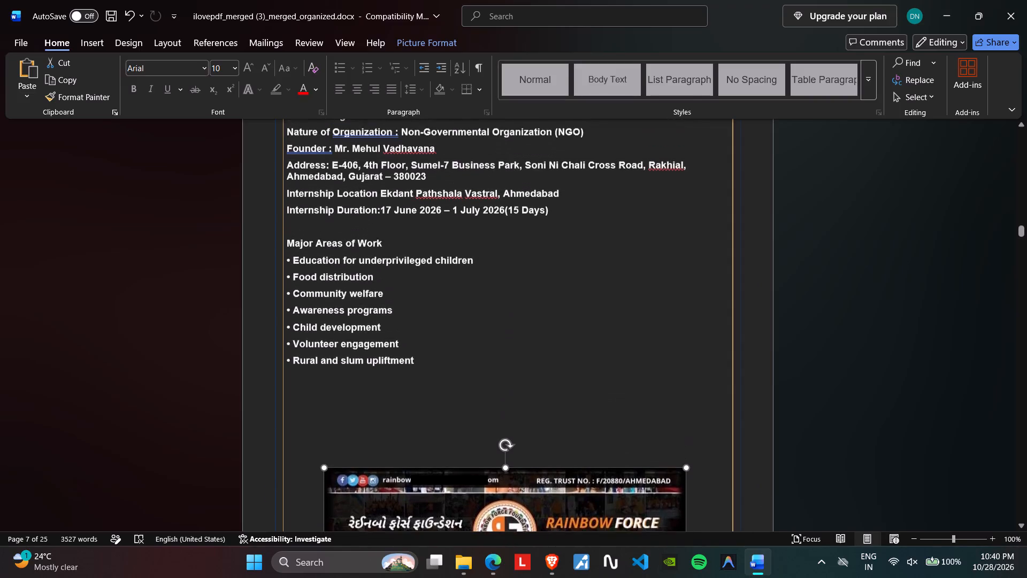
{"action": "left_click_drag", "start_coordinate": [443, 374], "coordinate": [281, 270]}
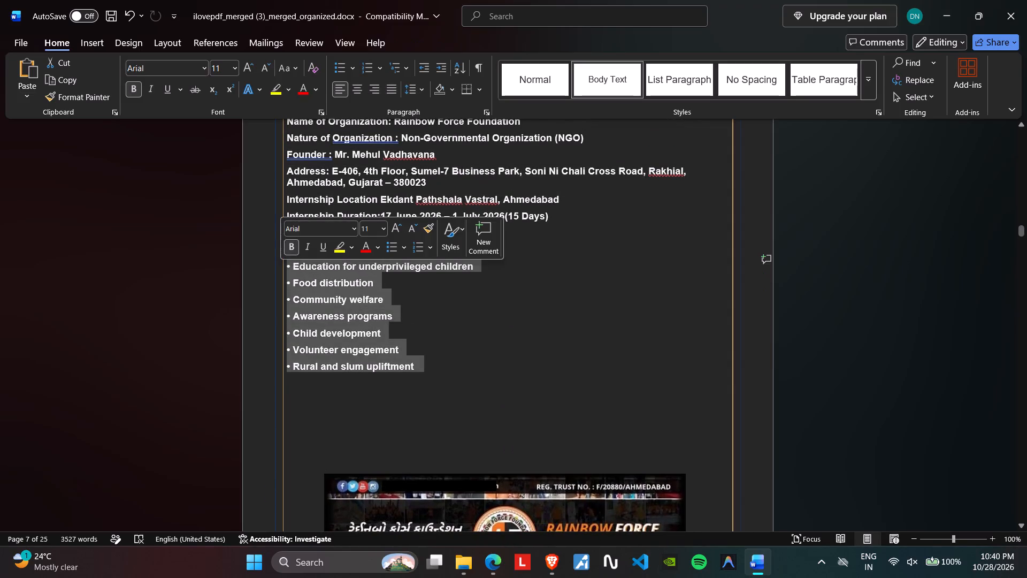
{"action": "key", "text": "Tab"}
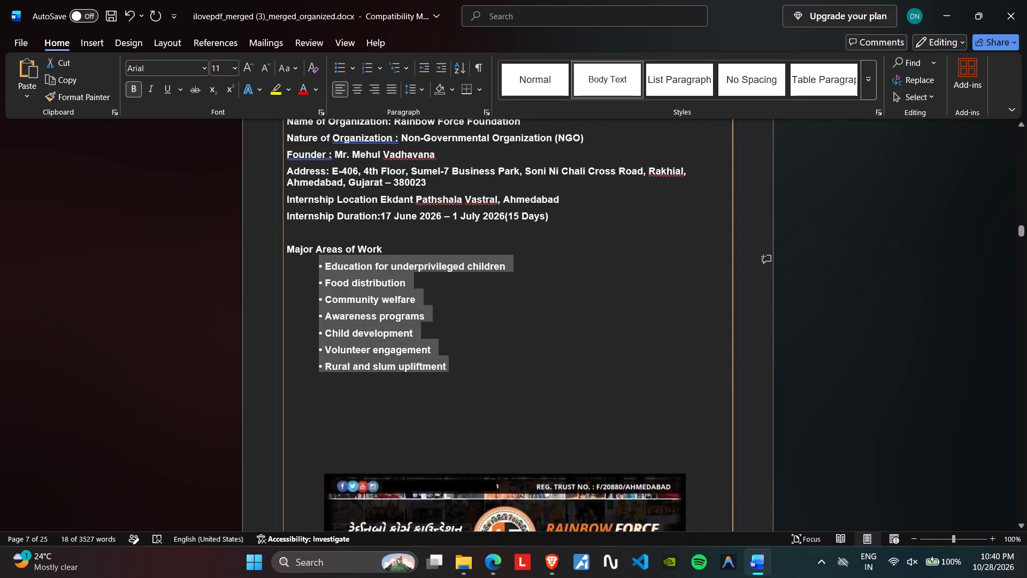
{"action": "left_click", "coordinate": [601, 391]}
Increase the line spacing of the organization details from Name of Organization through Internship Duration.
{"action": "scroll", "coordinate": [495, 326], "scroll_direction": "up", "scroll_amount": 3}
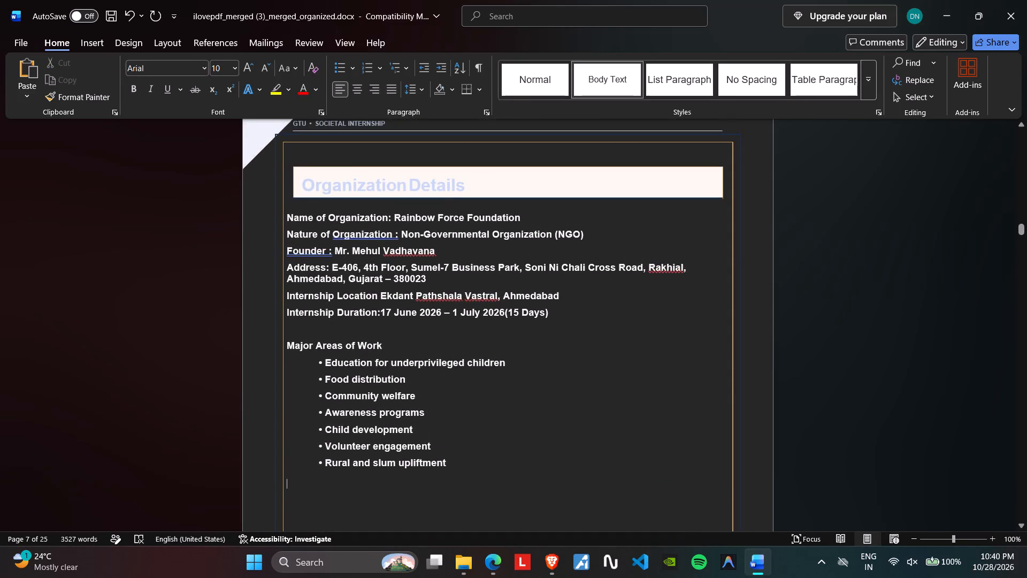
{"action": "left_click_drag", "start_coordinate": [551, 309], "coordinate": [235, 222]}
{"action": "left_click", "coordinate": [409, 94]}
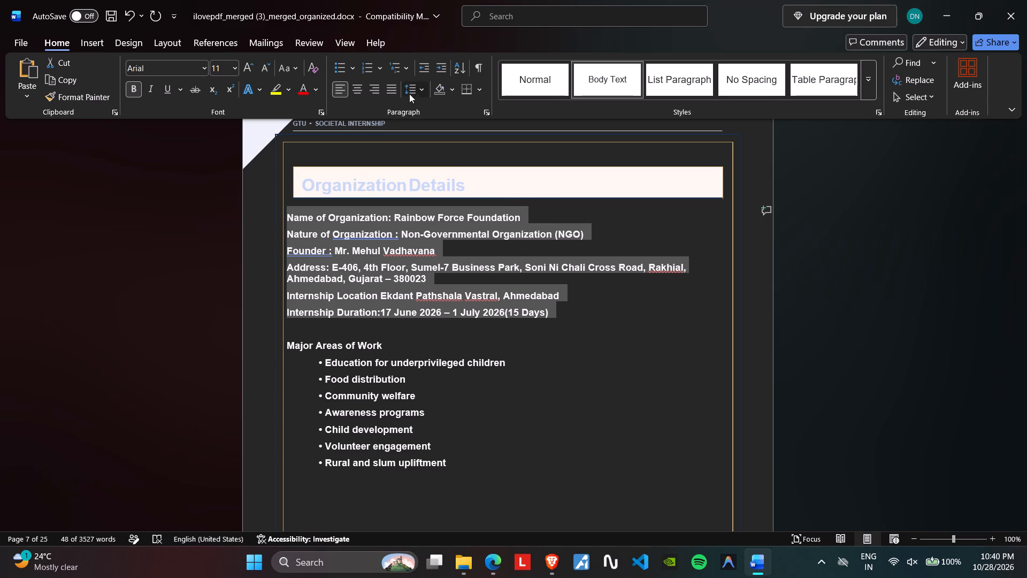
{"action": "left_click", "coordinate": [442, 146]}
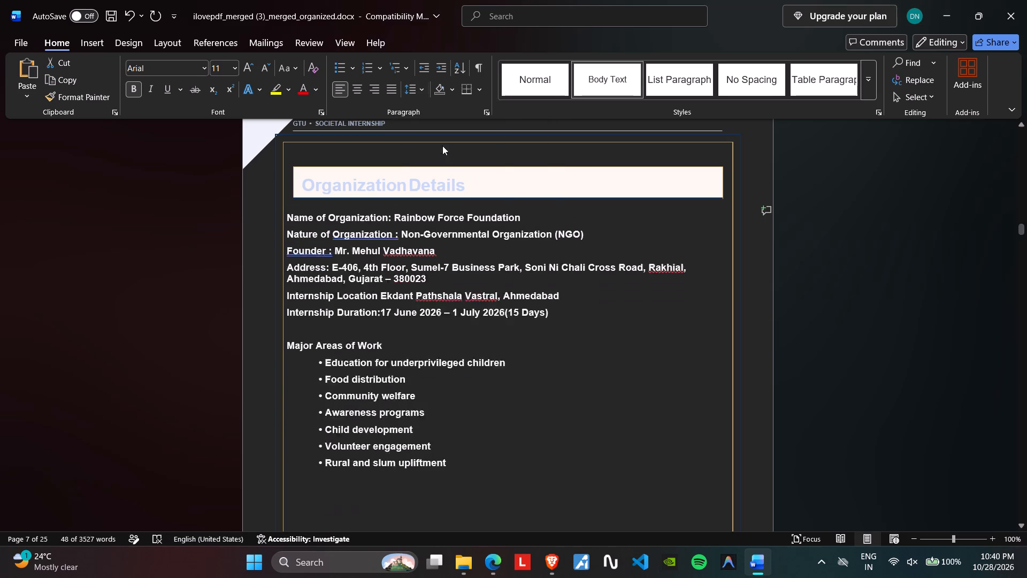
Remove bold from the values after Name of Organization, Nature of Organization and Founder, keeping their labels bold.
{"action": "left_click", "coordinate": [429, 238]}
{"action": "left_click_drag", "start_coordinate": [526, 215], "coordinate": [414, 212]}
{"action": "left_click", "coordinate": [128, 88]}
{"action": "left_click", "coordinate": [541, 251]}
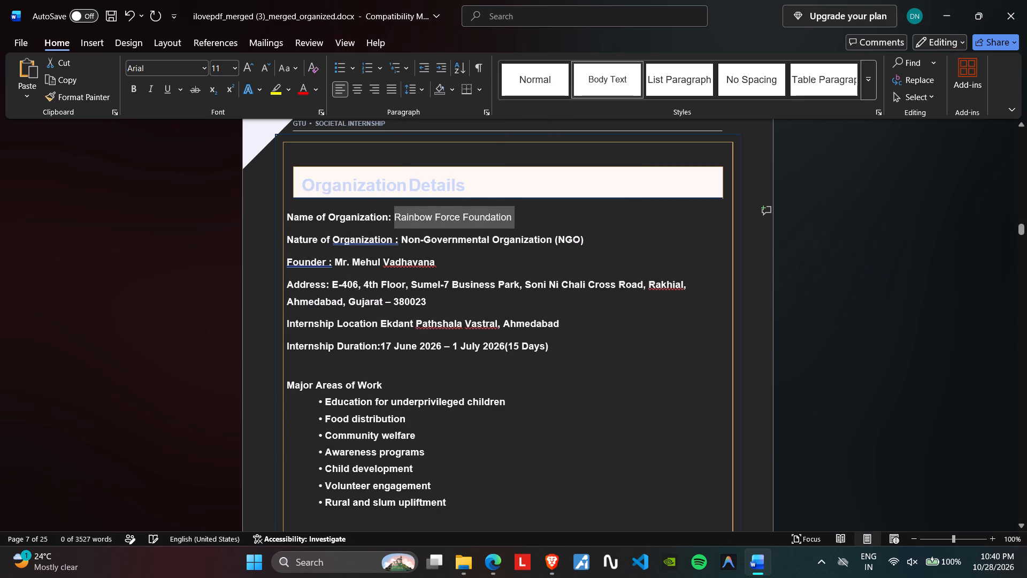
{"action": "left_click_drag", "start_coordinate": [593, 236], "coordinate": [408, 230]}
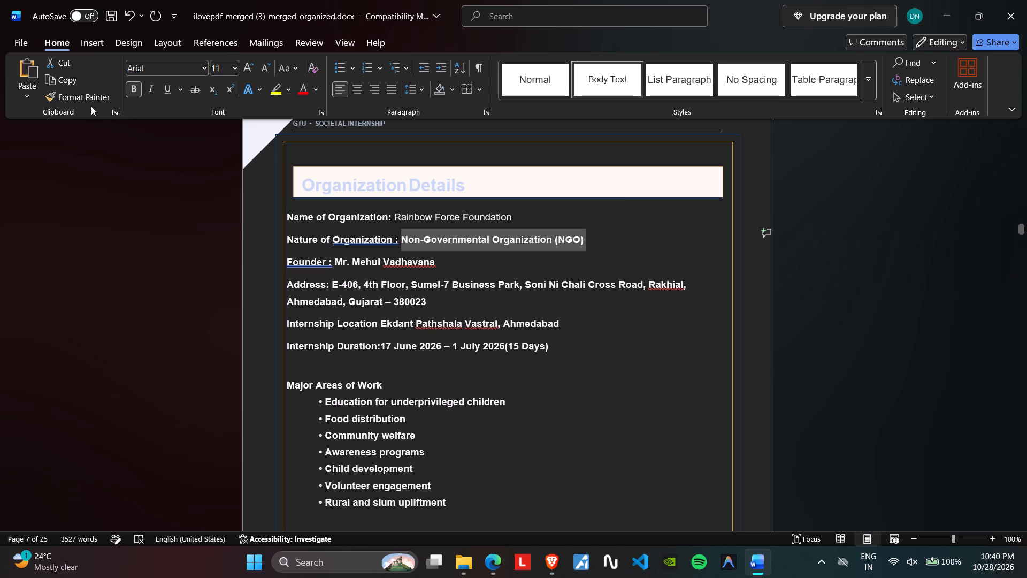
{"action": "left_click", "coordinate": [138, 95]}
{"action": "left_click_drag", "start_coordinate": [438, 263], "coordinate": [383, 252]}
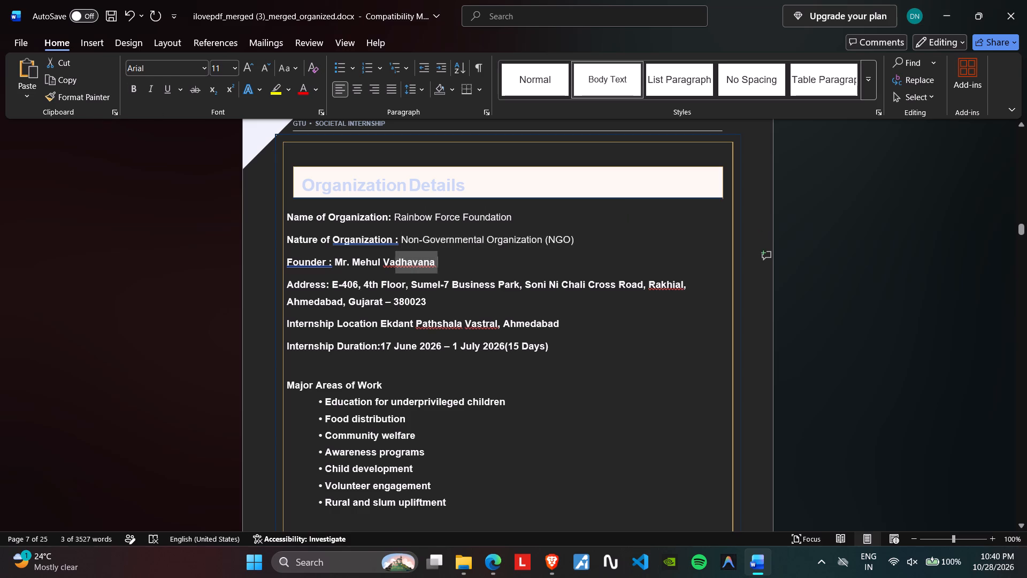
{"action": "left_click_drag", "start_coordinate": [383, 252], "coordinate": [335, 253]}
{"action": "left_click", "coordinate": [128, 86]}
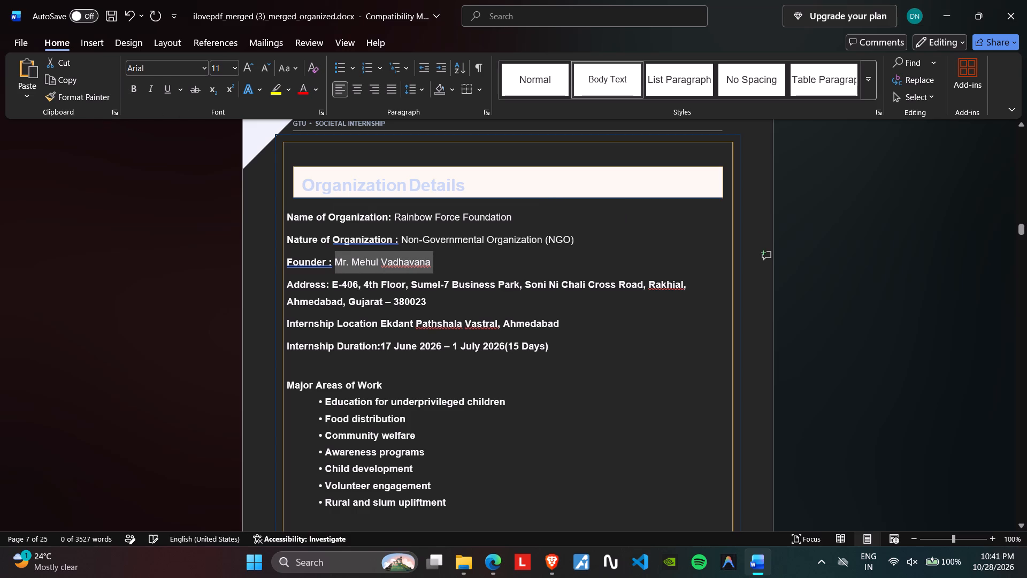
Remove bold from the organization's address text, keeping the Address label and its colon bold.
{"action": "left_click_drag", "start_coordinate": [416, 296], "coordinate": [337, 284]}
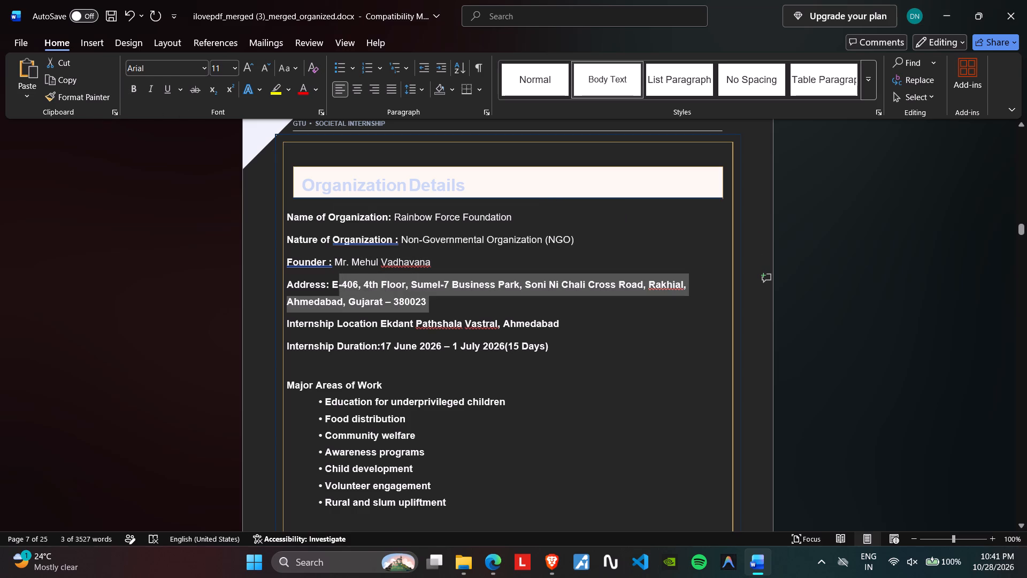
{"action": "left_click_drag", "start_coordinate": [337, 284], "coordinate": [330, 286]}
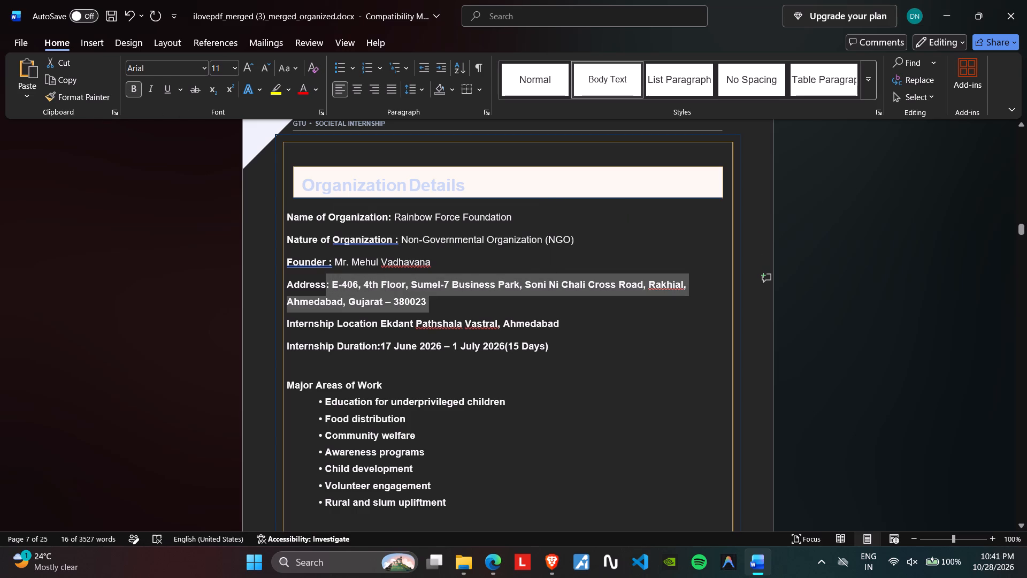
{"action": "left_click", "coordinate": [130, 92]}
{"action": "left_click", "coordinate": [461, 329]}
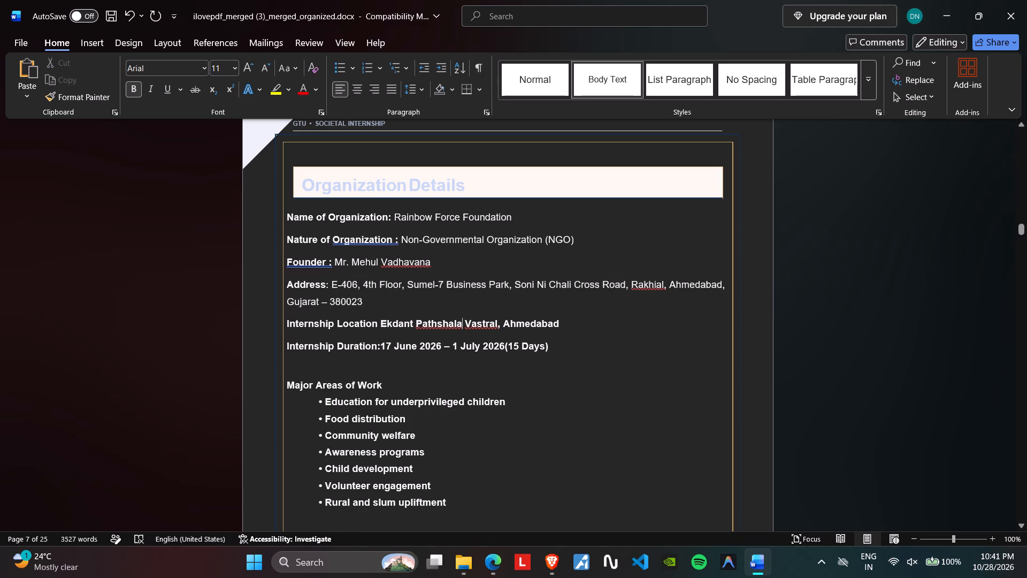
{"action": "left_click_drag", "start_coordinate": [329, 284], "coordinate": [324, 284]}
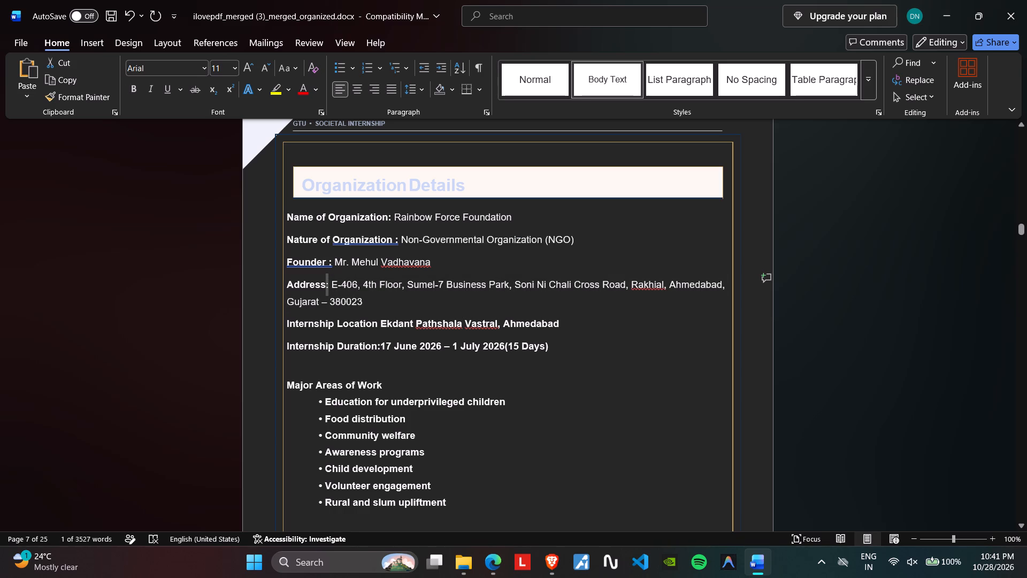
{"action": "left_click", "coordinate": [141, 93]}
{"action": "left_click", "coordinate": [488, 324]}
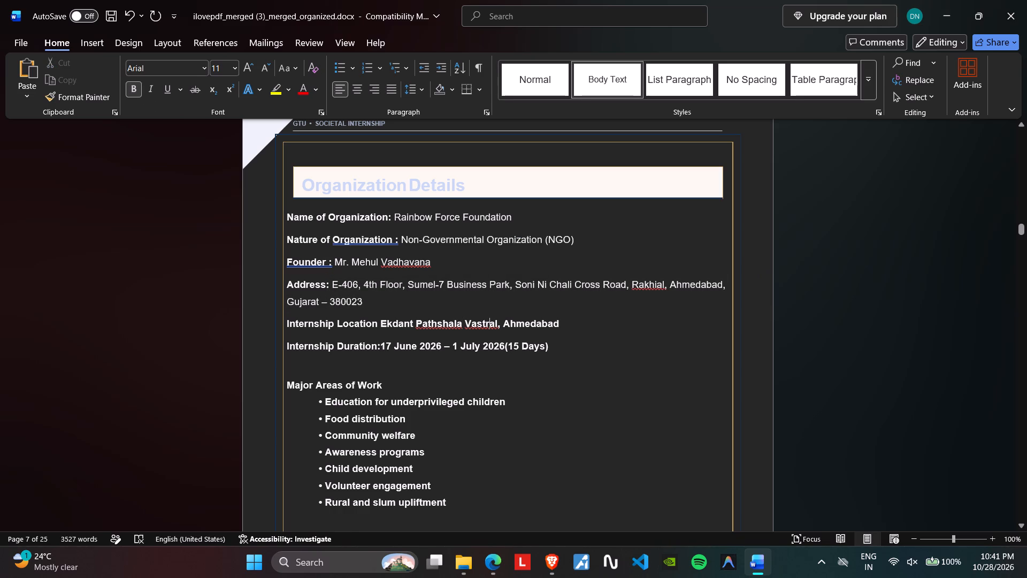
Remove bold from the Internship Location value, Ekdant Pathshala Vastral, Ahmedabad.
{"action": "left_click_drag", "start_coordinate": [571, 322], "coordinate": [400, 324]}
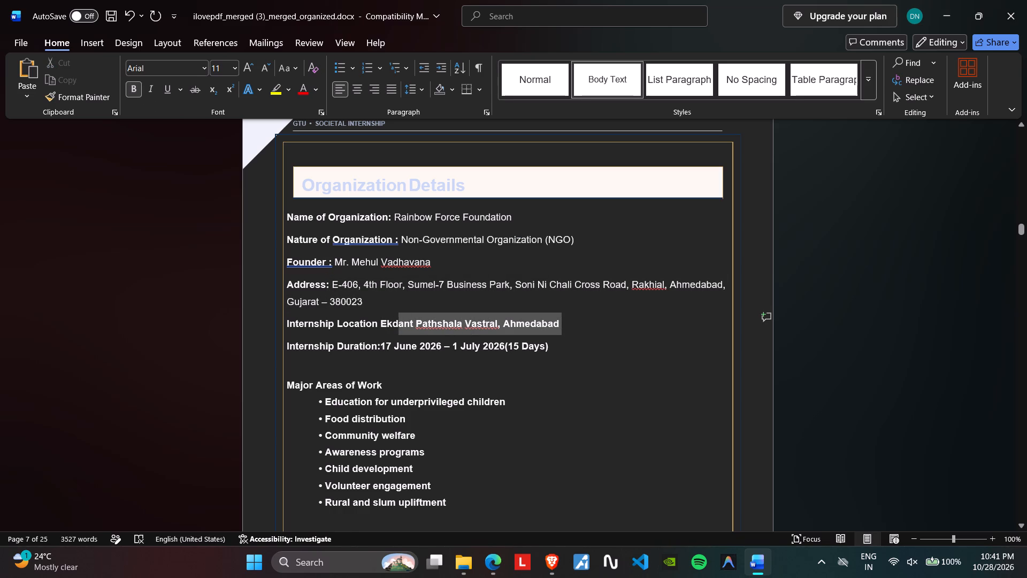
{"action": "left_click_drag", "start_coordinate": [400, 324], "coordinate": [381, 321]}
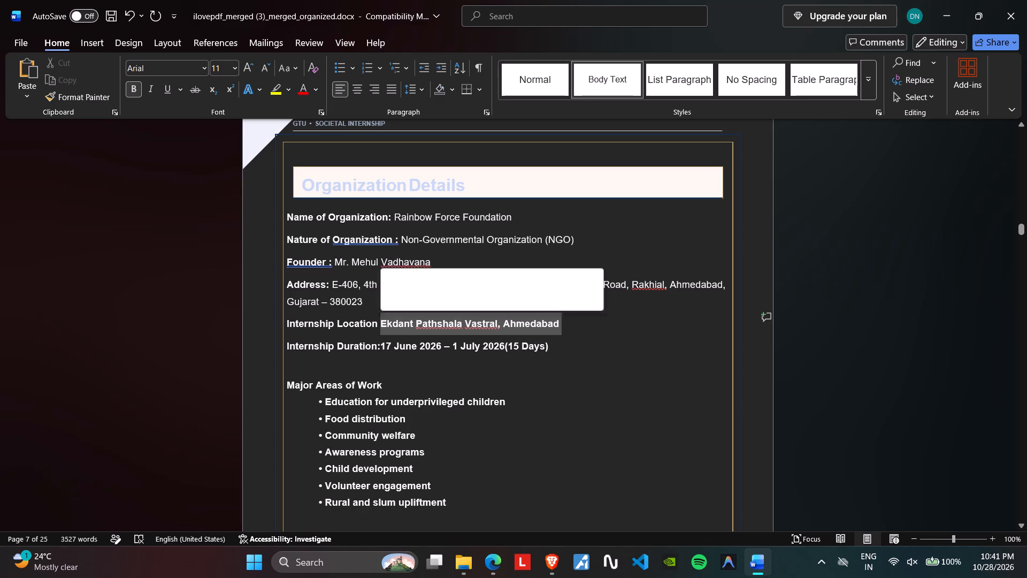
{"action": "left_click", "coordinate": [141, 90]}
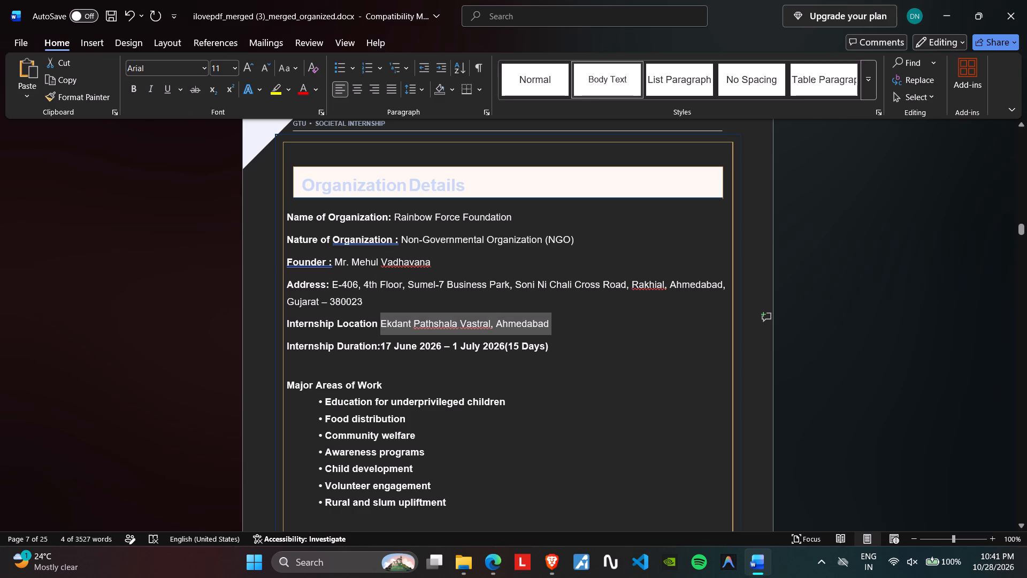
Add a colon after the Internship Location label, with extra spacing around it.
{"action": "left_click", "coordinate": [378, 326]}
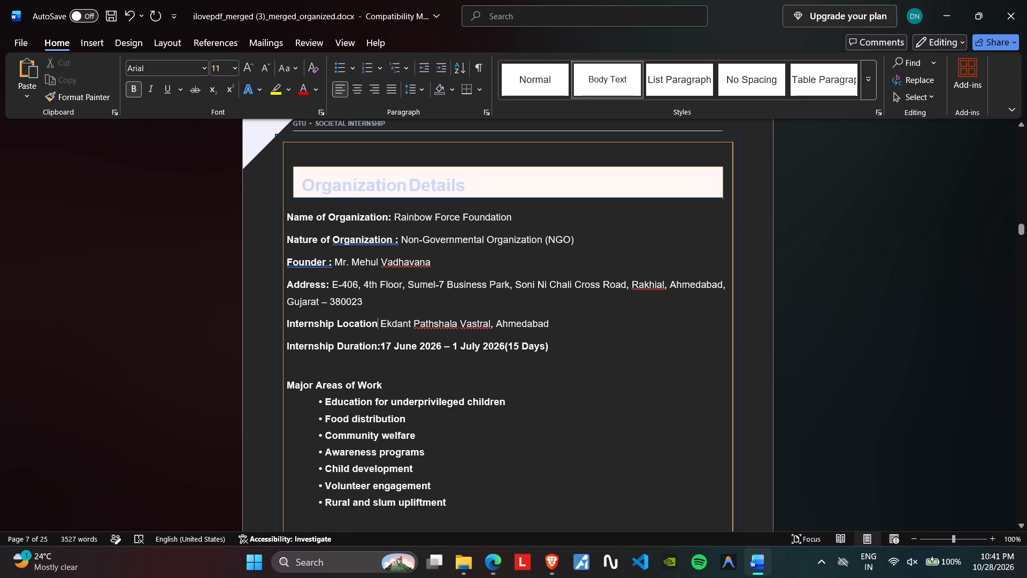
{"action": "key", "text": "shift+colon"}
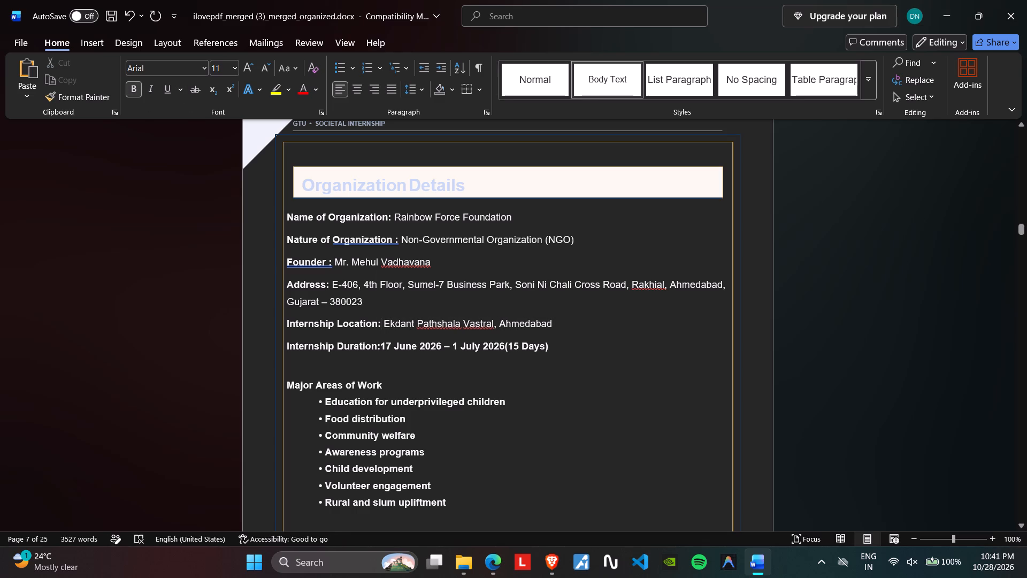
{"action": "left_click", "coordinate": [378, 323]}
{"action": "key", "text": "space"}
{"action": "key", "text": "space"}
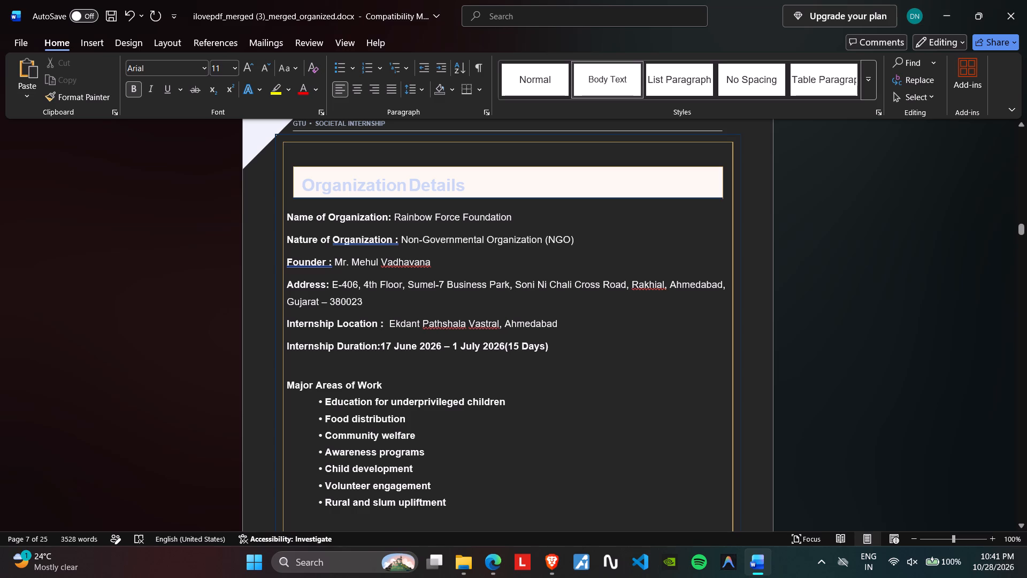
Remove bold from the Internship Duration value, 17 June 2026 – 1 July 2026(15 Days).
{"action": "left_click_drag", "start_coordinate": [554, 344], "coordinate": [395, 347]}
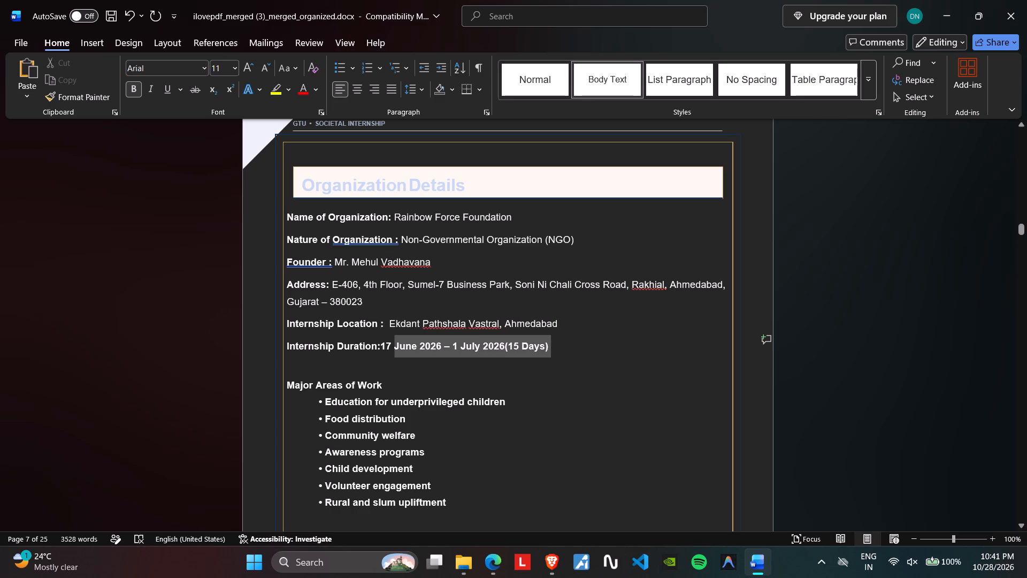
{"action": "left_click_drag", "start_coordinate": [395, 347], "coordinate": [385, 344]}
{"action": "left_click", "coordinate": [136, 86]}
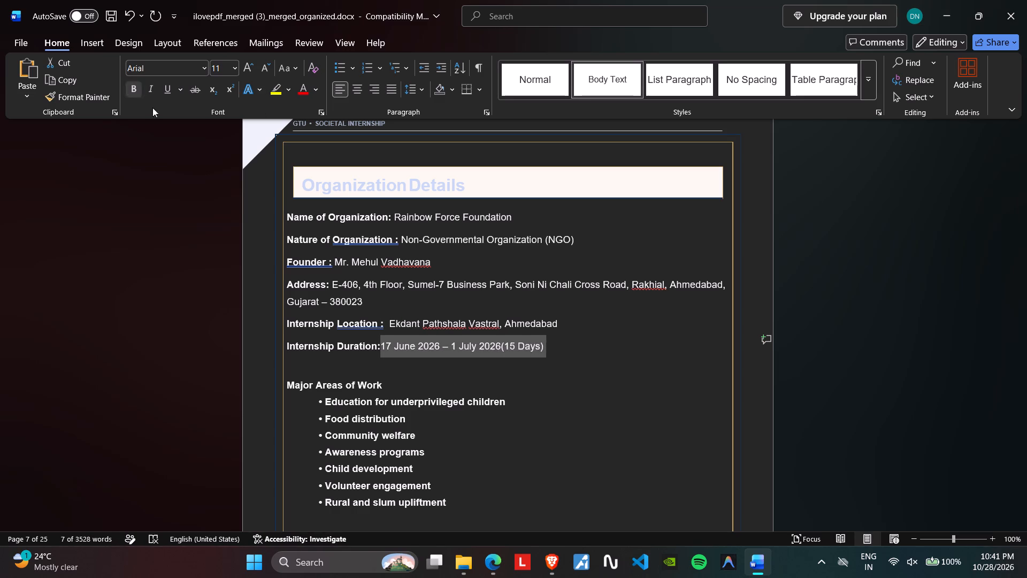
Remove bold from the seven bulleted items under Major Areas of Work, leaving the heading bold.
{"action": "scroll", "coordinate": [384, 383], "scroll_direction": "down", "scroll_amount": 2}
{"action": "left_click_drag", "start_coordinate": [461, 445], "coordinate": [335, 334]}
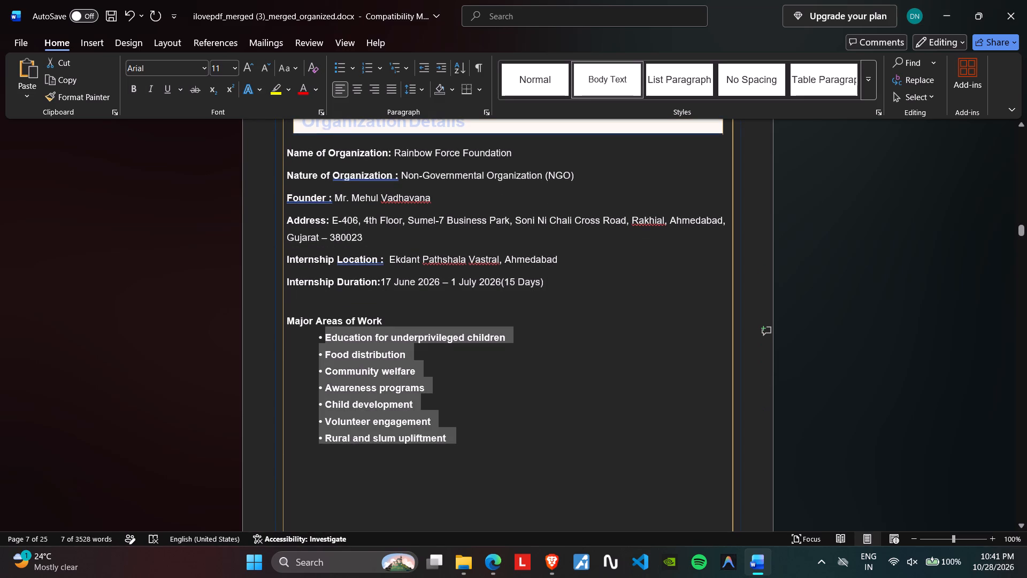
{"action": "left_click_drag", "start_coordinate": [335, 334], "coordinate": [321, 337]}
{"action": "left_click", "coordinate": [137, 95]}
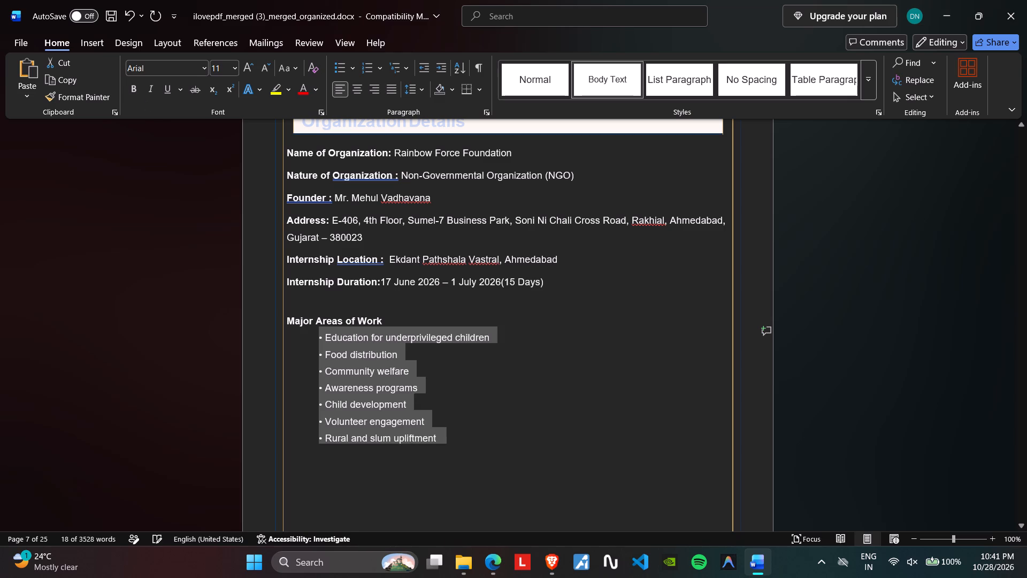
{"action": "left_click", "coordinate": [585, 375]}
{"action": "scroll", "coordinate": [585, 375], "scroll_direction": "up", "scroll_amount": 2}
{"action": "scroll", "coordinate": [585, 375], "scroll_direction": "down", "scroll_amount": 1}
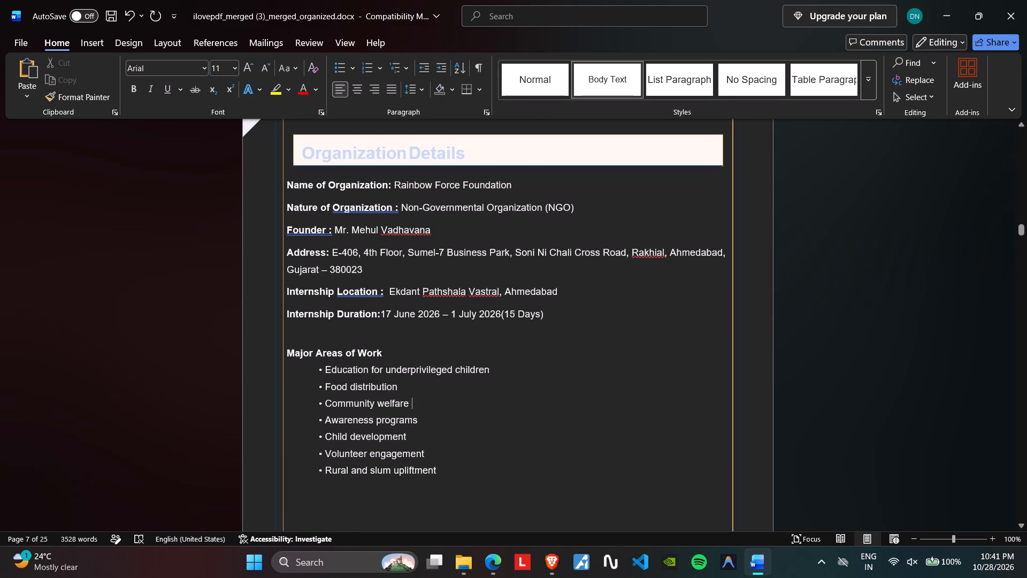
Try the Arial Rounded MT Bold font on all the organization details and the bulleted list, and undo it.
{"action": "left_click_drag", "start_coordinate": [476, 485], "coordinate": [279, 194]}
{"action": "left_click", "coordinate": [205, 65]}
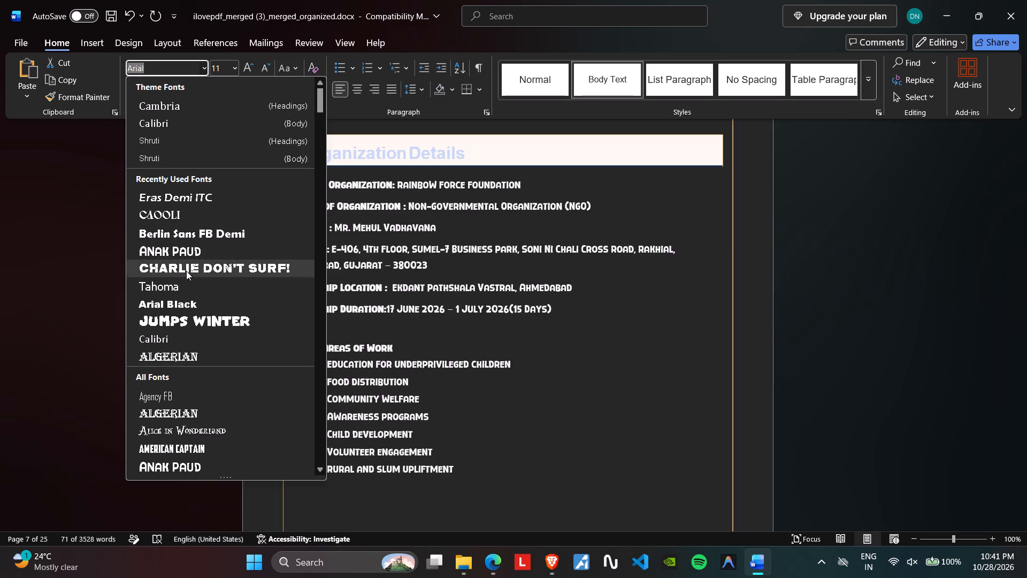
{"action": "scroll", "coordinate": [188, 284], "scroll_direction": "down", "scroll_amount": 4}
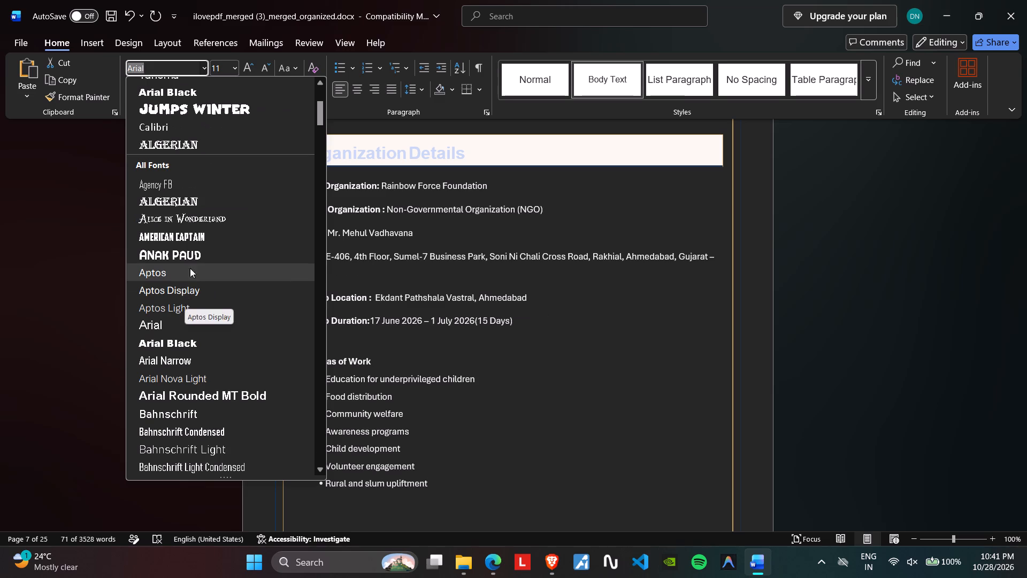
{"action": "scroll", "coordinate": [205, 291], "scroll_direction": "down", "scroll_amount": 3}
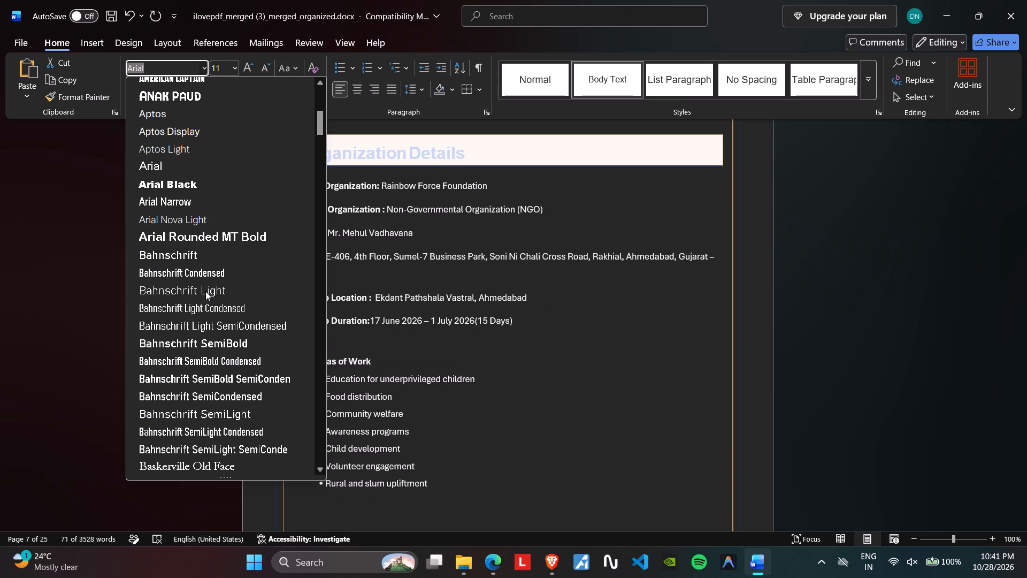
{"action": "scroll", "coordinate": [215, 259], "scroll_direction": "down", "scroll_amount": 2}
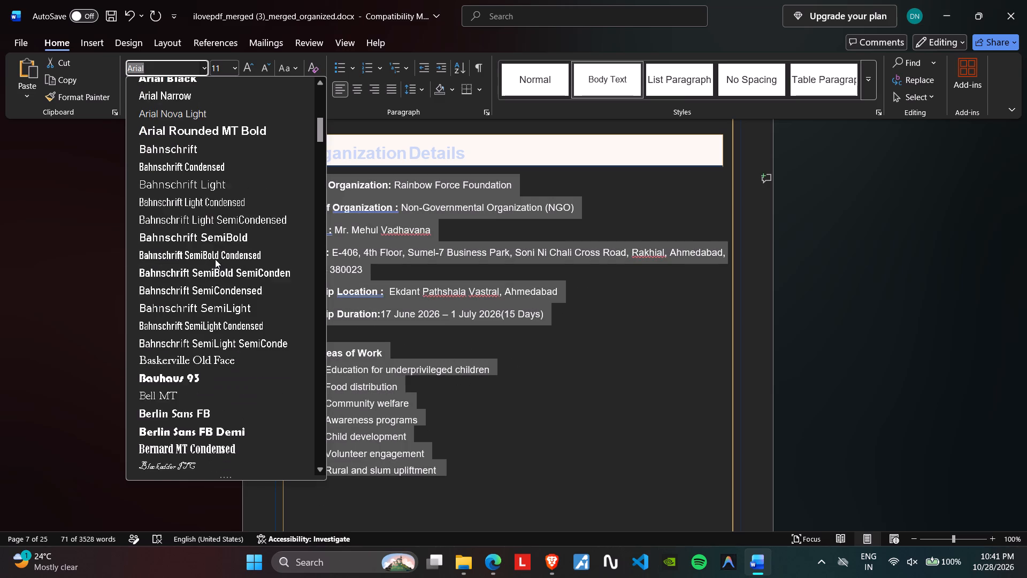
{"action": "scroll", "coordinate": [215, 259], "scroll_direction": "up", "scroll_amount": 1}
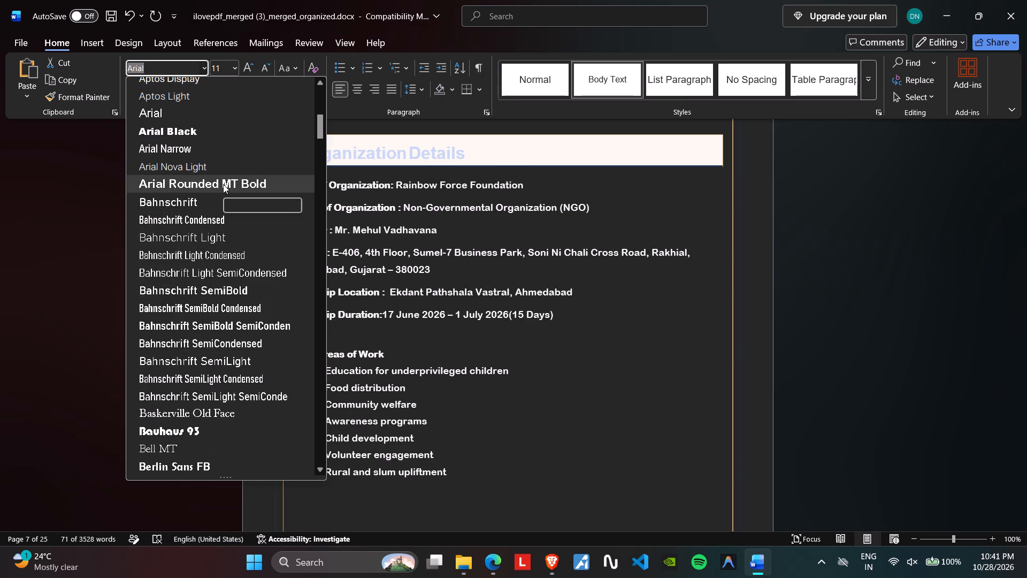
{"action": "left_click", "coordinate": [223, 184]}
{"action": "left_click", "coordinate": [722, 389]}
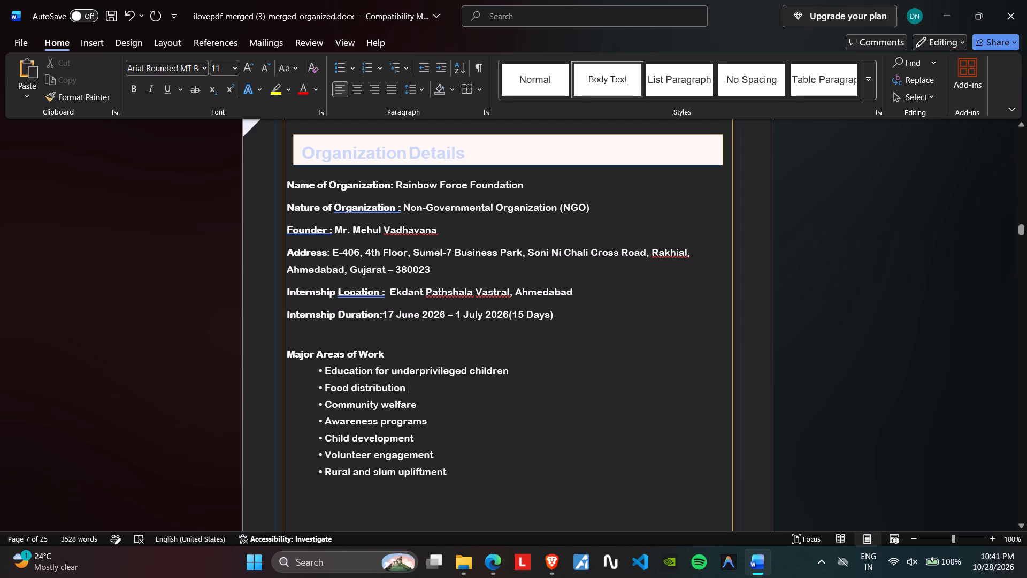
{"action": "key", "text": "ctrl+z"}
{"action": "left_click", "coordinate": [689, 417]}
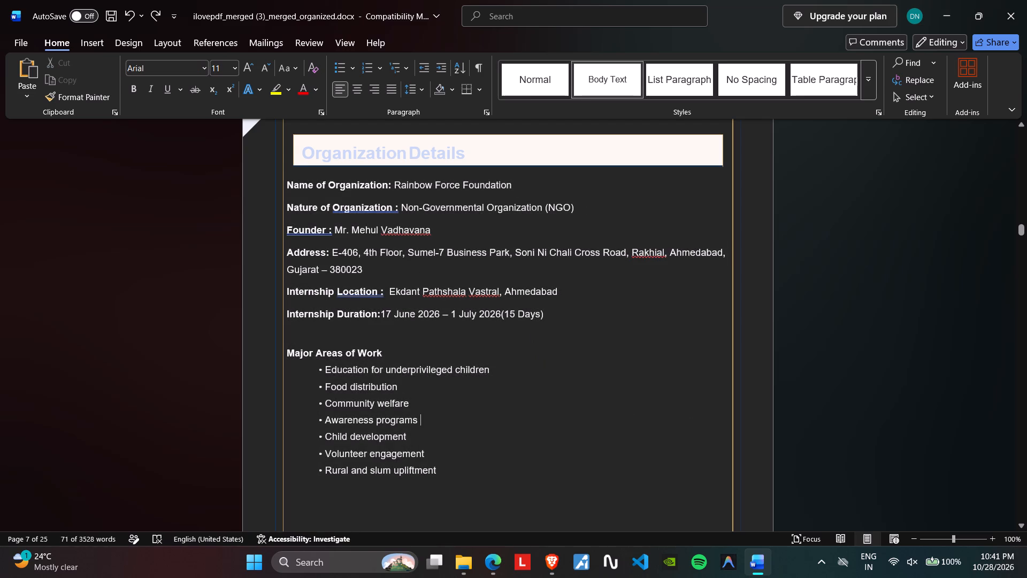
Move the Rainbow Force Foundation banner image up, closer to the Major Areas of Work list.
{"action": "scroll", "coordinate": [626, 400], "scroll_direction": "down", "scroll_amount": 11}
{"action": "scroll", "coordinate": [626, 399], "scroll_direction": "up", "scroll_amount": 3}
{"action": "left_click", "coordinate": [561, 429]}
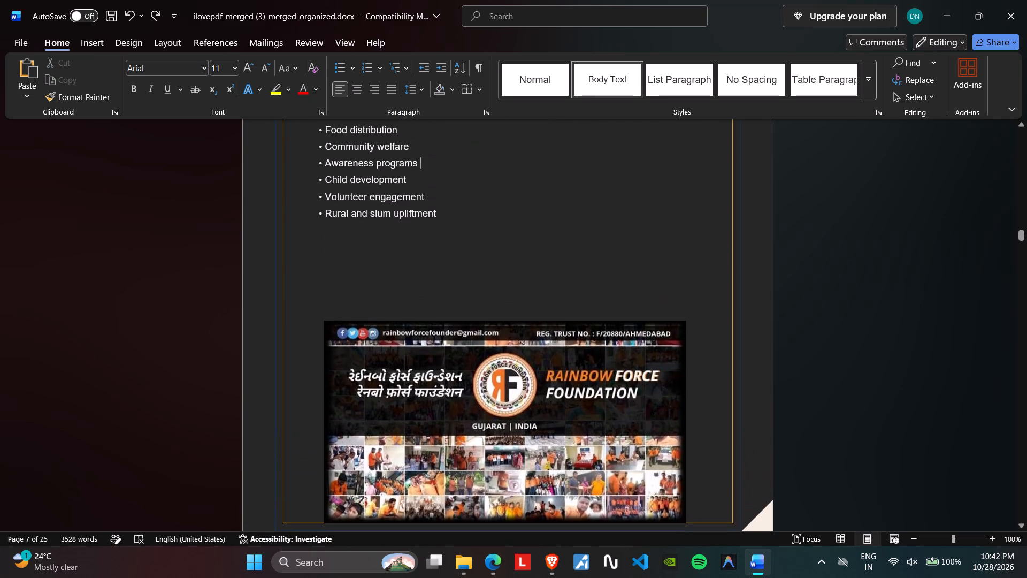
{"action": "left_click_drag", "start_coordinate": [546, 401], "coordinate": [542, 340]}
Delete the empty lines above the page 6 footer so it moves back onto the bottom of the Organization Details page.
{"action": "scroll", "coordinate": [542, 340], "scroll_direction": "down", "scroll_amount": 3}
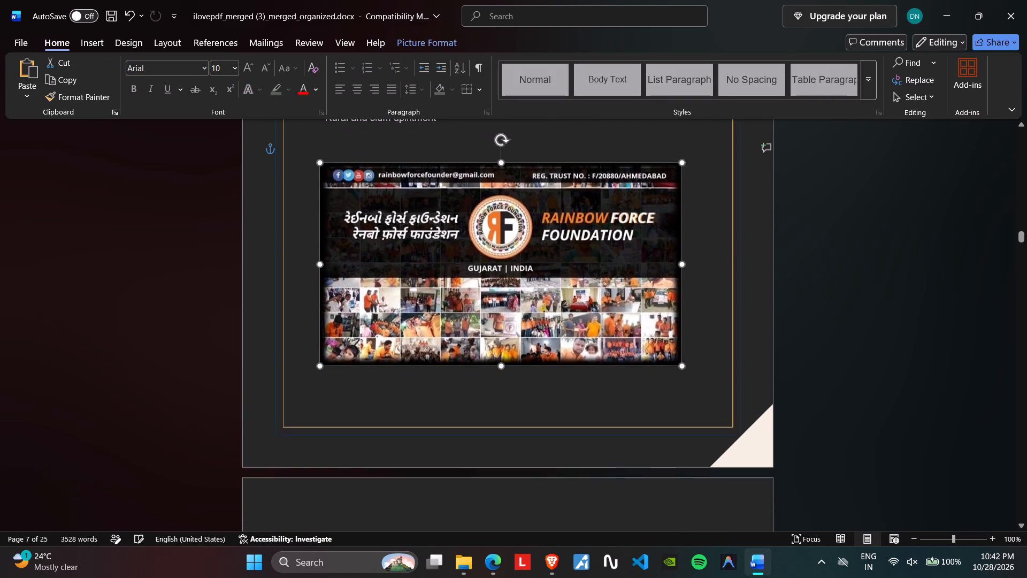
{"action": "scroll", "coordinate": [542, 340], "scroll_direction": "down", "scroll_amount": 11}
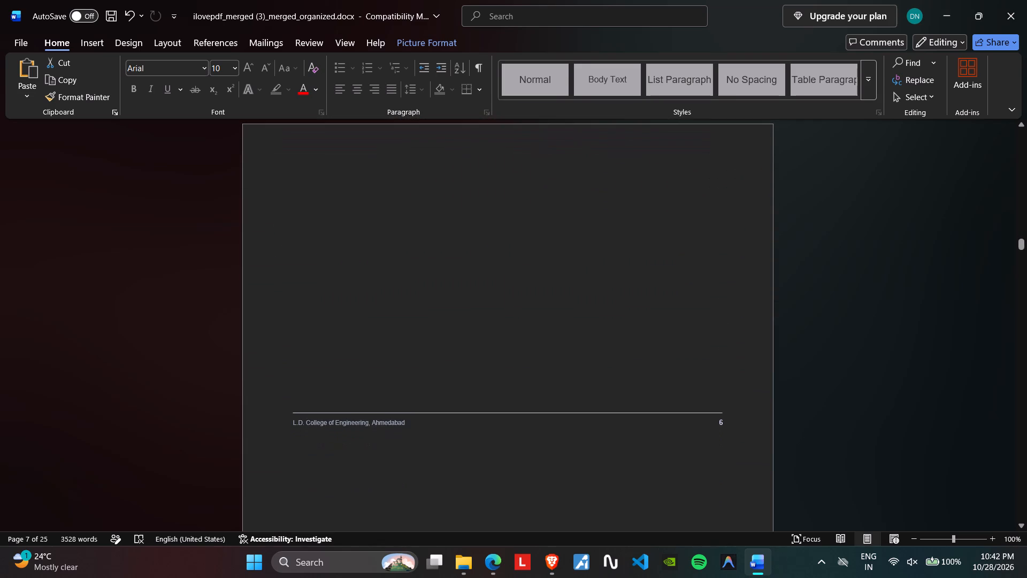
{"action": "left_click", "coordinate": [302, 382]}
{"action": "left_click", "coordinate": [302, 400]}
{"action": "key", "text": "BackSpace"}
{"action": "key", "text": "BackSpace"}
{"action": "key", "text": "BackSpace"}
{"action": "scroll", "coordinate": [302, 400], "scroll_direction": "up", "scroll_amount": 5}
{"action": "key", "text": "BackSpace"}
{"action": "key", "text": "BackSpace"}
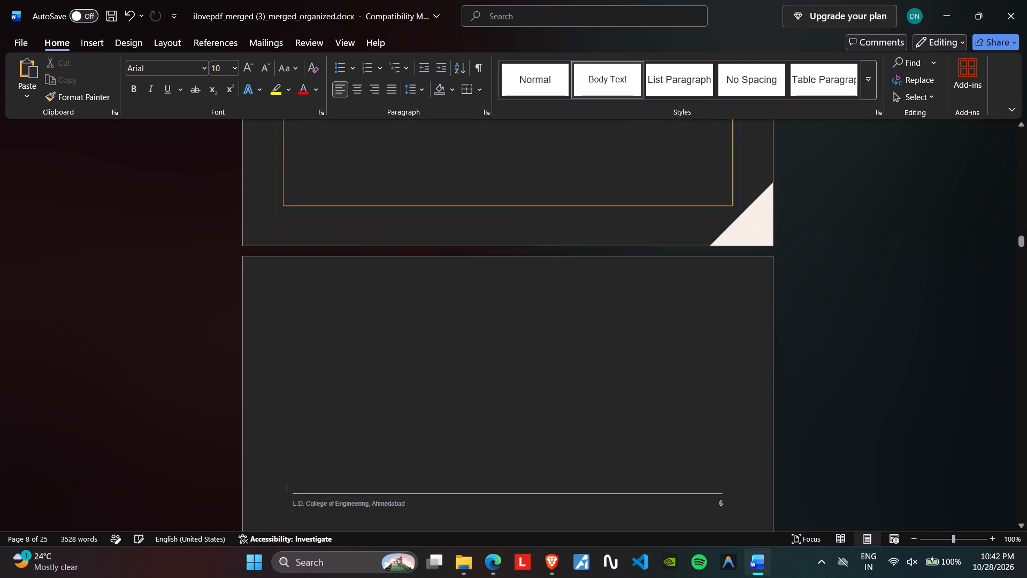
{"action": "scroll", "coordinate": [302, 400], "scroll_direction": "up", "scroll_amount": 1}
{"action": "key", "text": "BackSpace"}
{"action": "key", "text": "BackSpace"}
{"action": "key", "text": "BackSpace"}
{"action": "key", "text": "BackSpace"}
{"action": "key", "text": "BackSpace"}
{"action": "key", "text": "BackSpace"}
{"action": "key", "text": "BackSpace"}
{"action": "key", "text": "BackSpace"}
{"action": "key", "text": "BackSpace"}
{"action": "key", "text": "BackSpace"}
{"action": "key", "text": "BackSpace"}
{"action": "key", "text": "BackSpace"}
{"action": "key", "text": "BackSpace"}
{"action": "key", "text": "BackSpace"}
{"action": "key", "text": "BackSpace"}
{"action": "key", "text": "BackSpace"}
{"action": "key", "text": "BackSpace"}
{"action": "key", "text": "BackSpace"}
{"action": "key", "text": "BackSpace"}
{"action": "key", "text": "BackSpace"}
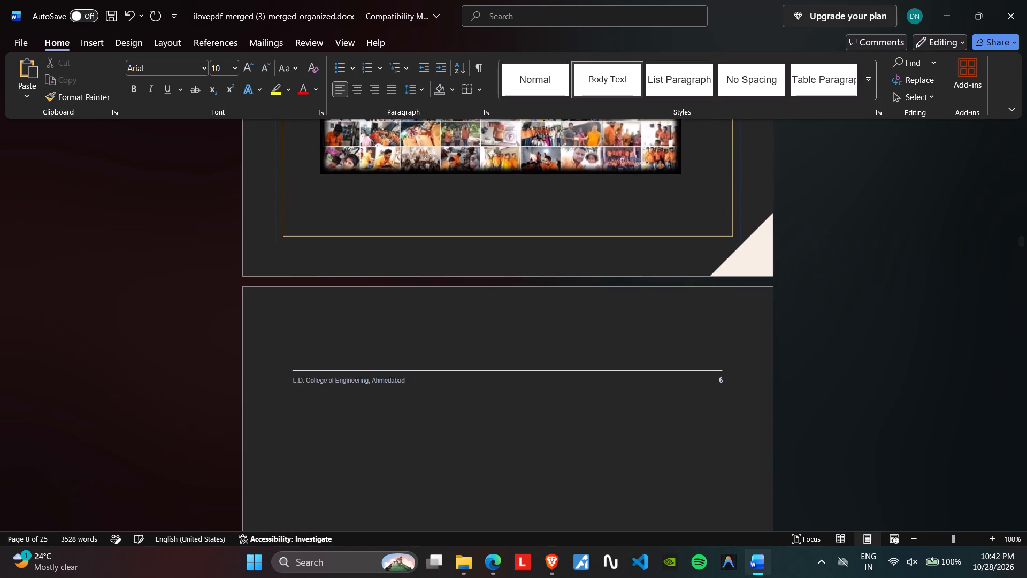
{"action": "key", "text": "BackSpace"}
{"action": "key", "text": "BackSpace"}
{"action": "key", "text": "BackSpace"}
{"action": "key", "text": "BackSpace"}
{"action": "key", "text": "BackSpace"}
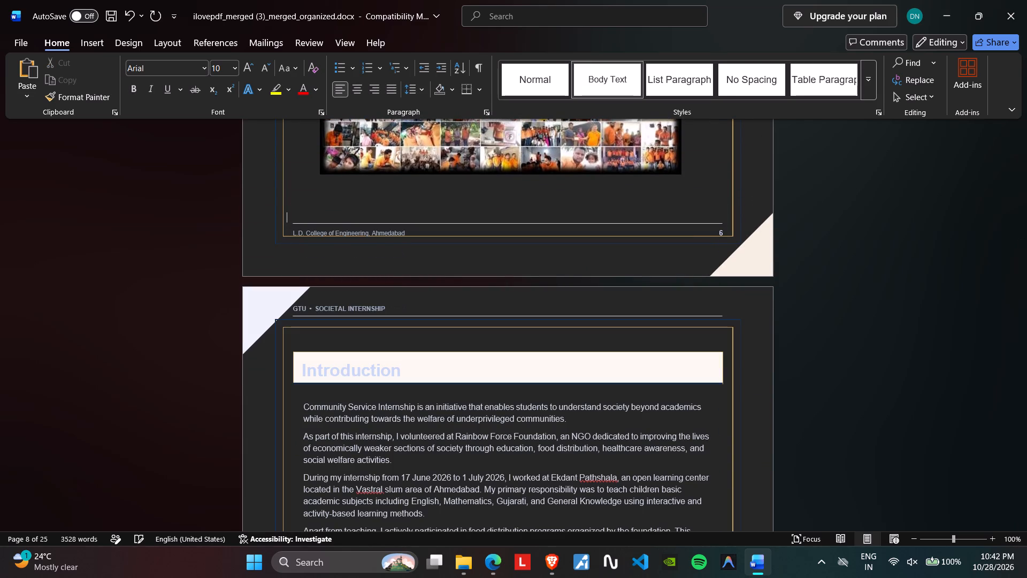
{"action": "key", "text": "BackSpace"}
Increase the font size of all the Introduction body paragraphs to 12.
{"action": "scroll", "coordinate": [420, 419], "scroll_direction": "down", "scroll_amount": 7}
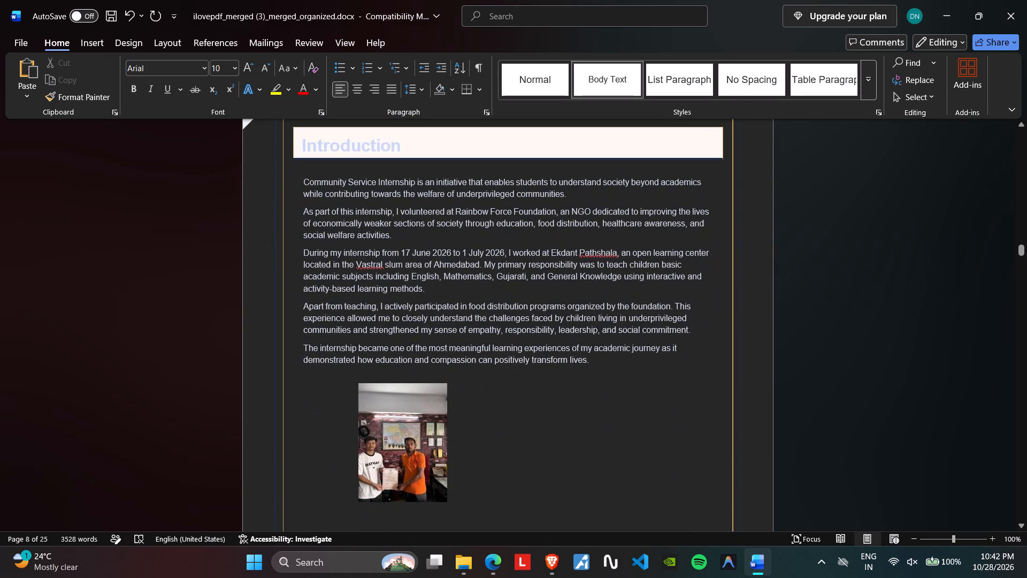
{"action": "left_click_drag", "start_coordinate": [600, 368], "coordinate": [298, 184]}
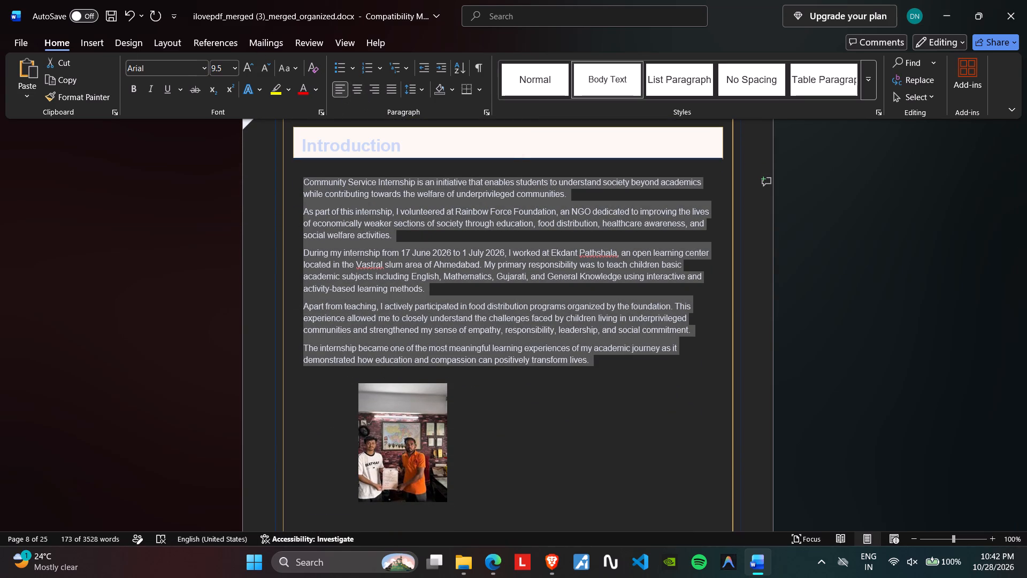
{"action": "double_click", "coordinate": [251, 69]}
{"action": "scroll", "coordinate": [645, 430], "scroll_direction": "down", "scroll_amount": 2}
{"action": "left_click", "coordinate": [253, 70]}
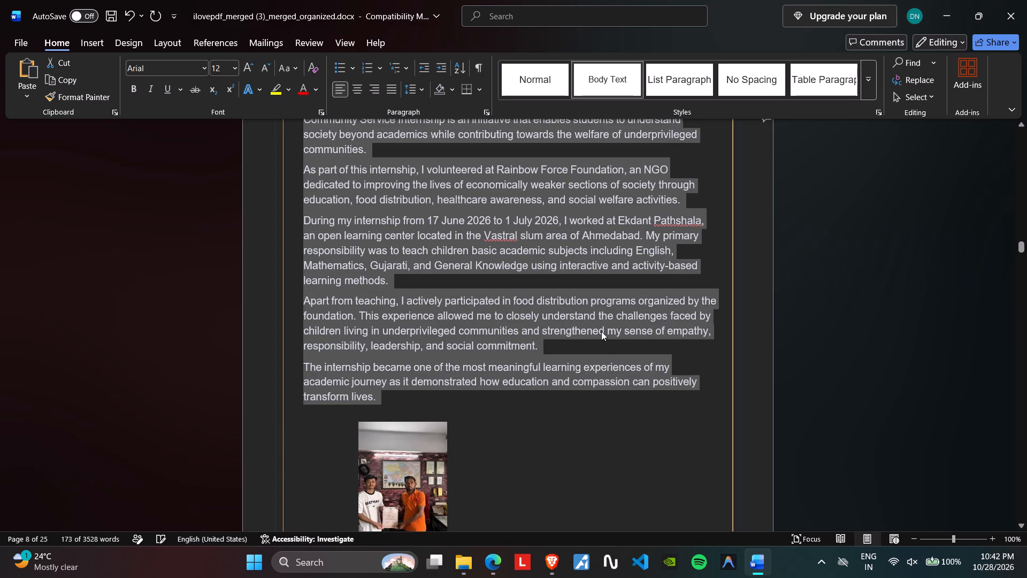
Enlarge the certificate photo below the Introduction text to roughly twice its size and place it near the page's centre.
{"action": "scroll", "coordinate": [601, 346], "scroll_direction": "down", "scroll_amount": 7}
{"action": "left_click", "coordinate": [427, 267]}
{"action": "left_click_drag", "start_coordinate": [417, 278], "coordinate": [462, 326]}
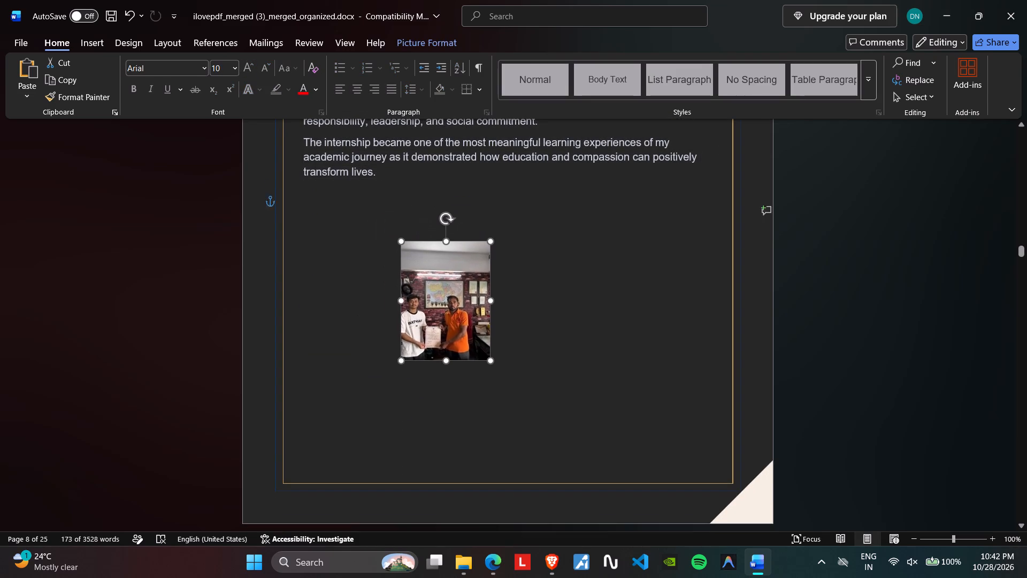
{"action": "left_click_drag", "start_coordinate": [462, 326], "coordinate": [494, 338]}
{"action": "left_click_drag", "start_coordinate": [525, 380], "coordinate": [583, 409]}
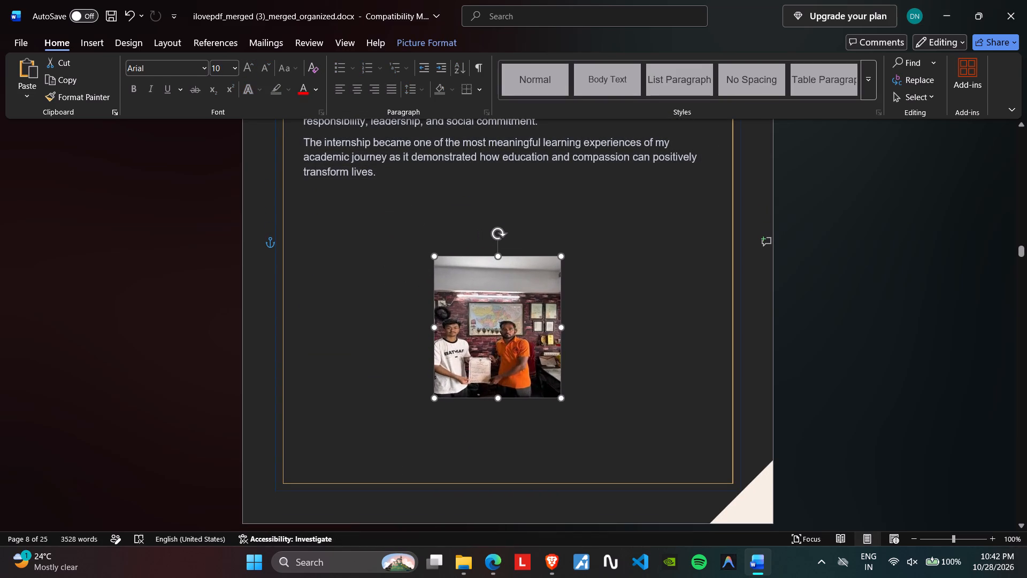
{"action": "left_click_drag", "start_coordinate": [583, 409], "coordinate": [610, 451]}
{"action": "left_click_drag", "start_coordinate": [545, 381], "coordinate": [523, 329]}
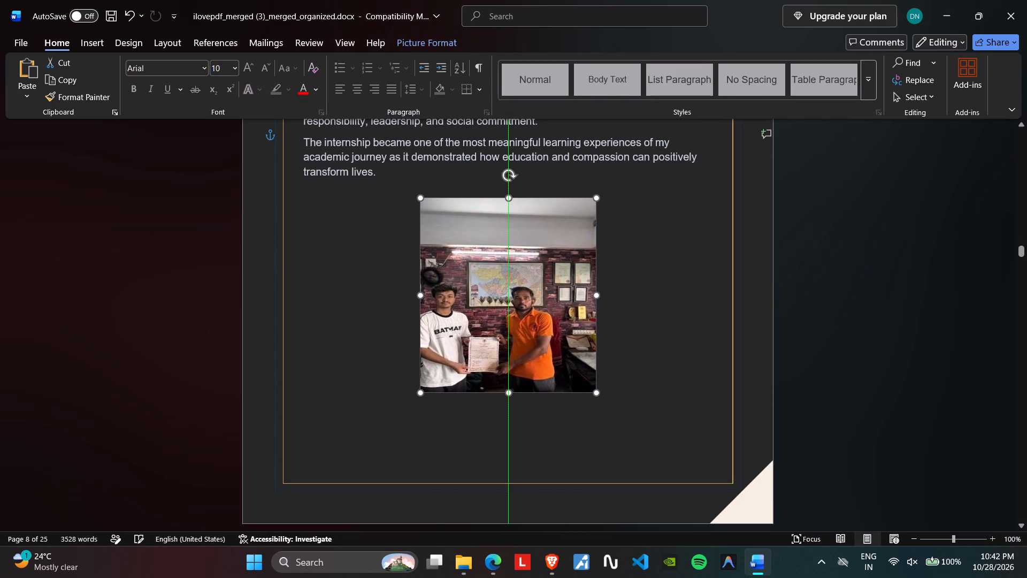
{"action": "left_click_drag", "start_coordinate": [523, 329], "coordinate": [524, 333]}
{"action": "left_click_drag", "start_coordinate": [596, 402], "coordinate": [607, 448]}
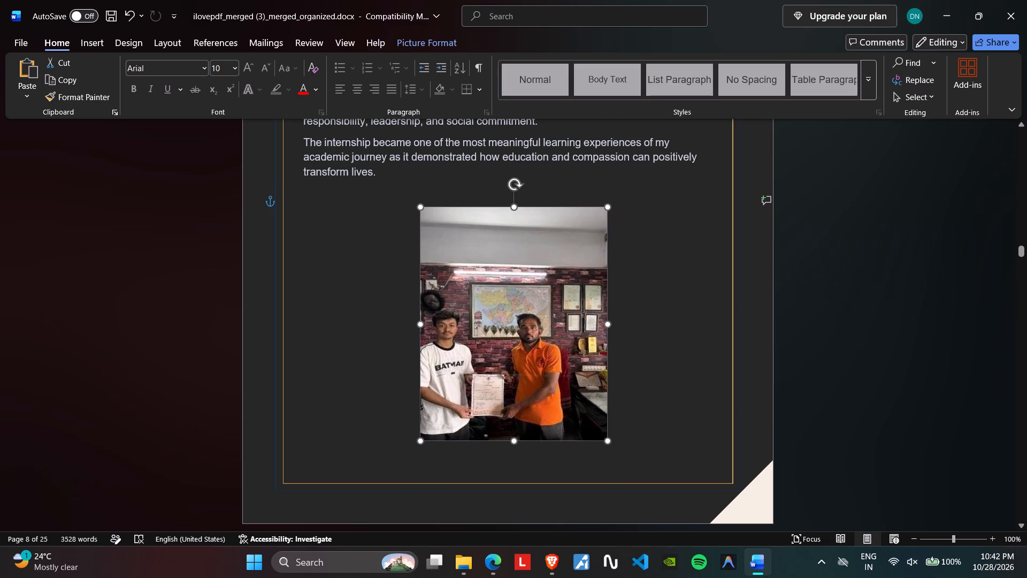
{"action": "left_click_drag", "start_coordinate": [607, 448], "coordinate": [625, 450]}
{"action": "left_click", "coordinate": [695, 408]}
Delete the empty lines above the page 7 footer so it sits at the bottom of the Introduction page, below the photo.
{"action": "scroll", "coordinate": [648, 418], "scroll_direction": "down", "scroll_amount": 3}
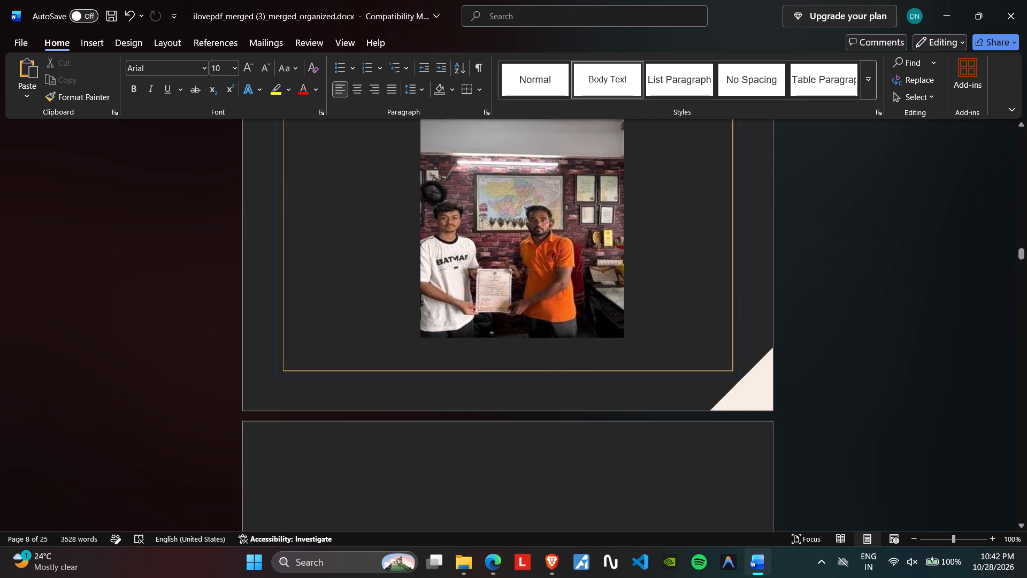
{"action": "scroll", "coordinate": [648, 418], "scroll_direction": "down", "scroll_amount": 12}
{"action": "scroll", "coordinate": [648, 418], "scroll_direction": "up", "scroll_amount": 3}
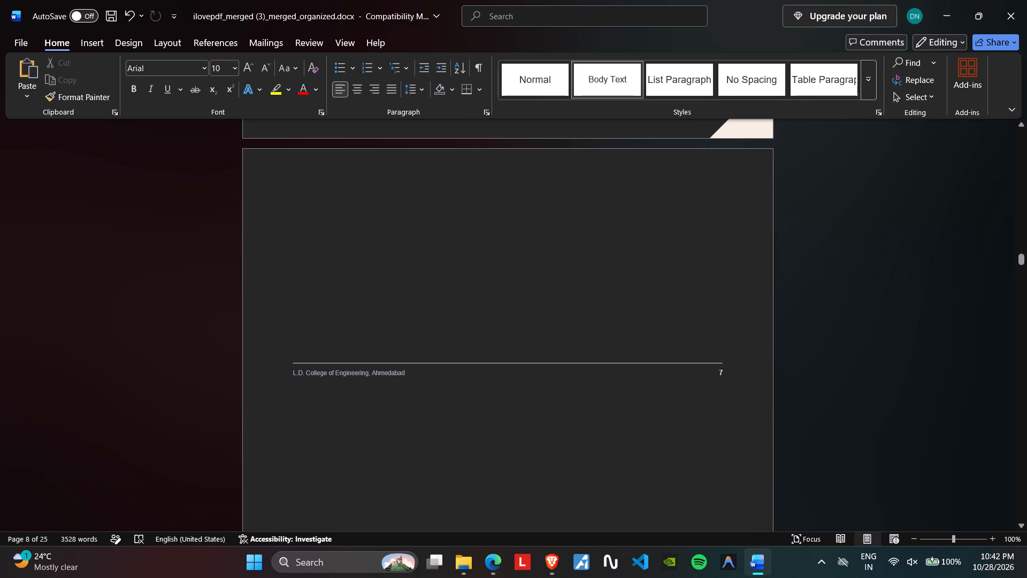
{"action": "left_click", "coordinate": [284, 346]}
{"action": "key", "text": "BackSpace"}
{"action": "key", "text": "BackSpace"}
{"action": "scroll", "coordinate": [290, 358], "scroll_direction": "up", "scroll_amount": 3}
{"action": "key", "text": "BackSpace"}
{"action": "key", "text": "BackSpace"}
{"action": "key", "text": "BackSpace"}
{"action": "key", "text": "BackSpace"}
{"action": "scroll", "coordinate": [290, 358], "scroll_direction": "up", "scroll_amount": 3}
{"action": "key", "text": "BackSpace"}
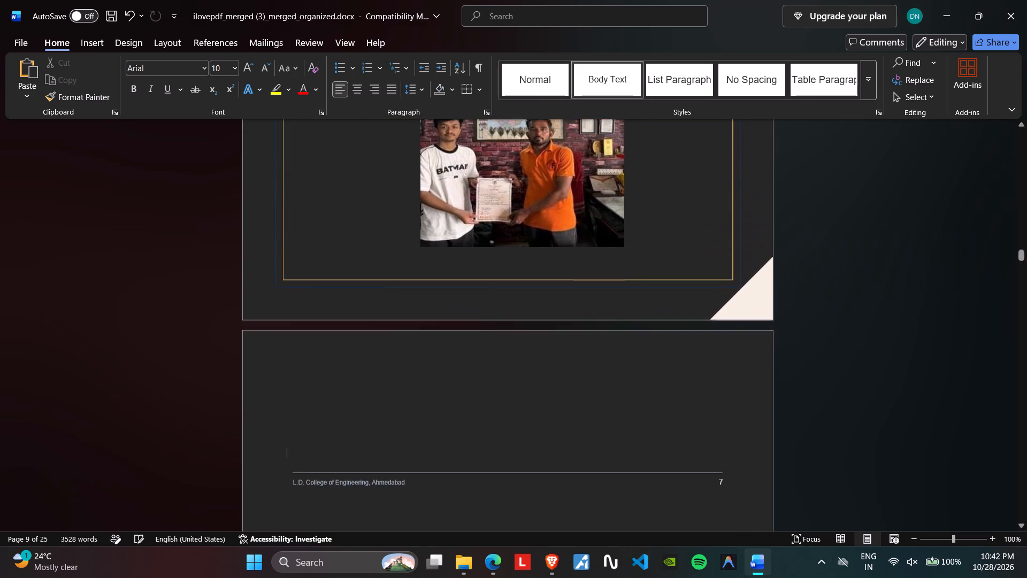
{"action": "key", "text": "BackSpace"}
{"action": "key", "text": "BackSpace"}
{"action": "key", "text": "BackSpace"}
{"action": "key", "text": "BackSpace"}
{"action": "key", "text": "BackSpace"}
{"action": "key", "text": "BackSpace"}
{"action": "key", "text": "BackSpace"}
{"action": "key", "text": "BackSpace"}
{"action": "key", "text": "BackSpace"}
{"action": "key", "text": "BackSpace"}
{"action": "key", "text": "BackSpace"}
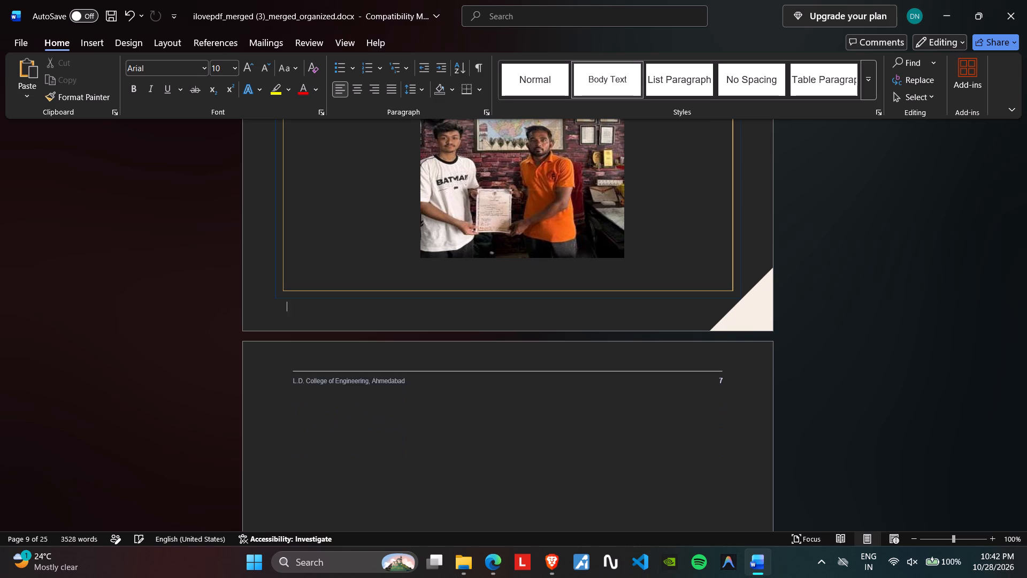
{"action": "key", "text": "BackSpace"}
{"action": "key", "text": "BackSpace"}
{"action": "key", "text": "BackSpace"}
{"action": "key", "text": "BackSpace"}
{"action": "key", "text": "BackSpace"}
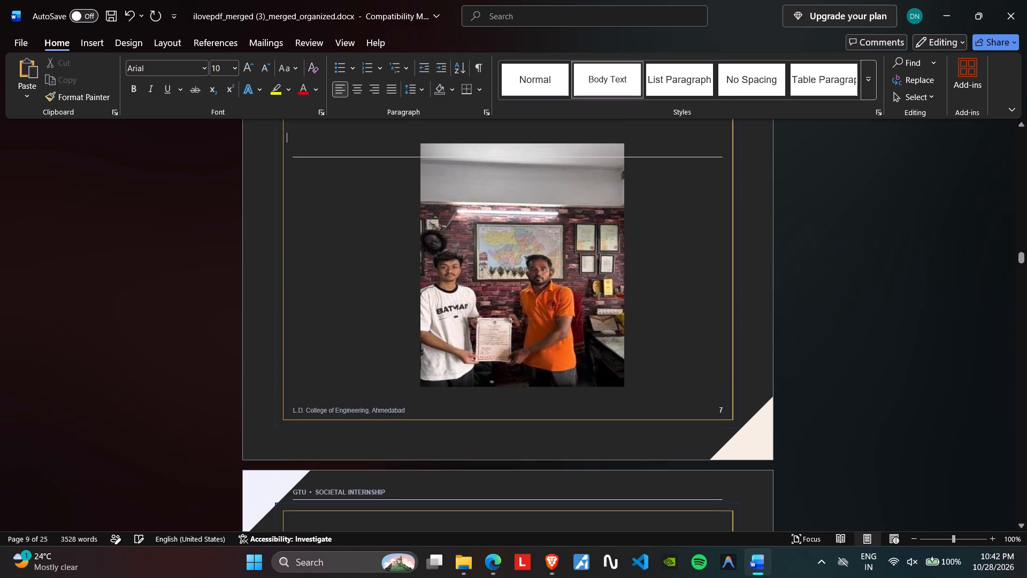
{"action": "key", "text": "Return"}
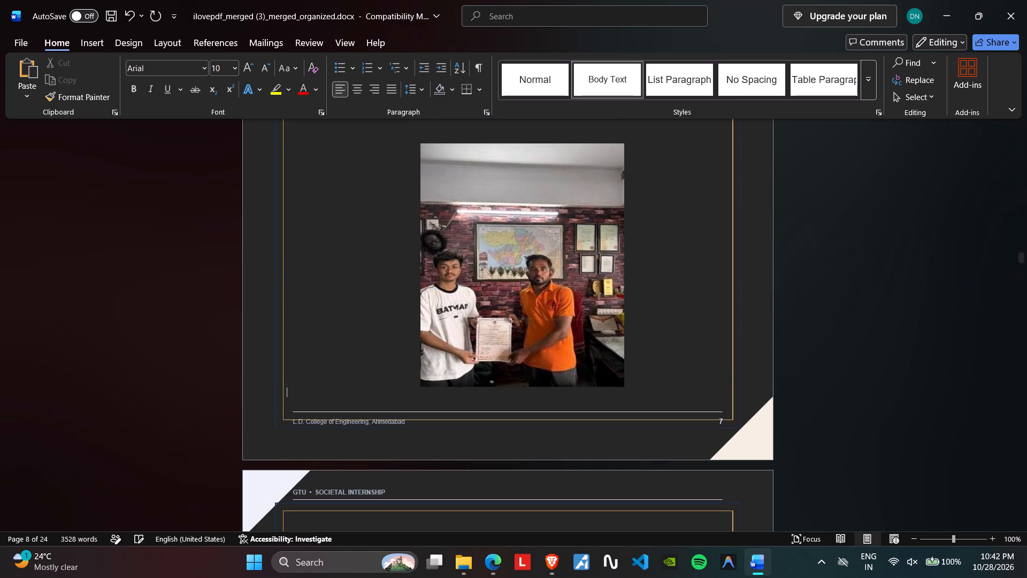
Nudge the certificate photo on the Introduction page slightly upward.
{"action": "left_click", "coordinate": [463, 314]}
{"action": "left_click", "coordinate": [467, 309]}
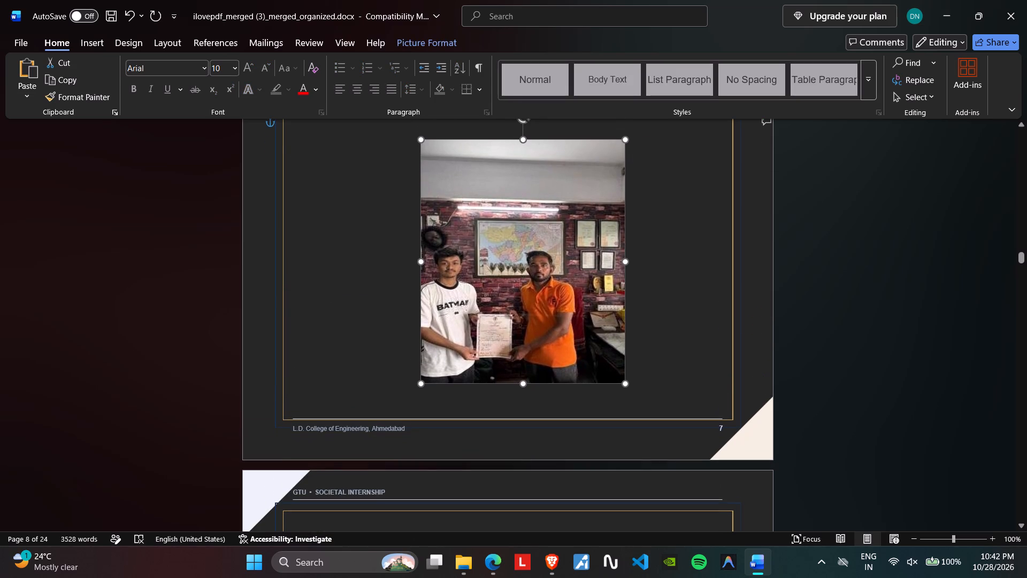
Open the Societal Internship folder on drive D as the source for inserting a device picture into the Introduction page.
{"action": "scroll", "coordinate": [467, 334], "scroll_direction": "up", "scroll_amount": 3}
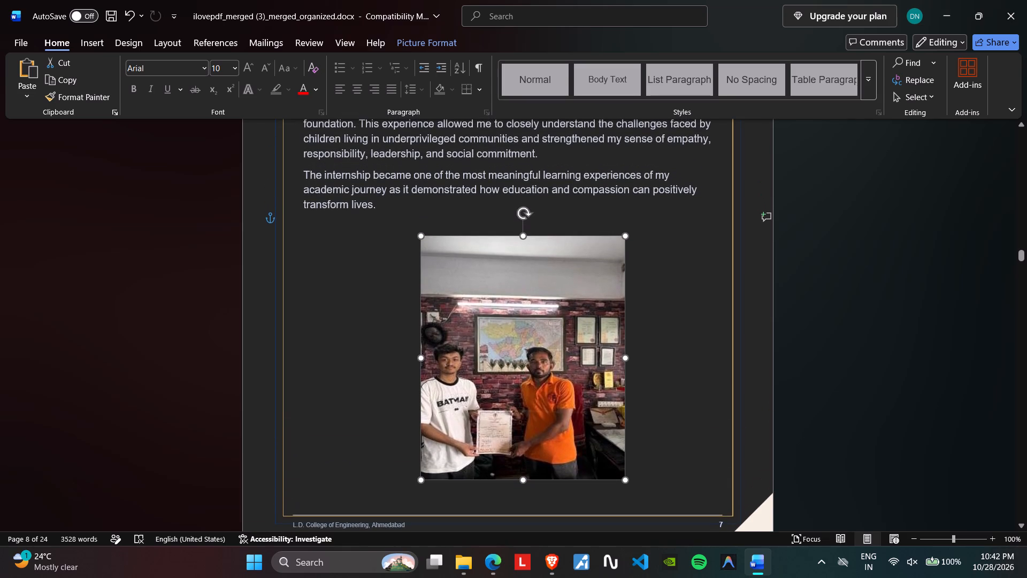
{"action": "left_click", "coordinate": [107, 39]}
{"action": "left_click", "coordinate": [145, 69]}
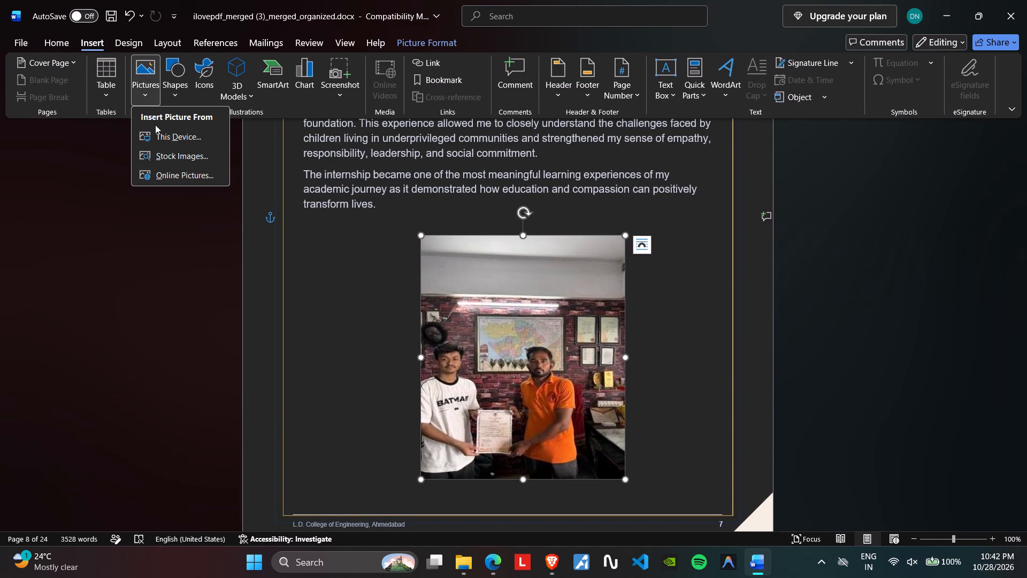
{"action": "left_click", "coordinate": [156, 134]}
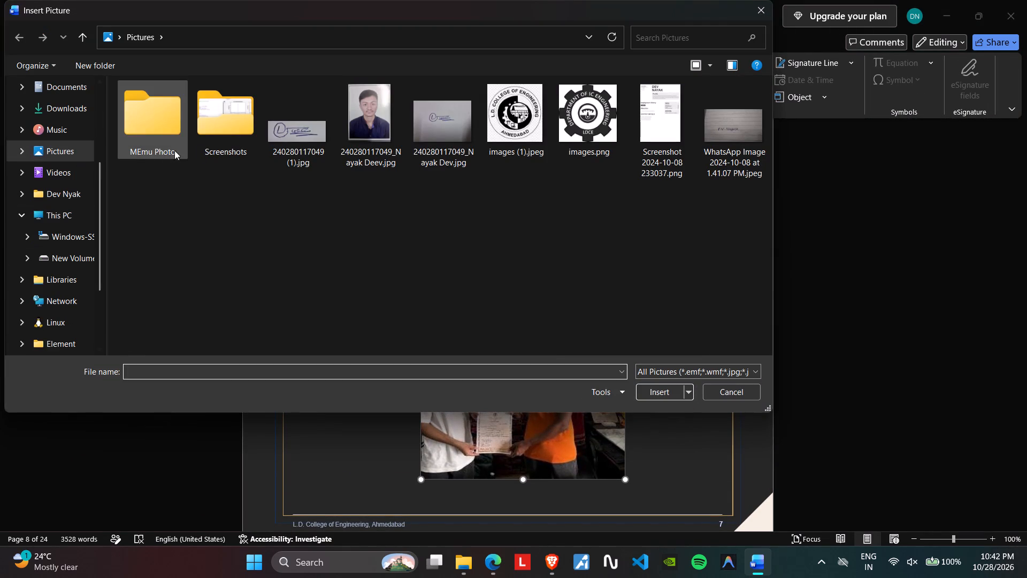
{"action": "scroll", "coordinate": [60, 208], "scroll_direction": "down", "scroll_amount": 1}
{"action": "left_click", "coordinate": [73, 188]}
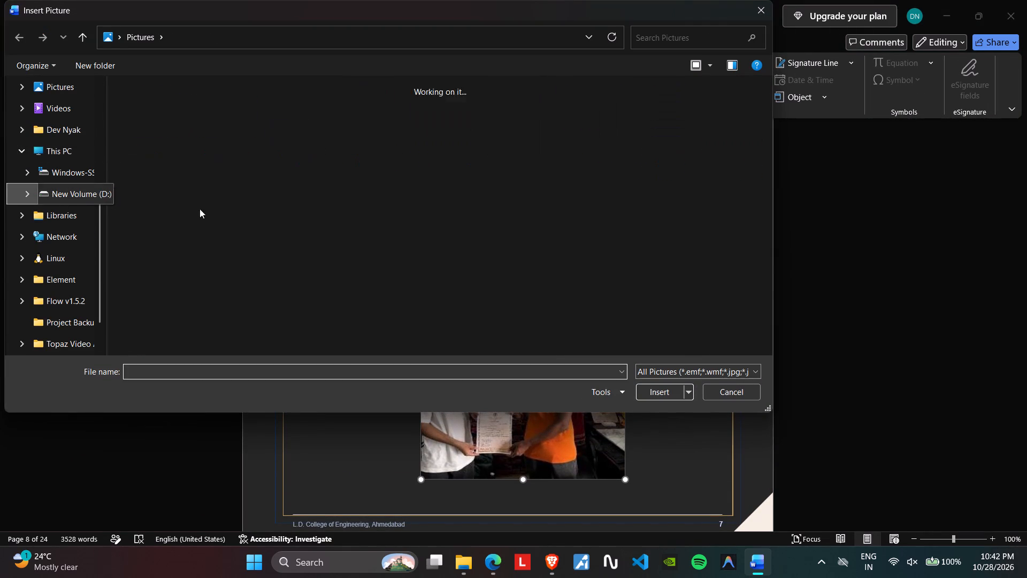
{"action": "scroll", "coordinate": [445, 248], "scroll_direction": "down", "scroll_amount": 9}
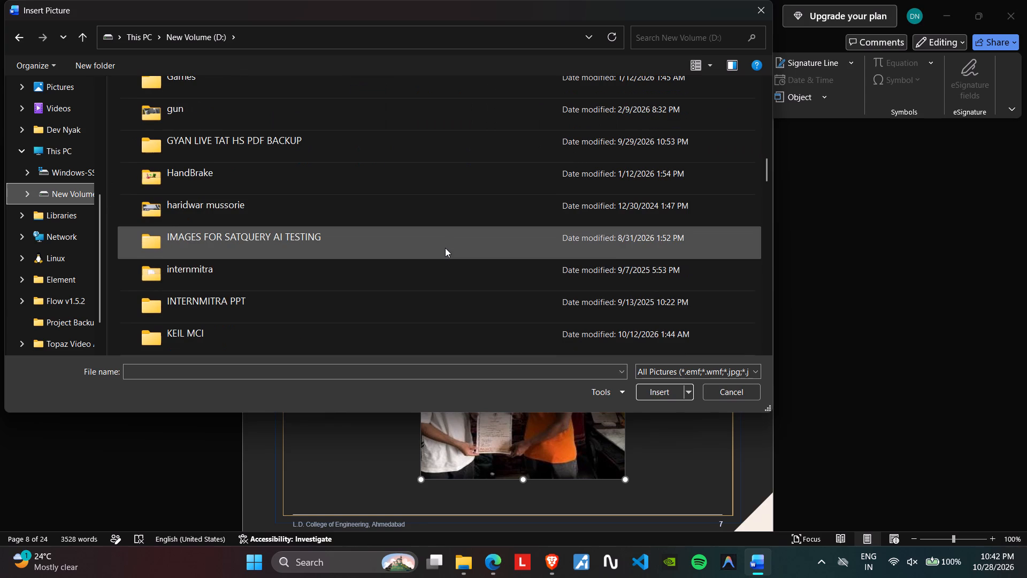
{"action": "scroll", "coordinate": [397, 227], "scroll_direction": "down", "scroll_amount": 2}
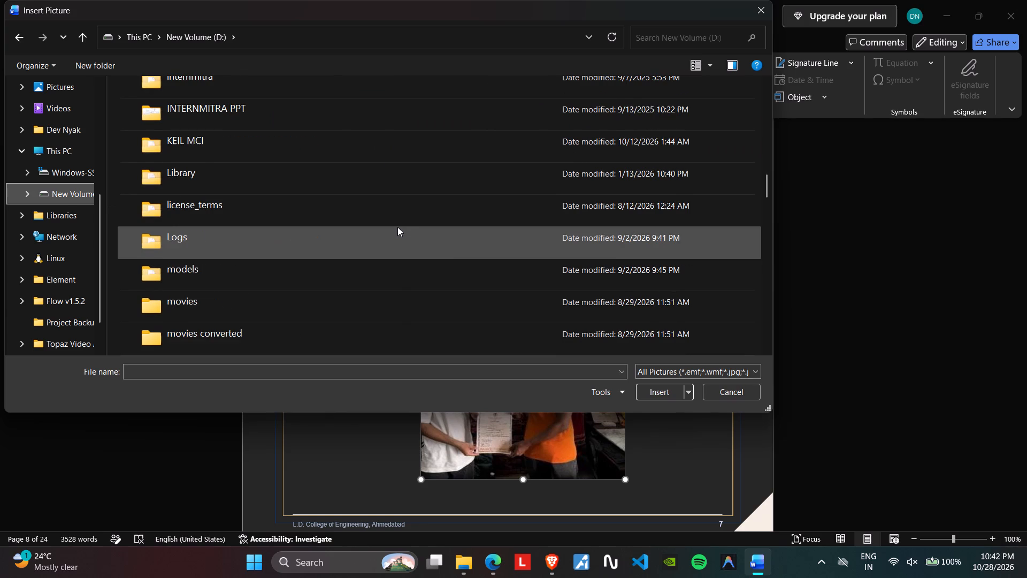
{"action": "scroll", "coordinate": [397, 227], "scroll_direction": "down", "scroll_amount": 5}
{"action": "scroll", "coordinate": [397, 227], "scroll_direction": "up", "scroll_amount": 2}
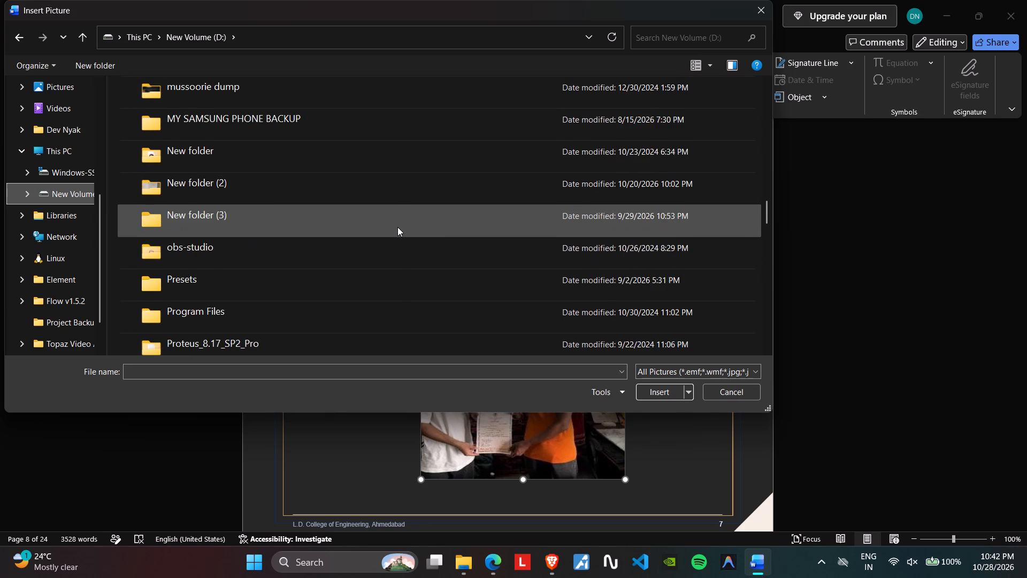
{"action": "scroll", "coordinate": [397, 227], "scroll_direction": "down", "scroll_amount": 4}
{"action": "double_click", "coordinate": [385, 217]}
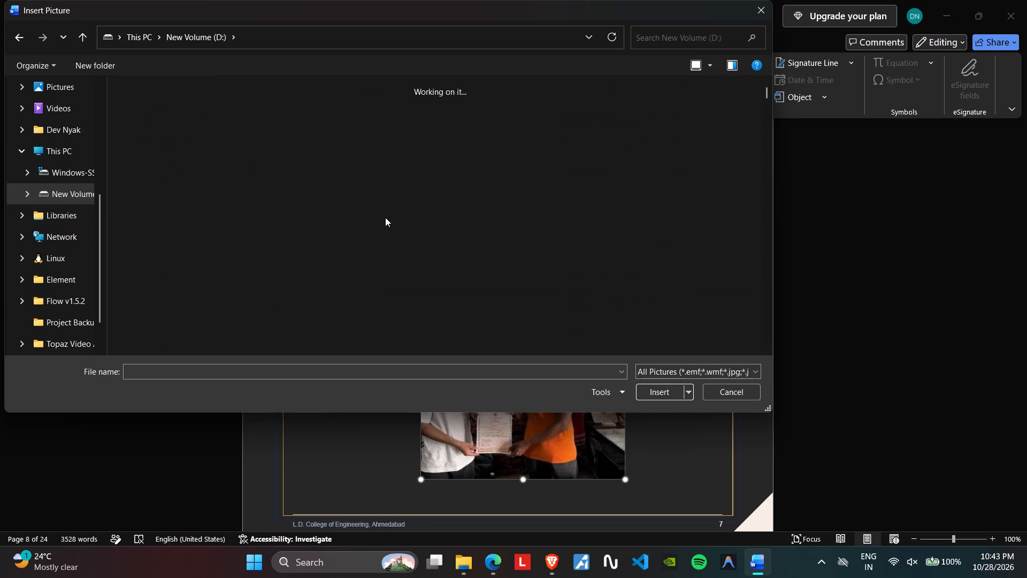
Insert the certificate photo IMG-20260618-WA0227.jpg from the Societal Internship folder into the Introduction page.
{"action": "scroll", "coordinate": [412, 226], "scroll_direction": "down", "scroll_amount": 10}
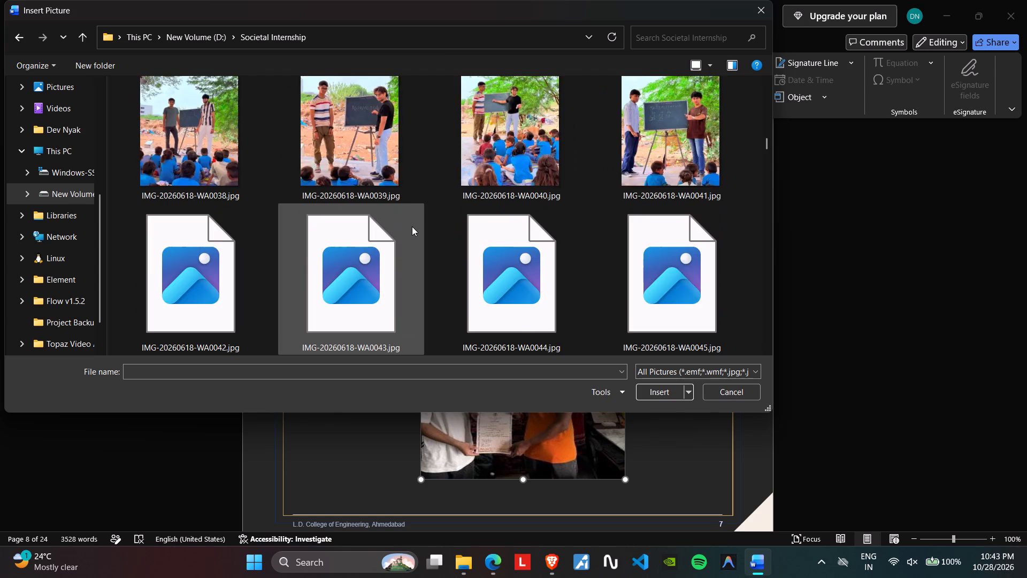
{"action": "scroll", "coordinate": [412, 226], "scroll_direction": "down", "scroll_amount": 14}
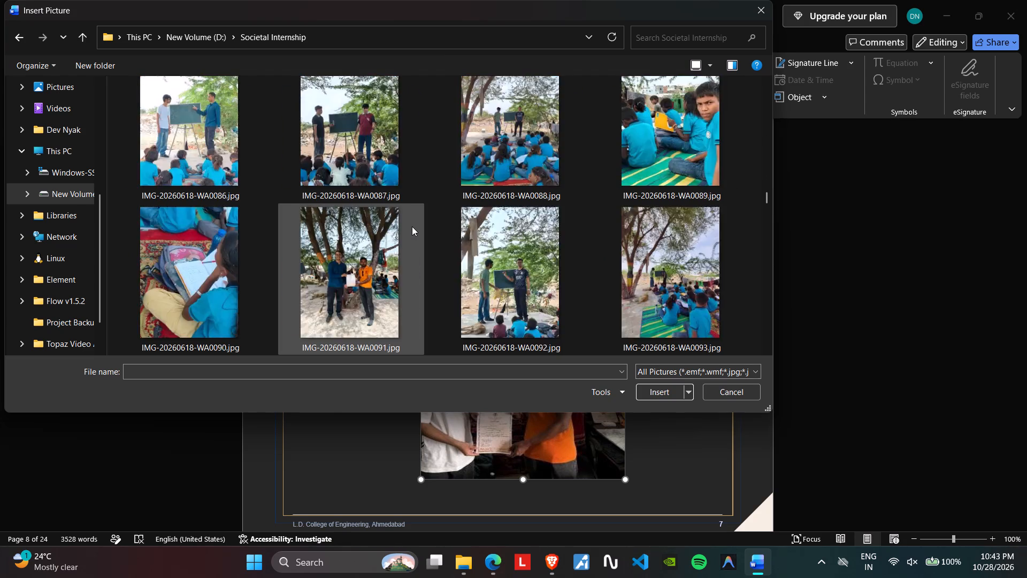
{"action": "scroll", "coordinate": [412, 226], "scroll_direction": "down", "scroll_amount": 5}
{"action": "scroll", "coordinate": [412, 226], "scroll_direction": "up", "scroll_amount": 2}
{"action": "scroll", "coordinate": [412, 226], "scroll_direction": "down", "scroll_amount": 6}
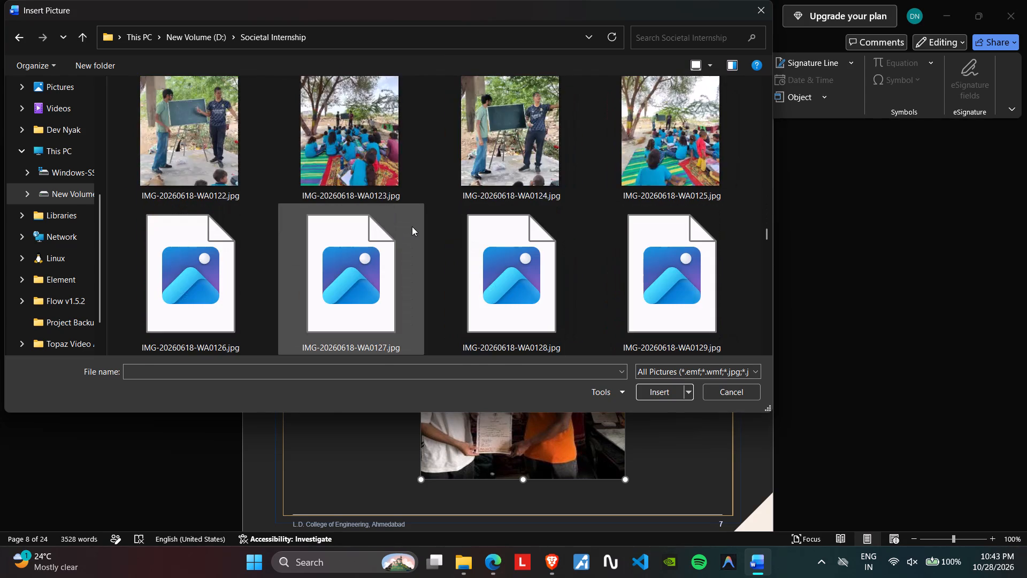
{"action": "scroll", "coordinate": [412, 226], "scroll_direction": "down", "scroll_amount": 5}
{"action": "scroll", "coordinate": [412, 226], "scroll_direction": "up", "scroll_amount": 4}
{"action": "scroll", "coordinate": [412, 226], "scroll_direction": "down", "scroll_amount": 2}
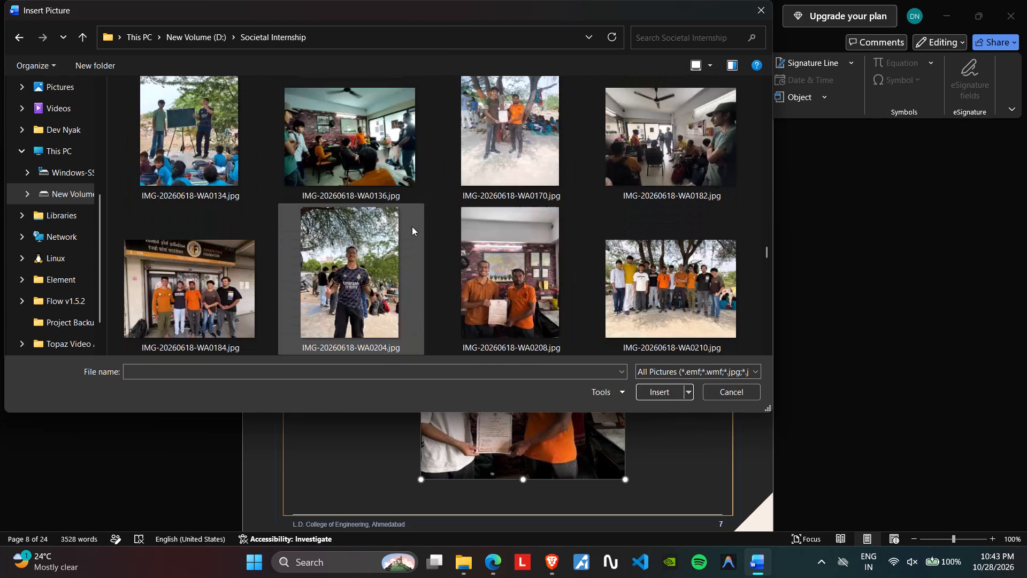
{"action": "scroll", "coordinate": [412, 226], "scroll_direction": "down", "scroll_amount": 5}
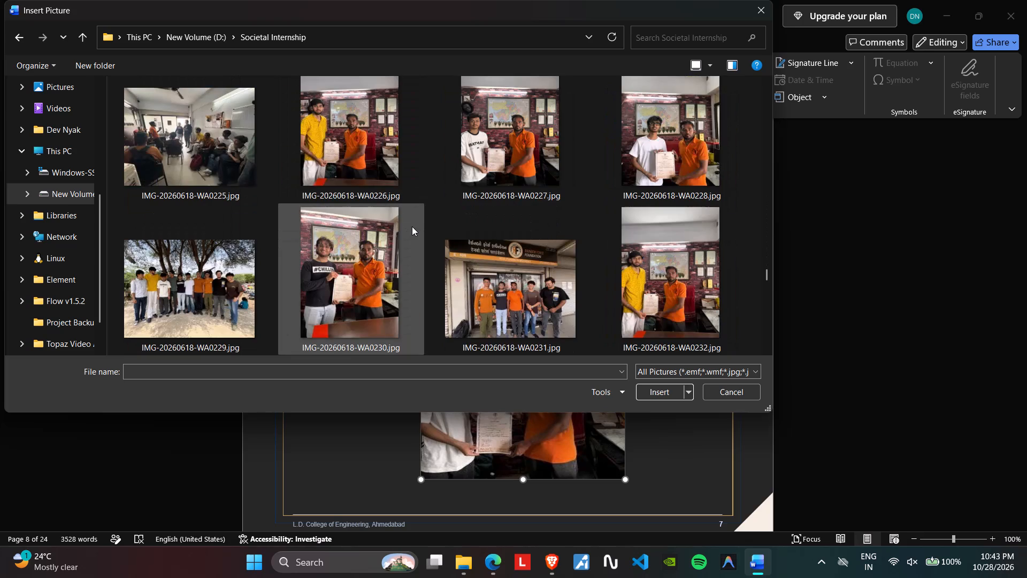
{"action": "left_click", "coordinate": [556, 169]}
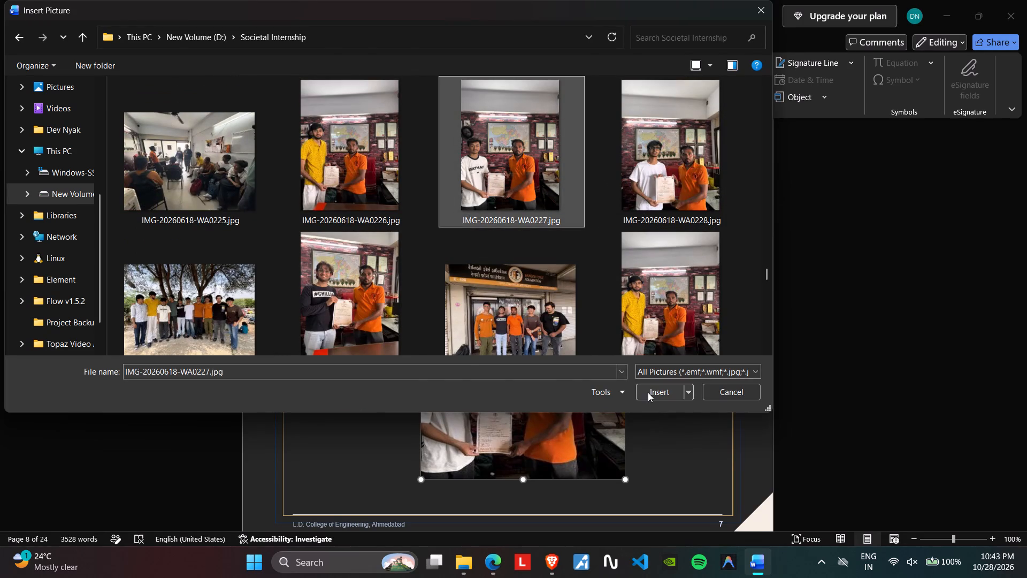
{"action": "left_click", "coordinate": [648, 392]}
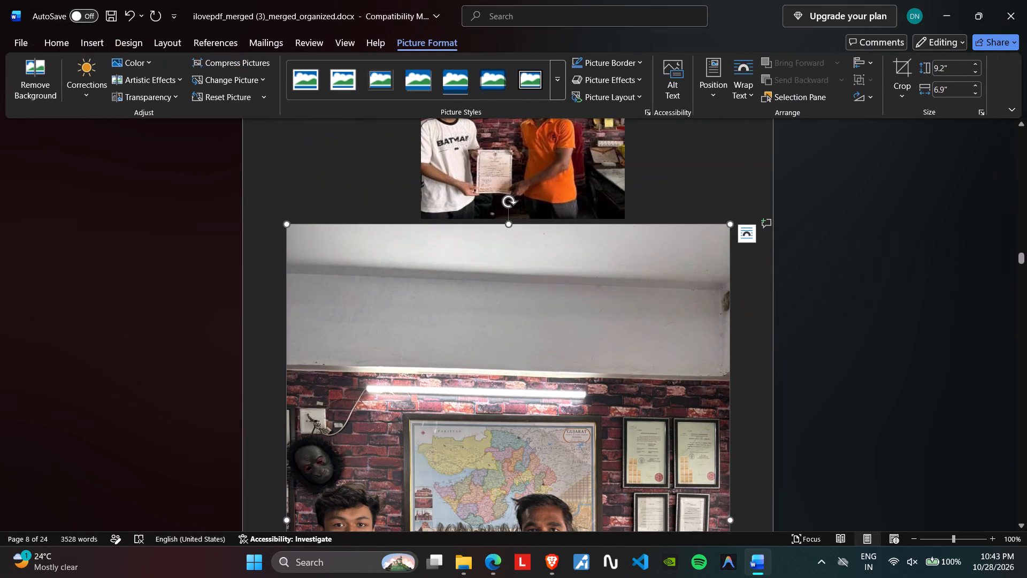
Delete the old certificate photo above the newly inserted picture.
{"action": "scroll", "coordinate": [597, 375], "scroll_direction": "up", "scroll_amount": 3}
{"action": "left_click", "coordinate": [540, 203]}
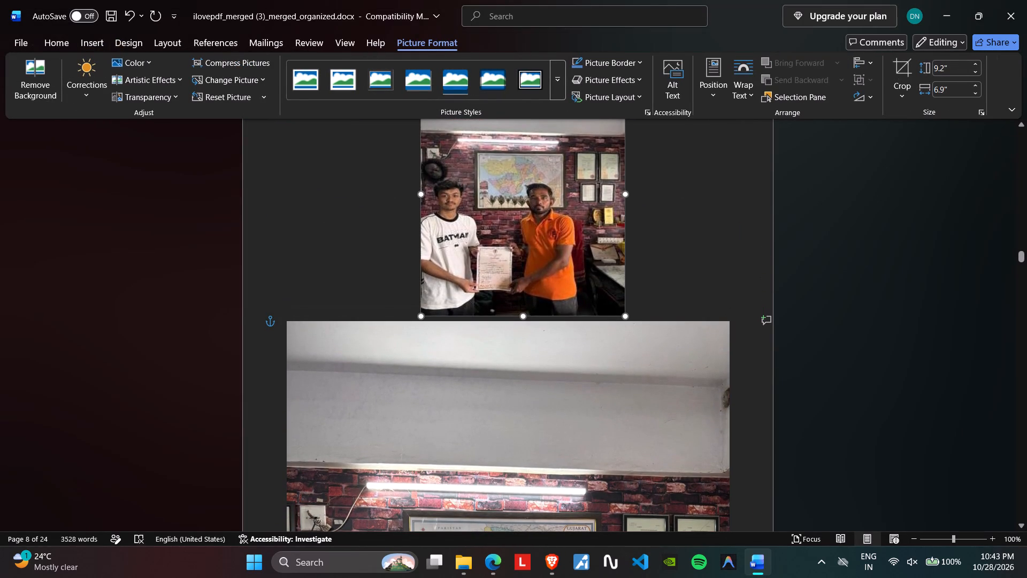
{"action": "key", "text": "Delete"}
Shrink the newly inserted certificate photo proportionally to about 2.91" high by 2.18" wide.
{"action": "scroll", "coordinate": [518, 278], "scroll_direction": "up", "scroll_amount": 7}
{"action": "left_click", "coordinate": [326, 199]}
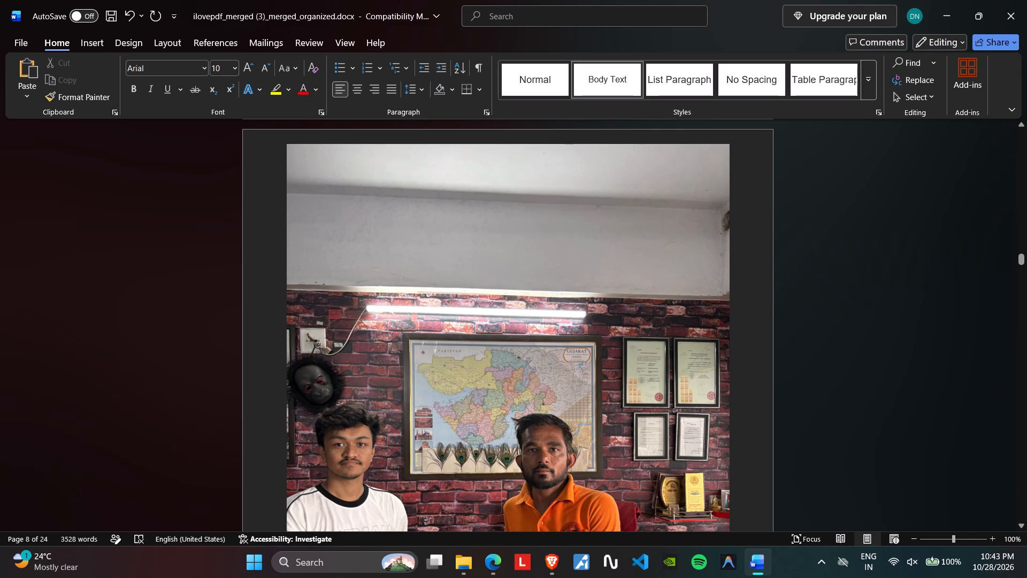
{"action": "left_click_drag", "start_coordinate": [289, 144], "coordinate": [454, 474]}
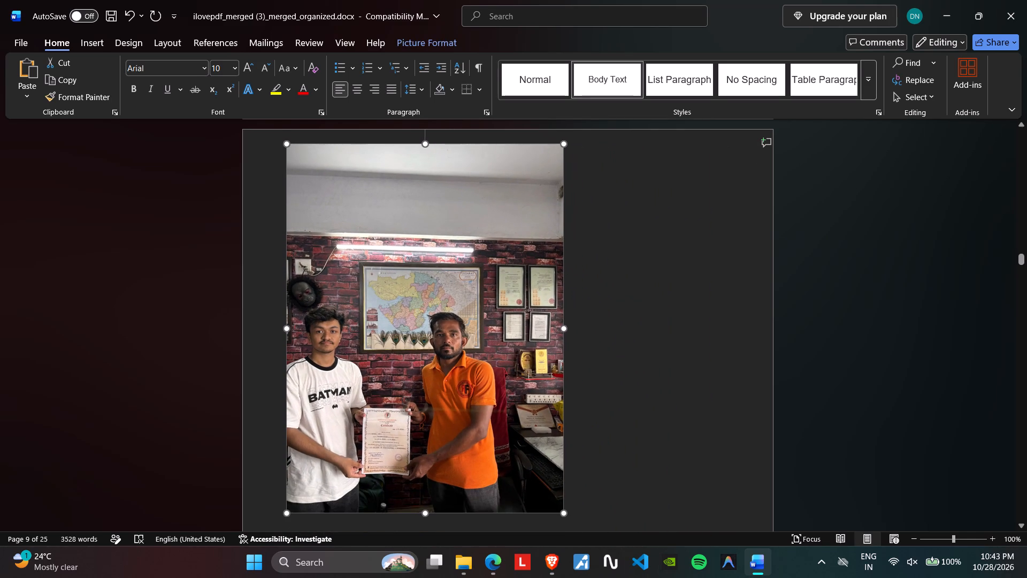
{"action": "left_click_drag", "start_coordinate": [563, 516], "coordinate": [427, 273]}
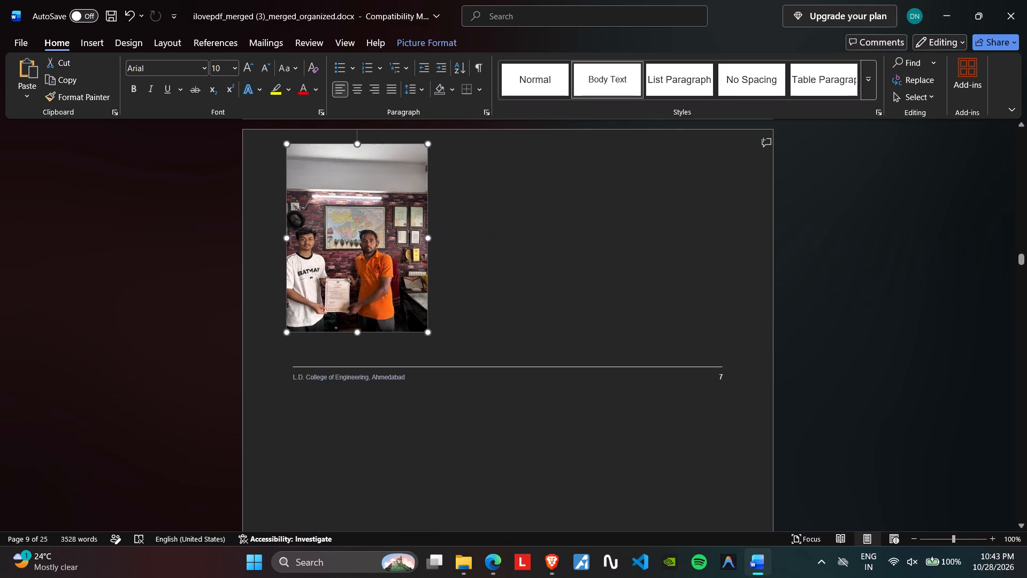
{"action": "left_click_drag", "start_coordinate": [427, 273], "coordinate": [427, 272]}
Set the certificate photo's position to bottom centre with text wrapping, and change its wrap style to Through.
{"action": "scroll", "coordinate": [489, 365], "scroll_direction": "up", "scroll_amount": 6}
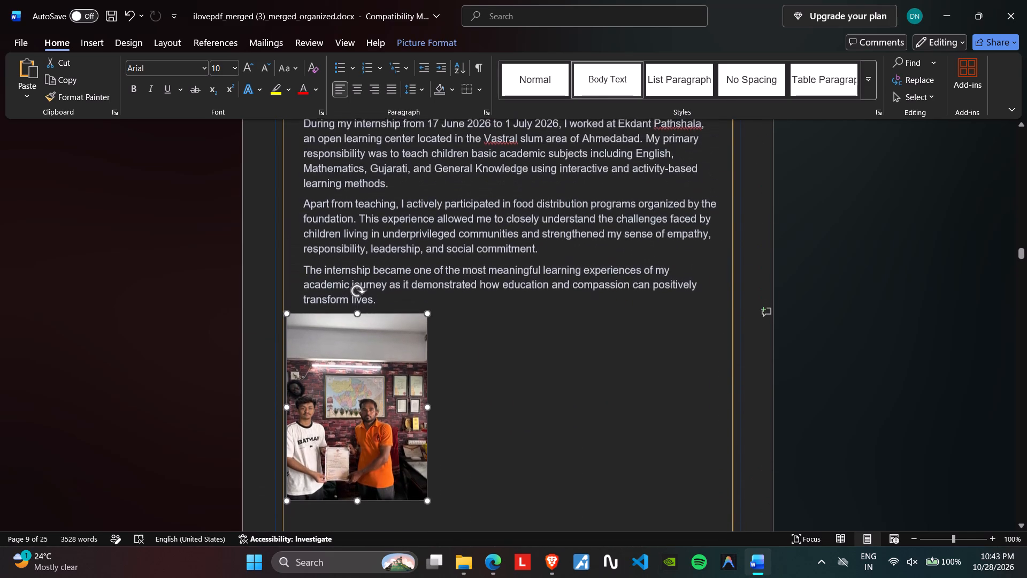
{"action": "scroll", "coordinate": [490, 362], "scroll_direction": "up", "scroll_amount": 8}
{"action": "scroll", "coordinate": [490, 362], "scroll_direction": "down", "scroll_amount": 12}
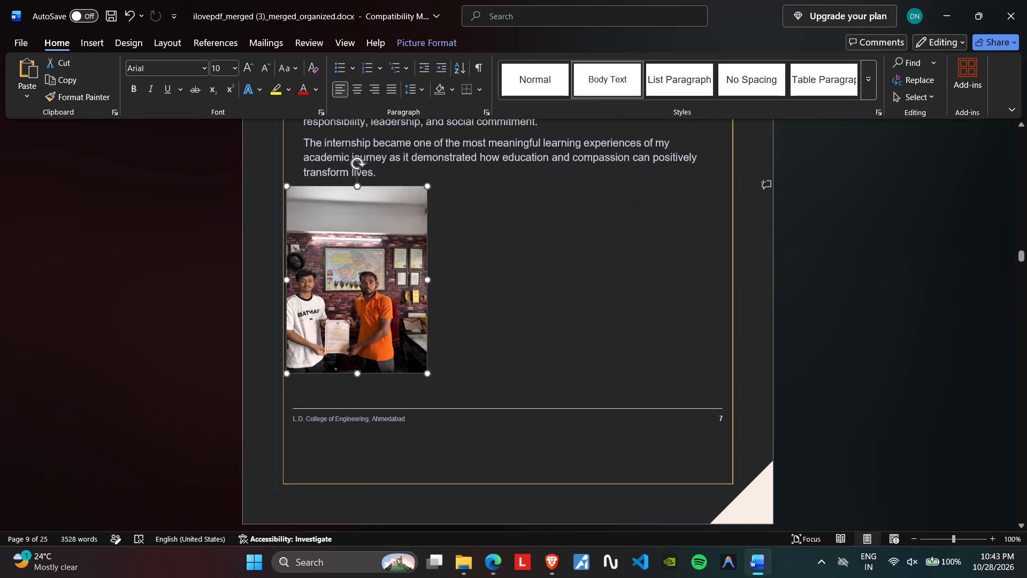
{"action": "left_click_drag", "start_coordinate": [377, 273], "coordinate": [471, 295]}
{"action": "left_click_drag", "start_coordinate": [343, 264], "coordinate": [355, 264]}
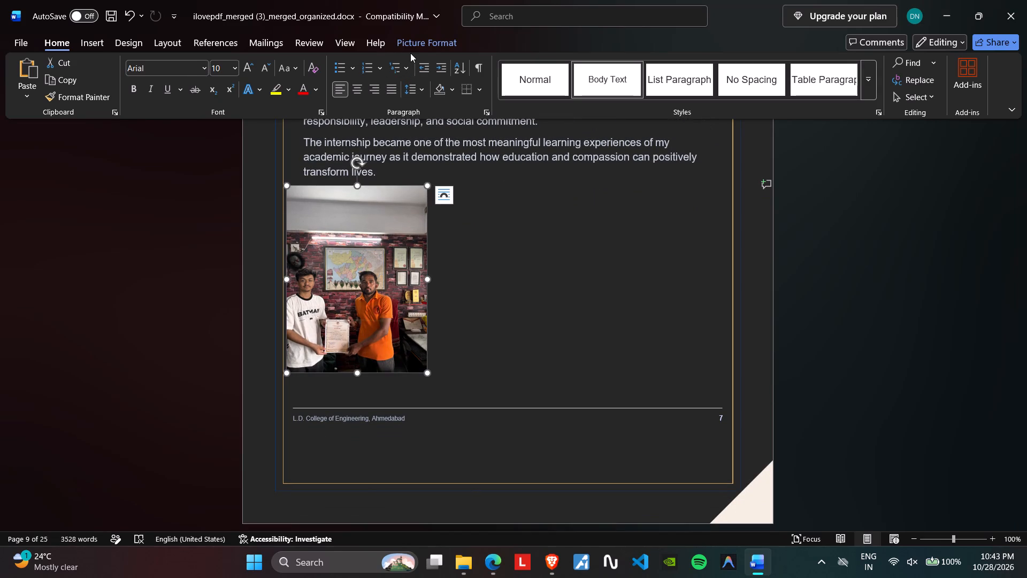
{"action": "left_click", "coordinate": [410, 53]}
{"action": "left_click", "coordinate": [414, 44]}
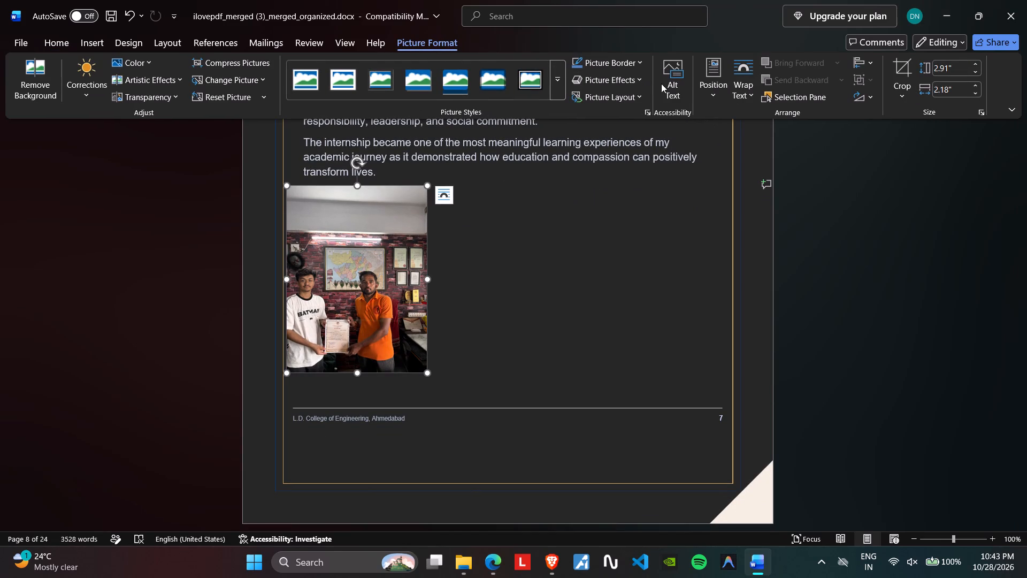
{"action": "left_click", "coordinate": [728, 83]}
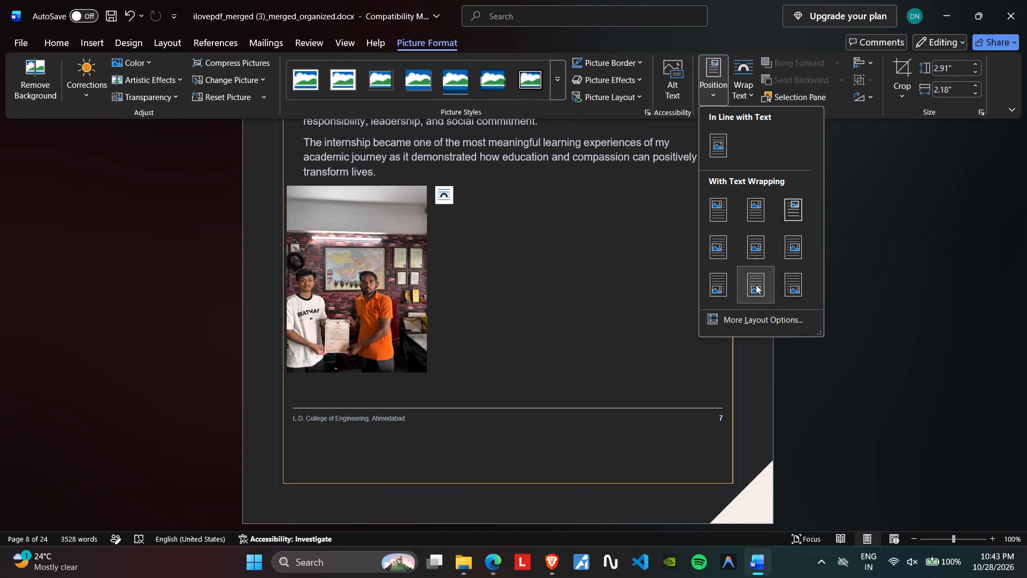
{"action": "left_click", "coordinate": [756, 285]}
{"action": "left_click", "coordinate": [739, 95]}
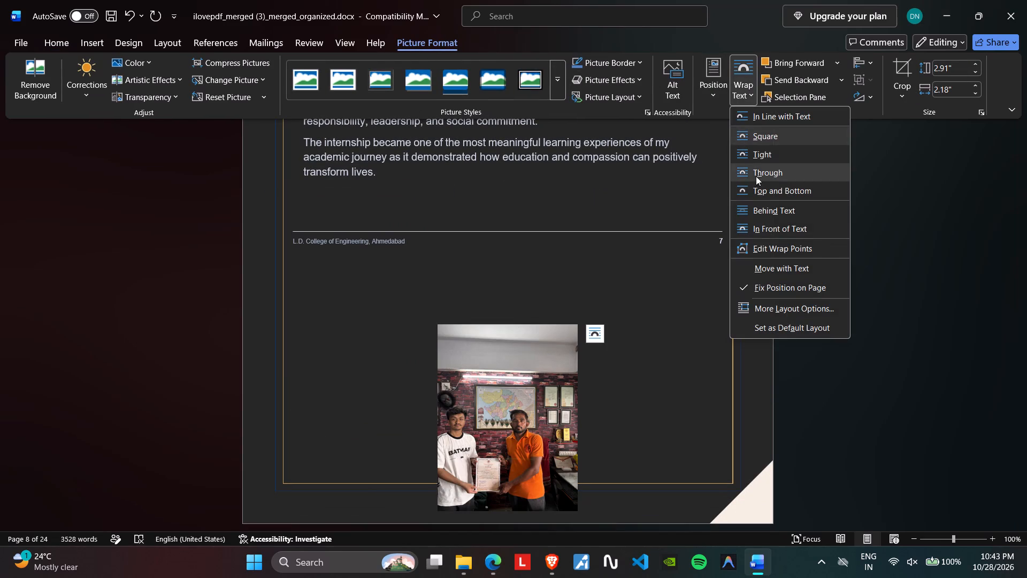
{"action": "left_click", "coordinate": [756, 166]}
Move the certificate photo up to just below the last Introduction paragraph, keeping it horizontally centred.
{"action": "left_click_drag", "start_coordinate": [506, 354], "coordinate": [507, 225]}
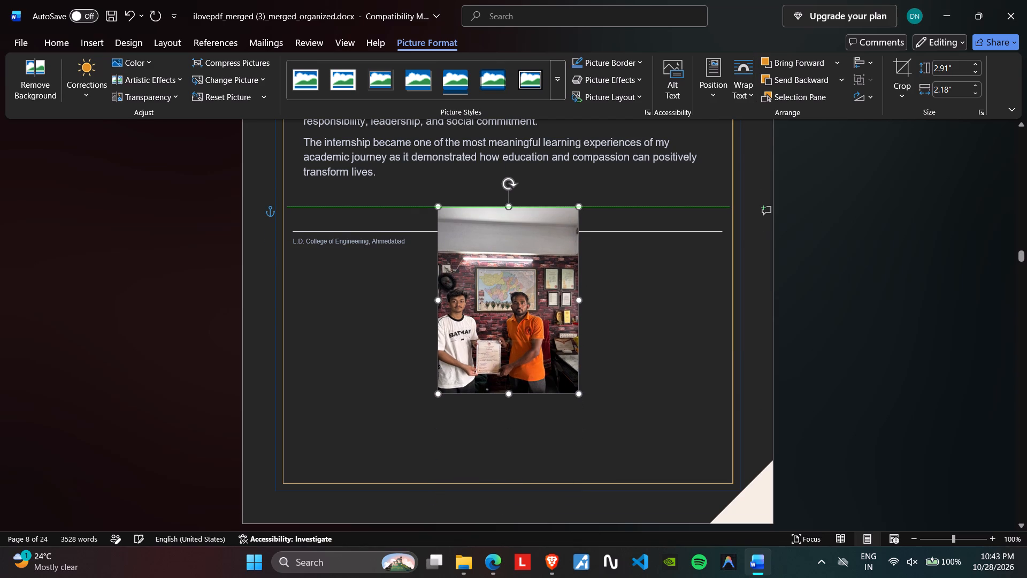
{"action": "left_click_drag", "start_coordinate": [507, 225], "coordinate": [506, 237]}
Add 16 empty lines above the page 7 footer line so the footer sits below the certificate photo.
{"action": "left_click", "coordinate": [378, 229]}
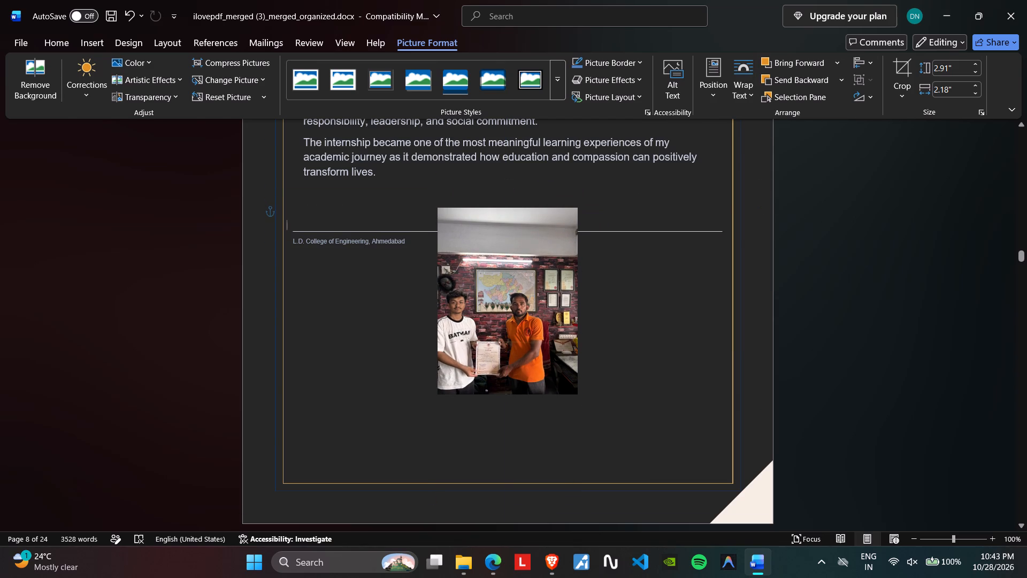
{"action": "key", "text": "Return"}
{"action": "key", "text": "Return"}
{"action": "key", "text": "Return"}
{"action": "key", "text": "Return"}
{"action": "key", "text": "Return"}
{"action": "key", "text": "Return"}
{"action": "key", "text": "Return"}
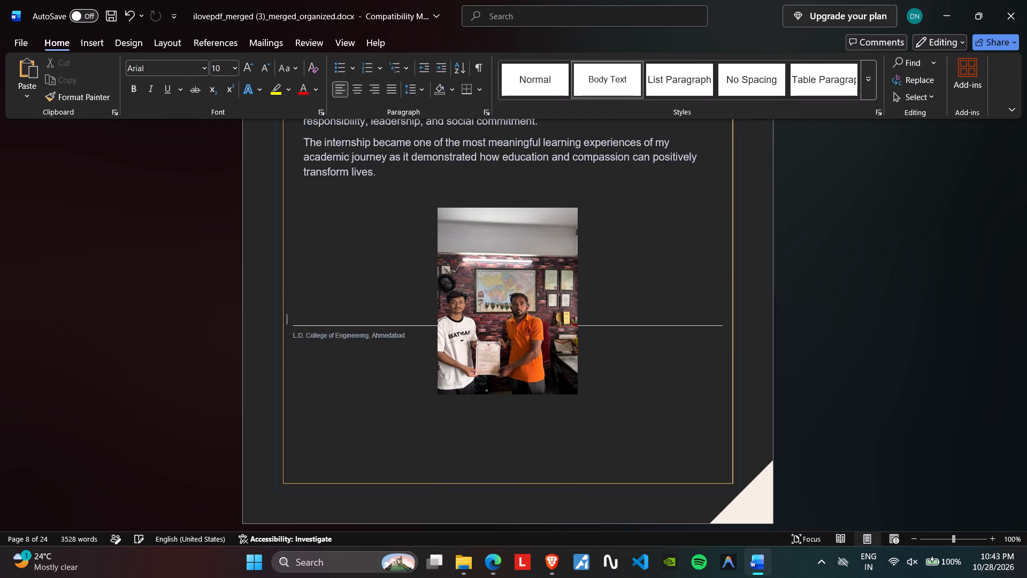
{"action": "key", "text": "Return"}
{"action": "key", "text": "Return"}
{"action": "key", "text": "Return"}
{"action": "key", "text": "Return"}
{"action": "key", "text": "Return"}
{"action": "key", "text": "Return"}
{"action": "key", "text": "Return"}
{"action": "key", "text": "Return"}
{"action": "key", "text": "Return"}
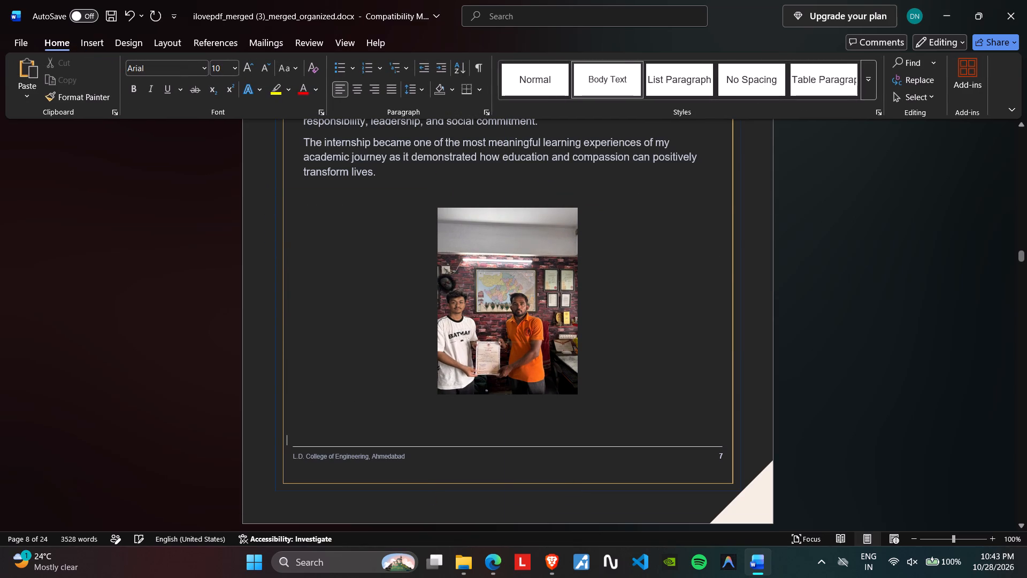
Enlarge the certificate photo to about 3.43" high by 2.57" wide and recentre it above the footer.
{"action": "left_click", "coordinate": [497, 267]}
{"action": "left_click_drag", "start_coordinate": [578, 394], "coordinate": [593, 427]}
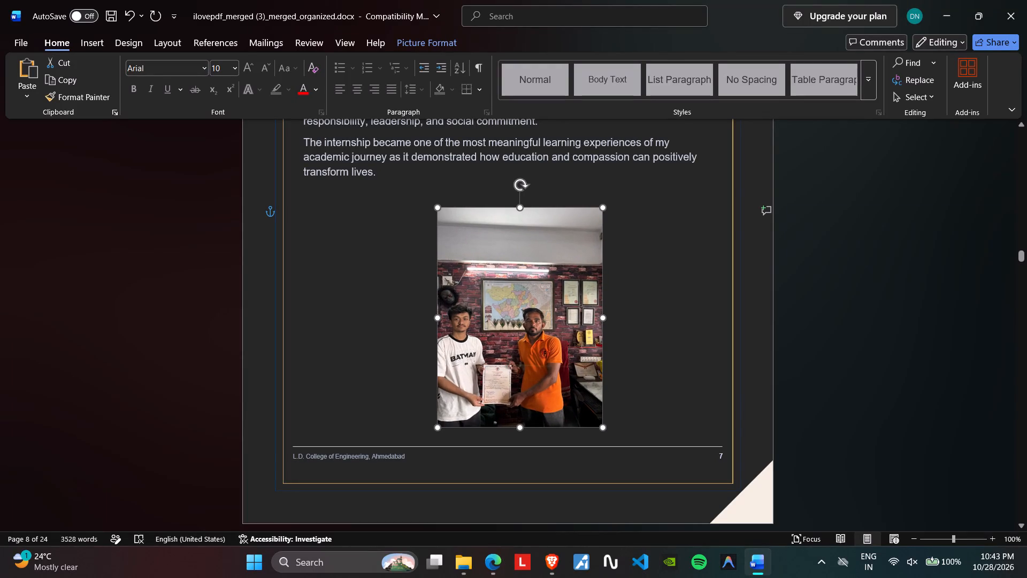
{"action": "left_click_drag", "start_coordinate": [593, 427], "coordinate": [593, 428]}
{"action": "left_click_drag", "start_coordinate": [540, 366], "coordinate": [530, 352]}
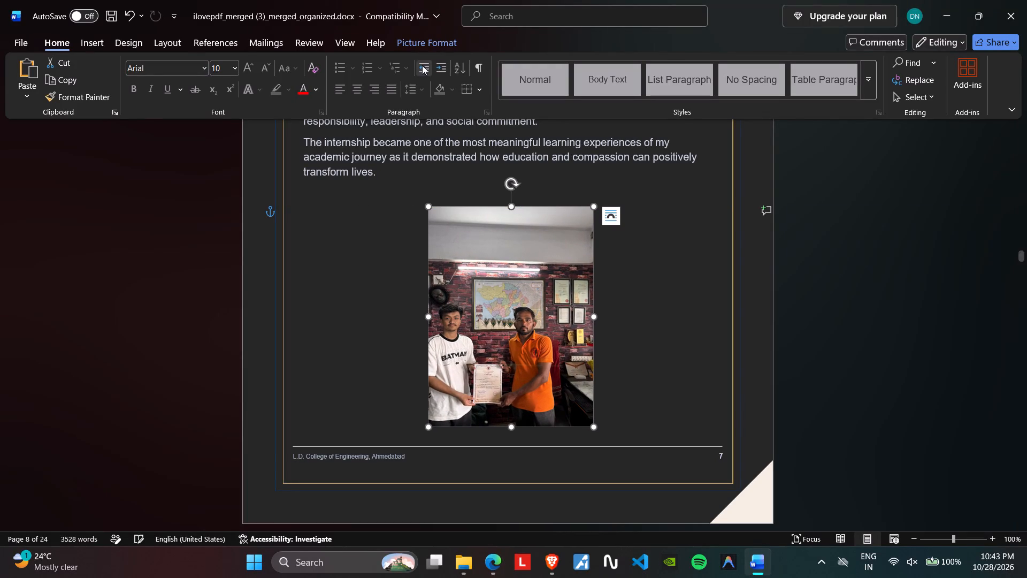
Apply the rounded-rectangle picture style with a reflection to the certificate photo on the Introduction page.
{"action": "left_click", "coordinate": [423, 43]}
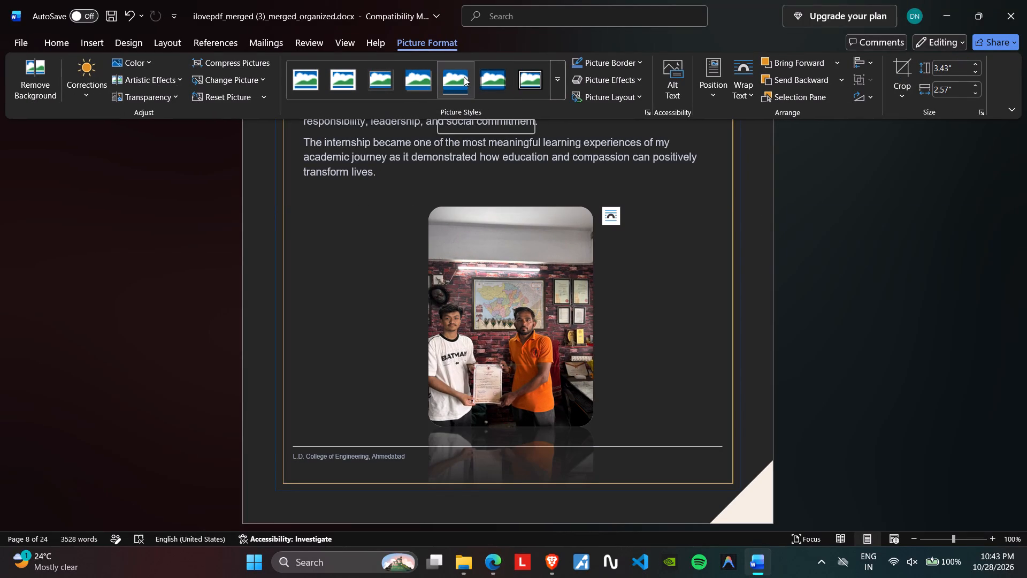
{"action": "left_click", "coordinate": [464, 77]}
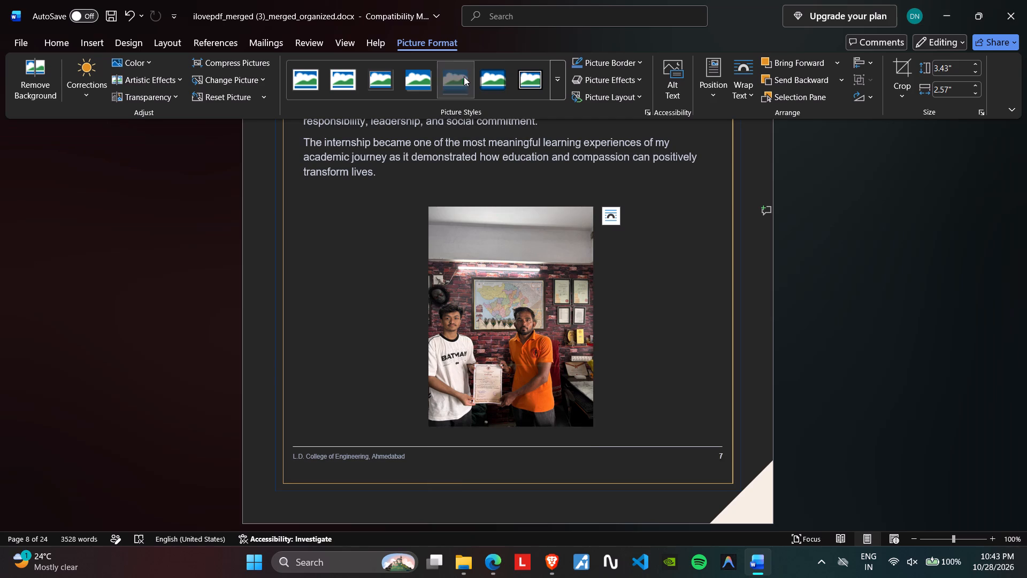
{"action": "left_click", "coordinate": [675, 290]}
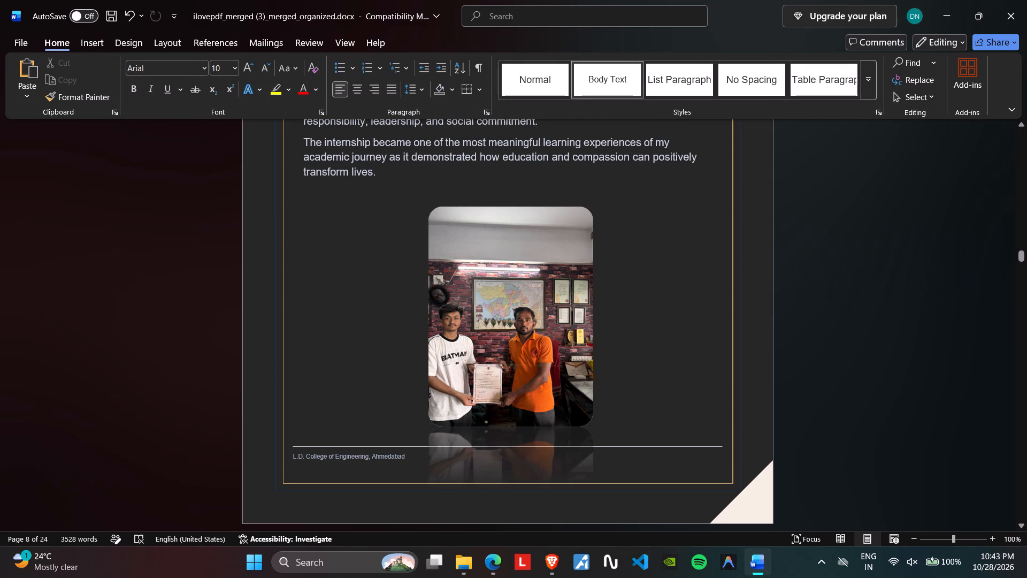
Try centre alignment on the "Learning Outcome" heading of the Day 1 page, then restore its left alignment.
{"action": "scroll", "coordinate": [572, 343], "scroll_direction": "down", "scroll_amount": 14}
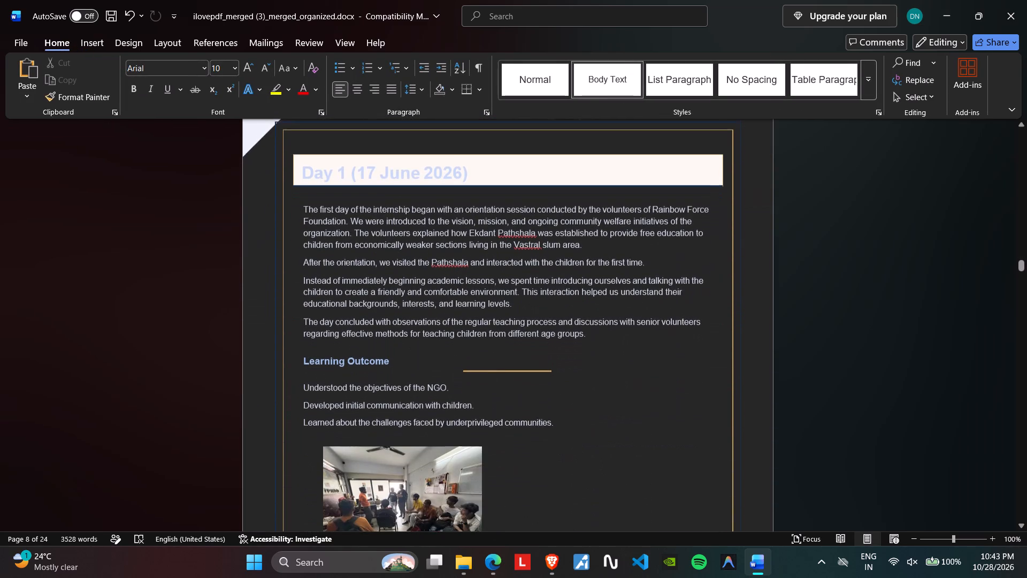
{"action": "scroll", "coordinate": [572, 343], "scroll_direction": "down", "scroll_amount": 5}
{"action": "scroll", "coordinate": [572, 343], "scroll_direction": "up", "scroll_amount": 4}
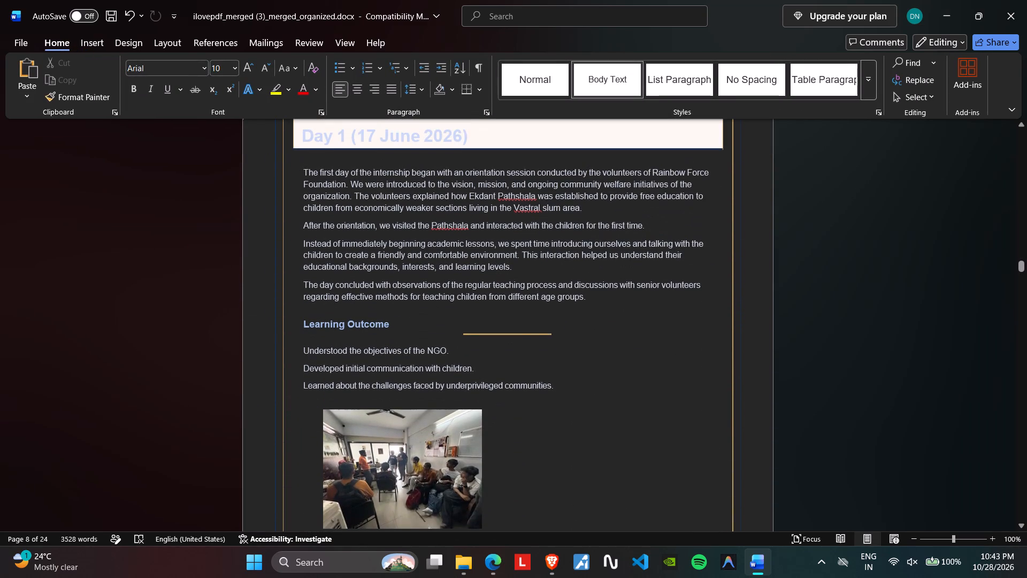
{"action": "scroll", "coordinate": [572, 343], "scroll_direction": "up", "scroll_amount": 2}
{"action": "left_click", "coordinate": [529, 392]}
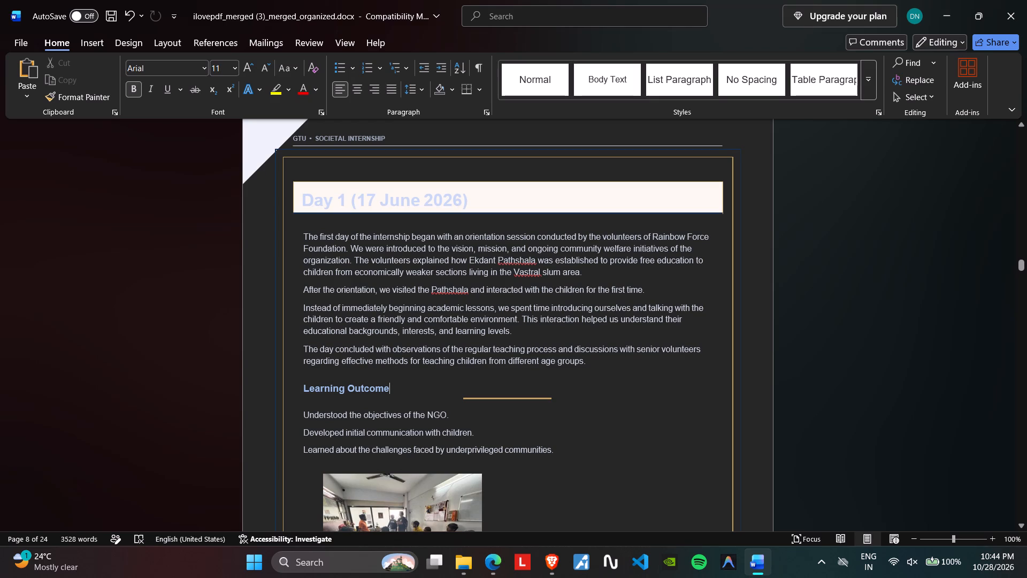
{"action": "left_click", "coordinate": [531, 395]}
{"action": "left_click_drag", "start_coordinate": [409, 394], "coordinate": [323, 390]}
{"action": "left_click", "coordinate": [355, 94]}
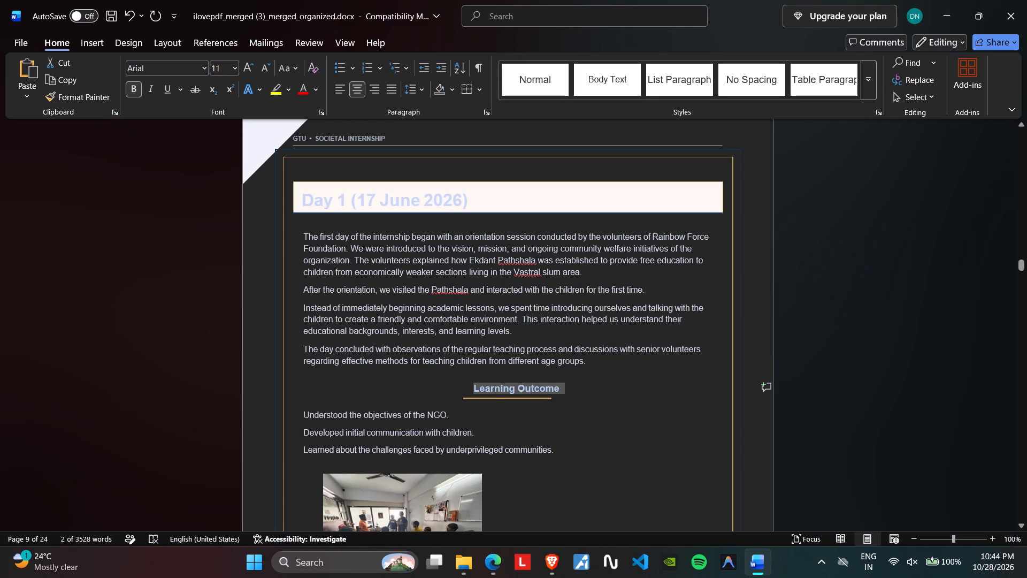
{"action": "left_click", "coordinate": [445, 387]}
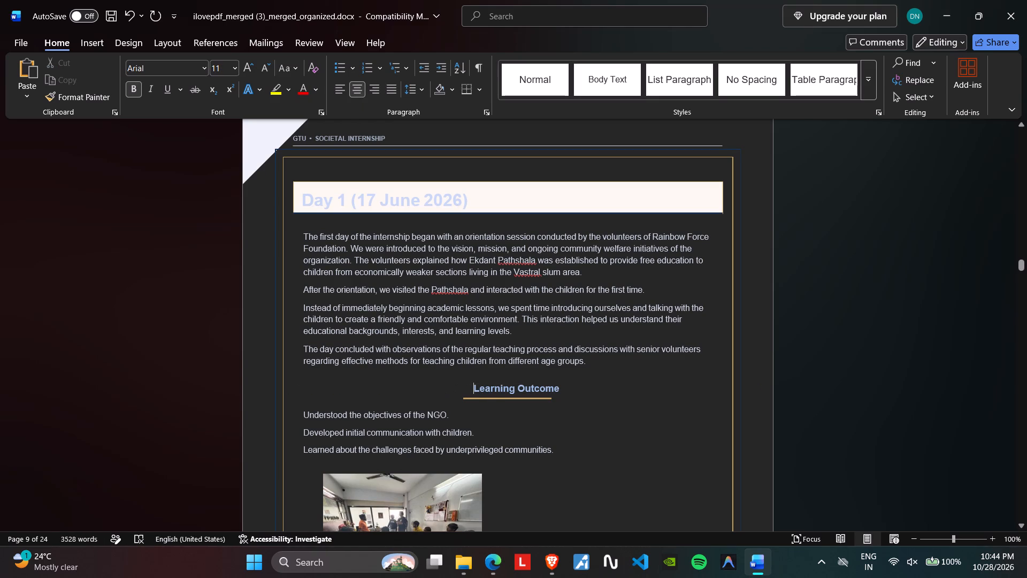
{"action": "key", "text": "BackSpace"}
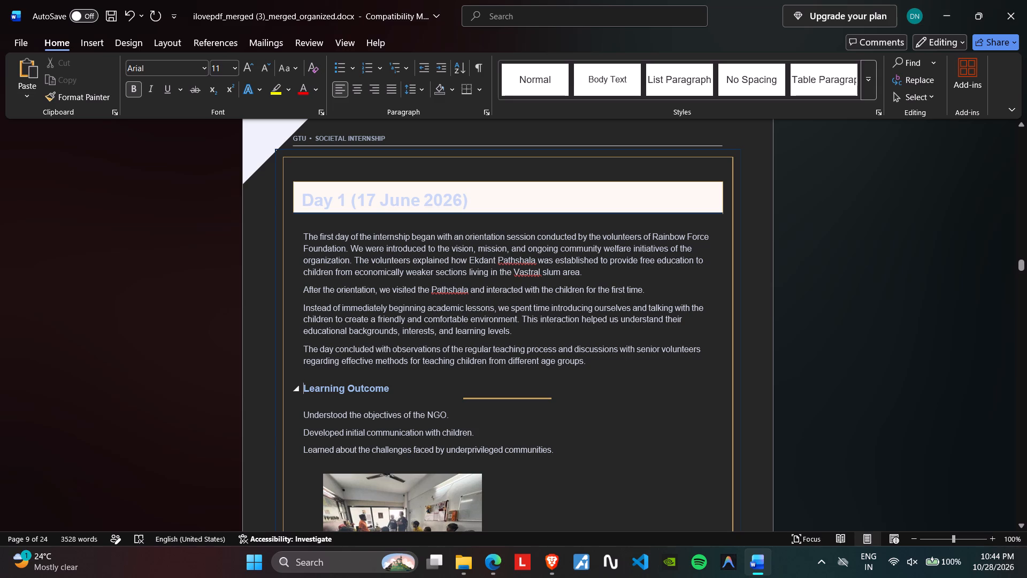
Insert spaces before the Day 1 "Learning Outcome" heading until it sits directly above the short gold line.
{"action": "key", "text": "space"}
{"action": "key", "text": "space"}
{"action": "key", "text": "space"}
{"action": "key", "text": "space"}
{"action": "key", "text": "space"}
{"action": "key", "text": "space"}
{"action": "key", "text": "space"}
{"action": "key", "text": "space"}
{"action": "key", "text": "space"}
{"action": "key", "text": "space"}
{"action": "key", "text": "space"}
{"action": "key", "text": "space"}
{"action": "key", "text": "space"}
{"action": "key", "text": "space"}
{"action": "key", "text": "space"}
{"action": "key", "text": "space"}
{"action": "key", "text": "space"}
{"action": "key", "text": "space"}
{"action": "key", "text": "space"}
{"action": "key", "text": "space"}
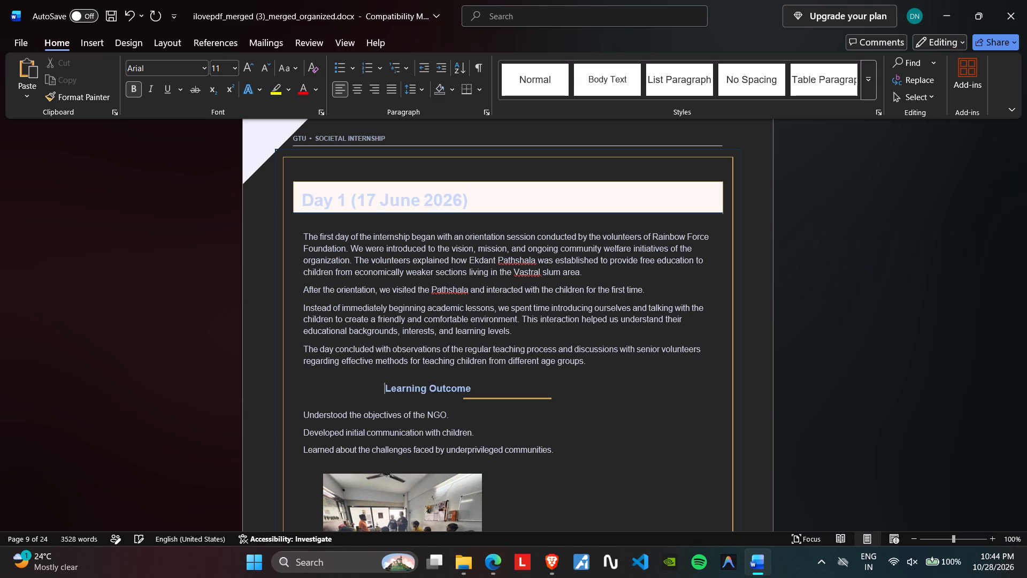
{"action": "key", "text": "space"}
{"action": "key", "text": "space"}
{"action": "key", "text": "space"}
{"action": "key", "text": "space"}
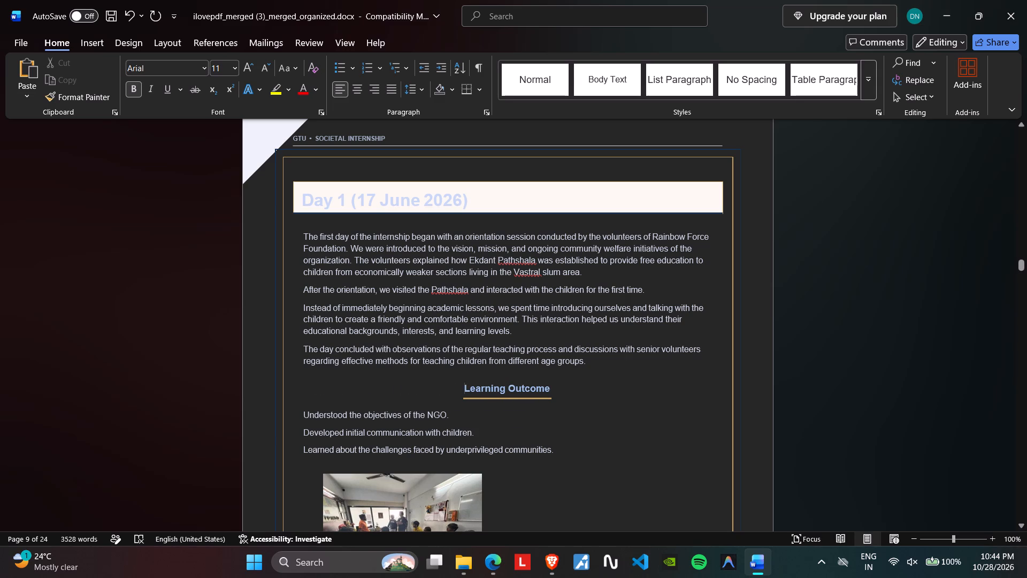
Increase the font size of the three Day 1 learning outcome lines to 11 pt.
{"action": "left_click_drag", "start_coordinate": [572, 451], "coordinate": [291, 414]}
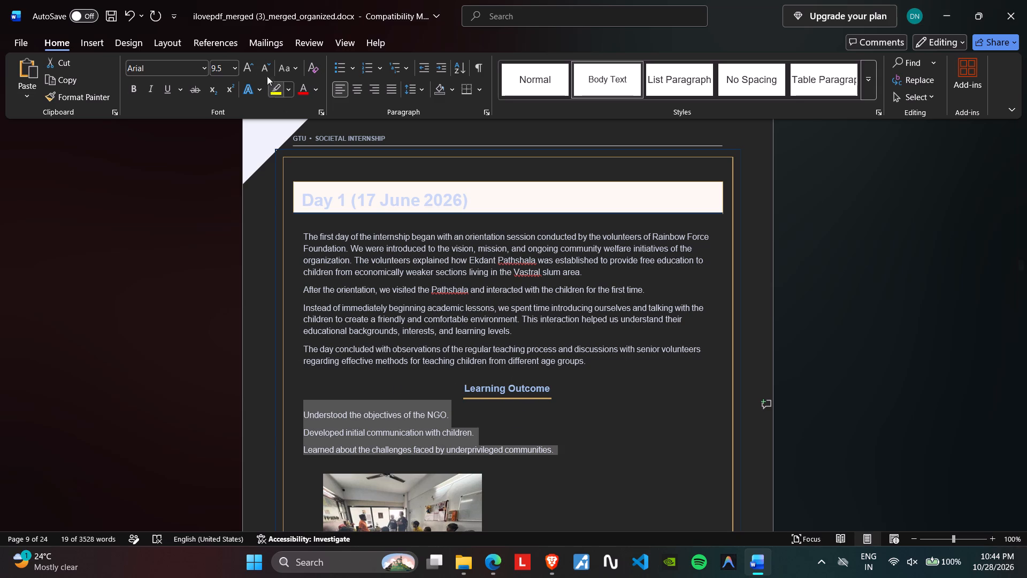
{"action": "left_click", "coordinate": [254, 69]}
{"action": "left_click", "coordinate": [254, 69]}
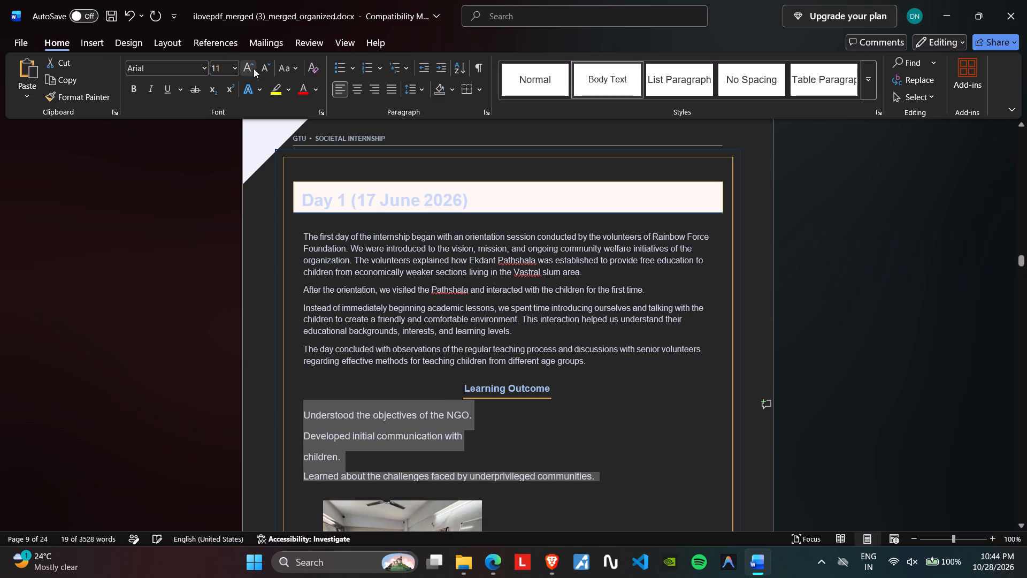
Centre-align the four body paragraphs between the Day 1 title and the "Learning Outcome" heading.
{"action": "left_click", "coordinate": [413, 303]}
{"action": "left_click_drag", "start_coordinate": [592, 362], "coordinate": [310, 270]}
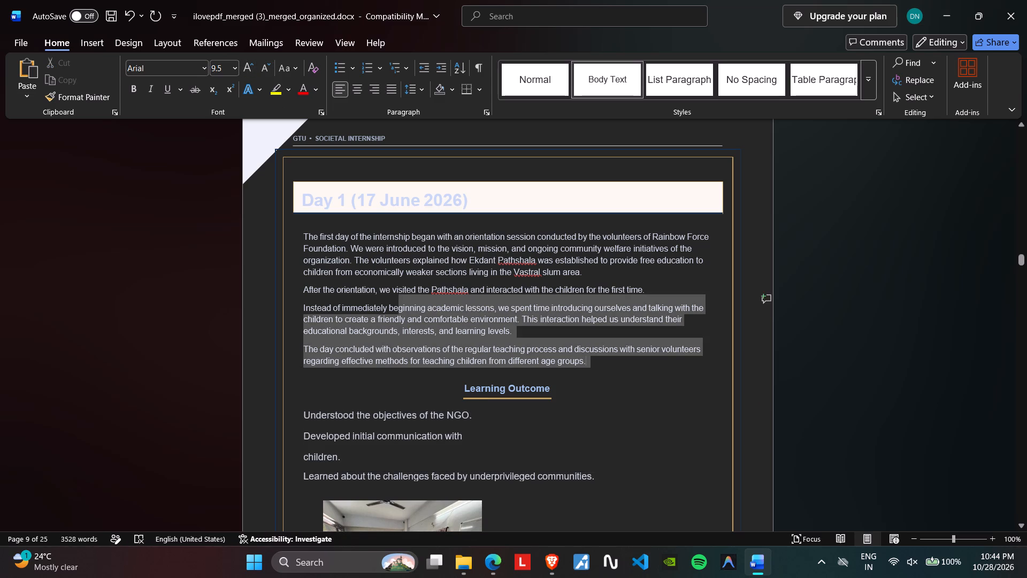
{"action": "left_click_drag", "start_coordinate": [310, 270], "coordinate": [275, 235]}
{"action": "left_click", "coordinate": [351, 90]}
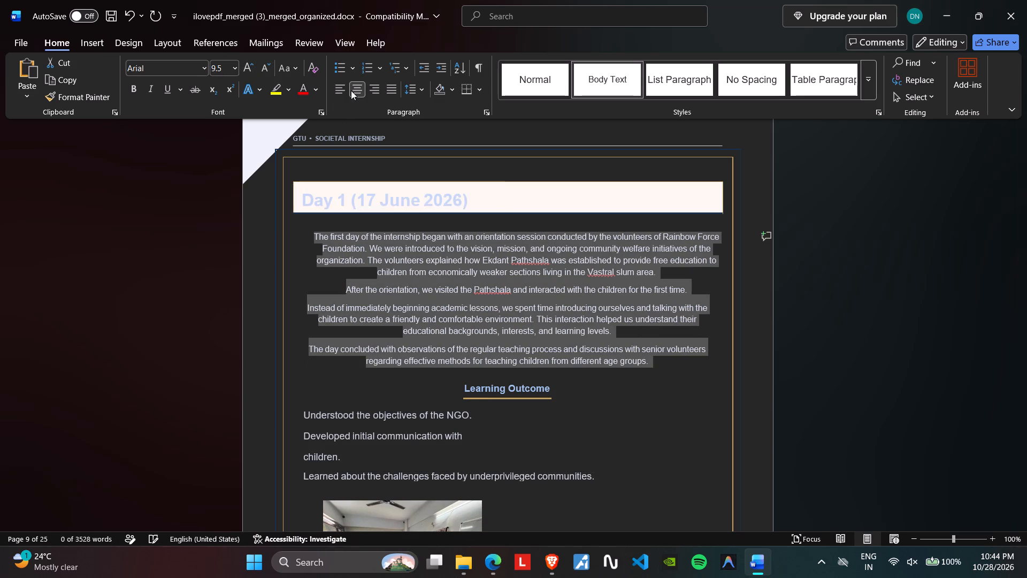
{"action": "left_click", "coordinate": [137, 278]}
Increase the font size of the four Day 1 body paragraphs to 11 pt.
{"action": "scroll", "coordinate": [574, 338], "scroll_direction": "down", "scroll_amount": 3}
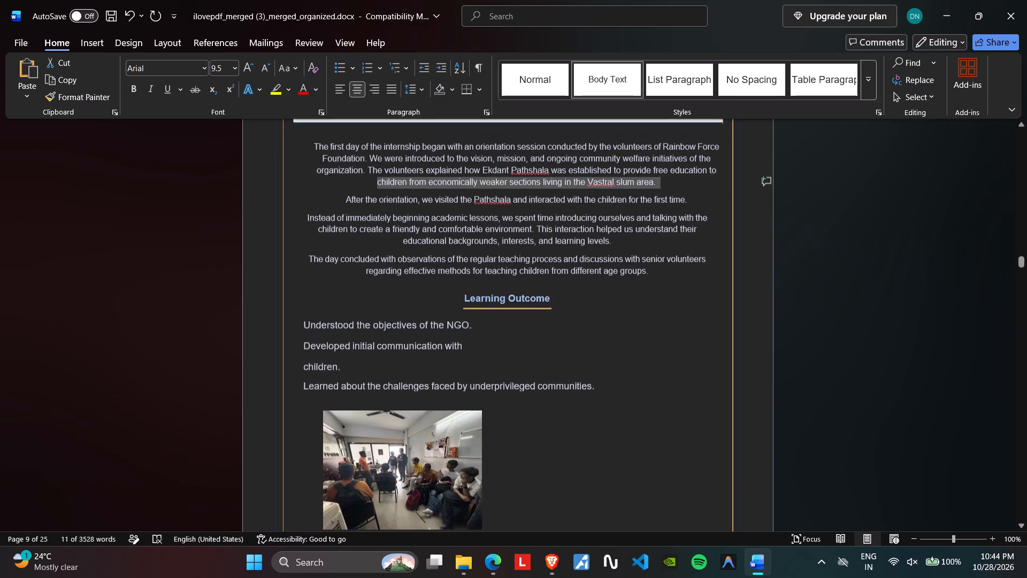
{"action": "scroll", "coordinate": [574, 338], "scroll_direction": "up", "scroll_amount": 3}
{"action": "left_click_drag", "start_coordinate": [650, 361], "coordinate": [257, 235]}
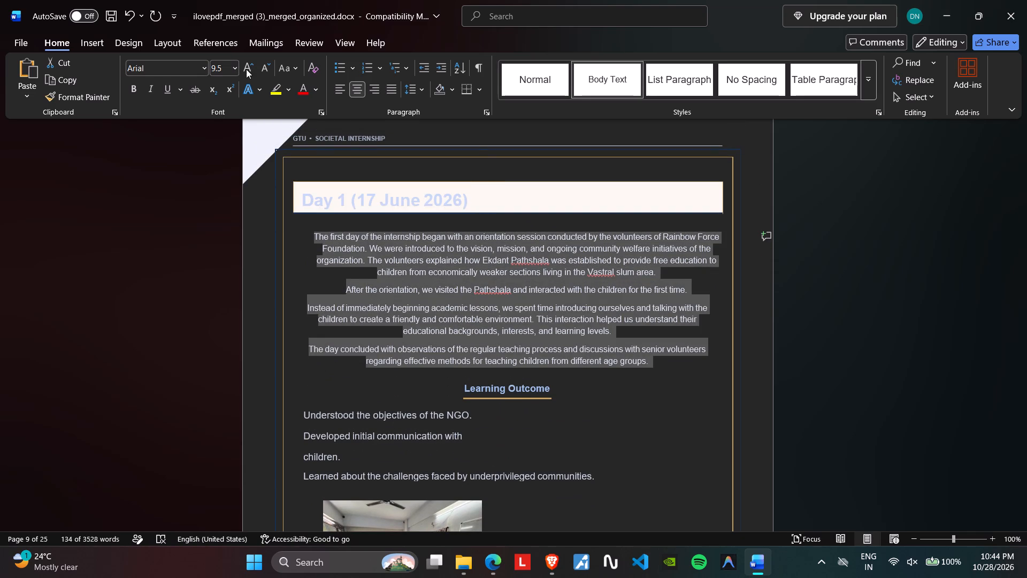
{"action": "left_click", "coordinate": [246, 69]}
{"action": "left_click", "coordinate": [246, 69]}
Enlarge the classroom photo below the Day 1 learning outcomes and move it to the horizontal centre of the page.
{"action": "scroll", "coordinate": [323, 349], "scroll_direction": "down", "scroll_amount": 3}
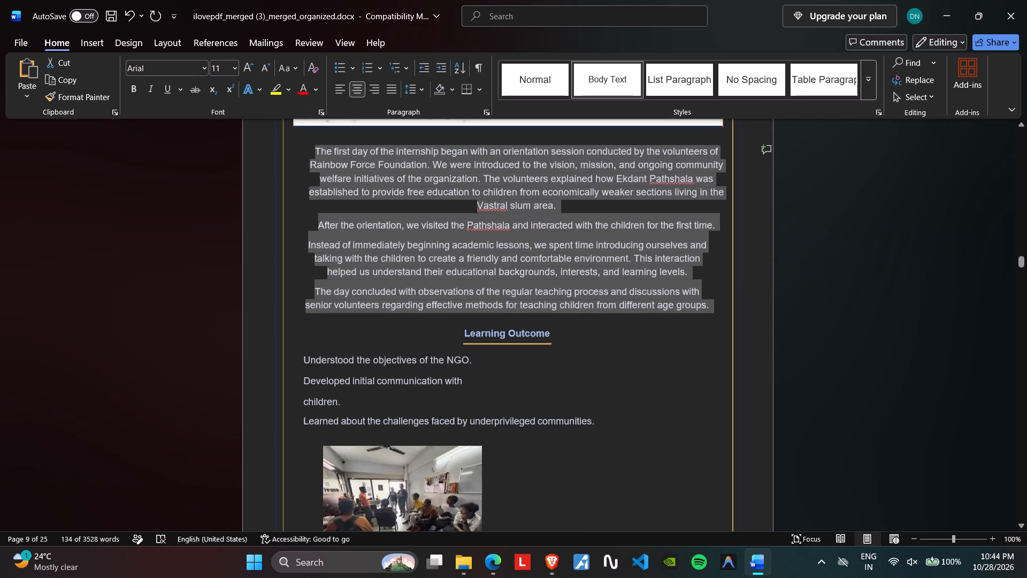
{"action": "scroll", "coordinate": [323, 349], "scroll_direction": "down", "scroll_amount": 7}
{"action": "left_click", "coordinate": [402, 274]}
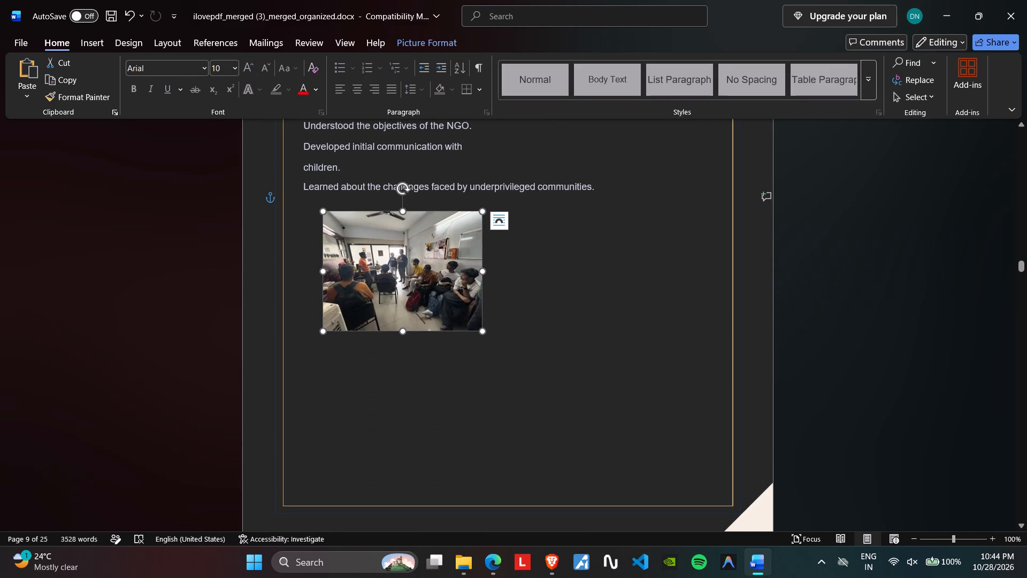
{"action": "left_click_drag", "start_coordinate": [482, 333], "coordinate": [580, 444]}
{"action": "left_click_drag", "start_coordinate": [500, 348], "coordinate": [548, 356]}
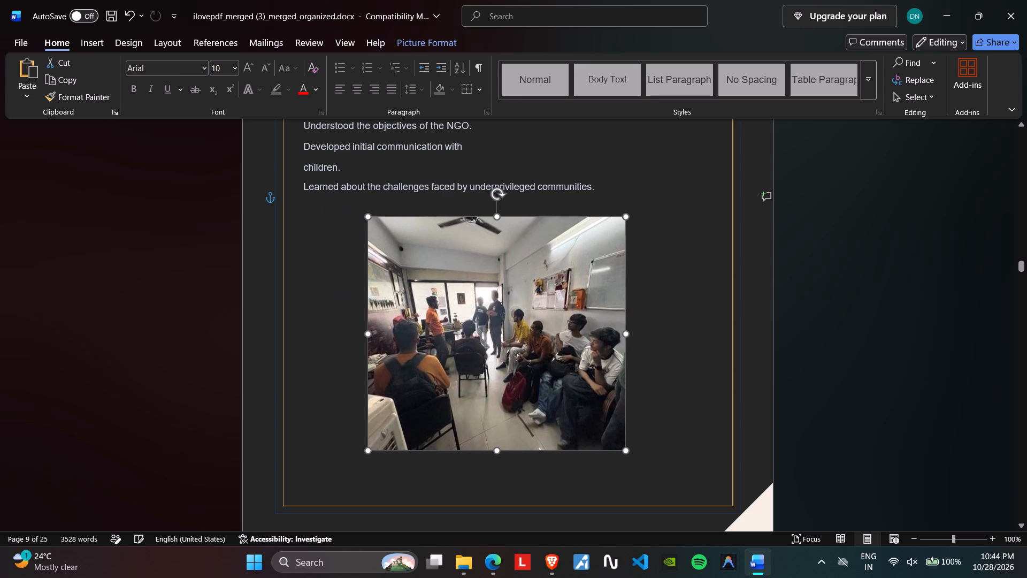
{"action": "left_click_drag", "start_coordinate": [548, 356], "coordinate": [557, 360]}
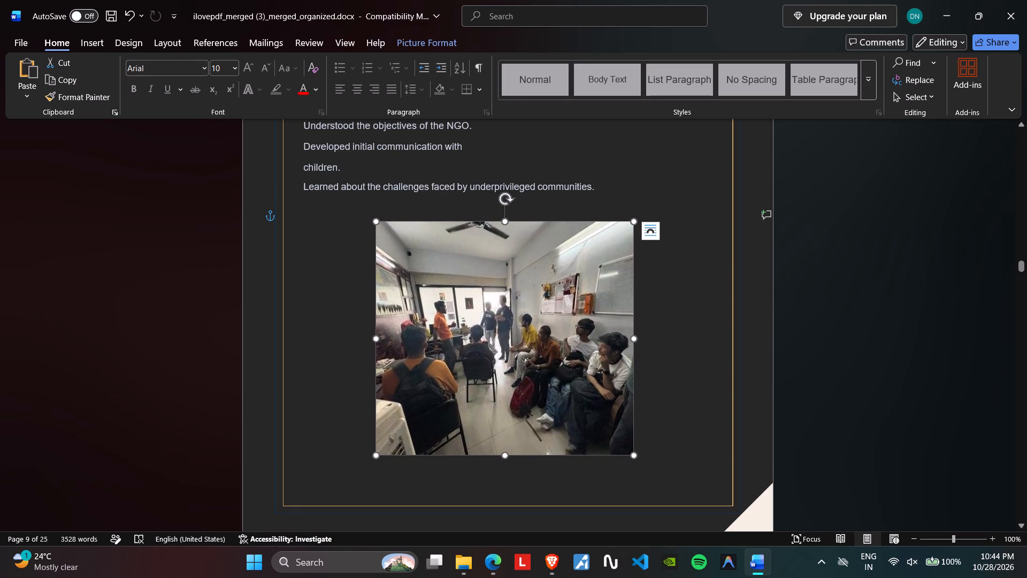
Delete the classroom photo below the Day 1 learning outcomes.
{"action": "key", "text": "Delete"}
Insert the classroom picture IMG-20260618-WA0214.jpg from the Societal Internship folder below the Day 1 learning outcomes.
{"action": "left_click", "coordinate": [83, 43]}
{"action": "left_click", "coordinate": [149, 80]}
{"action": "left_click", "coordinate": [162, 128]}
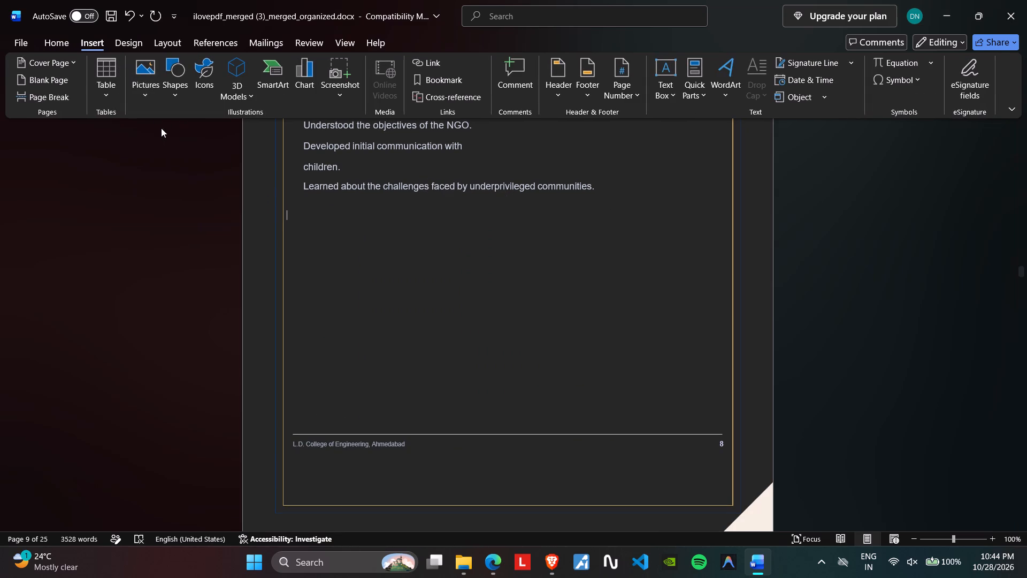
{"action": "scroll", "coordinate": [336, 242], "scroll_direction": "down", "scroll_amount": 14}
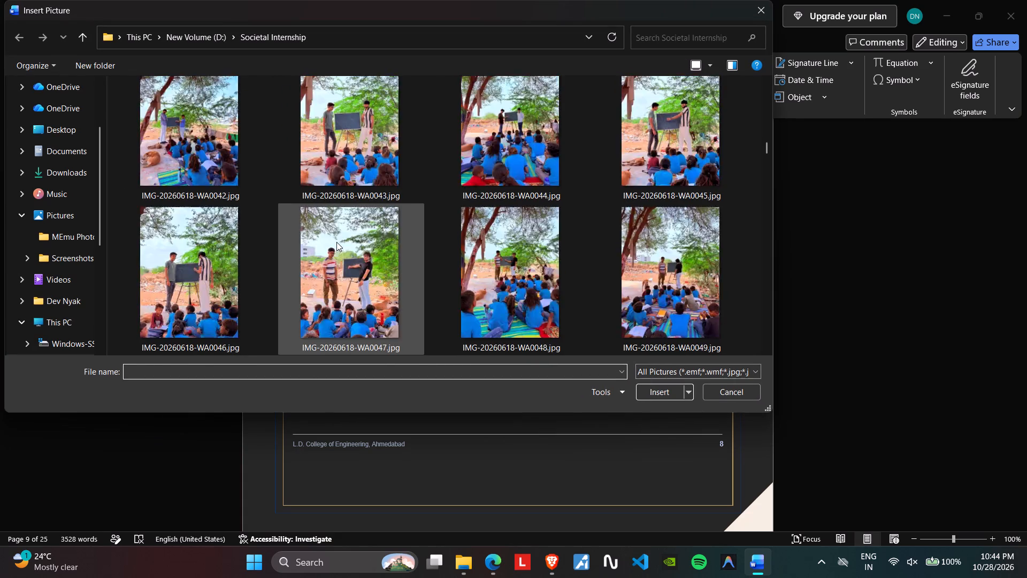
{"action": "scroll", "coordinate": [336, 242], "scroll_direction": "down", "scroll_amount": 8}
{"action": "scroll", "coordinate": [337, 236], "scroll_direction": "down", "scroll_amount": 20}
{"action": "scroll", "coordinate": [337, 236], "scroll_direction": "down", "scroll_amount": 6}
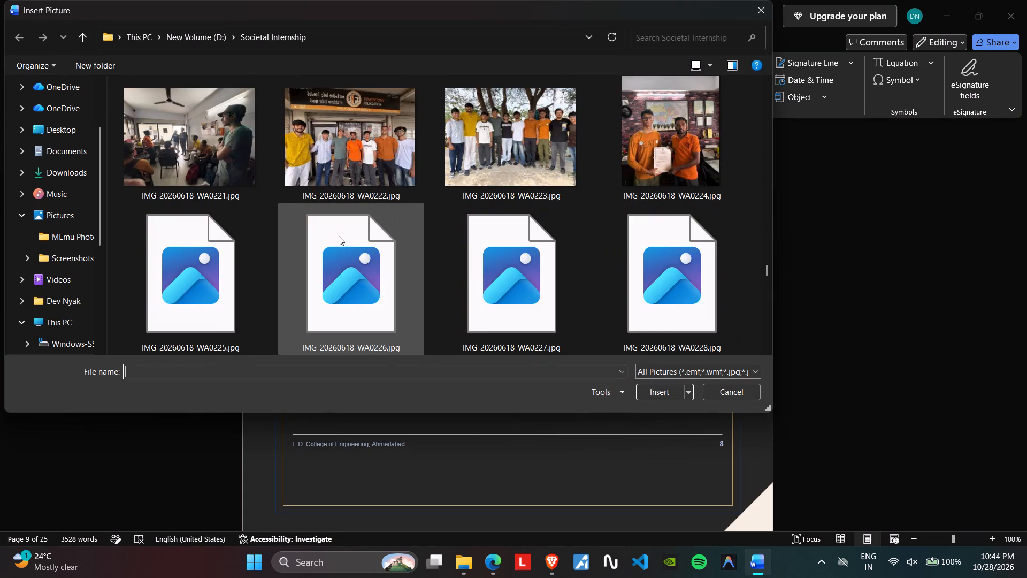
{"action": "scroll", "coordinate": [339, 236], "scroll_direction": "down", "scroll_amount": 7}
{"action": "scroll", "coordinate": [339, 235], "scroll_direction": "down", "scroll_amount": 15}
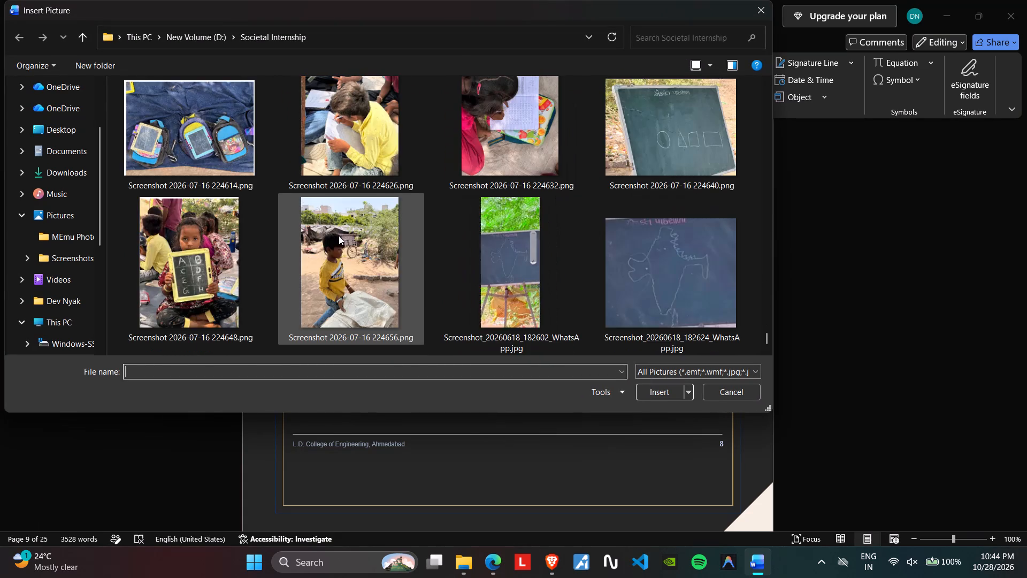
{"action": "scroll", "coordinate": [339, 235], "scroll_direction": "up", "scroll_amount": 18}
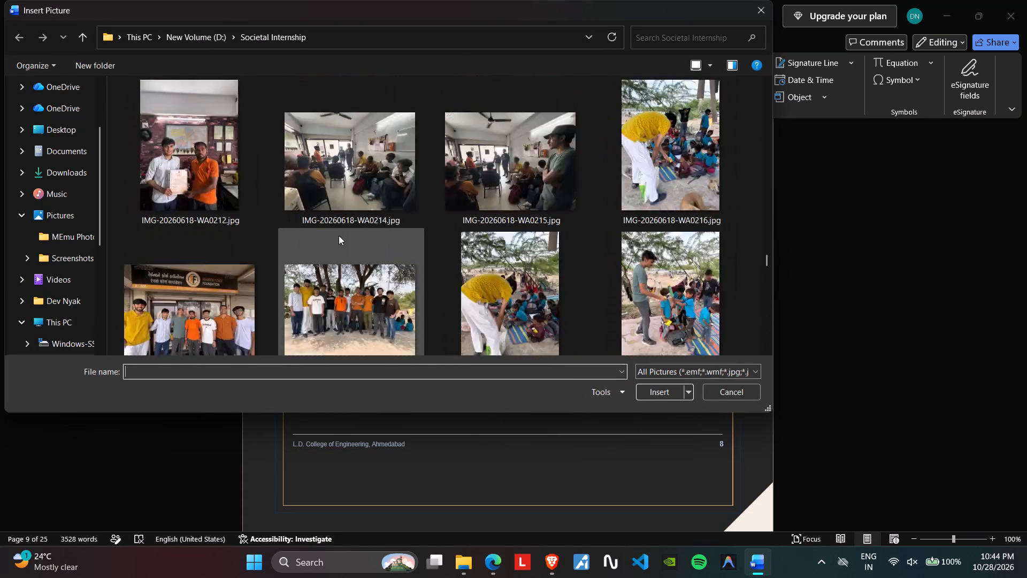
{"action": "scroll", "coordinate": [339, 235], "scroll_direction": "up", "scroll_amount": 7}
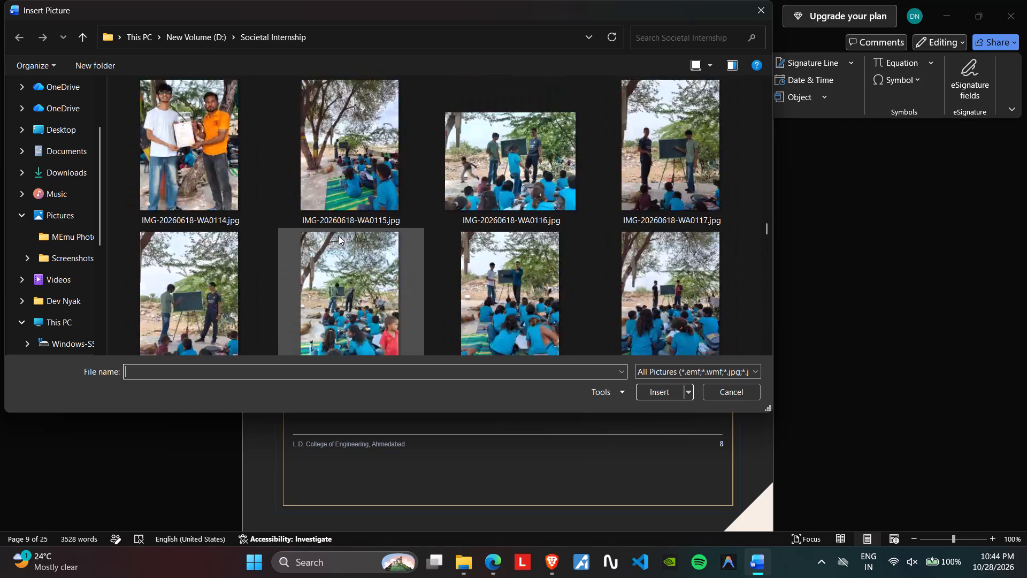
{"action": "scroll", "coordinate": [339, 235], "scroll_direction": "up", "scroll_amount": 20}
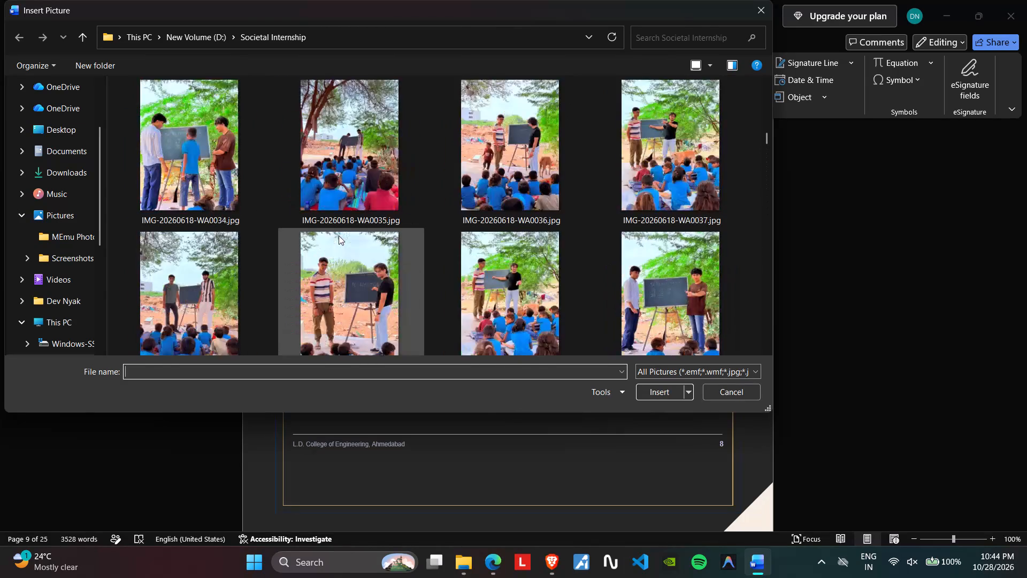
{"action": "scroll", "coordinate": [339, 235], "scroll_direction": "up", "scroll_amount": 19}
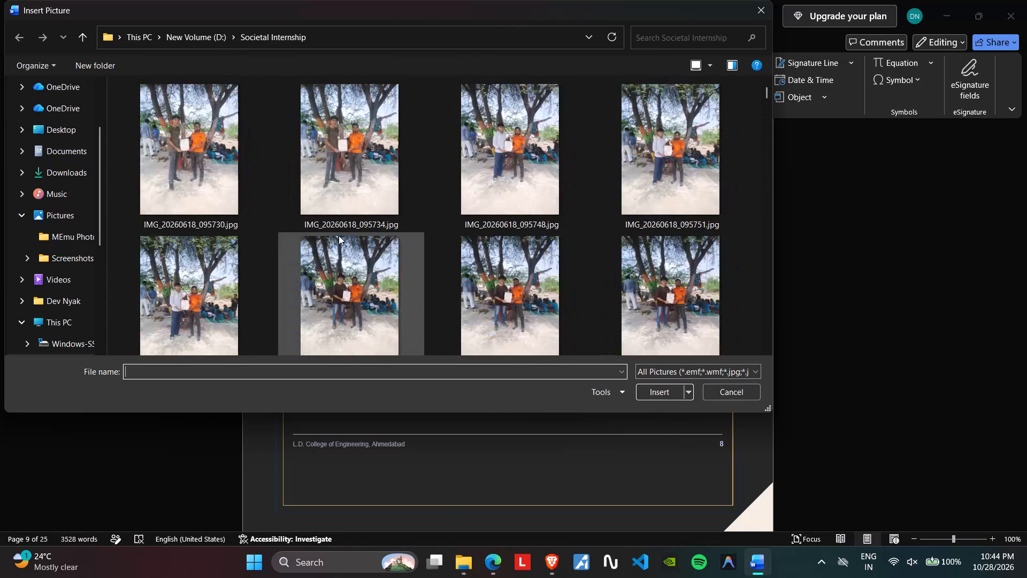
{"action": "scroll", "coordinate": [339, 235], "scroll_direction": "down", "scroll_amount": 17}
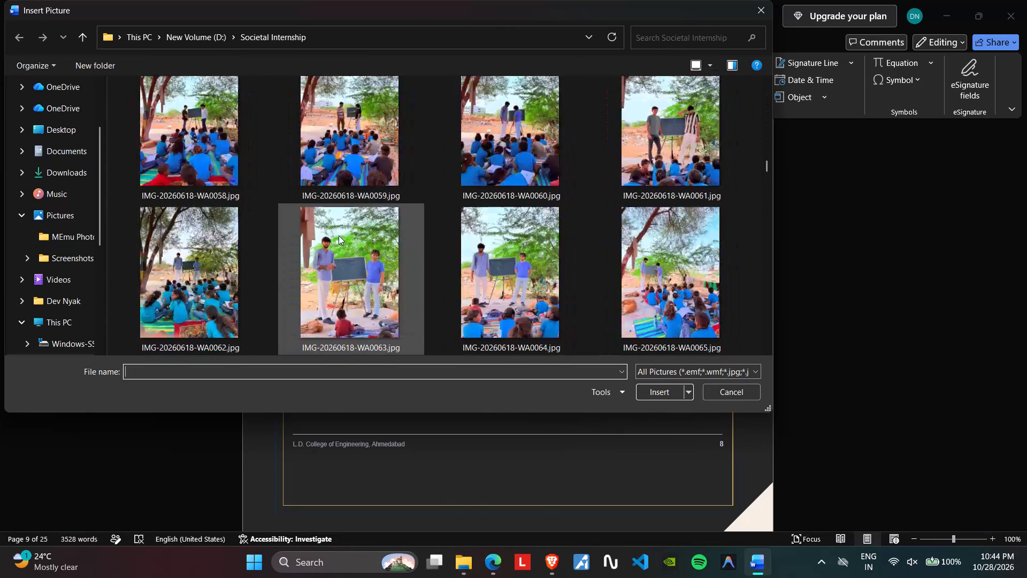
{"action": "scroll", "coordinate": [339, 235], "scroll_direction": "down", "scroll_amount": 5}
{"action": "scroll", "coordinate": [339, 235], "scroll_direction": "up", "scroll_amount": 2}
{"action": "scroll", "coordinate": [339, 235], "scroll_direction": "down", "scroll_amount": 3}
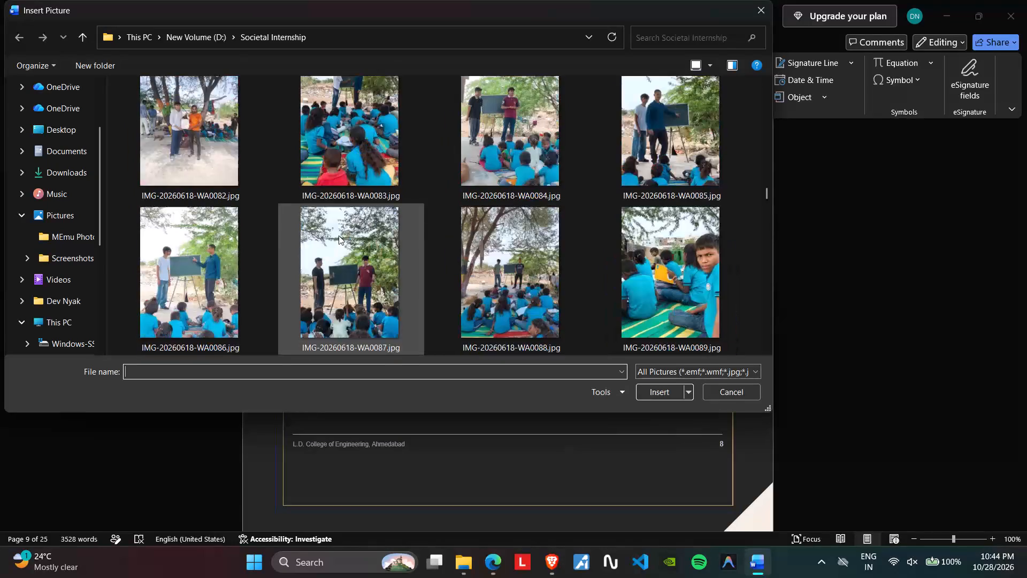
{"action": "scroll", "coordinate": [339, 235], "scroll_direction": "down", "scroll_amount": 5}
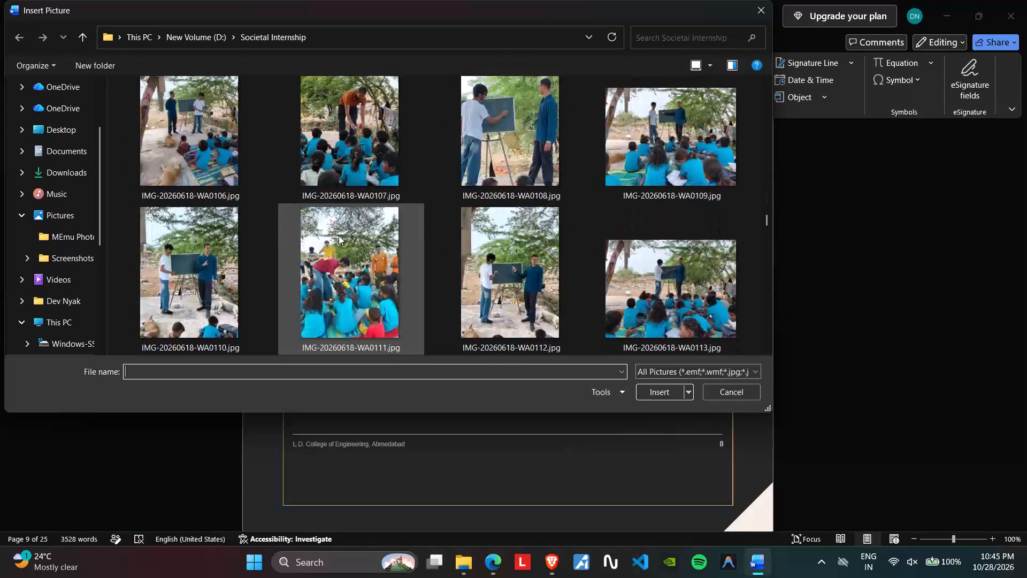
{"action": "scroll", "coordinate": [339, 235], "scroll_direction": "down", "scroll_amount": 6}
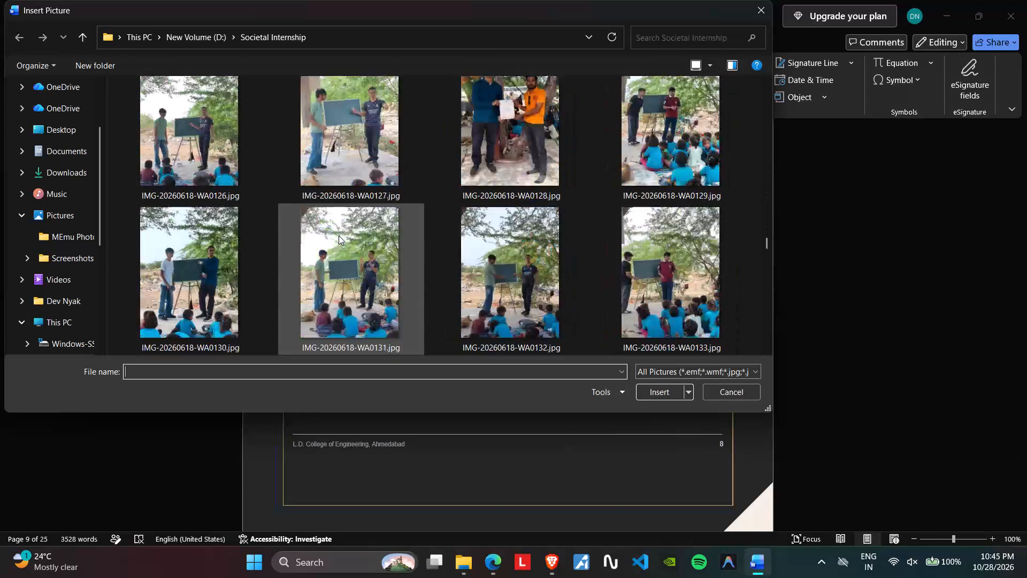
{"action": "scroll", "coordinate": [339, 235], "scroll_direction": "down", "scroll_amount": 4}
{"action": "scroll", "coordinate": [339, 235], "scroll_direction": "up", "scroll_amount": 3}
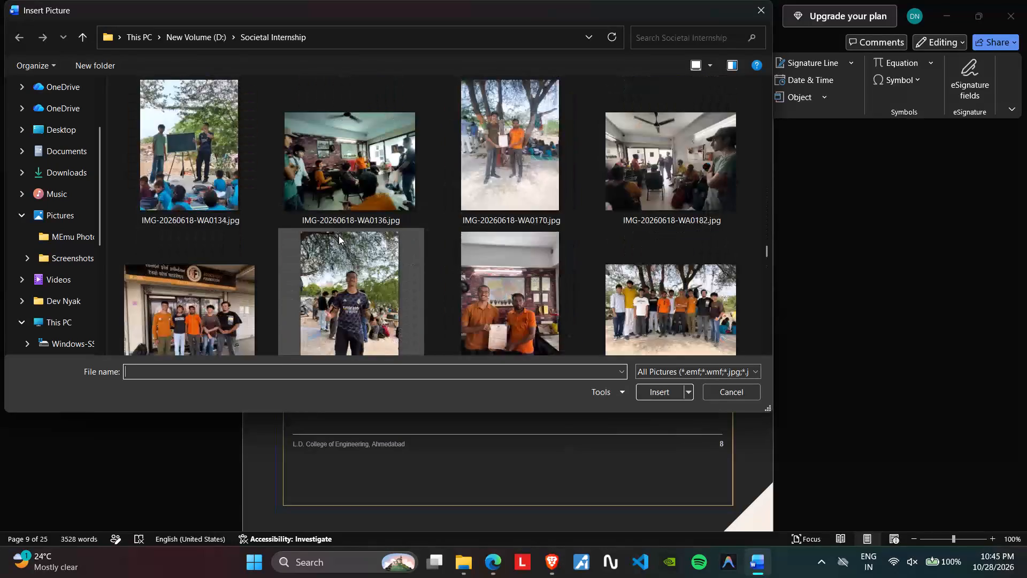
{"action": "scroll", "coordinate": [339, 235], "scroll_direction": "up", "scroll_amount": 1}
{"action": "scroll", "coordinate": [339, 235], "scroll_direction": "down", "scroll_amount": 1}
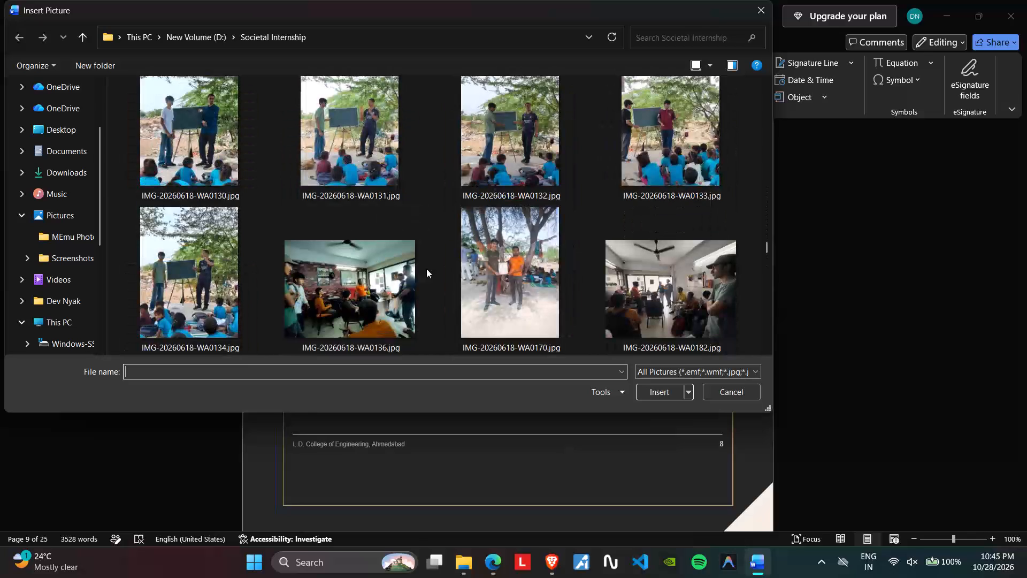
{"action": "scroll", "coordinate": [366, 269], "scroll_direction": "down", "scroll_amount": 1}
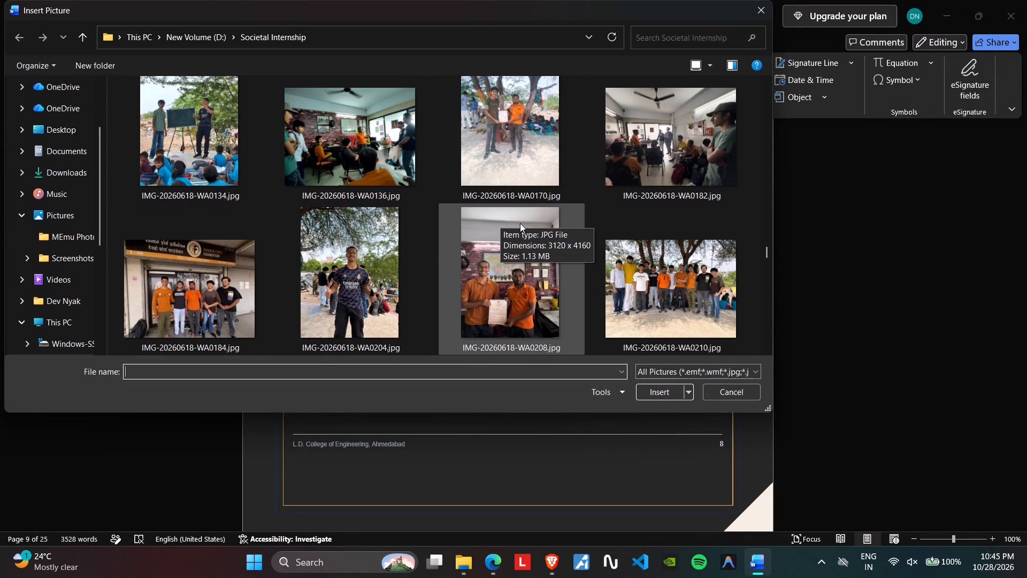
{"action": "scroll", "coordinate": [520, 223], "scroll_direction": "down", "scroll_amount": 1}
{"action": "left_click", "coordinate": [346, 302]}
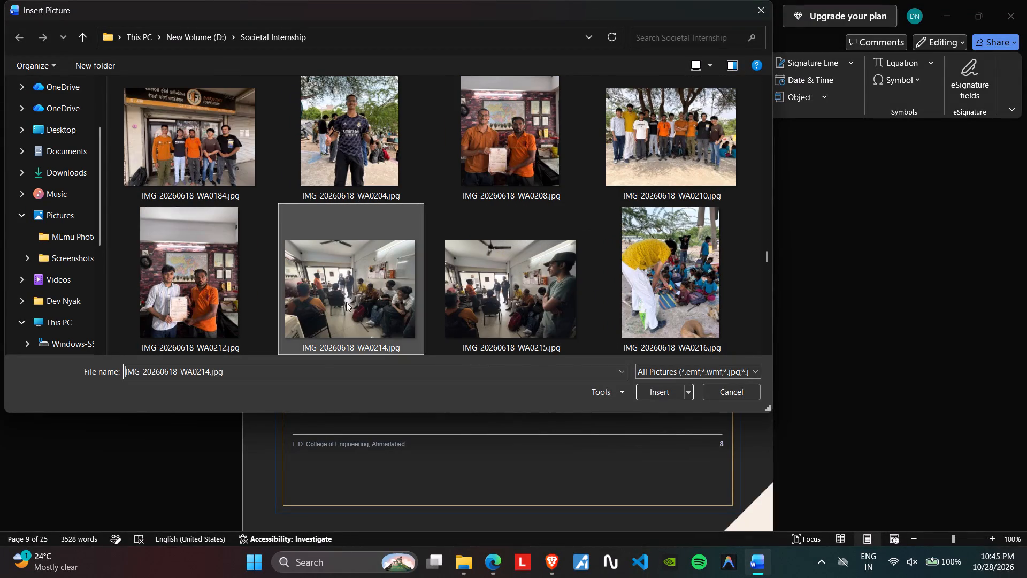
{"action": "left_click", "coordinate": [648, 393]}
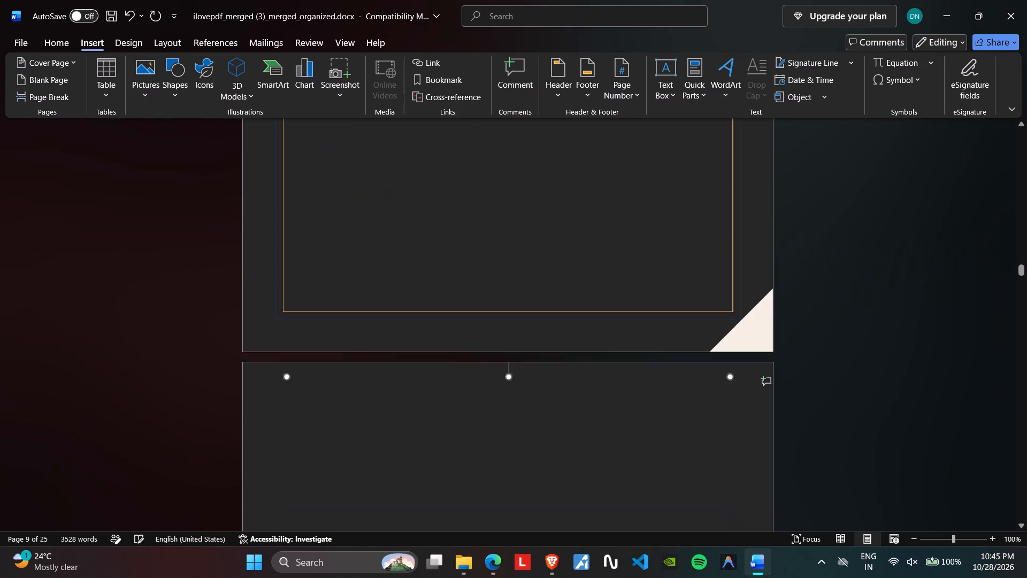
Shrink the inserted classroom picture to about 2.74" high by 3.65" wide so it fits below the Day 1 learning outcomes.
{"action": "left_click_drag", "start_coordinate": [286, 225], "coordinate": [371, 329]}
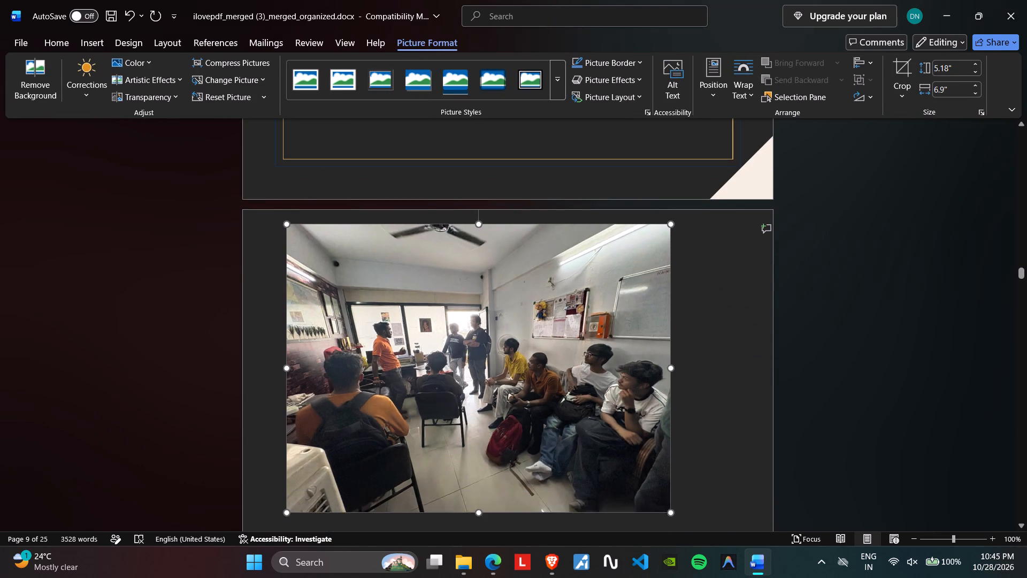
{"action": "left_click_drag", "start_coordinate": [371, 329], "coordinate": [495, 473]}
{"action": "scroll", "coordinate": [428, 242], "scroll_direction": "up", "scroll_amount": 4}
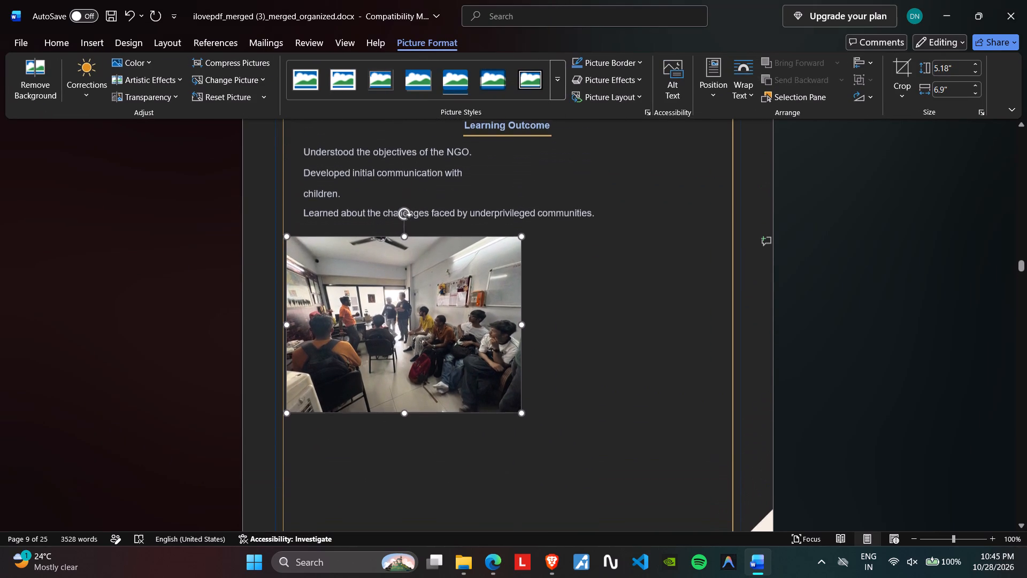
Give the classroom picture text wrapping and place it horizontally centred just below the Day 1 learning outcomes.
{"action": "left_click", "coordinate": [754, 79]}
{"action": "left_click", "coordinate": [752, 175]}
{"action": "left_click", "coordinate": [719, 81]}
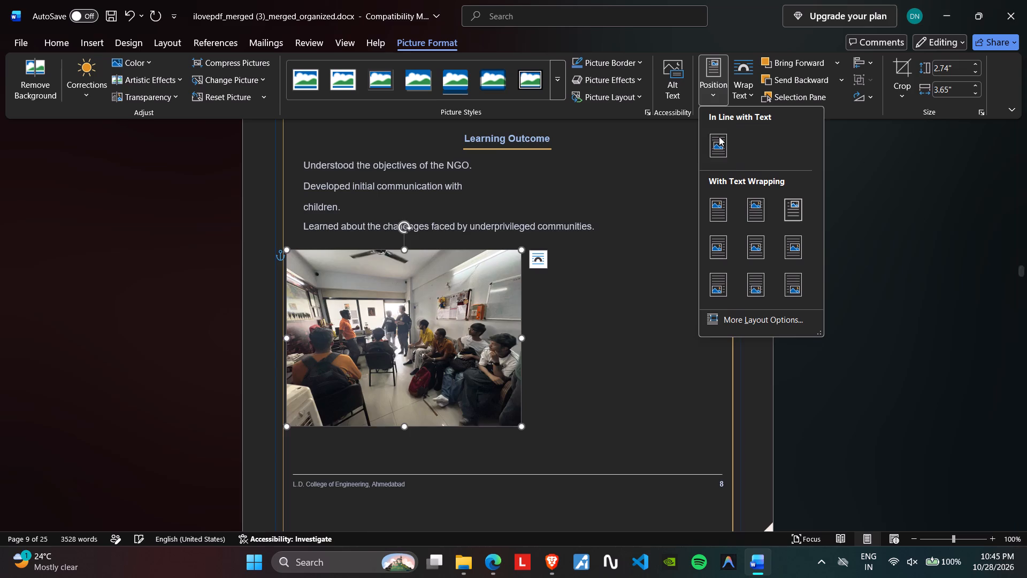
{"action": "left_click", "coordinate": [757, 272]}
{"action": "left_click_drag", "start_coordinate": [534, 422], "coordinate": [537, 283]}
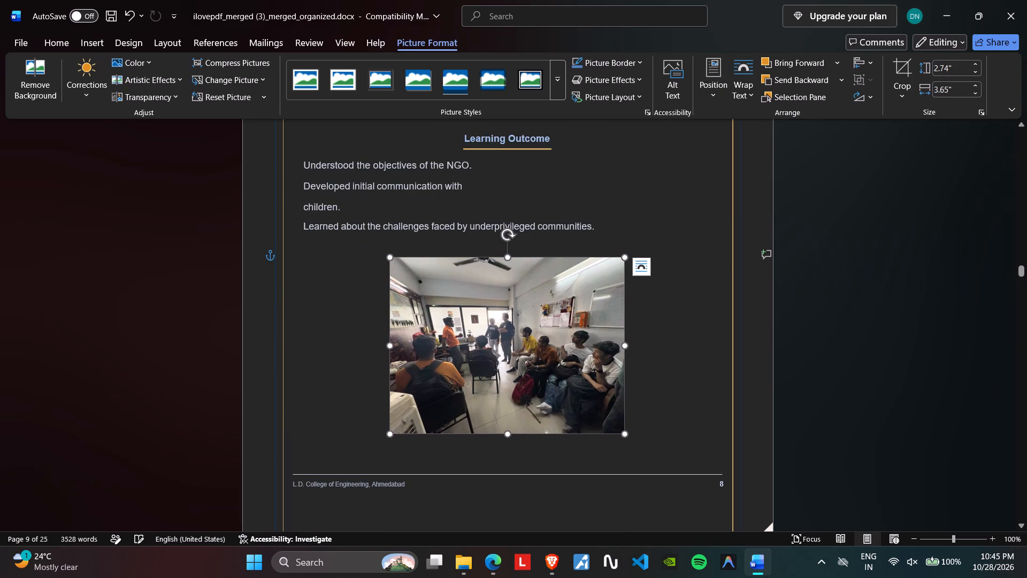
{"action": "left_click", "coordinate": [660, 320]}
{"action": "left_click", "coordinate": [543, 307]}
{"action": "left_click", "coordinate": [700, 356]}
Review the layout of the Day 1 page and the Day 2 page down to its two photos and footer.
{"action": "scroll", "coordinate": [570, 338], "scroll_direction": "up", "scroll_amount": 8}
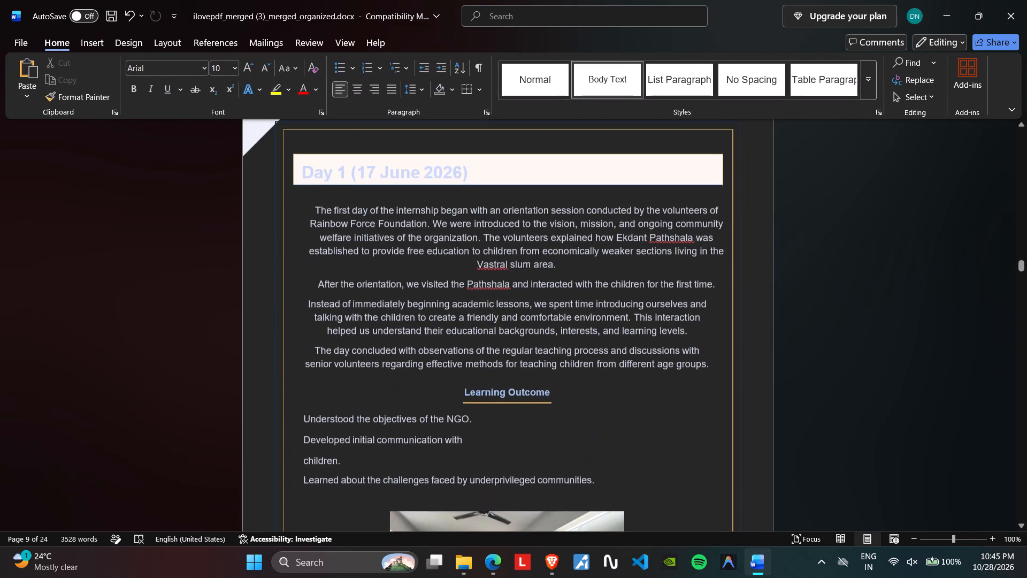
{"action": "scroll", "coordinate": [570, 336], "scroll_direction": "down", "scroll_amount": 15}
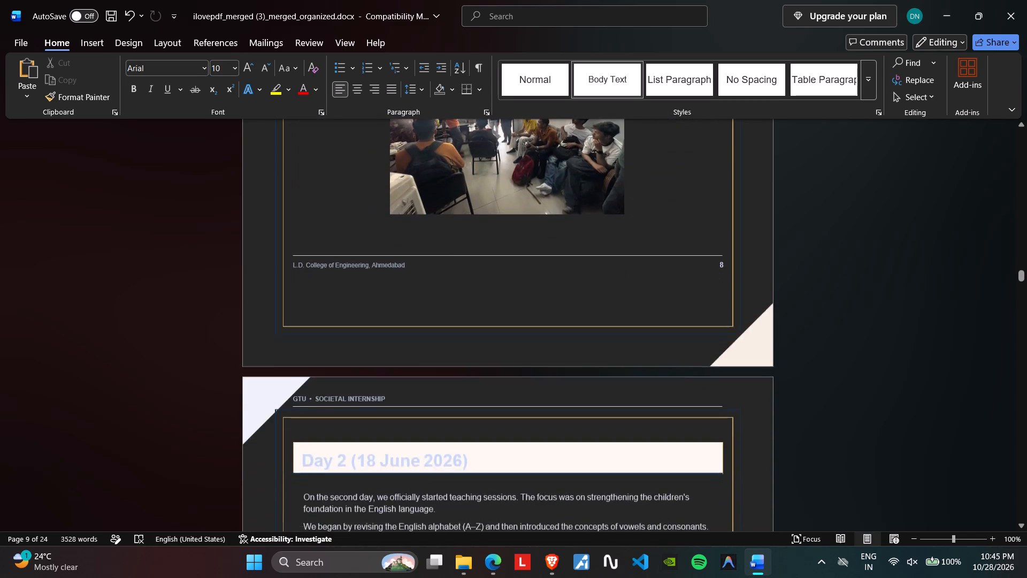
{"action": "scroll", "coordinate": [570, 335], "scroll_direction": "down", "scroll_amount": 10}
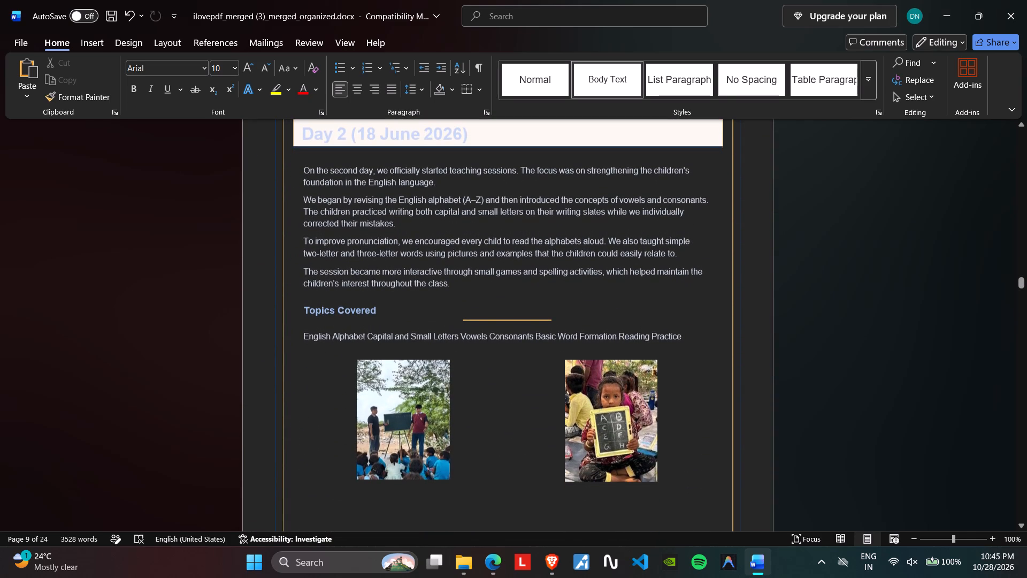
{"action": "scroll", "coordinate": [508, 332], "scroll_direction": "down", "scroll_amount": 7}
{"action": "scroll", "coordinate": [507, 331], "scroll_direction": "up", "scroll_amount": 1}
{"action": "scroll", "coordinate": [507, 331], "scroll_direction": "down", "scroll_amount": 3}
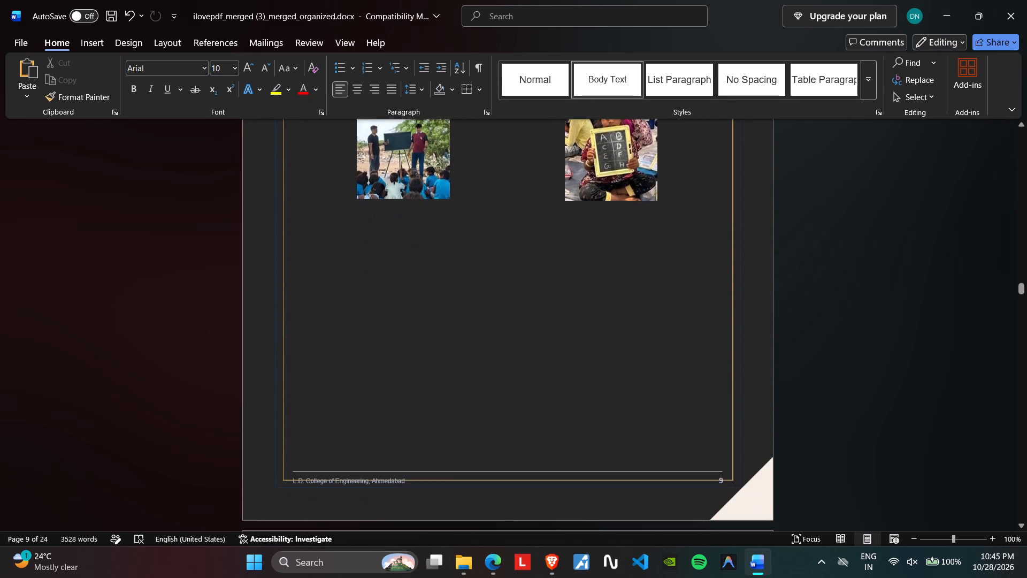
{"action": "scroll", "coordinate": [507, 330], "scroll_direction": "down", "scroll_amount": 5}
{"action": "scroll", "coordinate": [506, 329], "scroll_direction": "up", "scroll_amount": 7}
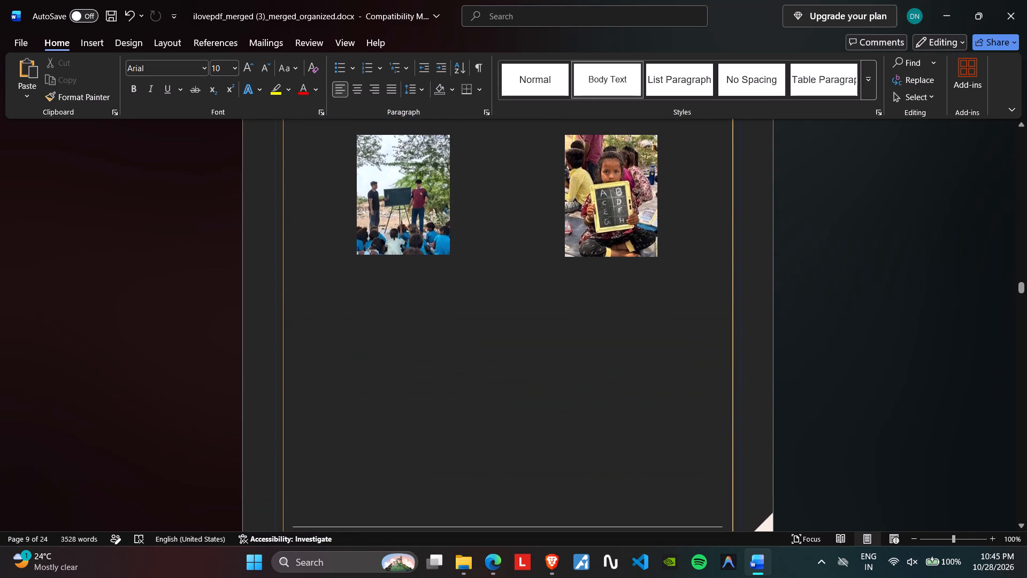
Enlarge the Day 2 outdoor blackboard photo to roughly one and a half times its width and twice its height.
{"action": "left_click", "coordinate": [403, 230]}
{"action": "left_click_drag", "start_coordinate": [452, 258], "coordinate": [471, 332]}
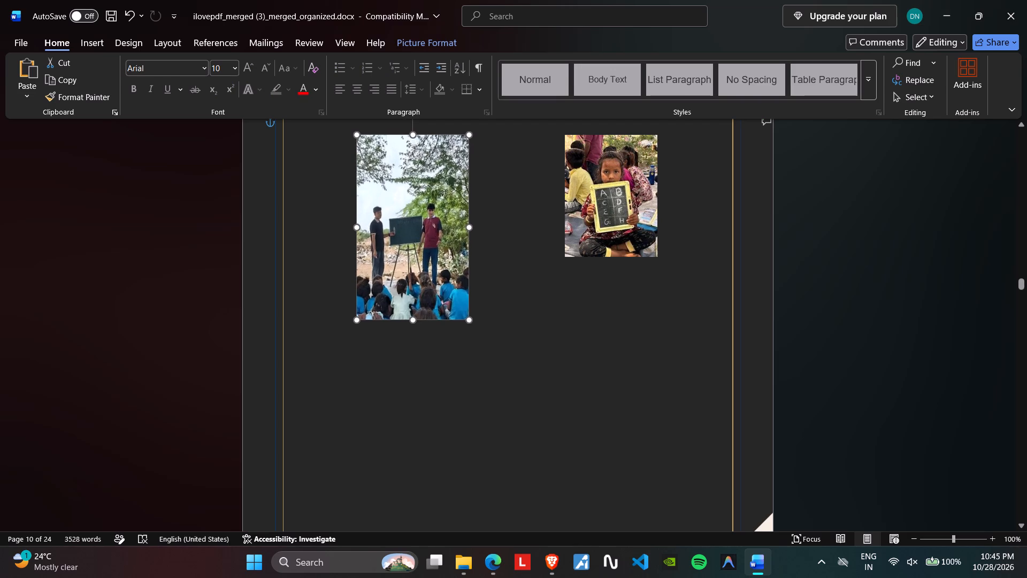
{"action": "left_click_drag", "start_coordinate": [471, 332], "coordinate": [500, 371]}
Move the outdoor blackboard photo lower on the Day 2 page, leaving a gap below the Topics Covered text.
{"action": "left_click_drag", "start_coordinate": [418, 286], "coordinate": [412, 377]}
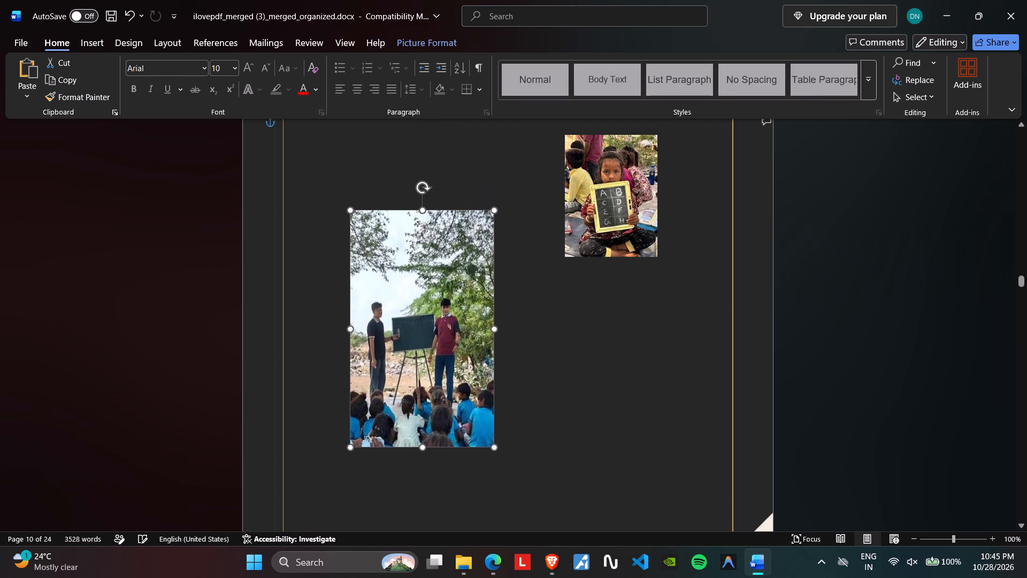
{"action": "left_click_drag", "start_coordinate": [412, 377], "coordinate": [412, 377]}
{"action": "scroll", "coordinate": [408, 370], "scroll_direction": "down", "scroll_amount": 4}
{"action": "scroll", "coordinate": [408, 361], "scroll_direction": "up", "scroll_amount": 4}
{"action": "left_click_drag", "start_coordinate": [410, 338], "coordinate": [405, 252]}
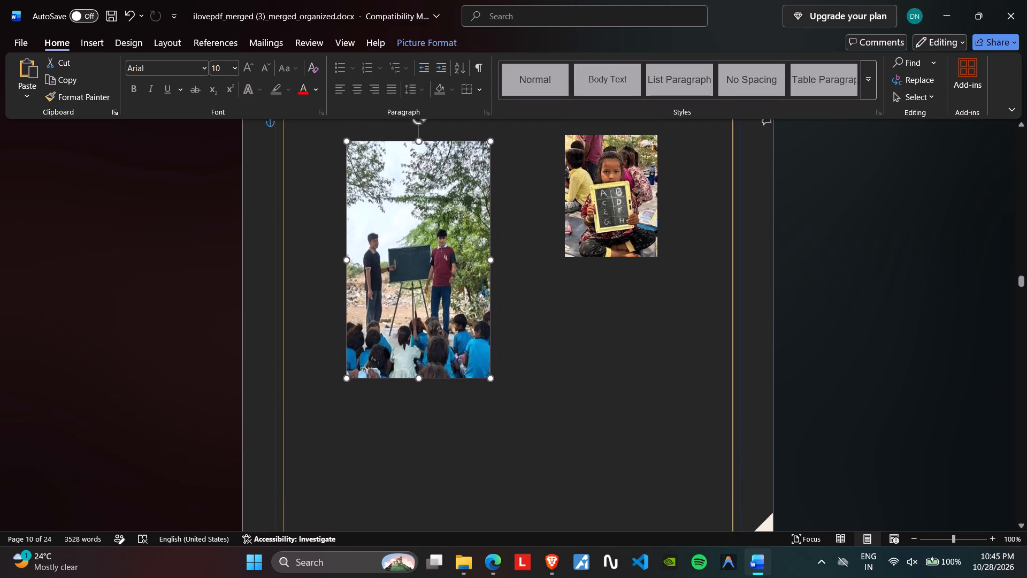
{"action": "left_click_drag", "start_coordinate": [405, 252], "coordinate": [405, 250]}
{"action": "scroll", "coordinate": [404, 300], "scroll_direction": "down", "scroll_amount": 10}
{"action": "scroll", "coordinate": [405, 300], "scroll_direction": "up", "scroll_amount": 2}
{"action": "scroll", "coordinate": [405, 300], "scroll_direction": "down", "scroll_amount": 1}
{"action": "scroll", "coordinate": [405, 300], "scroll_direction": "up", "scroll_amount": 5}
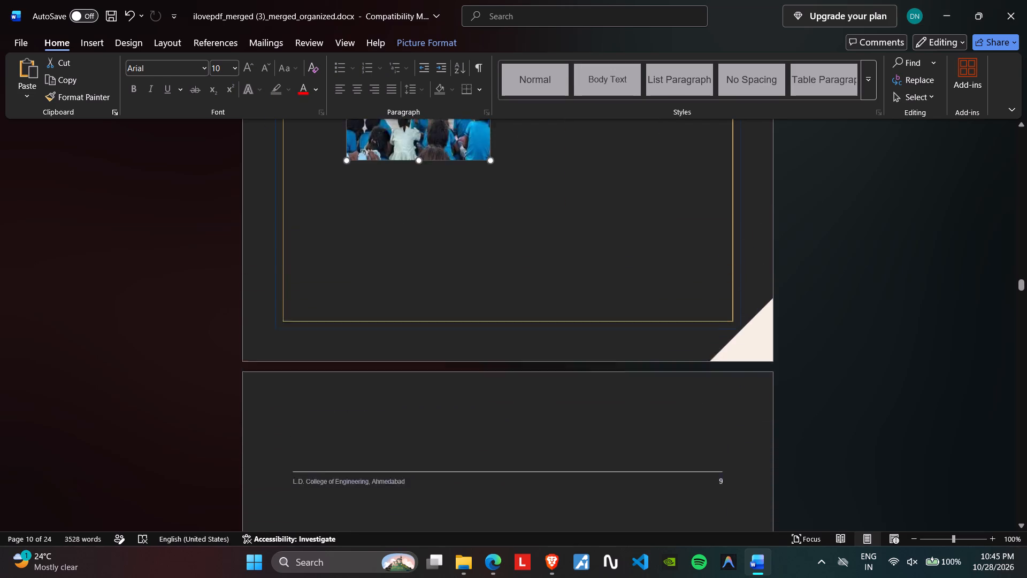
{"action": "scroll", "coordinate": [405, 298], "scroll_direction": "up", "scroll_amount": 1}
{"action": "left_click_drag", "start_coordinate": [422, 230], "coordinate": [415, 297]}
{"action": "scroll", "coordinate": [543, 320], "scroll_direction": "up", "scroll_amount": 5}
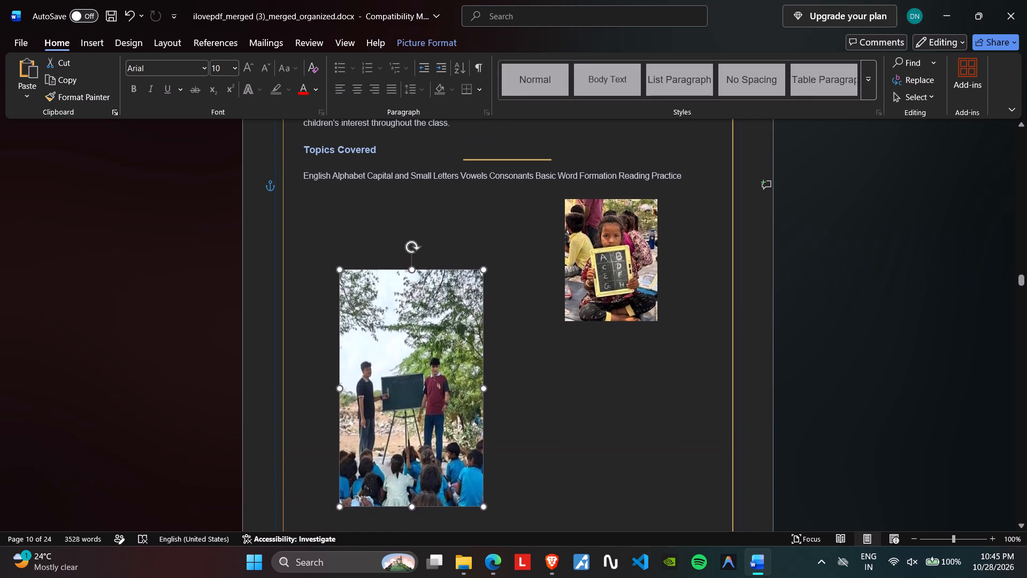
Move down and enlarge the photo of the girl holding a slate to roughly match and line up with the blackboard photo.
{"action": "left_click", "coordinate": [581, 256]}
{"action": "left_click_drag", "start_coordinate": [597, 262], "coordinate": [597, 374]}
{"action": "scroll", "coordinate": [596, 372], "scroll_direction": "down", "scroll_amount": 3}
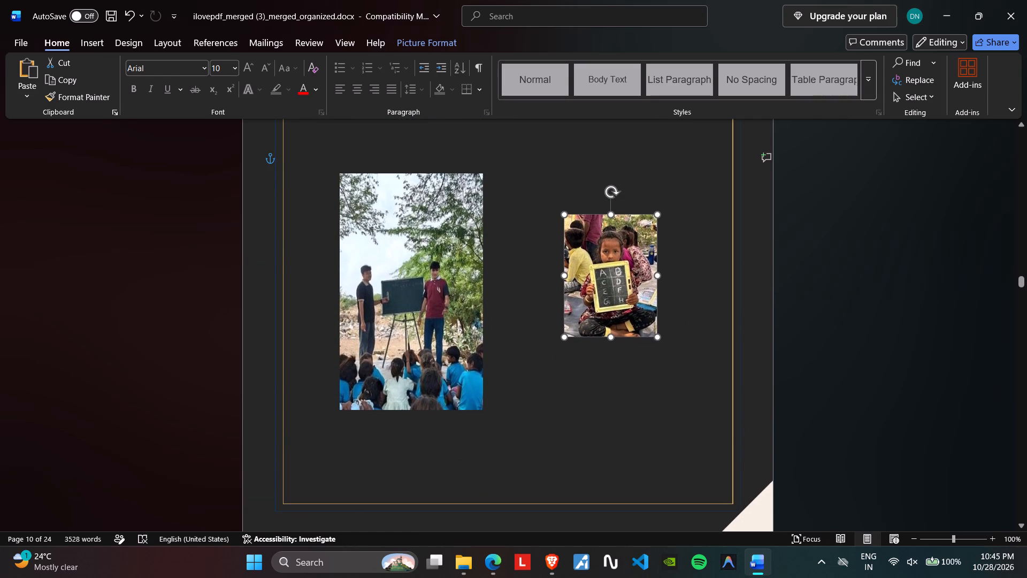
{"action": "left_click_drag", "start_coordinate": [656, 338], "coordinate": [675, 390]}
{"action": "left_click_drag", "start_coordinate": [629, 334], "coordinate": [618, 287]}
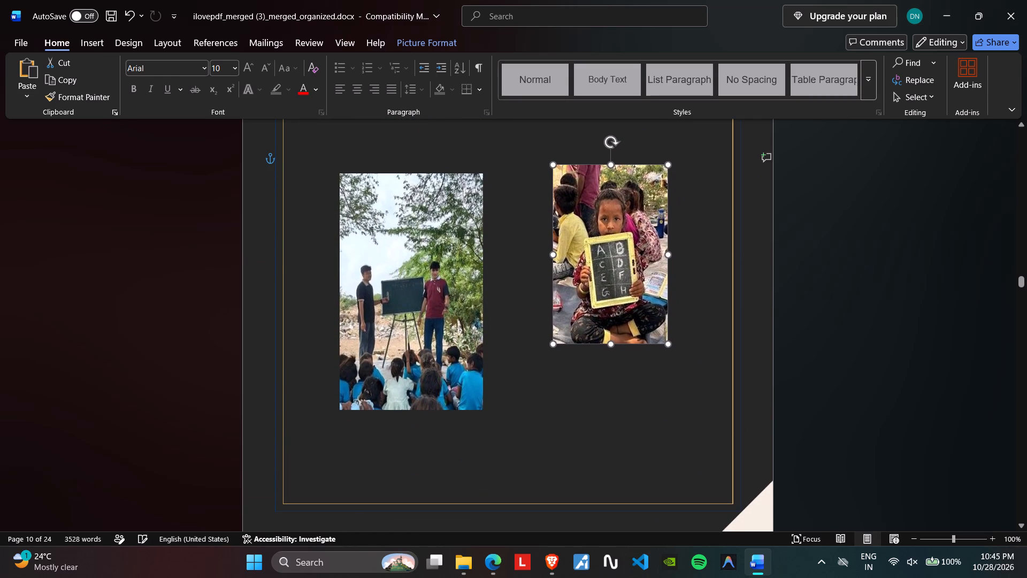
{"action": "left_click_drag", "start_coordinate": [618, 287], "coordinate": [616, 293]}
{"action": "left_click_drag", "start_coordinate": [669, 351], "coordinate": [673, 358]}
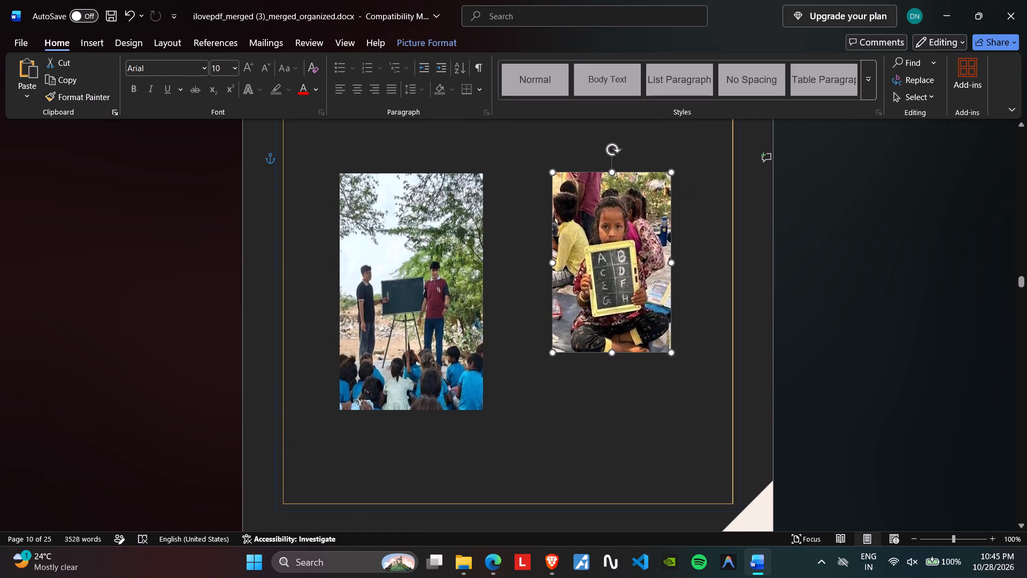
{"action": "left_click_drag", "start_coordinate": [673, 358], "coordinate": [705, 402]}
{"action": "left_click_drag", "start_coordinate": [635, 338], "coordinate": [636, 346]}
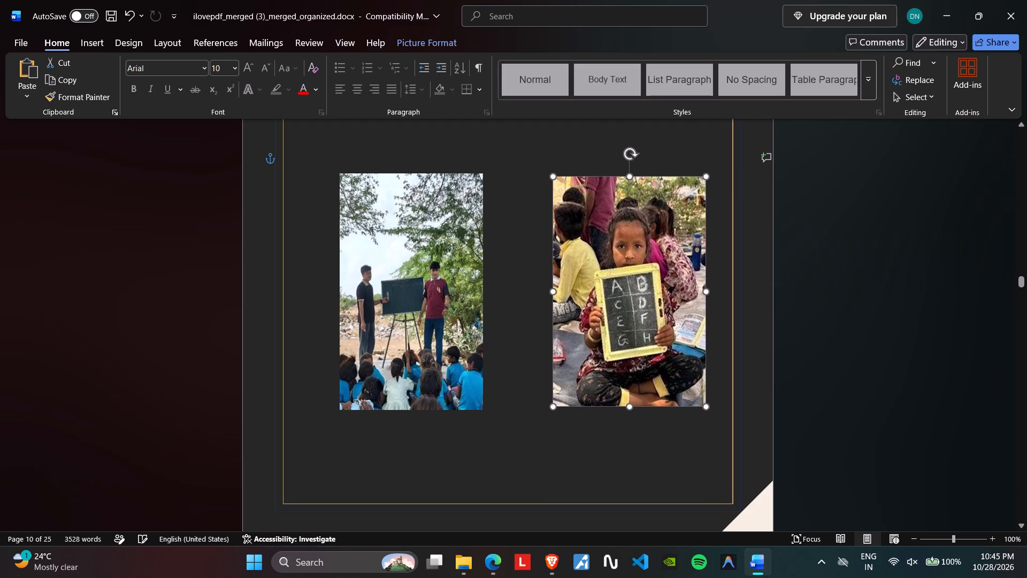
{"action": "left_click_drag", "start_coordinate": [636, 346], "coordinate": [625, 341]}
Centre-align the four Day 2 body paragraphs.
{"action": "scroll", "coordinate": [619, 340], "scroll_direction": "up", "scroll_amount": 3}
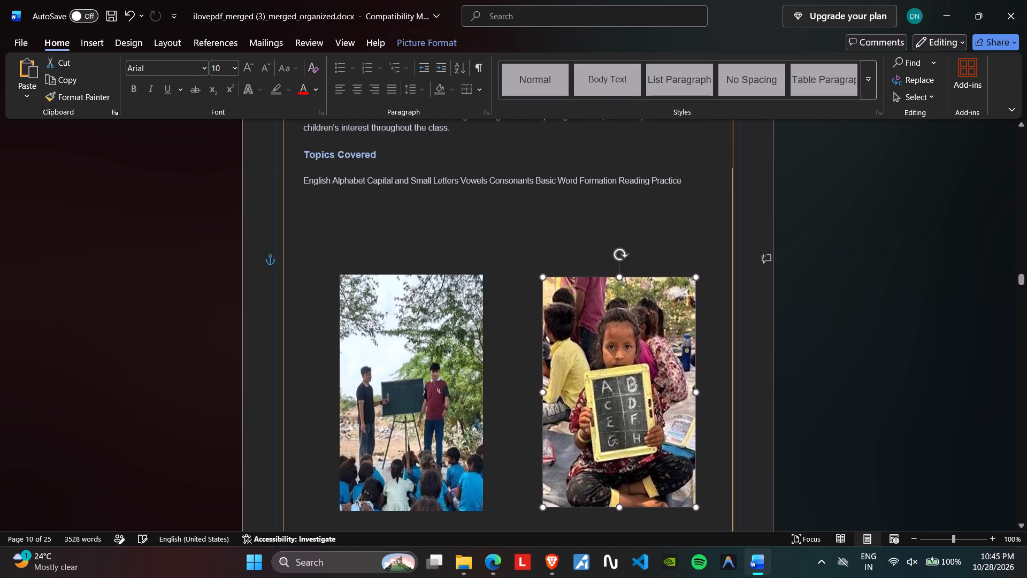
{"action": "scroll", "coordinate": [618, 339], "scroll_direction": "up", "scroll_amount": 5}
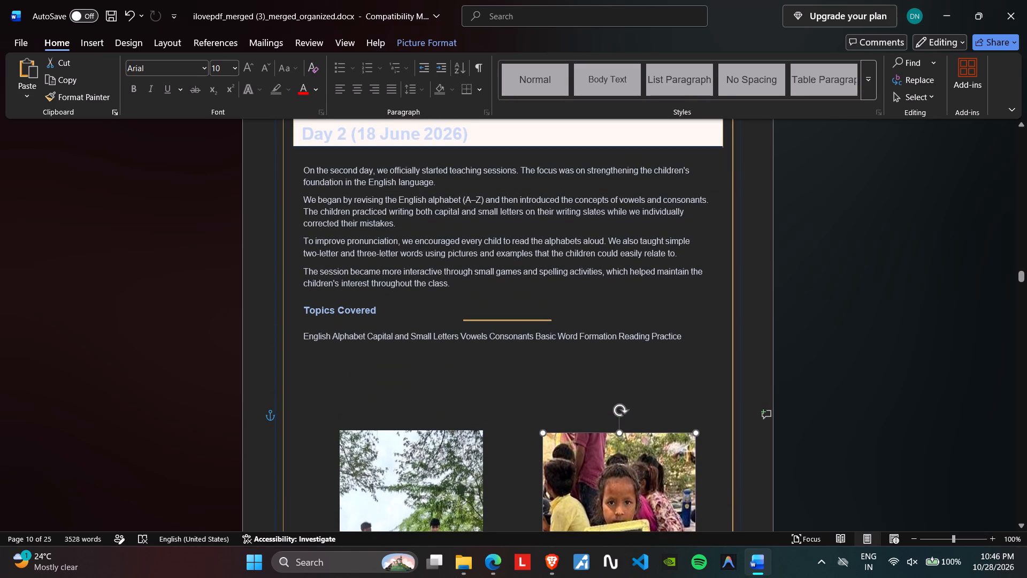
{"action": "left_click_drag", "start_coordinate": [449, 285], "coordinate": [302, 158]}
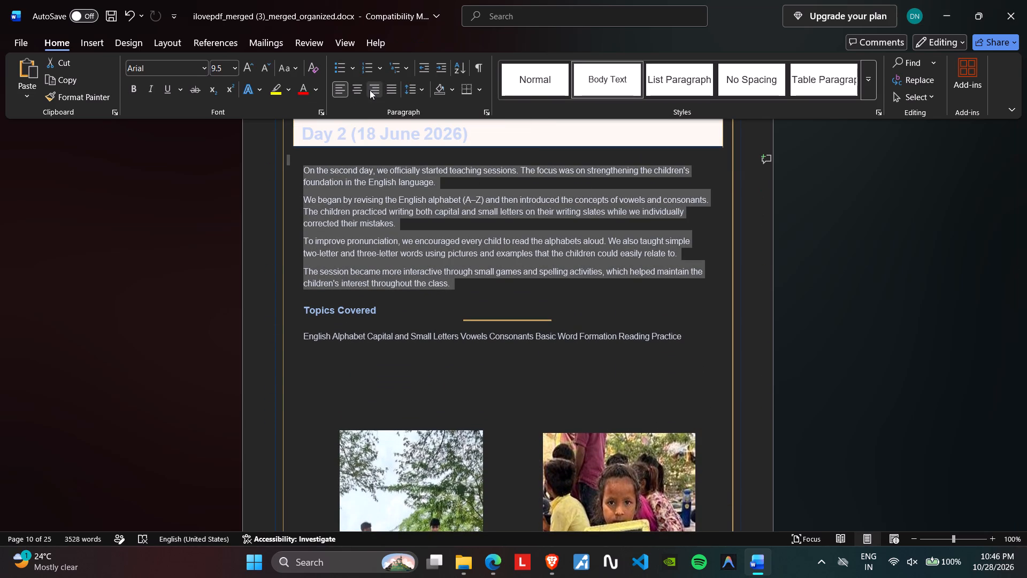
{"action": "left_click", "coordinate": [358, 93]}
Shift the Day 2 Topics Covered heading with leading spaces until it sits centred over its gold line.
{"action": "scroll", "coordinate": [416, 264], "scroll_direction": "down", "scroll_amount": 2}
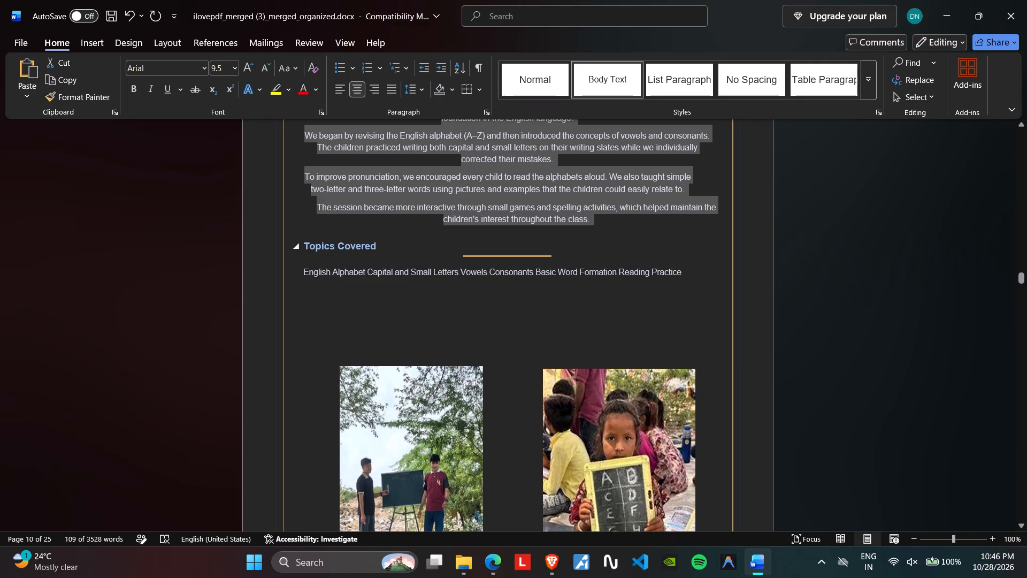
{"action": "left_click", "coordinate": [305, 243]}
{"action": "key", "text": "space"}
{"action": "key", "text": "space"}
{"action": "key", "text": "space"}
{"action": "key", "text": "space"}
{"action": "key", "text": "space"}
{"action": "key", "text": "space"}
{"action": "key", "text": "space"}
{"action": "key", "text": "space"}
{"action": "key", "text": "space"}
{"action": "key", "text": "space"}
{"action": "key", "text": "space"}
{"action": "key", "text": "space"}
{"action": "key", "text": "space"}
{"action": "key", "text": "space"}
{"action": "key", "text": "space"}
{"action": "key", "text": "space"}
{"action": "key", "text": "space"}
{"action": "key", "text": "space"}
{"action": "key", "text": "space"}
{"action": "key", "text": "space"}
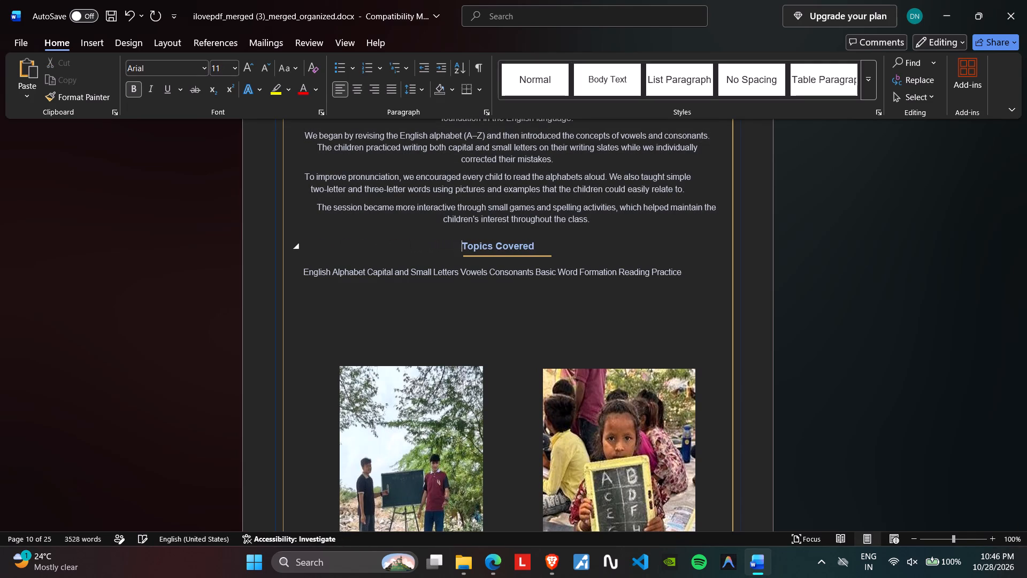
{"action": "key", "text": "space"}
{"action": "key", "text": "space"}
{"action": "key", "text": "space"}
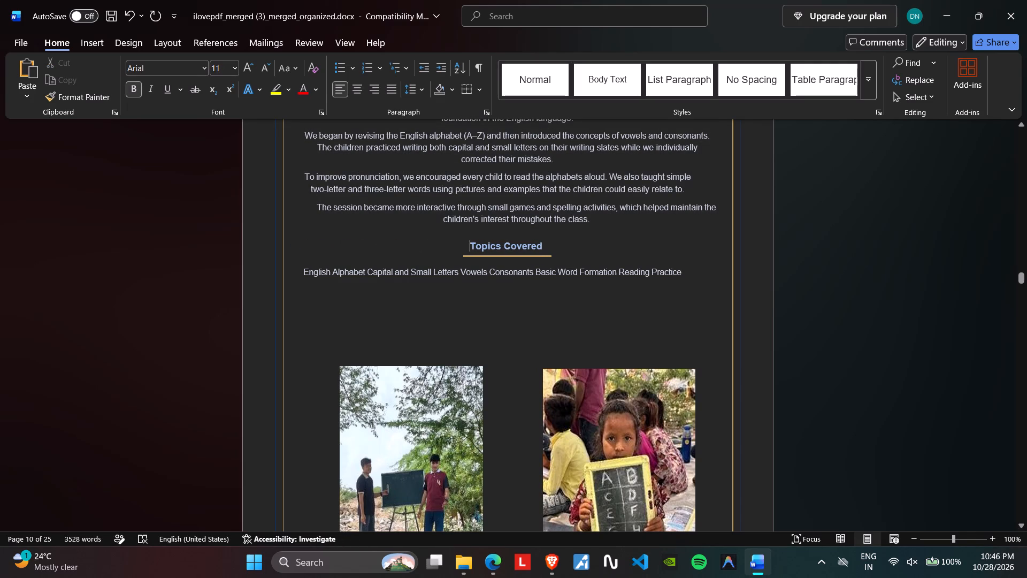
Split the Day 2 topics into separate lines: English Alphabet, Capital and Small Letters, Vowels Consonants, Basic Word Formation, and Reading Practice.
{"action": "left_click", "coordinate": [367, 271]}
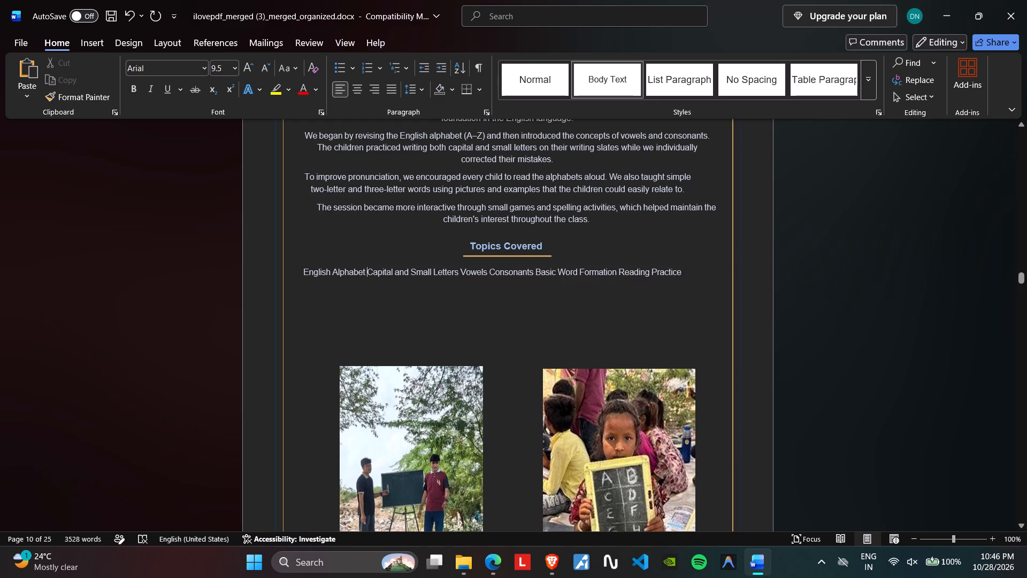
{"action": "key", "text": "Return"}
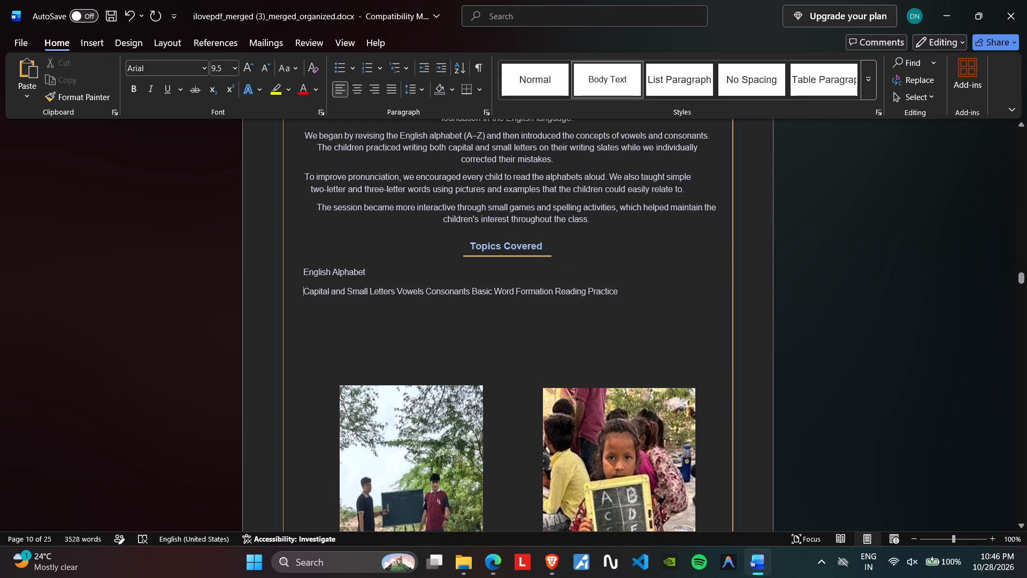
{"action": "left_click", "coordinate": [396, 290]}
{"action": "key", "text": "Return"}
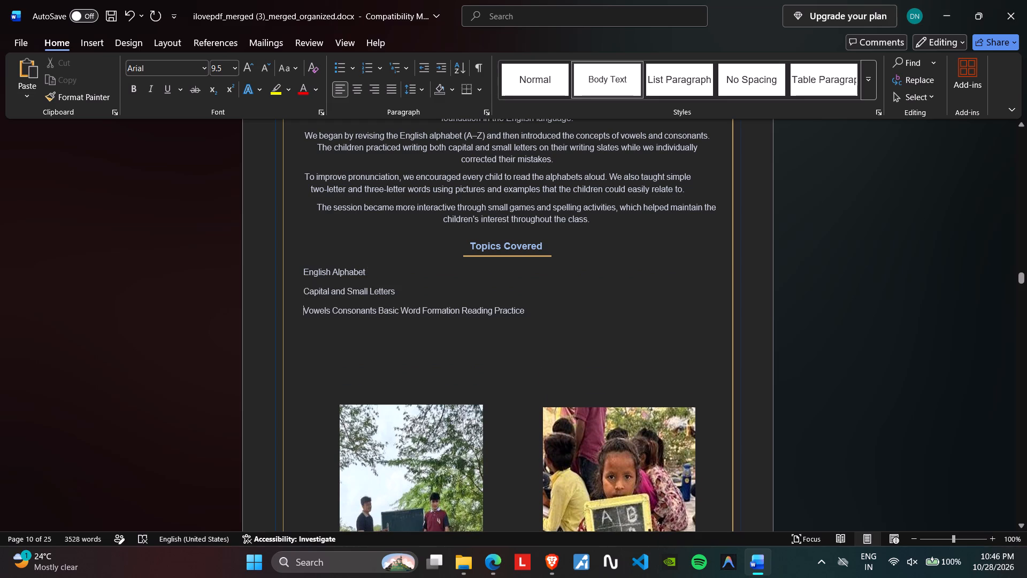
{"action": "left_click", "coordinate": [378, 311]}
{"action": "key", "text": "Return"}
{"action": "left_click", "coordinate": [388, 328]}
{"action": "key", "text": "Return"}
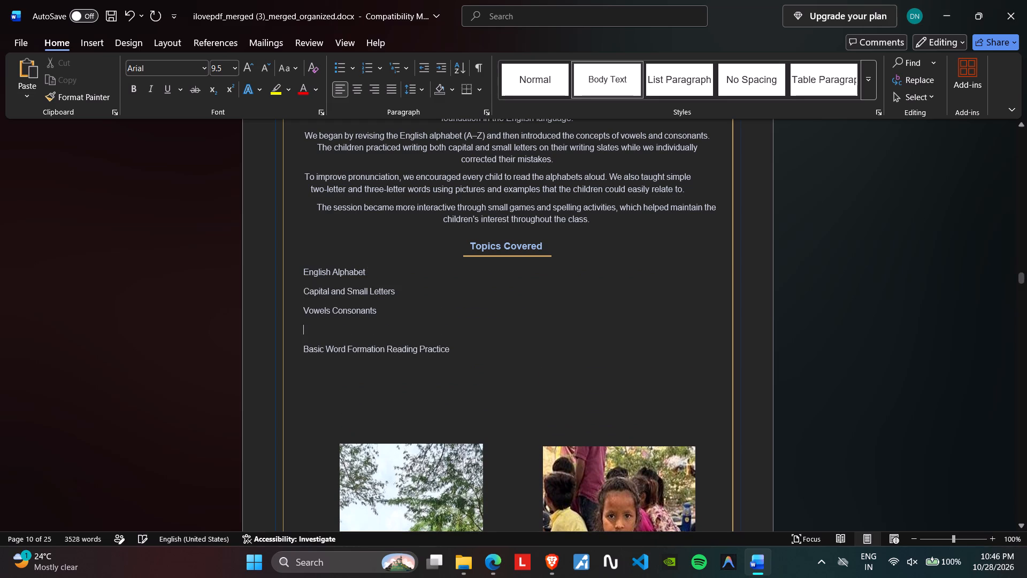
{"action": "key", "text": "BackSpace"}
{"action": "key", "text": "BackSpace"}
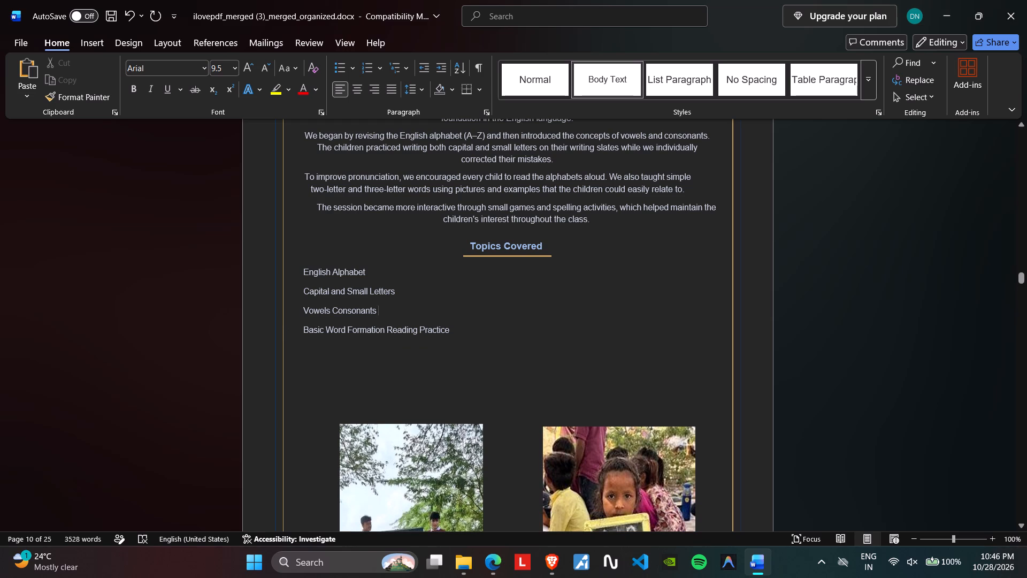
{"action": "left_click", "coordinate": [387, 329]}
{"action": "key", "text": "Return"}
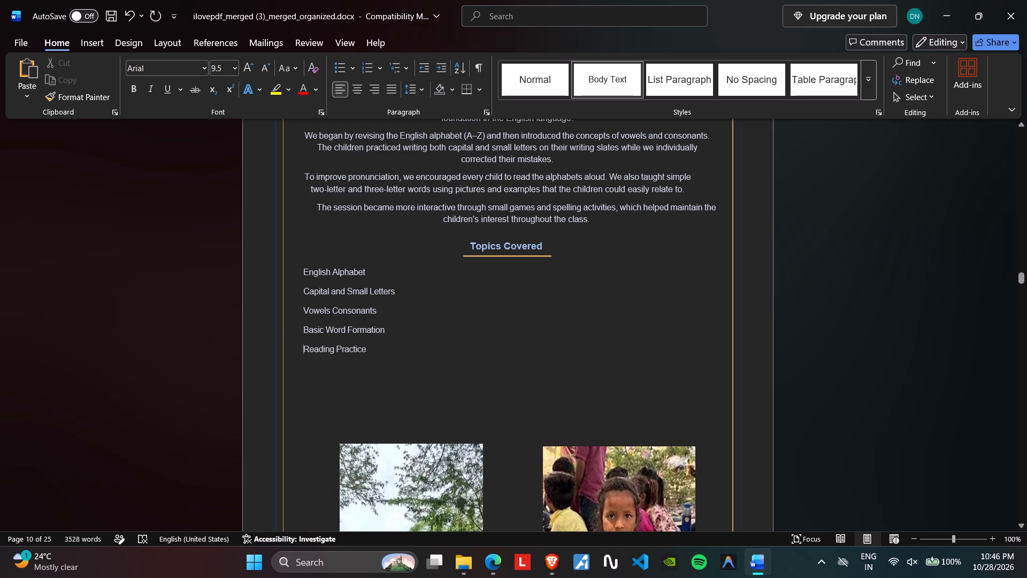
Format the five Day 2 topic lines from English Alphabet to Reading Practice as a bulleted list.
{"action": "left_click_drag", "start_coordinate": [391, 334], "coordinate": [306, 275]}
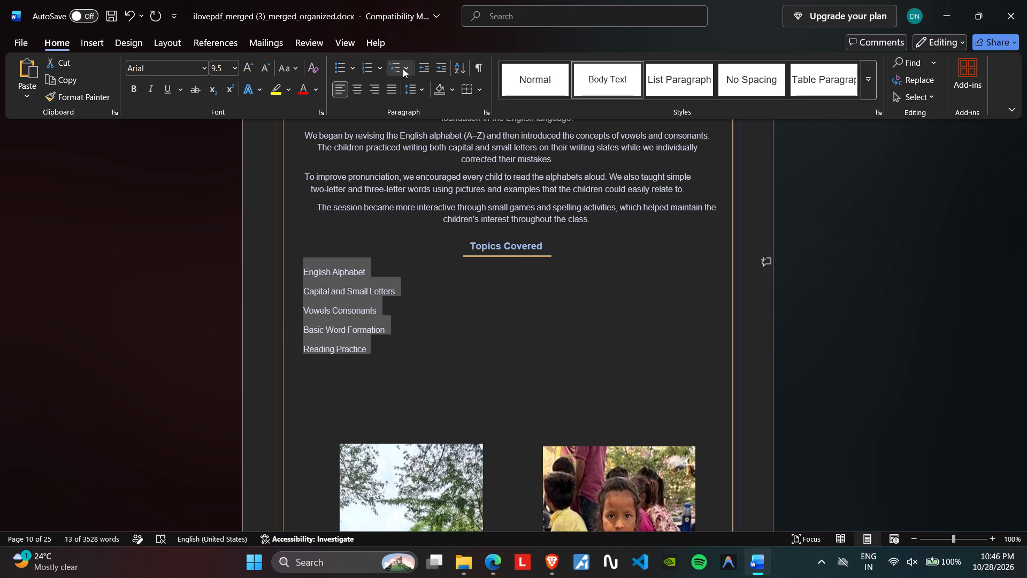
{"action": "left_click", "coordinate": [338, 67]}
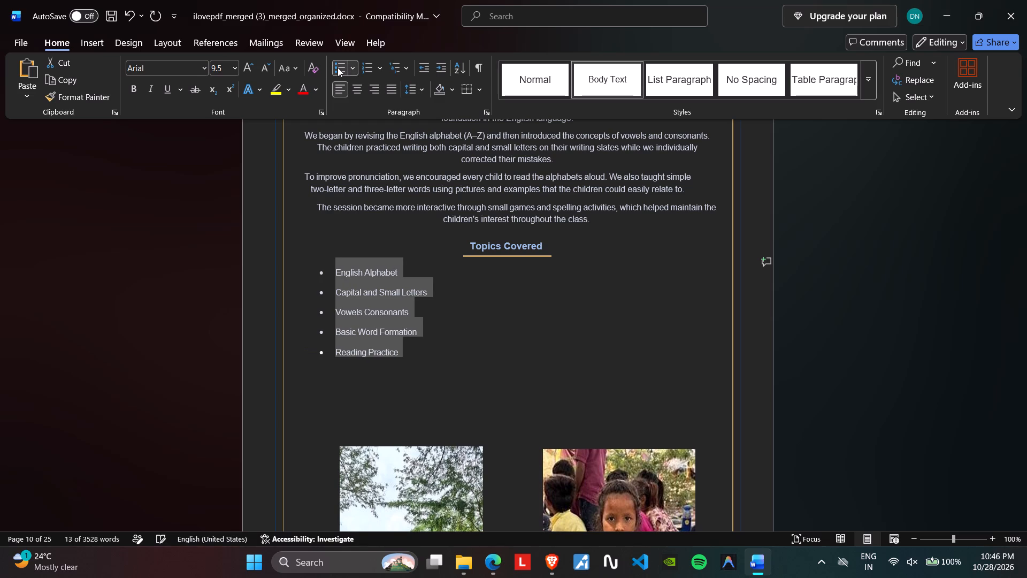
{"action": "left_click", "coordinate": [485, 302]}
{"action": "scroll", "coordinate": [484, 302], "scroll_direction": "up", "scroll_amount": 3}
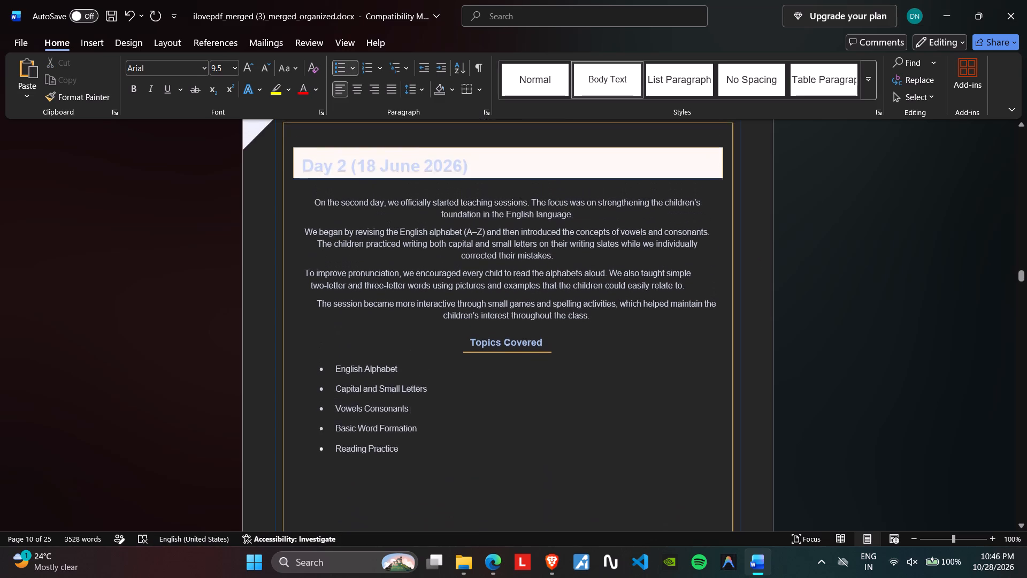
Shorten the Day 2 blackboard photo to about 2.75 inches high and move it slightly up beneath the topics list.
{"action": "scroll", "coordinate": [484, 302], "scroll_direction": "down", "scroll_amount": 4}
{"action": "scroll", "coordinate": [484, 302], "scroll_direction": "up", "scroll_amount": 3}
{"action": "scroll", "coordinate": [484, 300], "scroll_direction": "down", "scroll_amount": 12}
{"action": "scroll", "coordinate": [484, 300], "scroll_direction": "up", "scroll_amount": 2}
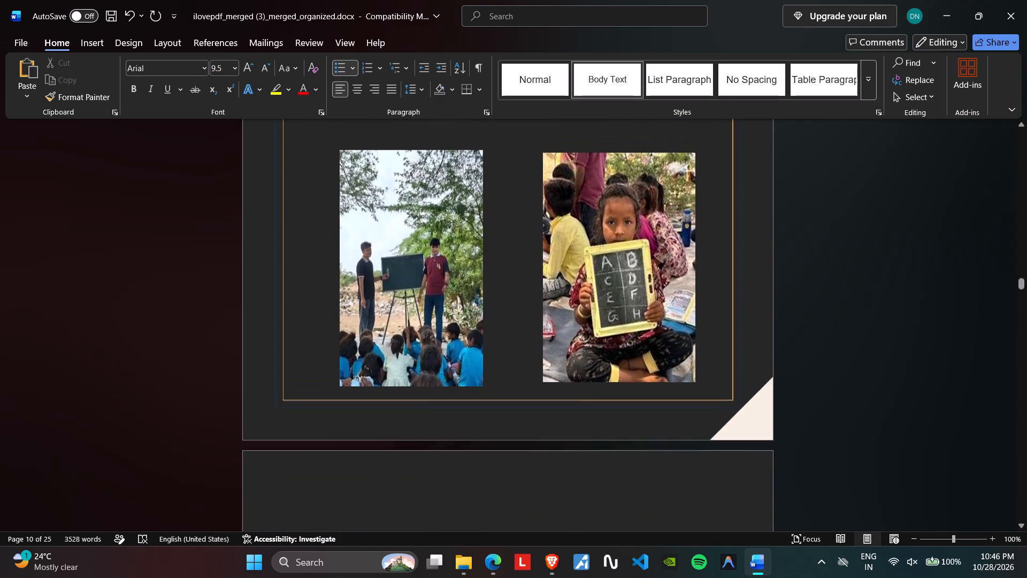
{"action": "scroll", "coordinate": [484, 300], "scroll_direction": "up", "scroll_amount": 2}
{"action": "left_click", "coordinate": [419, 311]}
{"action": "left_click_drag", "start_coordinate": [419, 310], "coordinate": [424, 247]}
{"action": "left_click_drag", "start_coordinate": [401, 306], "coordinate": [405, 261]}
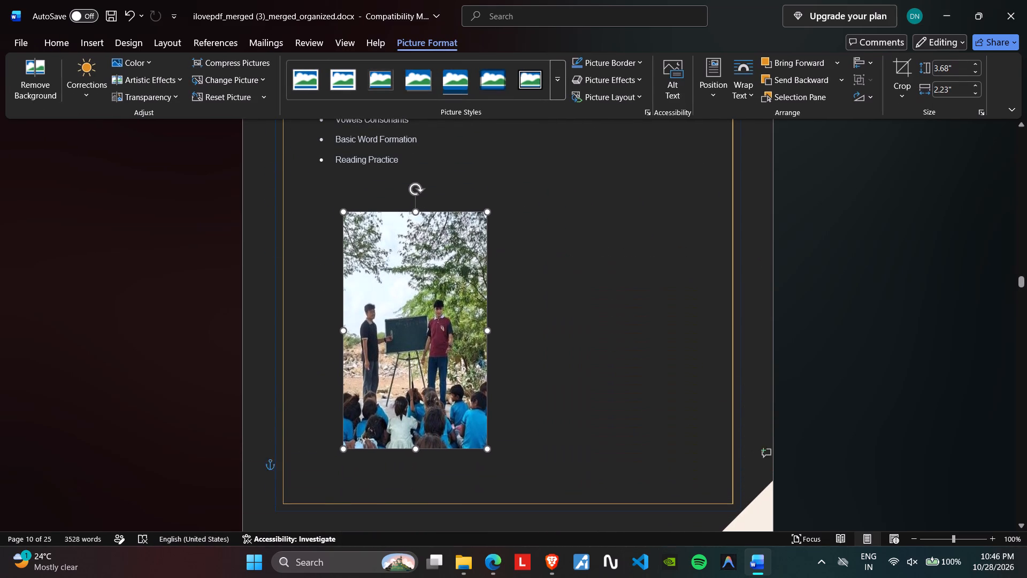
{"action": "left_click_drag", "start_coordinate": [405, 261], "coordinate": [401, 298]}
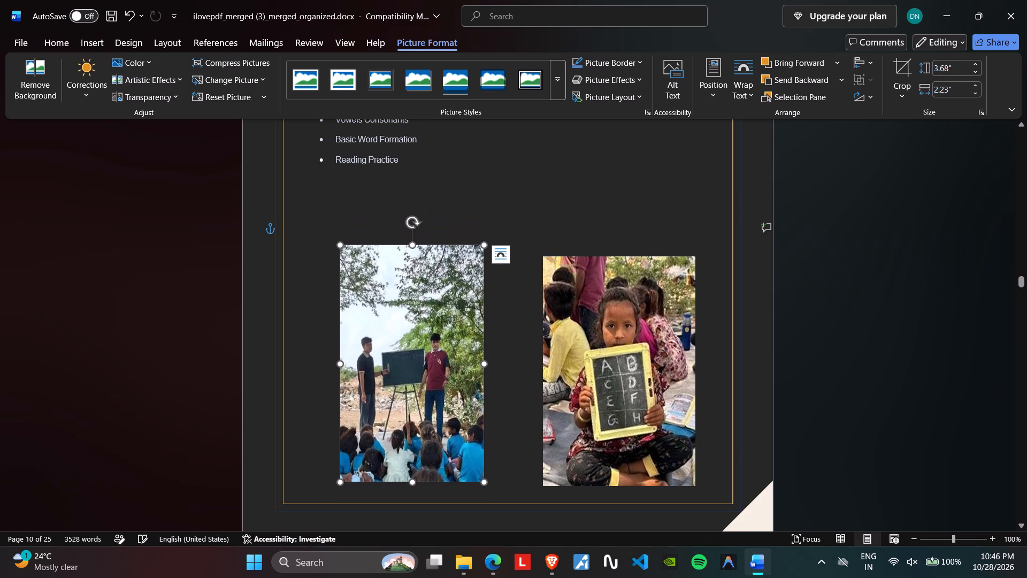
{"action": "left_click_drag", "start_coordinate": [412, 482], "coordinate": [412, 430]}
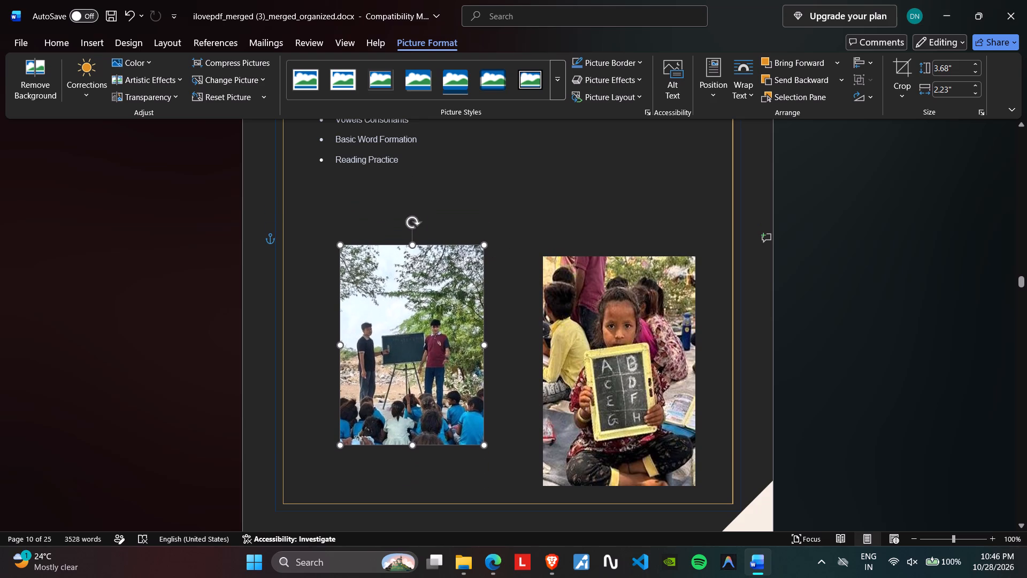
{"action": "left_click_drag", "start_coordinate": [412, 430], "coordinate": [412, 422]}
{"action": "left_click_drag", "start_coordinate": [401, 346], "coordinate": [406, 336]}
Move the Day 2 photo of the girl holding a slate up so its top edge roughly aligns with the blackboard photo.
{"action": "left_click", "coordinate": [661, 382]}
{"action": "left_click_drag", "start_coordinate": [625, 366], "coordinate": [620, 329]}
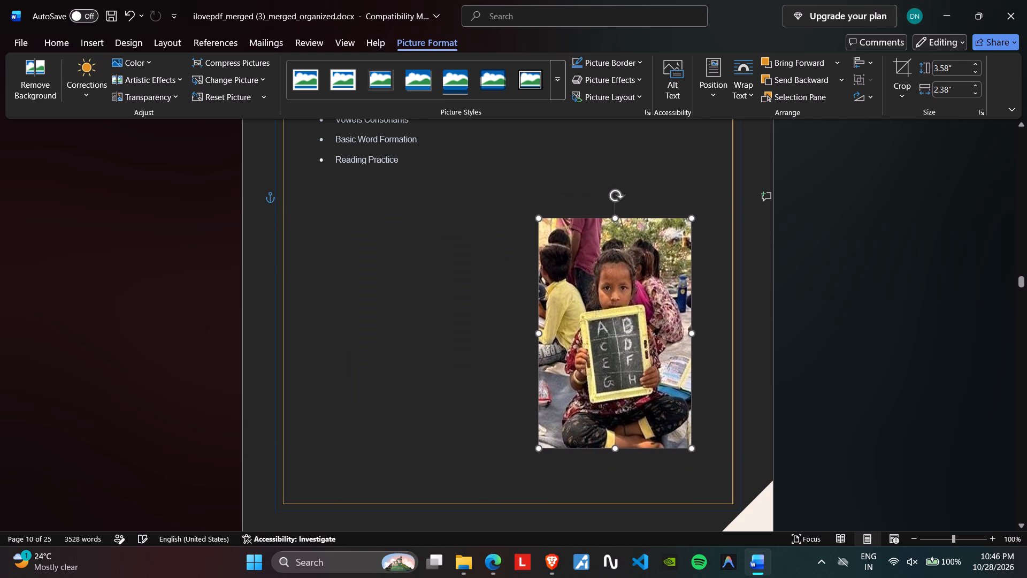
{"action": "left_click_drag", "start_coordinate": [620, 329], "coordinate": [622, 343]}
Set the text wrapping of both Day 2 photos to Through.
{"action": "left_click", "coordinate": [738, 84]}
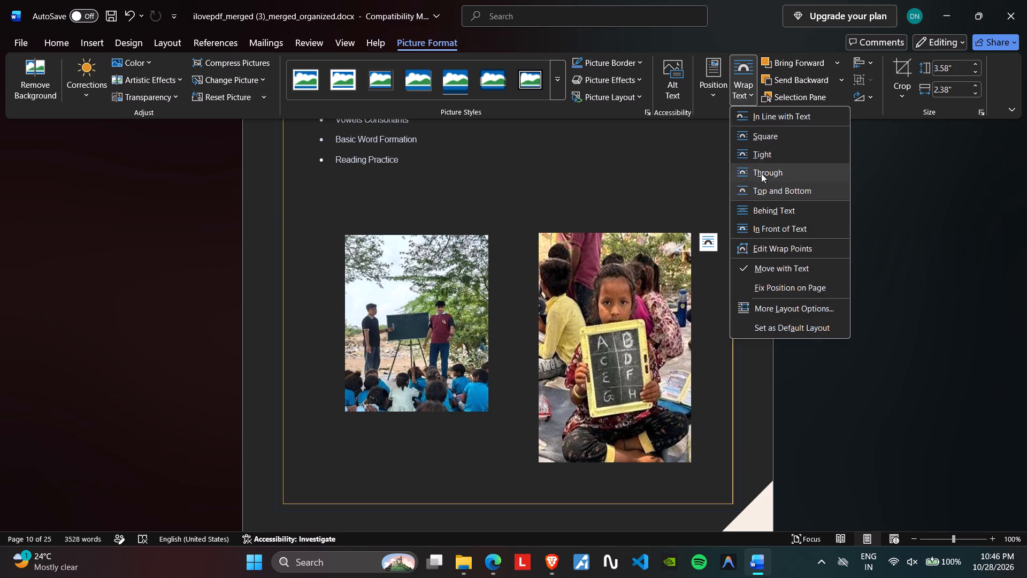
{"action": "left_click", "coordinate": [761, 173]}
{"action": "left_click", "coordinate": [718, 84]}
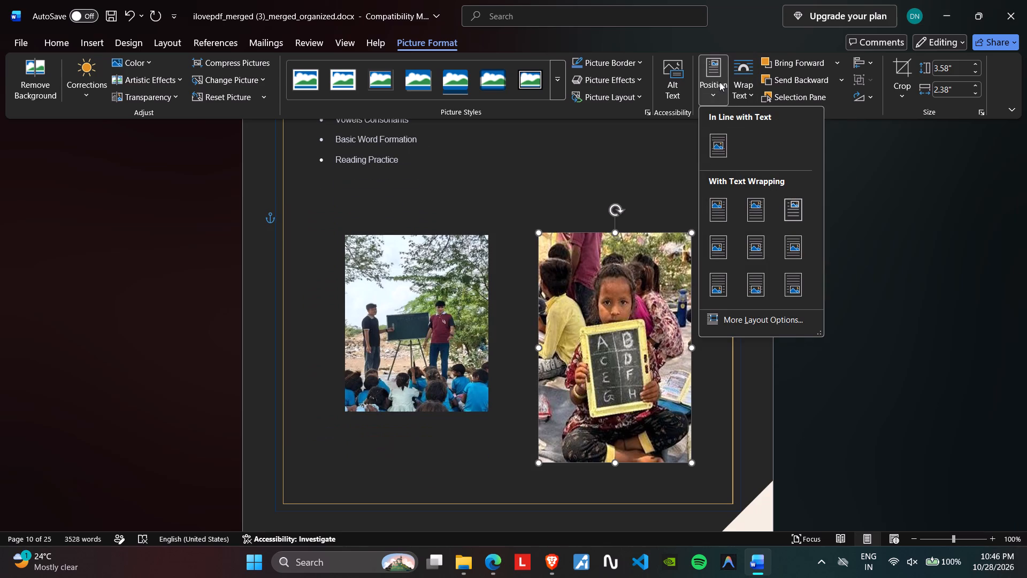
{"action": "left_click", "coordinate": [449, 276]}
{"action": "left_click", "coordinate": [389, 273]}
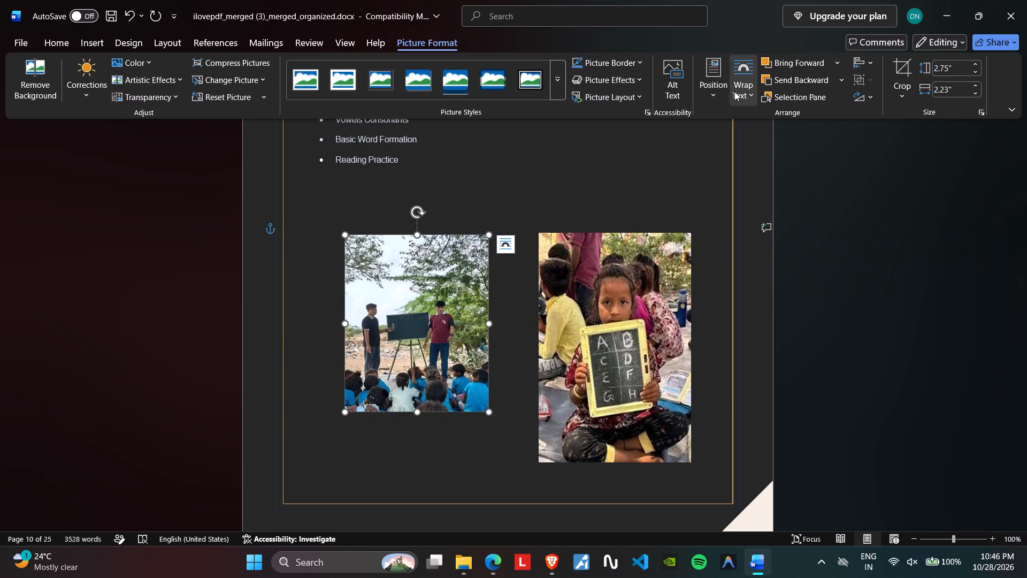
{"action": "left_click", "coordinate": [735, 92]}
{"action": "left_click", "coordinate": [738, 172]}
Shorten the Day 2 slate photo to roughly the blackboard photo's height and move it up, clear of the page footer.
{"action": "left_click", "coordinate": [643, 263]}
{"action": "left_click_drag", "start_coordinate": [592, 280], "coordinate": [598, 258]}
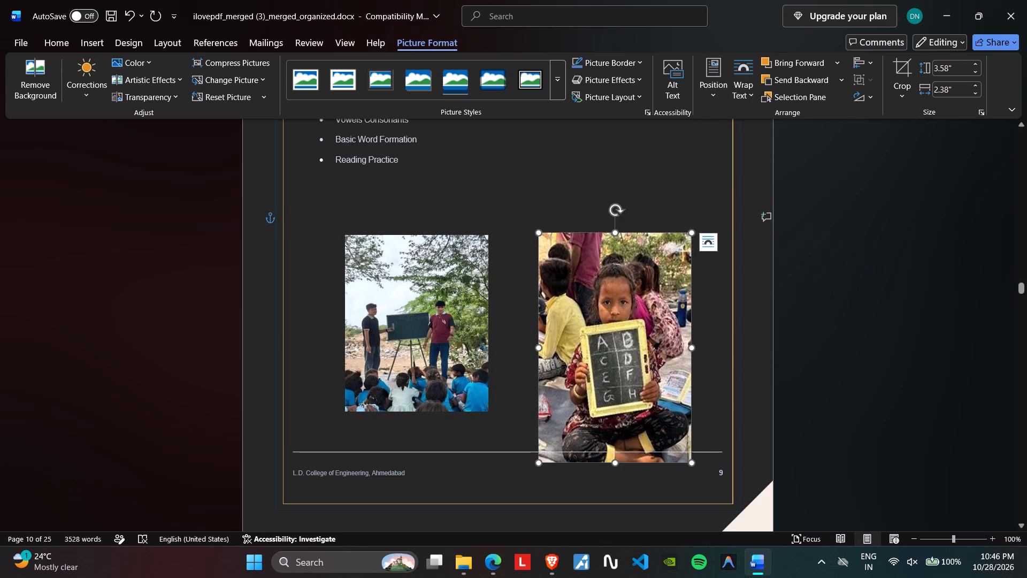
{"action": "left_click_drag", "start_coordinate": [598, 258], "coordinate": [600, 232]}
{"action": "left_click_drag", "start_coordinate": [623, 194], "coordinate": [624, 208]}
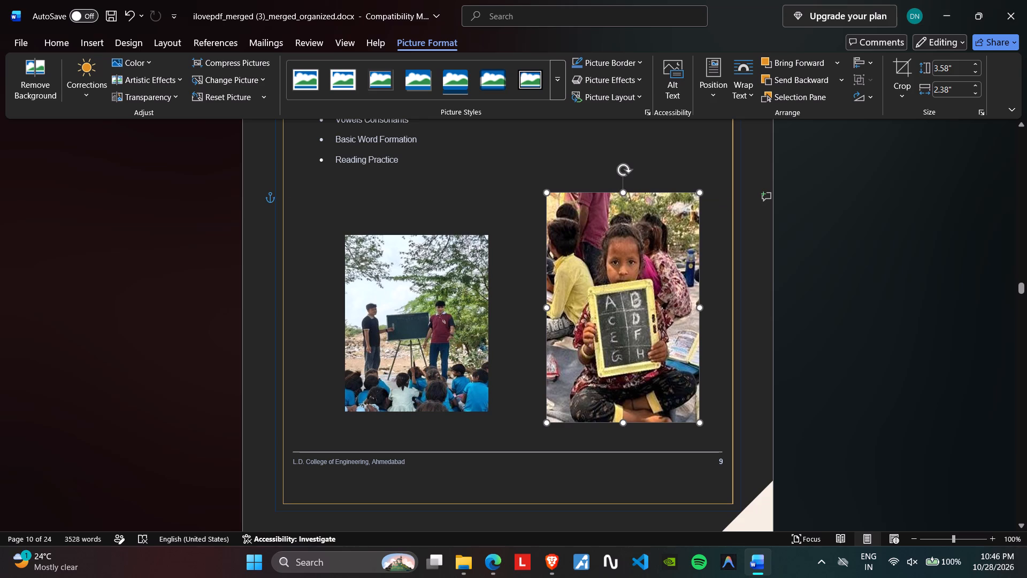
{"action": "left_click_drag", "start_coordinate": [624, 208], "coordinate": [620, 246]}
{"action": "left_click_drag", "start_coordinate": [625, 300], "coordinate": [622, 260]}
Move the Day 2 blackboard photo up so it sits level with the slate photo.
{"action": "left_click", "coordinate": [433, 295]}
{"action": "left_click_drag", "start_coordinate": [421, 299], "coordinate": [419, 267]}
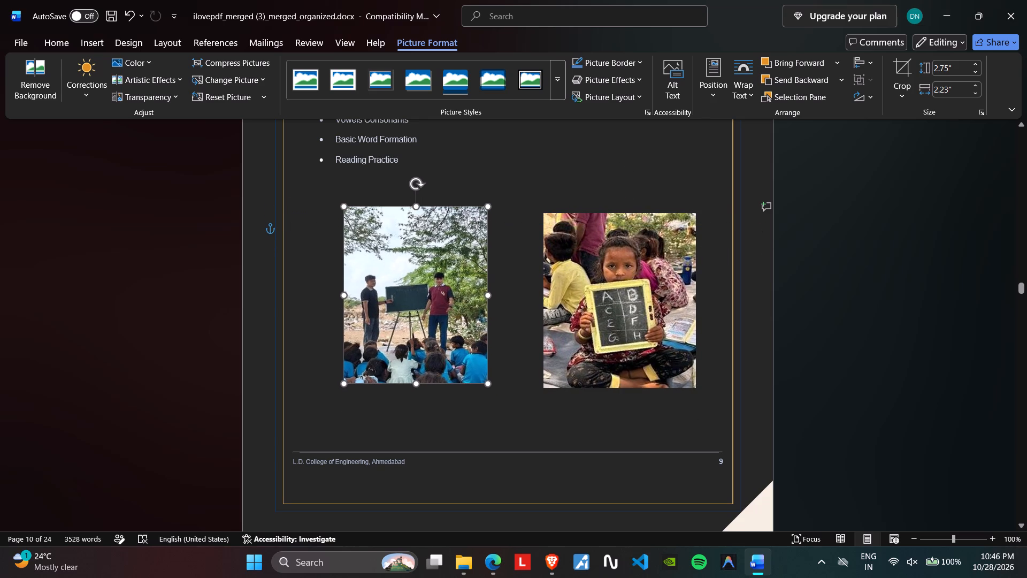
{"action": "left_click_drag", "start_coordinate": [419, 267], "coordinate": [413, 282]}
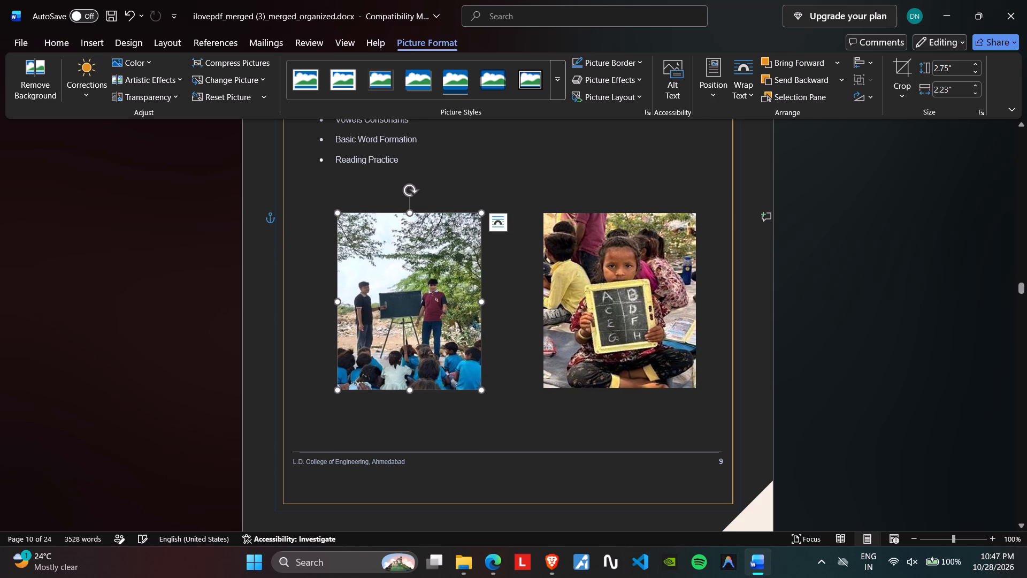
{"action": "left_click", "coordinate": [799, 292]}
Centre-align the four Day 3 body paragraphs.
{"action": "scroll", "coordinate": [575, 317], "scroll_direction": "down", "scroll_amount": 9}
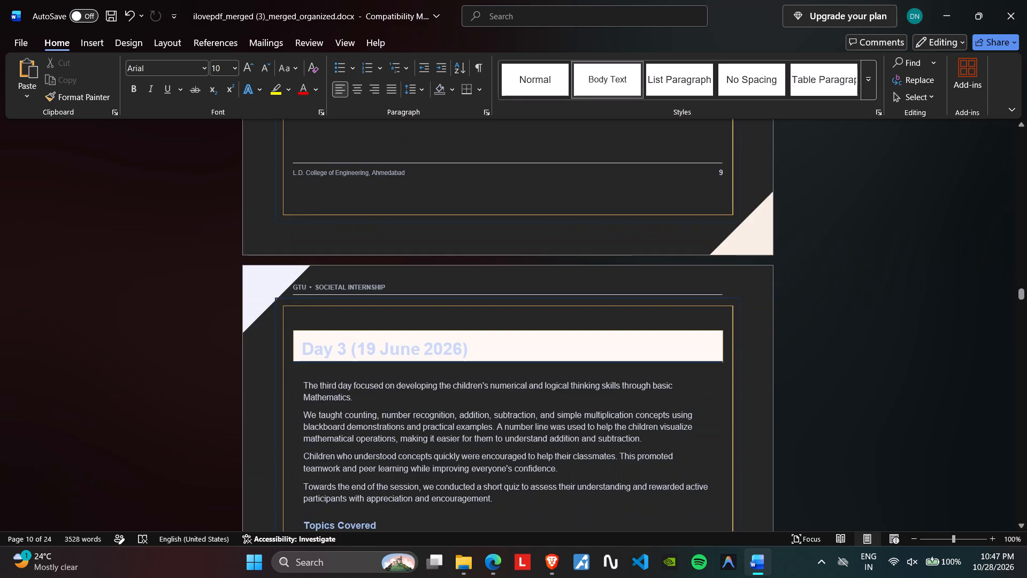
{"action": "scroll", "coordinate": [569, 312], "scroll_direction": "down", "scroll_amount": 7}
{"action": "scroll", "coordinate": [567, 309], "scroll_direction": "up", "scroll_amount": 1}
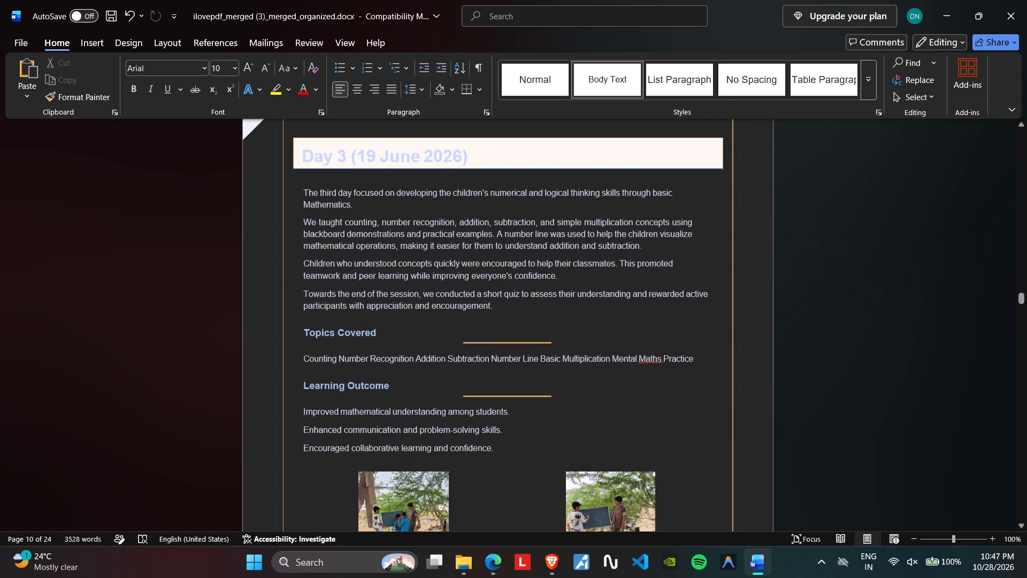
{"action": "left_click_drag", "start_coordinate": [501, 307], "coordinate": [313, 194]}
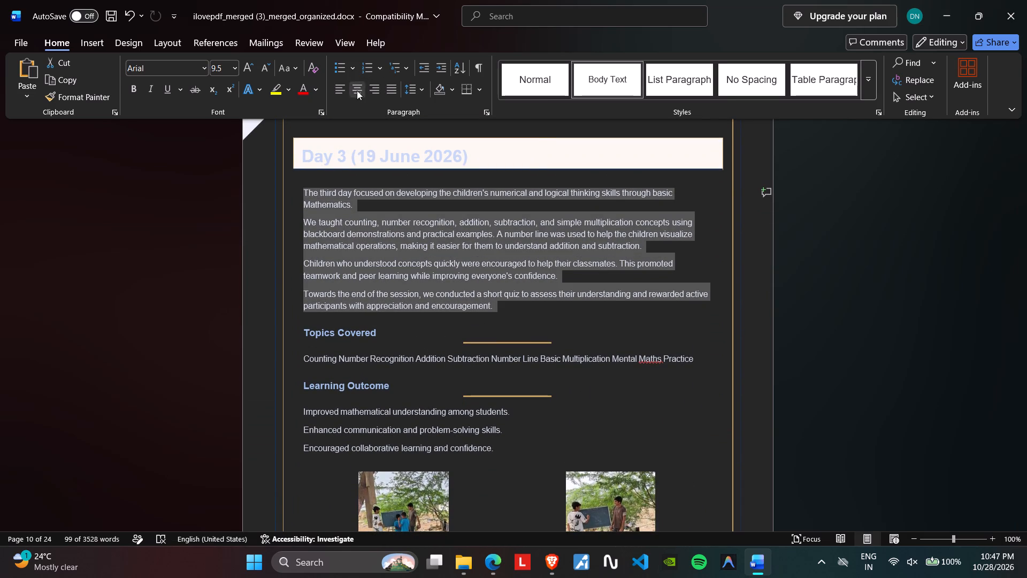
{"action": "left_click", "coordinate": [357, 90]}
Shift the Day 3 Topics Covered heading with leading spaces until it sits centred over its gold line.
{"action": "scroll", "coordinate": [423, 320], "scroll_direction": "down", "scroll_amount": 2}
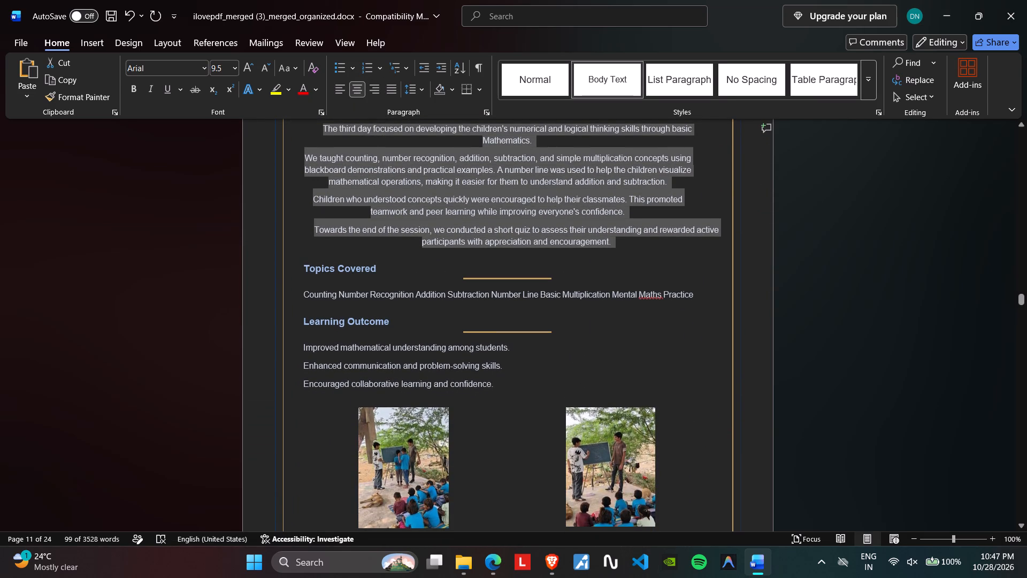
{"action": "scroll", "coordinate": [422, 294], "scroll_direction": "down", "scroll_amount": 1}
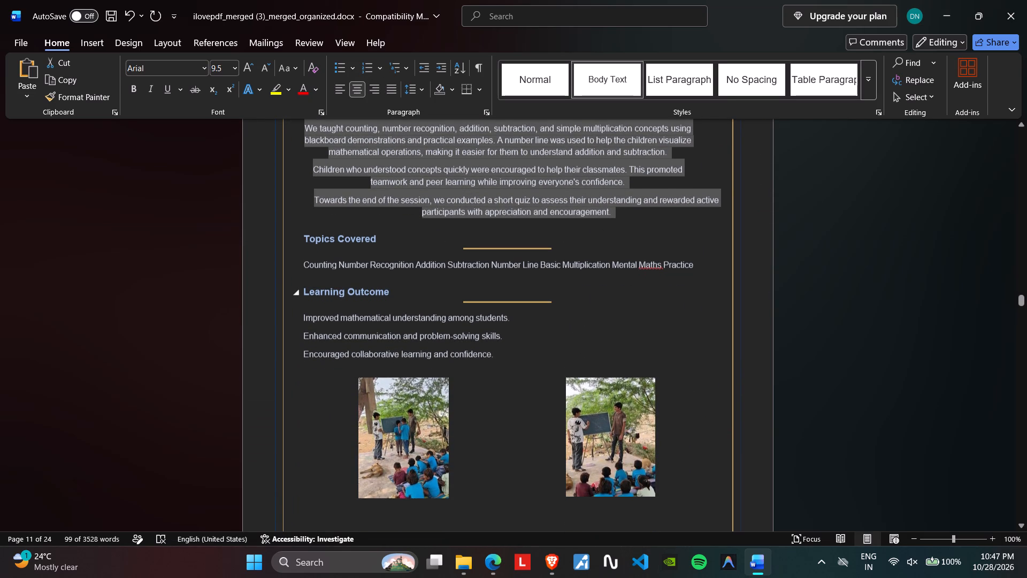
{"action": "left_click", "coordinate": [303, 237]}
{"action": "key", "text": "space"}
{"action": "key", "text": "space"}
{"action": "key", "text": "space"}
{"action": "key", "text": "space"}
{"action": "key", "text": "space"}
{"action": "key", "text": "space"}
{"action": "key", "text": "space"}
{"action": "key", "text": "space"}
{"action": "key", "text": "space"}
{"action": "key", "text": "space"}
{"action": "key", "text": "space"}
{"action": "key", "text": "space"}
{"action": "key", "text": "space"}
{"action": "key", "text": "space"}
{"action": "key", "text": "space"}
{"action": "key", "text": "space"}
{"action": "key", "text": "space"}
{"action": "key", "text": "space"}
{"action": "key", "text": "space"}
{"action": "key", "text": "space"}
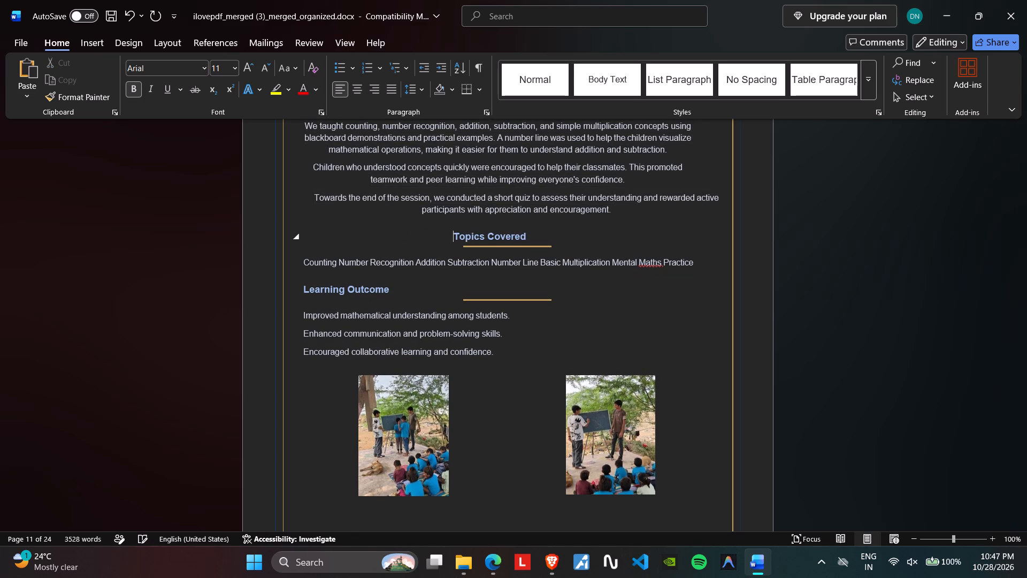
{"action": "key", "text": "space"}
{"action": "key", "text": "space"}
{"action": "key", "text": "space"}
{"action": "key", "text": "space"}
{"action": "key", "text": "space"}
{"action": "key", "text": "space"}
{"action": "key", "text": "space"}
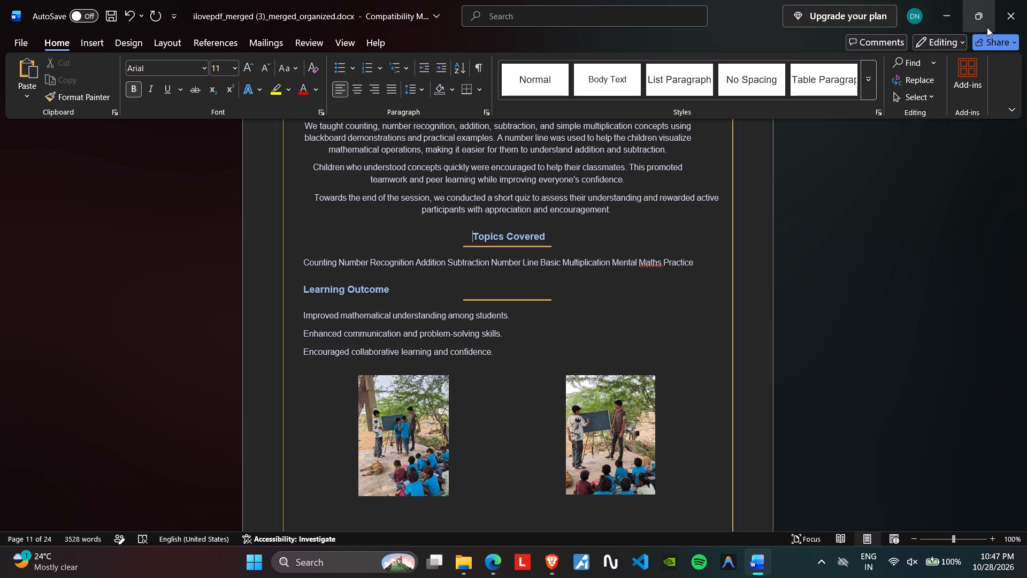
Using the original PDF report as reference, split the Day 3 topics into separate lines: Counting, Number Recognition, Addition, Subtraction, Number Line, Basic Multiplication, Mental Maths Practice.
{"action": "left_click", "coordinate": [921, 47]}
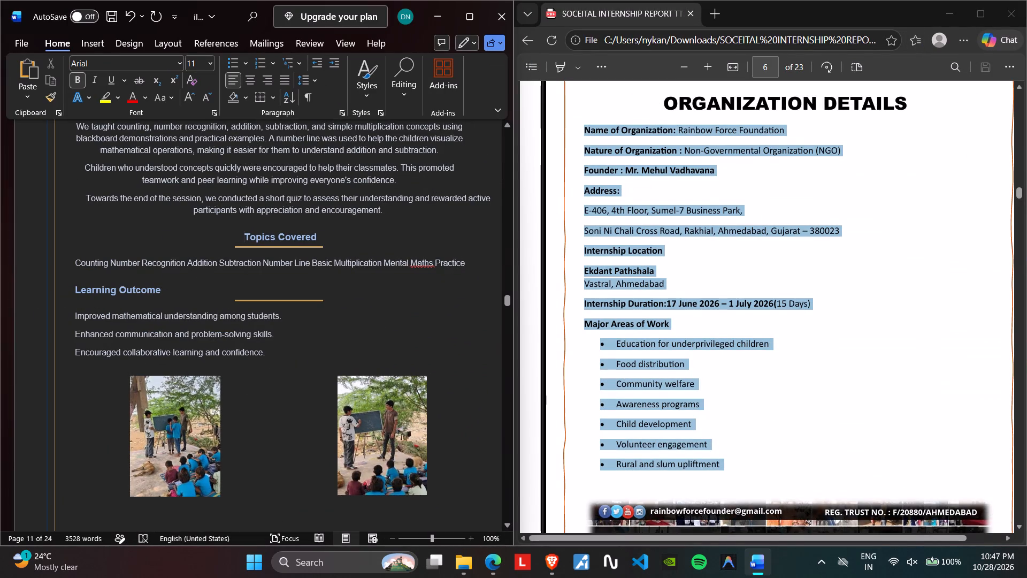
{"action": "scroll", "coordinate": [900, 265], "scroll_direction": "down", "scroll_amount": 5}
{"action": "scroll", "coordinate": [905, 256], "scroll_direction": "down", "scroll_amount": 20}
{"action": "scroll", "coordinate": [905, 256], "scroll_direction": "down", "scroll_amount": 20}
{"action": "scroll", "coordinate": [905, 256], "scroll_direction": "down", "scroll_amount": 1}
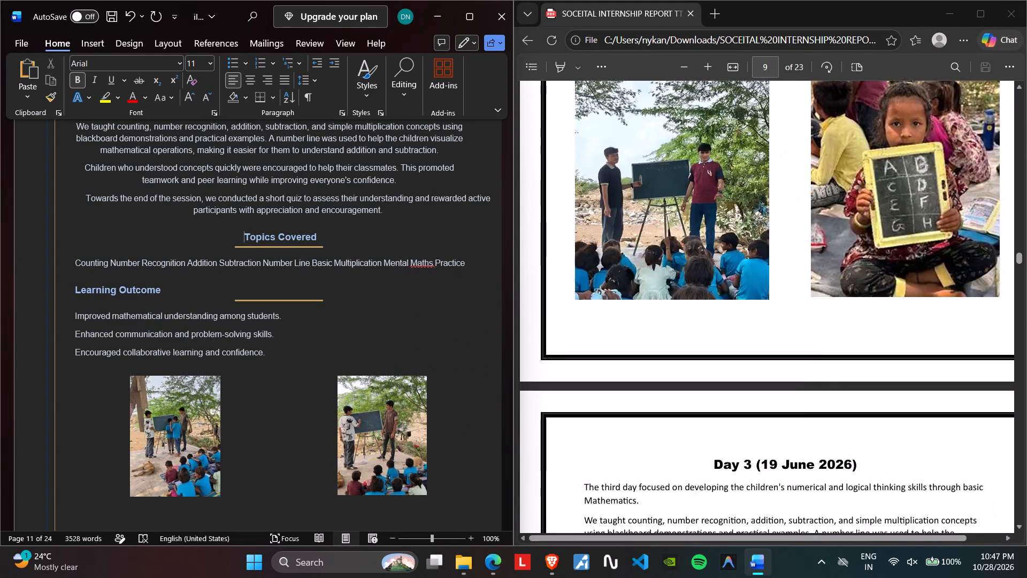
{"action": "scroll", "coordinate": [910, 252], "scroll_direction": "down", "scroll_amount": 9}
{"action": "scroll", "coordinate": [916, 248], "scroll_direction": "up", "scroll_amount": 7}
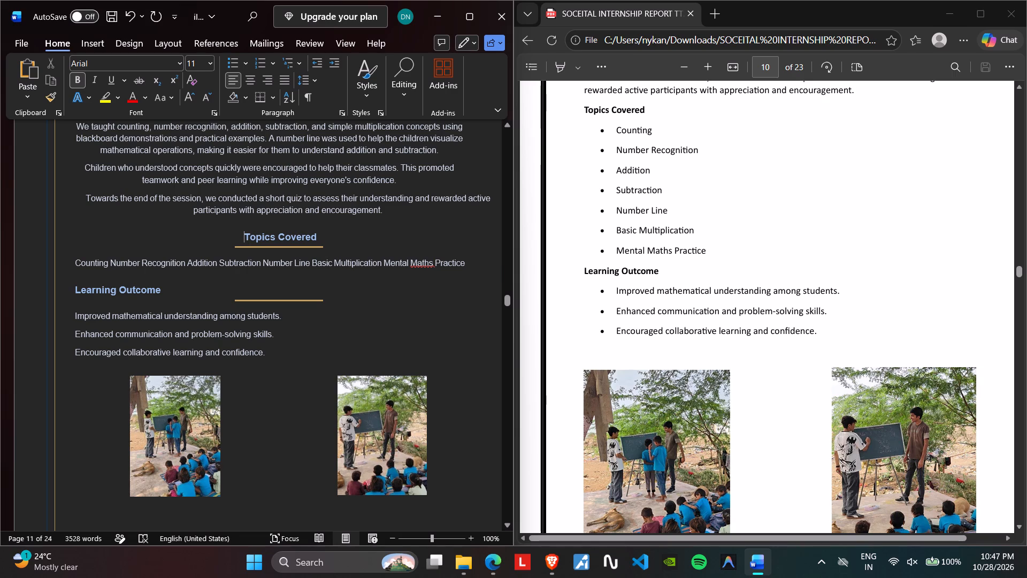
{"action": "left_click", "coordinate": [111, 261]}
{"action": "key", "text": "Return"}
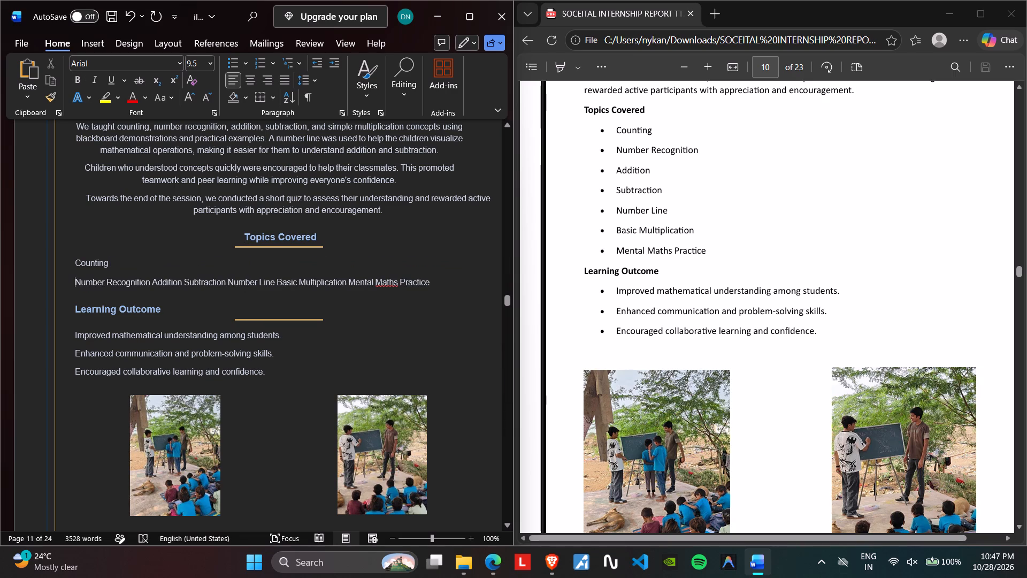
{"action": "left_click", "coordinate": [153, 282]}
{"action": "key", "text": "Return"}
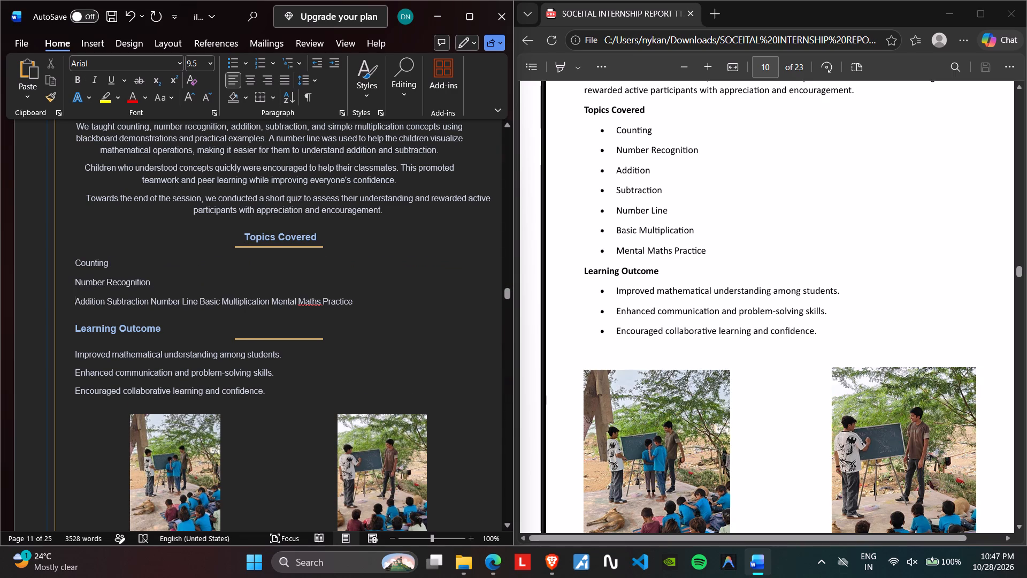
{"action": "left_click", "coordinate": [108, 301]}
{"action": "key", "text": "Return"}
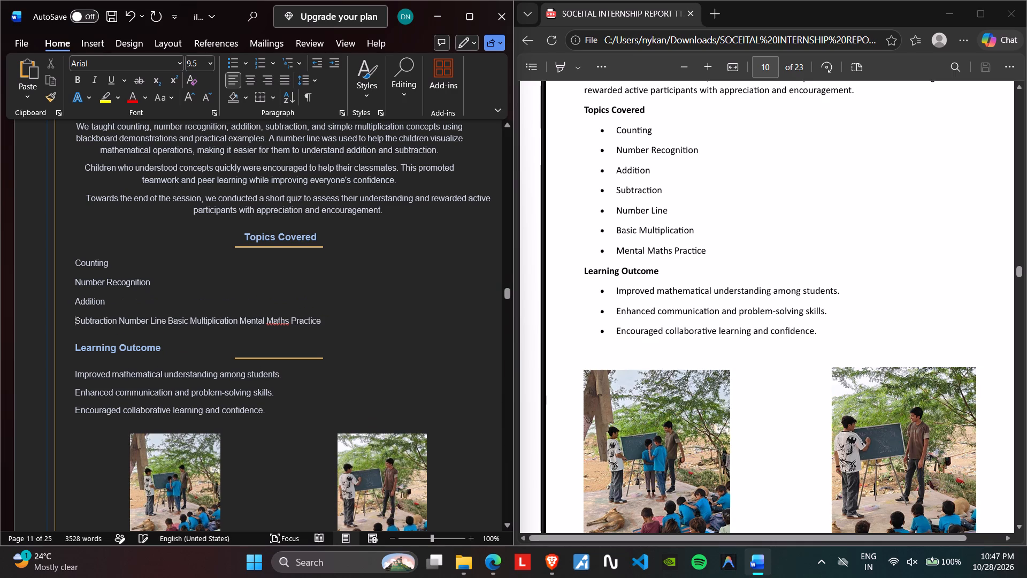
{"action": "left_click", "coordinate": [119, 321]}
{"action": "key", "text": "Return"}
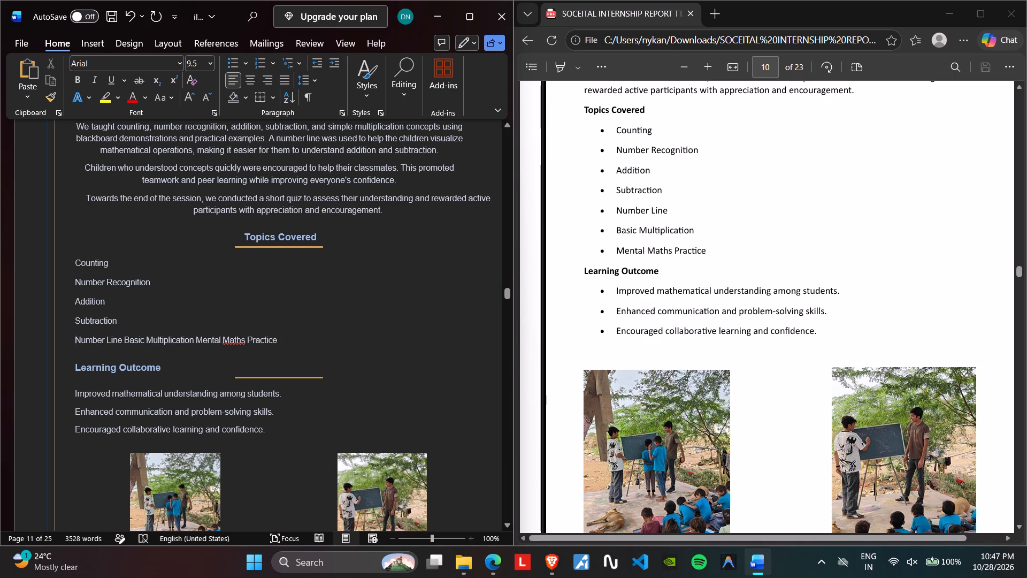
{"action": "left_click", "coordinate": [124, 339]}
{"action": "key", "text": "Return"}
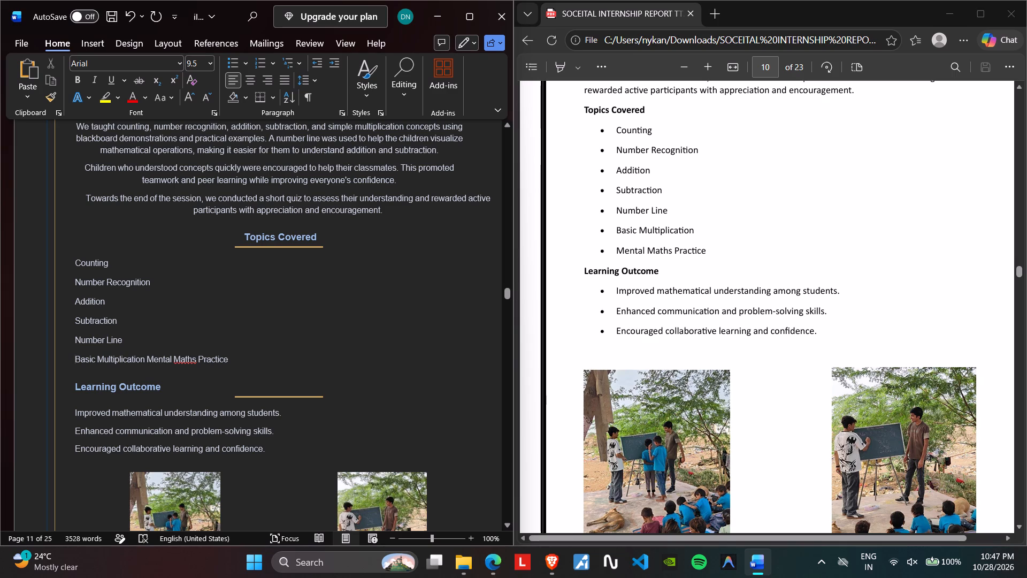
{"action": "left_click", "coordinate": [147, 359]}
{"action": "key", "text": "Return"}
Format the seven Day 3 topic lines from Counting to Mental Maths Practice as a bulleted list.
{"action": "scroll", "coordinate": [147, 359], "scroll_direction": "down", "scroll_amount": 8}
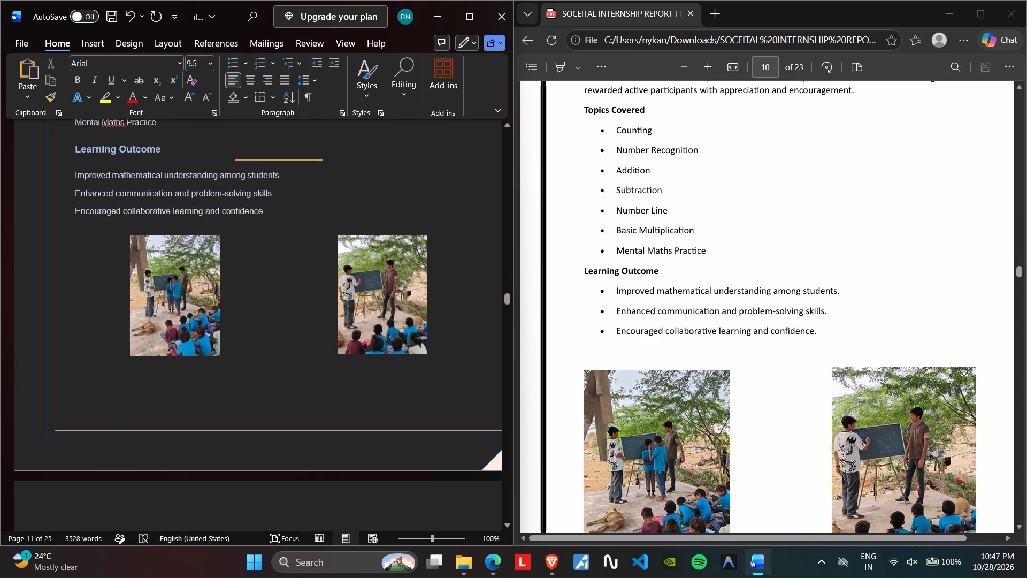
{"action": "scroll", "coordinate": [144, 352], "scroll_direction": "up", "scroll_amount": 6}
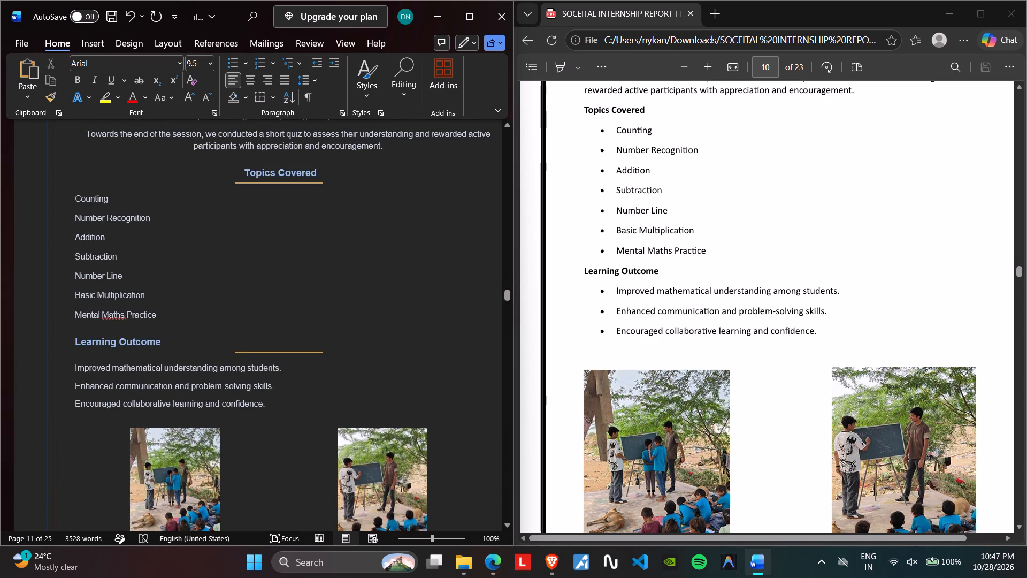
{"action": "left_click_drag", "start_coordinate": [170, 315], "coordinate": [80, 200]}
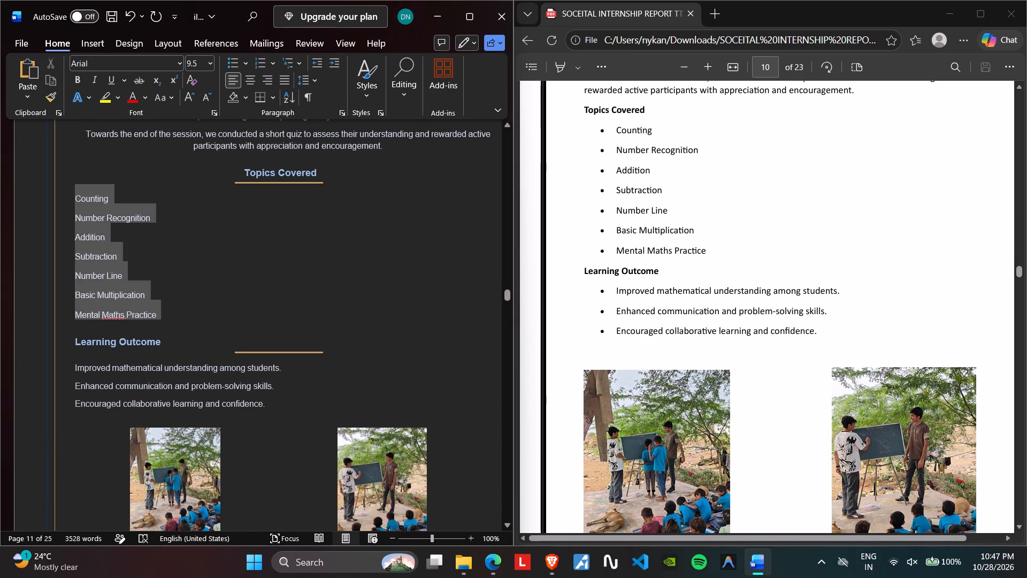
{"action": "left_click_drag", "start_coordinate": [80, 200], "coordinate": [80, 199]}
{"action": "left_click", "coordinate": [228, 64]}
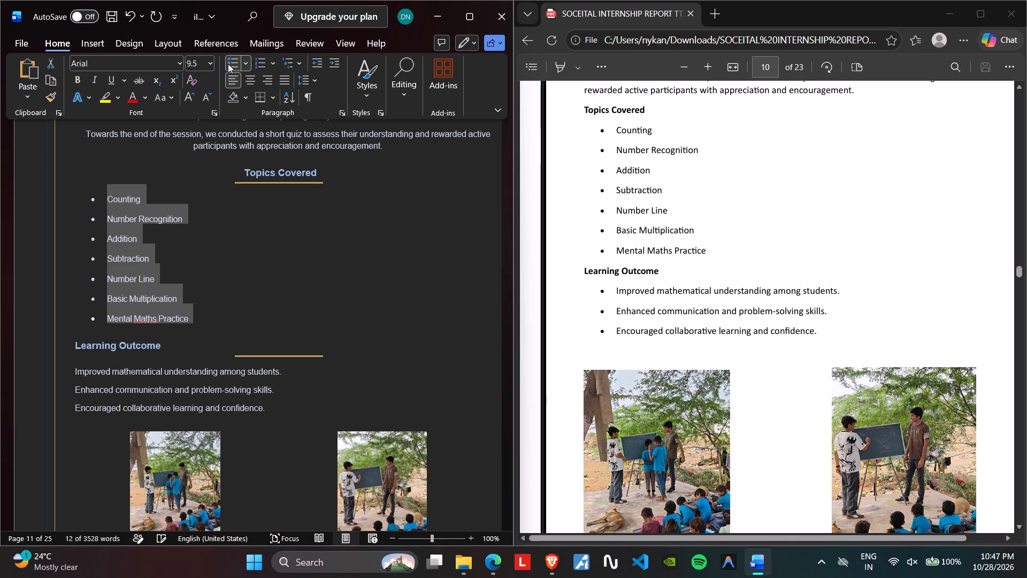
Minimize the reference PDF and return the Word report to full-window view on the Day 3 page.
{"action": "scroll", "coordinate": [272, 340], "scroll_direction": "down", "scroll_amount": 6}
{"action": "left_click", "coordinate": [203, 316]}
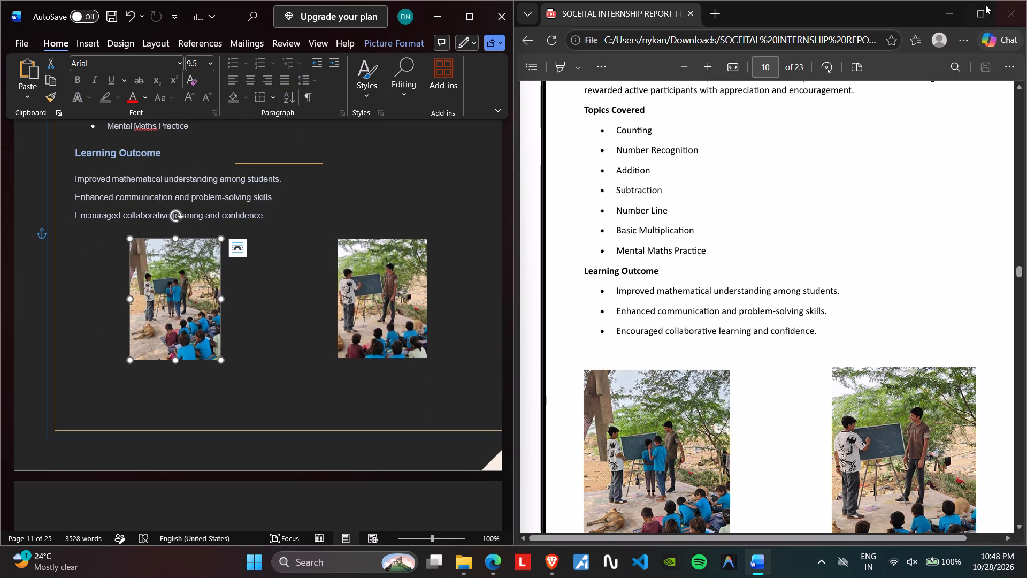
{"action": "left_click", "coordinate": [949, 13]}
{"action": "left_click", "coordinate": [485, 14]}
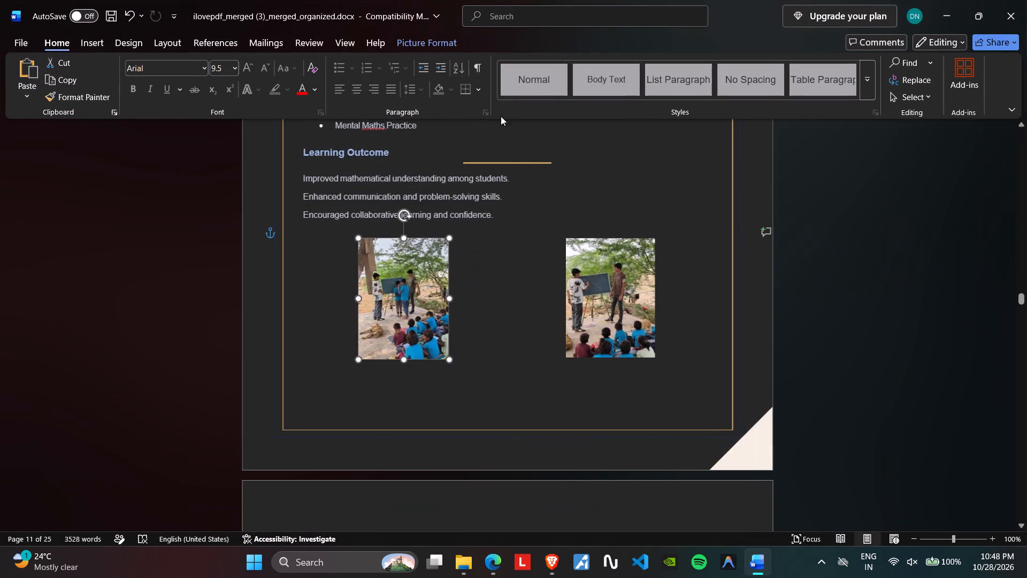
{"action": "scroll", "coordinate": [520, 260], "scroll_direction": "up", "scroll_amount": 12}
{"action": "scroll", "coordinate": [520, 260], "scroll_direction": "down", "scroll_amount": 4}
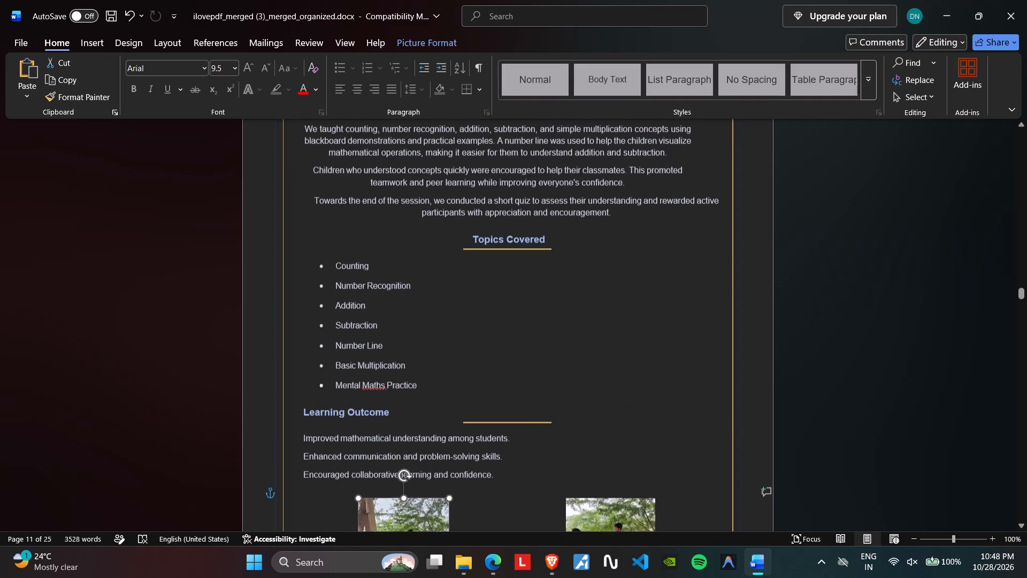
Set the text wrapping of both Day 3 classroom photos to Through.
{"action": "scroll", "coordinate": [520, 260], "scroll_direction": "down", "scroll_amount": 8}
{"action": "left_click", "coordinate": [451, 40]}
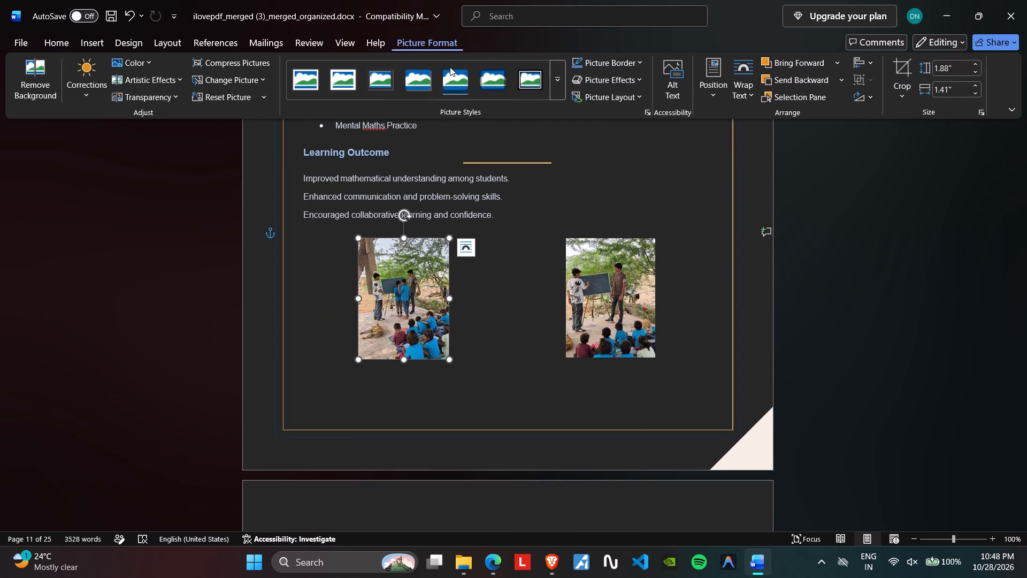
{"action": "left_click", "coordinate": [751, 85]}
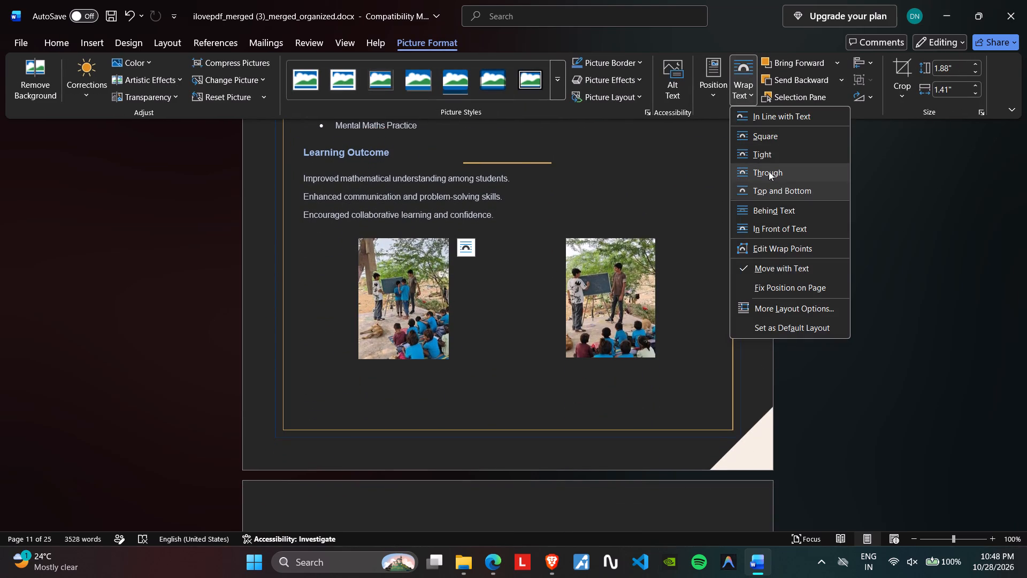
{"action": "left_click", "coordinate": [769, 170]}
{"action": "left_click", "coordinate": [632, 268]}
{"action": "left_click", "coordinate": [746, 88]}
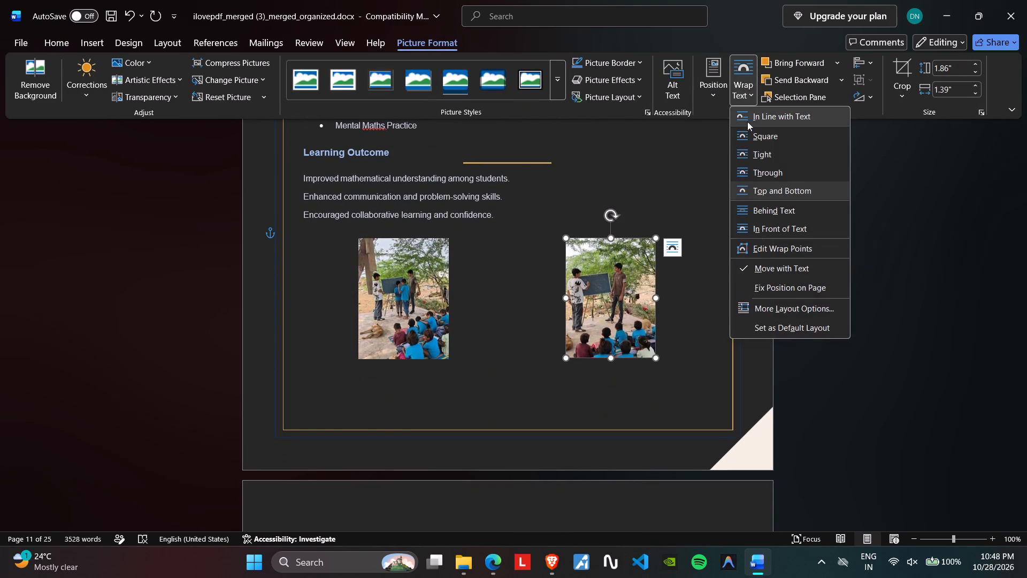
{"action": "left_click", "coordinate": [753, 168]}
Enlarge the Day 3 photo nearer the page's right edge to about 2.3 by 1.95 inches and shift it slightly inward.
{"action": "left_click", "coordinate": [641, 261]}
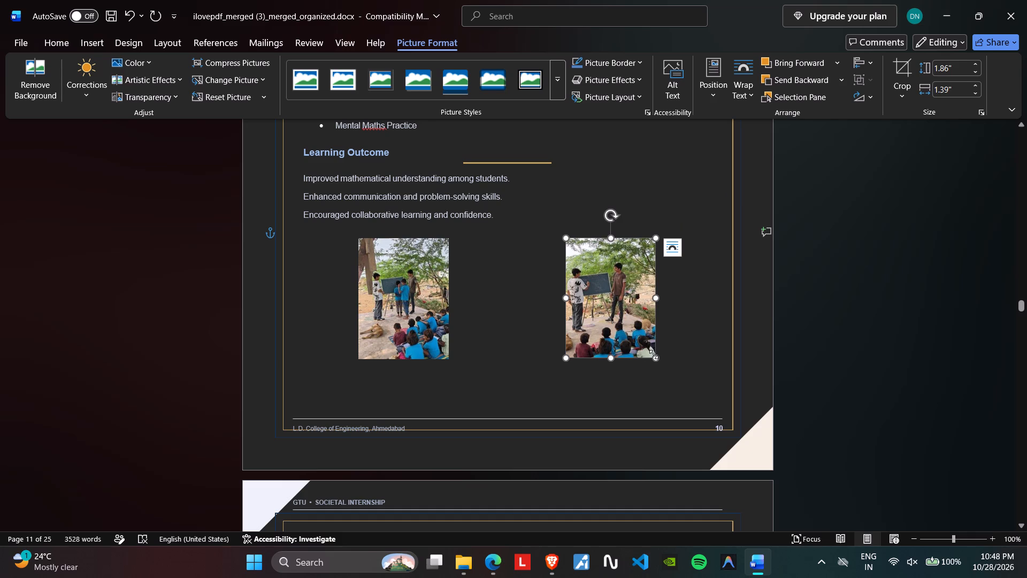
{"action": "left_click_drag", "start_coordinate": [654, 354], "coordinate": [691, 386]}
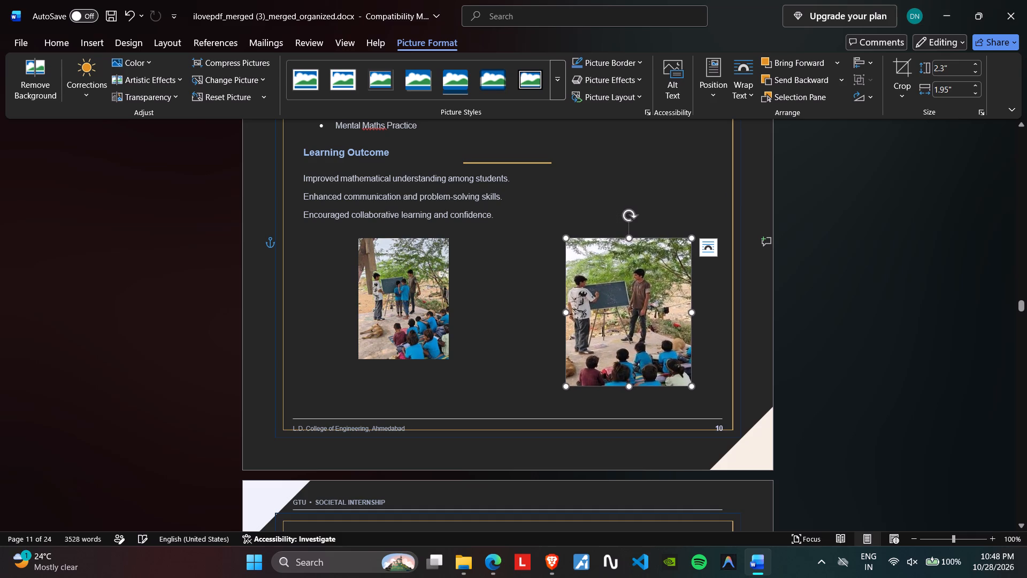
{"action": "left_click_drag", "start_coordinate": [631, 328], "coordinate": [623, 333]}
Enlarge the other Day 3 photo to about 2.41 inches high, widen it slightly, and position it under the learning outcomes.
{"action": "left_click", "coordinate": [410, 306]}
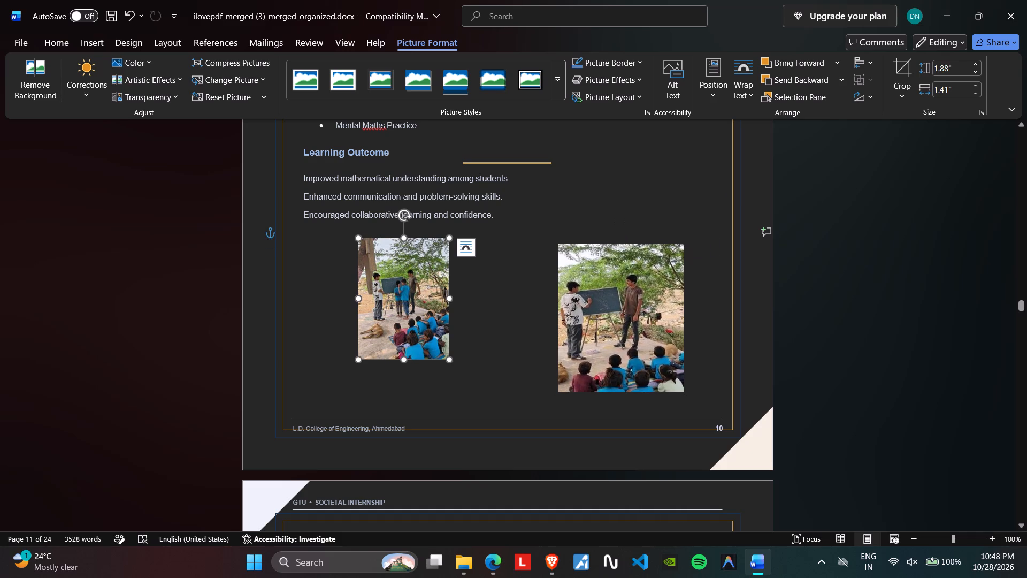
{"action": "left_click_drag", "start_coordinate": [449, 356], "coordinate": [471, 384]}
{"action": "left_click_drag", "start_coordinate": [411, 325], "coordinate": [394, 324]}
{"action": "left_click_drag", "start_coordinate": [456, 317], "coordinate": [471, 317]}
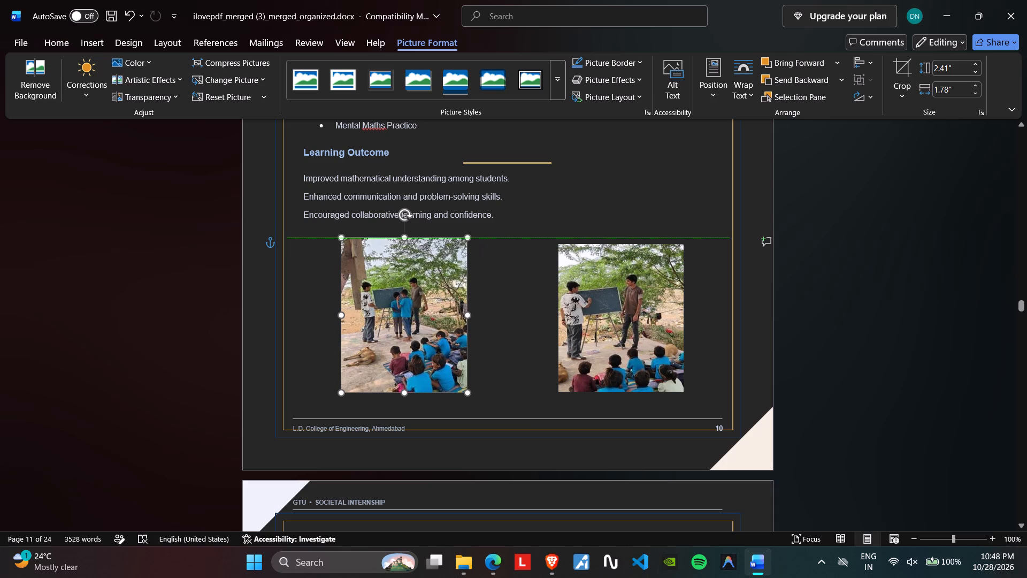
{"action": "left_click_drag", "start_coordinate": [471, 317], "coordinate": [480, 317]}
{"action": "left_click_drag", "start_coordinate": [421, 313], "coordinate": [415, 311]}
Widen the second Day 3 photo to about 2.16 inches and move it level with the first one.
{"action": "left_click", "coordinate": [612, 310]}
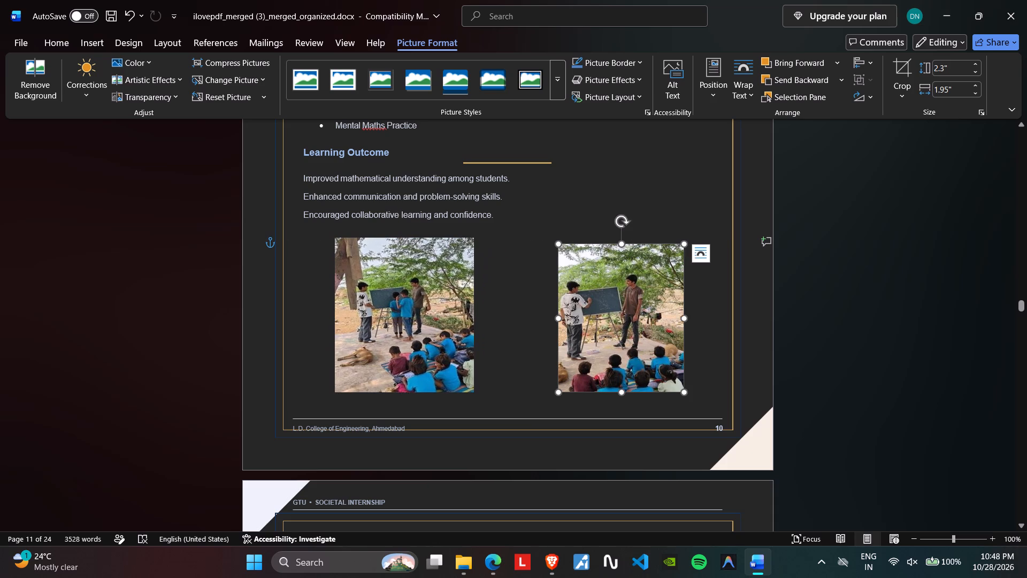
{"action": "left_click_drag", "start_coordinate": [685, 321], "coordinate": [698, 318]}
{"action": "left_click_drag", "start_coordinate": [651, 310], "coordinate": [642, 305]}
{"action": "left_click", "coordinate": [622, 385]}
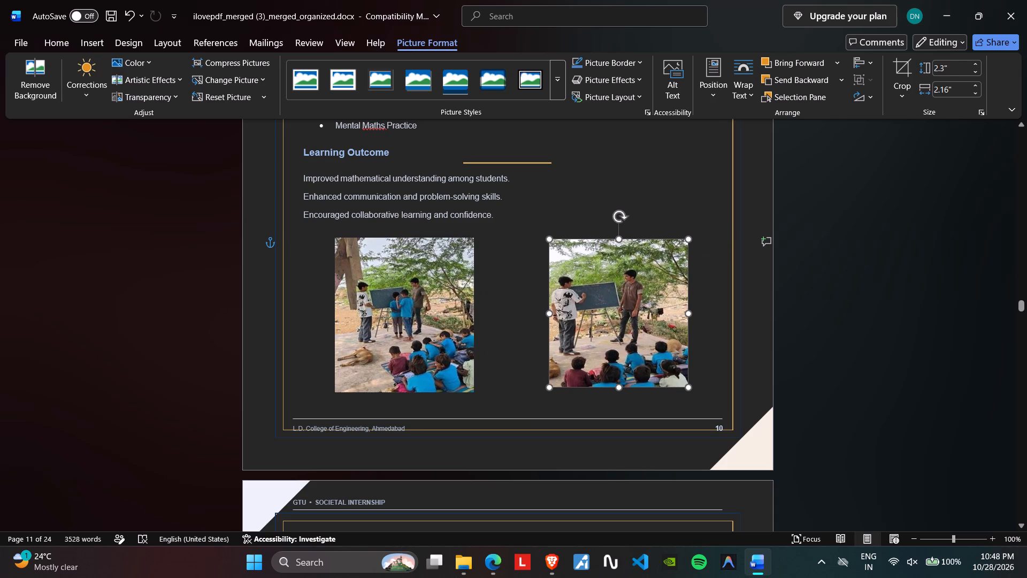
{"action": "left_click", "coordinate": [710, 345]}
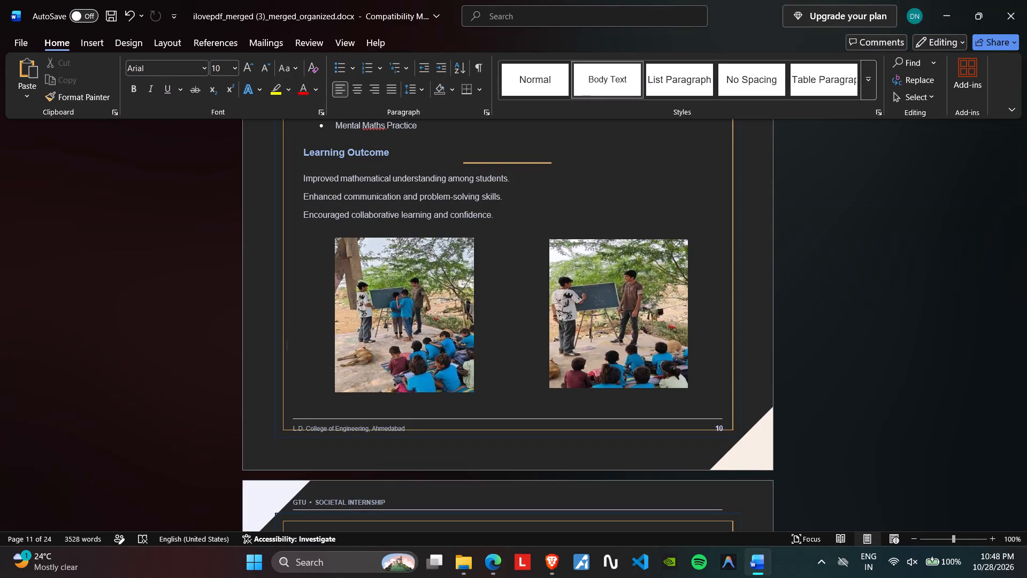
Centre-align the three introductory paragraphs of Day 4 (20 June 2026).
{"action": "scroll", "coordinate": [694, 352], "scroll_direction": "down", "scroll_amount": 7}
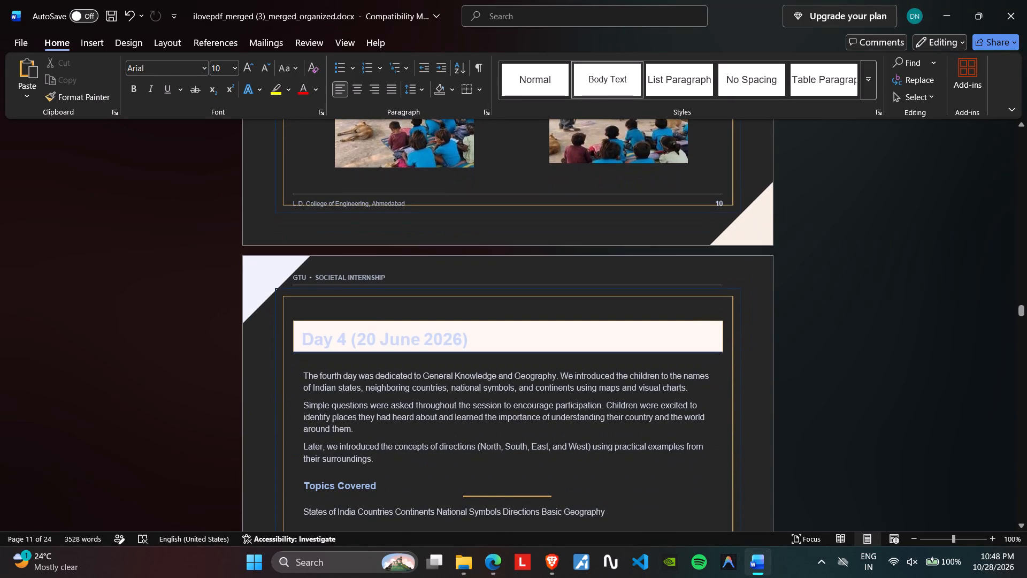
{"action": "scroll", "coordinate": [673, 462], "scroll_direction": "down", "scroll_amount": 5}
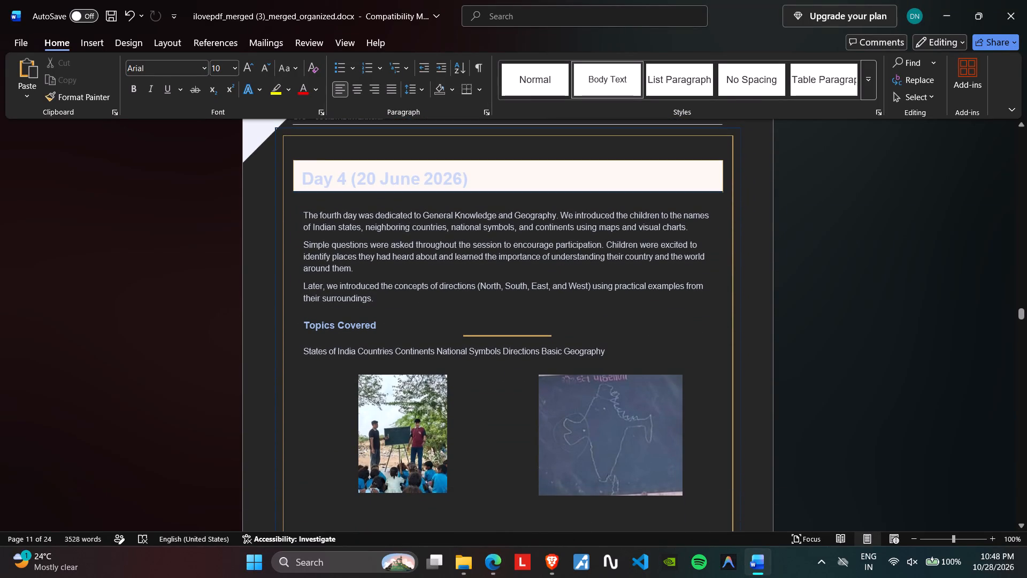
{"action": "left_click_drag", "start_coordinate": [386, 293], "coordinate": [312, 220]}
{"action": "left_click", "coordinate": [352, 82]}
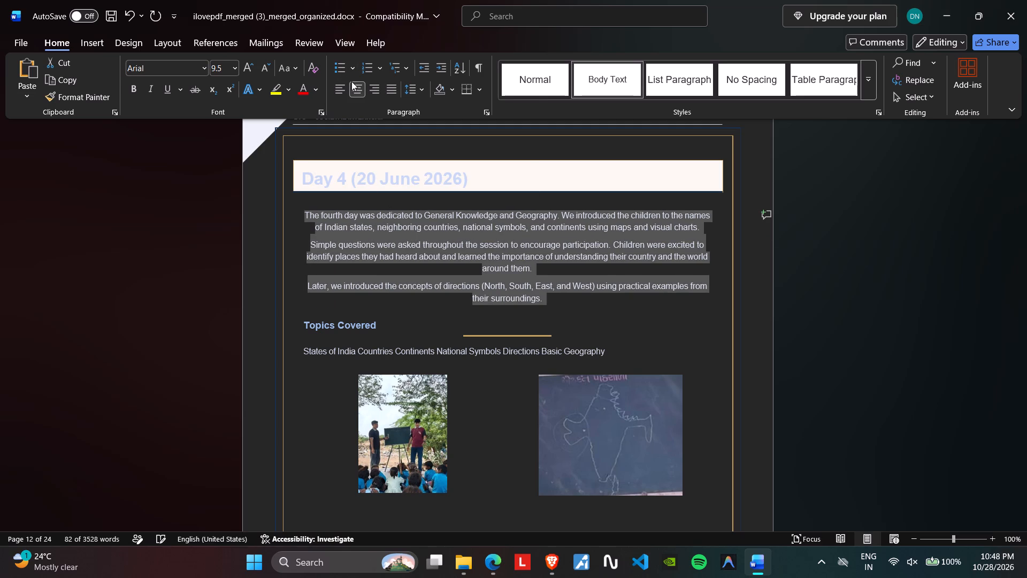
Shift the Day 4 Topics Covered heading with leading spaces until it sits over its gold line.
{"action": "scroll", "coordinate": [470, 211], "scroll_direction": "down", "scroll_amount": 4}
{"action": "left_click", "coordinate": [306, 196]}
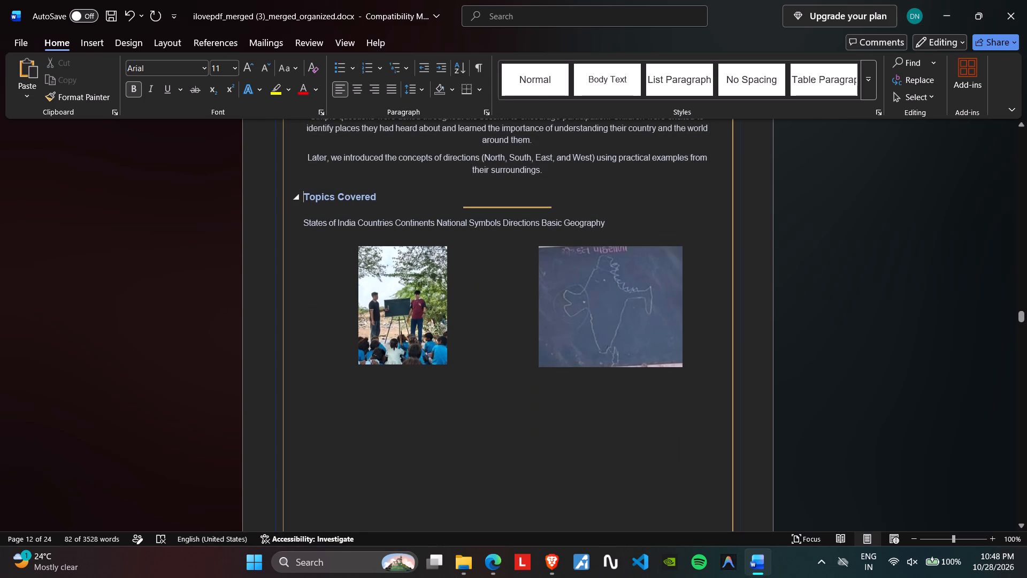
{"action": "key", "text": "space"}
{"action": "key", "text": "space"}
{"action": "key", "text": "space"}
{"action": "key", "text": "space"}
{"action": "key", "text": "space"}
{"action": "key", "text": "space"}
{"action": "key", "text": "space"}
{"action": "key", "text": "space"}
{"action": "key", "text": "space"}
{"action": "key", "text": "space"}
{"action": "key", "text": "space"}
{"action": "key", "text": "space"}
{"action": "key", "text": "space"}
{"action": "key", "text": "space"}
{"action": "key", "text": "space"}
{"action": "key", "text": "space"}
{"action": "key", "text": "space"}
{"action": "key", "text": "space"}
{"action": "key", "text": "space"}
{"action": "key", "text": "space"}
{"action": "key", "text": "space"}
{"action": "scroll", "coordinate": [407, 230], "scroll_direction": "down", "scroll_amount": 1}
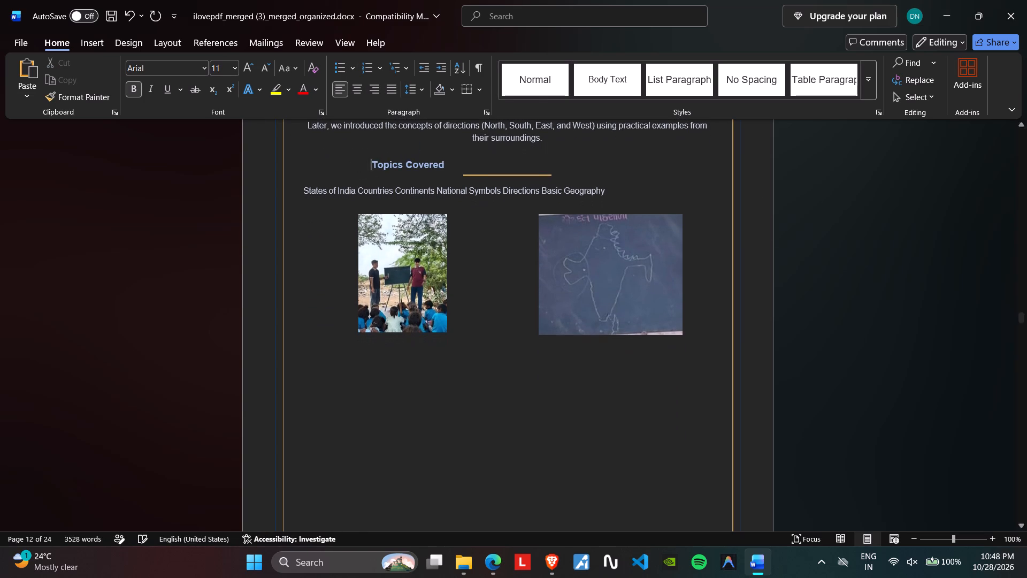
{"action": "key", "text": "space"}
{"action": "key", "text": "space"}
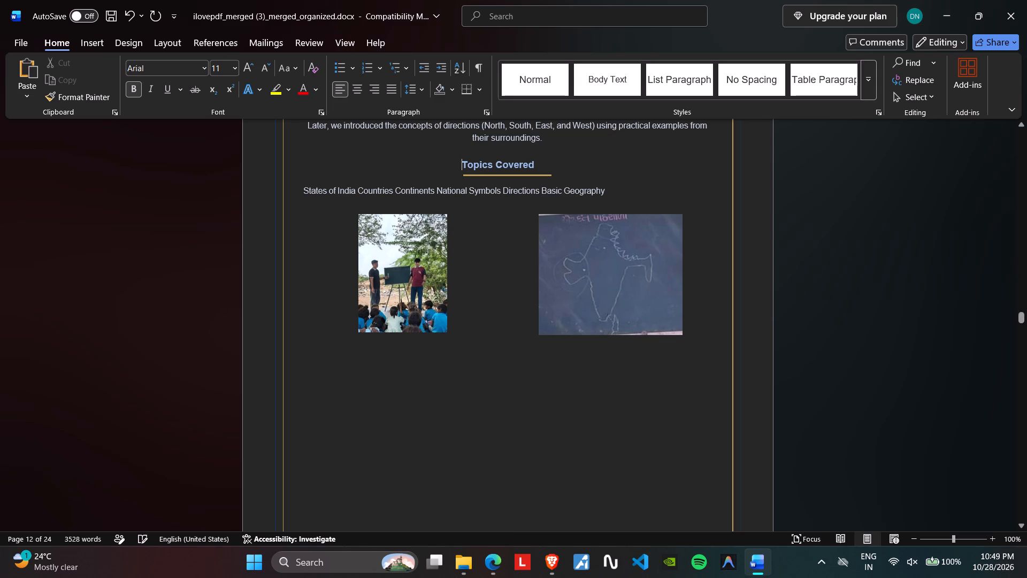
Using the reference PDF, split the Day 4 topics into separate lines: States of India, Countries, Continents, National Symbols, Directions, Basic Geography.
{"action": "left_click", "coordinate": [498, 559]}
{"action": "scroll", "coordinate": [658, 419], "scroll_direction": "down", "scroll_amount": 11}
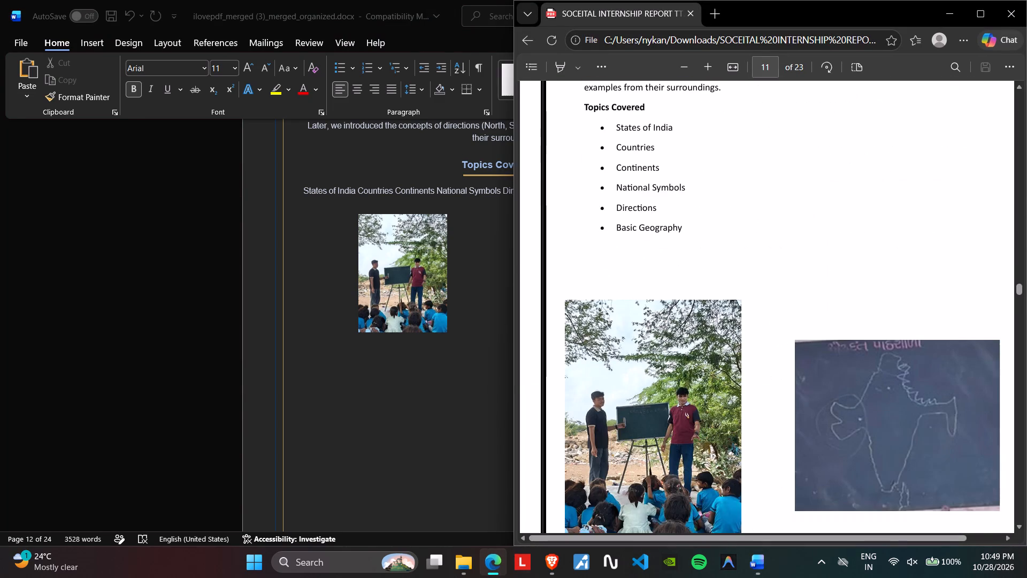
{"action": "scroll", "coordinate": [665, 413], "scroll_direction": "up", "scroll_amount": 1}
{"action": "left_click", "coordinate": [944, 15]}
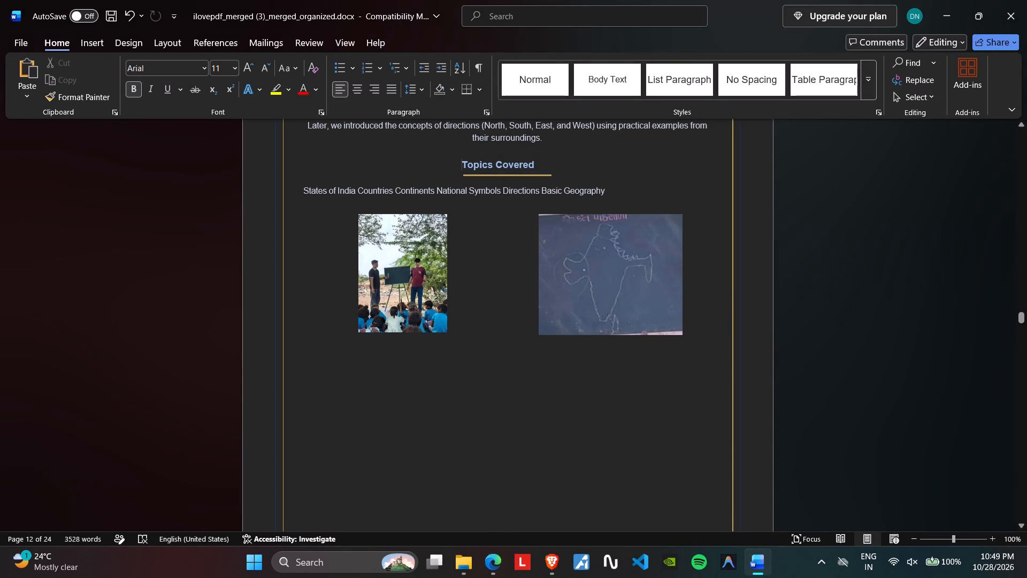
{"action": "left_click", "coordinate": [358, 189]}
{"action": "key", "text": "Return"}
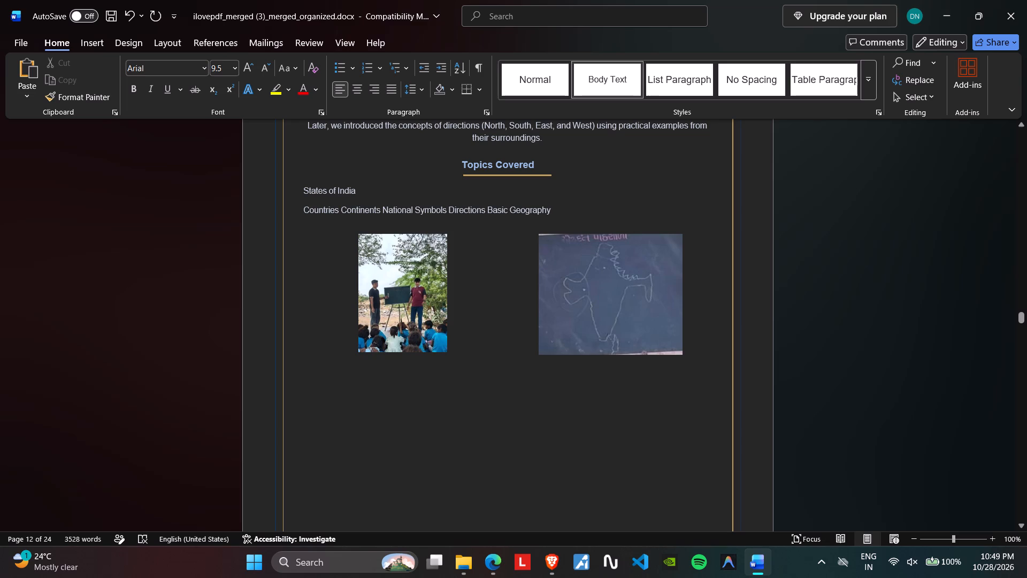
{"action": "left_click", "coordinate": [342, 210]}
{"action": "key", "text": "Return"}
{"action": "left_click", "coordinate": [347, 230]}
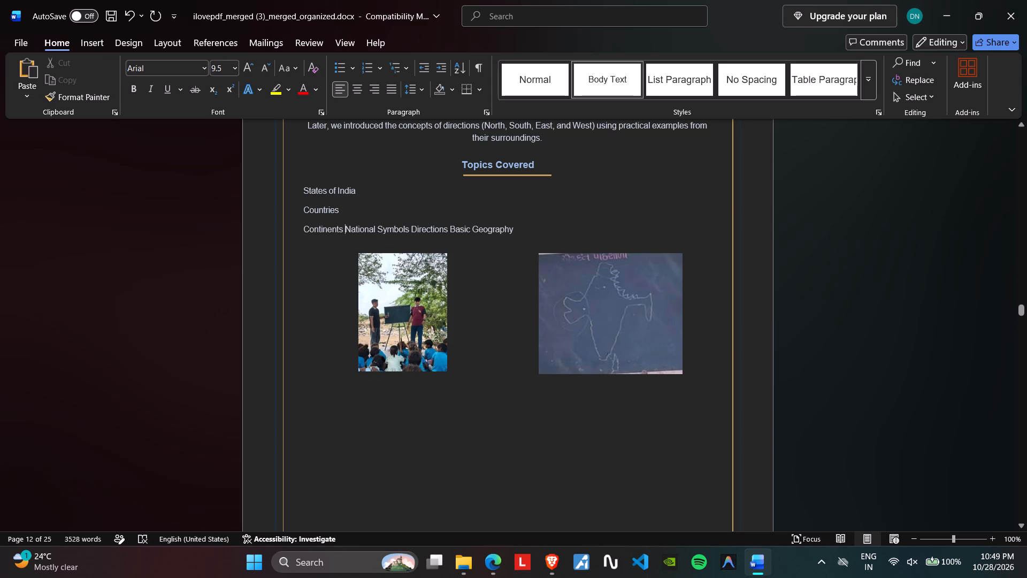
{"action": "key", "text": "Return"}
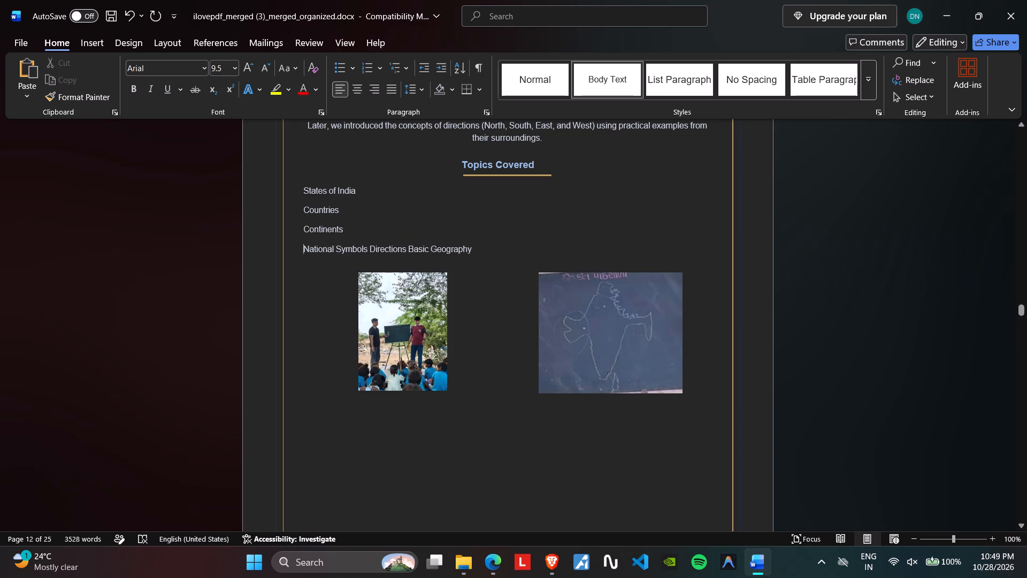
{"action": "left_click", "coordinate": [370, 247]}
{"action": "key", "text": "Return"}
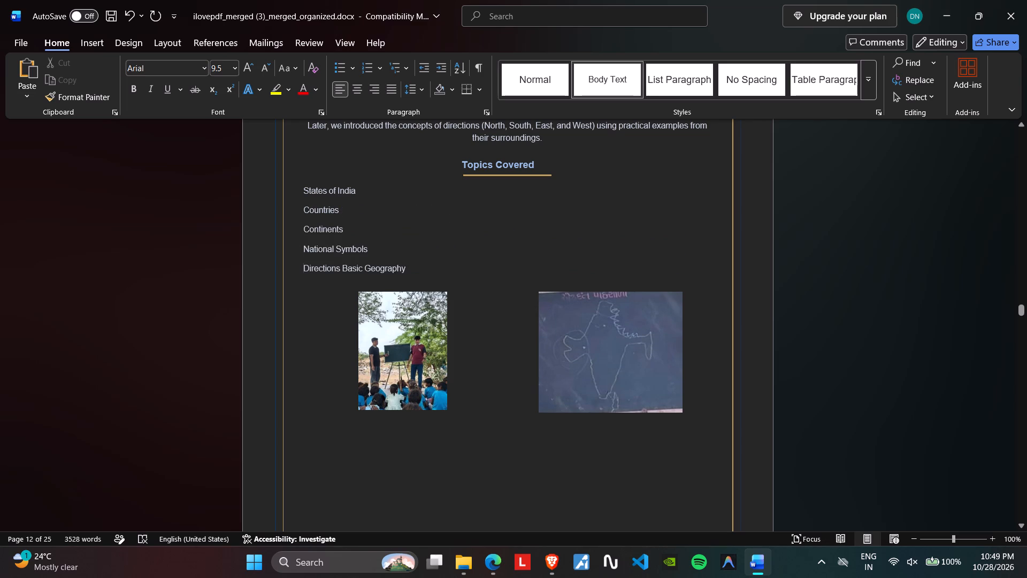
{"action": "left_click", "coordinate": [344, 268]}
{"action": "key", "text": "Return"}
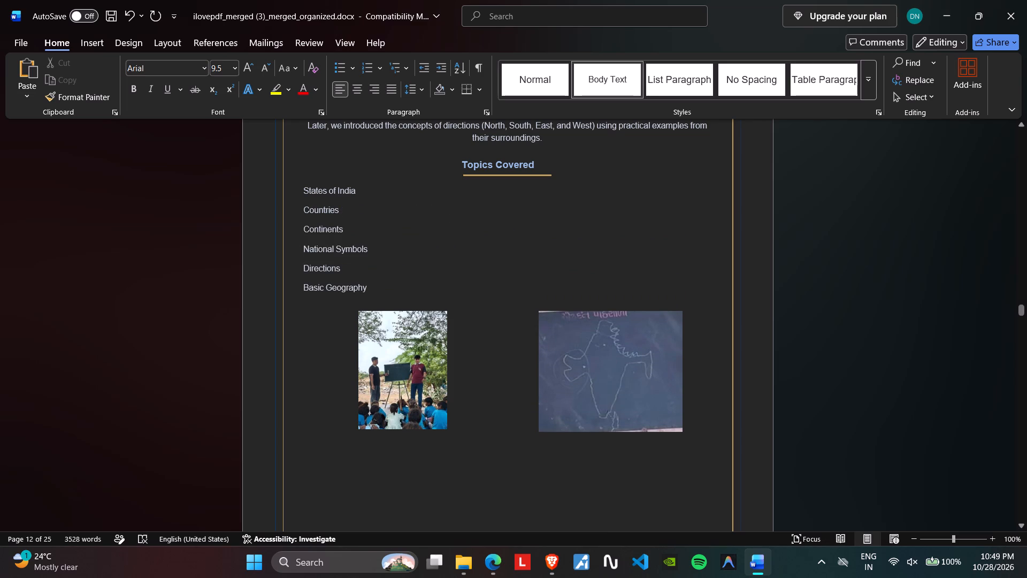
{"action": "left_click", "coordinate": [489, 574]}
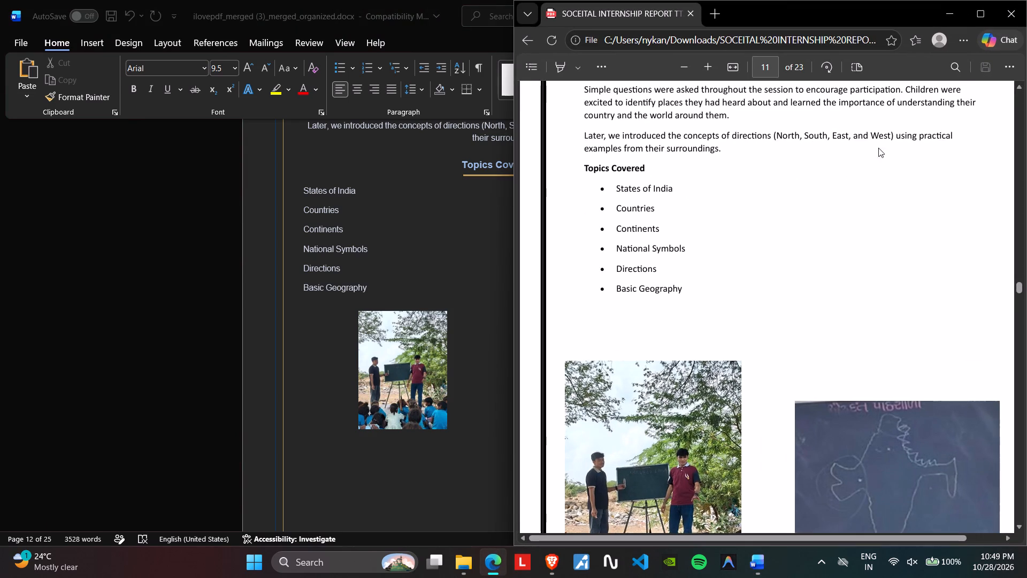
{"action": "left_click", "coordinate": [946, 17]}
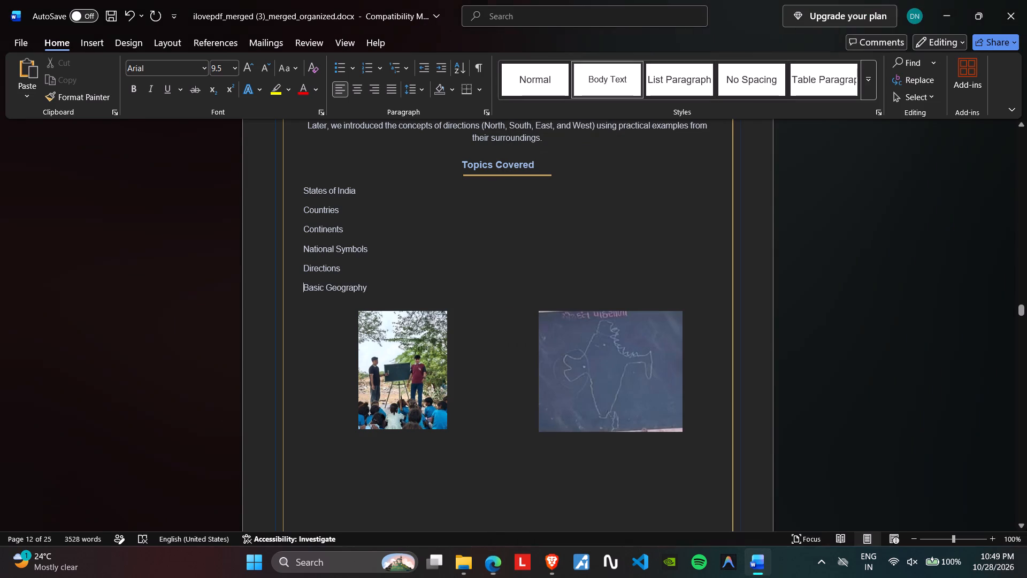
Format the six Day 4 topic lines from States of India to Basic Geography as a bulleted list.
{"action": "left_click_drag", "start_coordinate": [377, 286], "coordinate": [312, 193]}
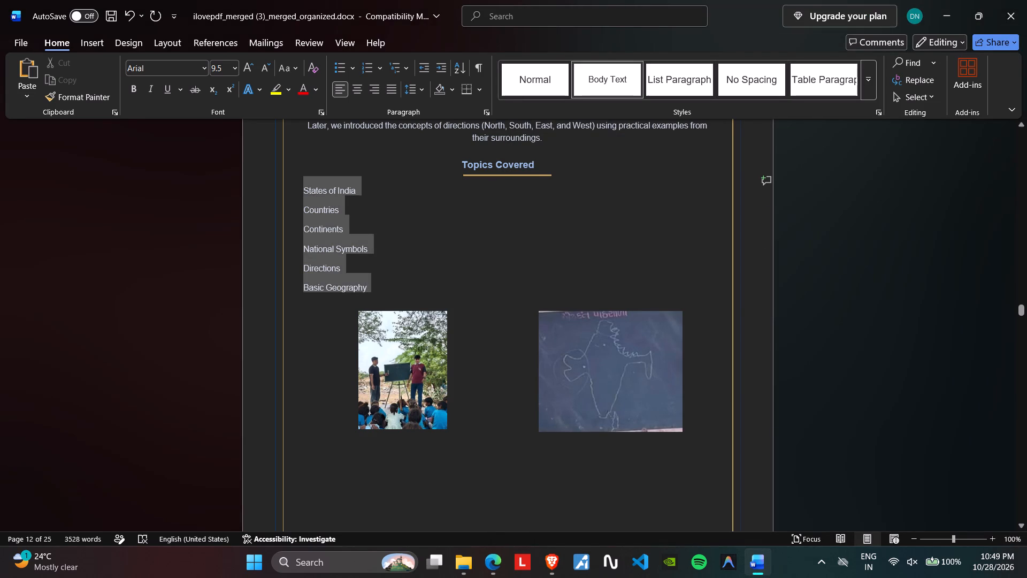
{"action": "left_click_drag", "start_coordinate": [312, 193], "coordinate": [311, 189]}
{"action": "left_click", "coordinate": [334, 69]}
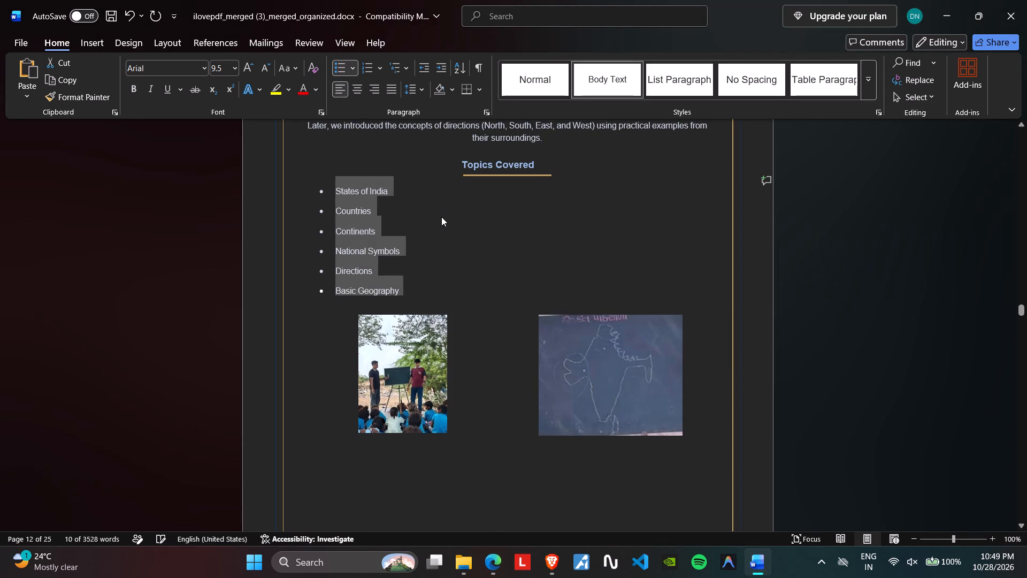
{"action": "left_click", "coordinate": [441, 217]}
Enlarge the Day 4 outdoor class photo to about 3.19 by 2.18 inches.
{"action": "scroll", "coordinate": [457, 296], "scroll_direction": "down", "scroll_amount": 3}
{"action": "left_click", "coordinate": [397, 283]}
{"action": "scroll", "coordinate": [425, 308], "scroll_direction": "down", "scroll_amount": 1}
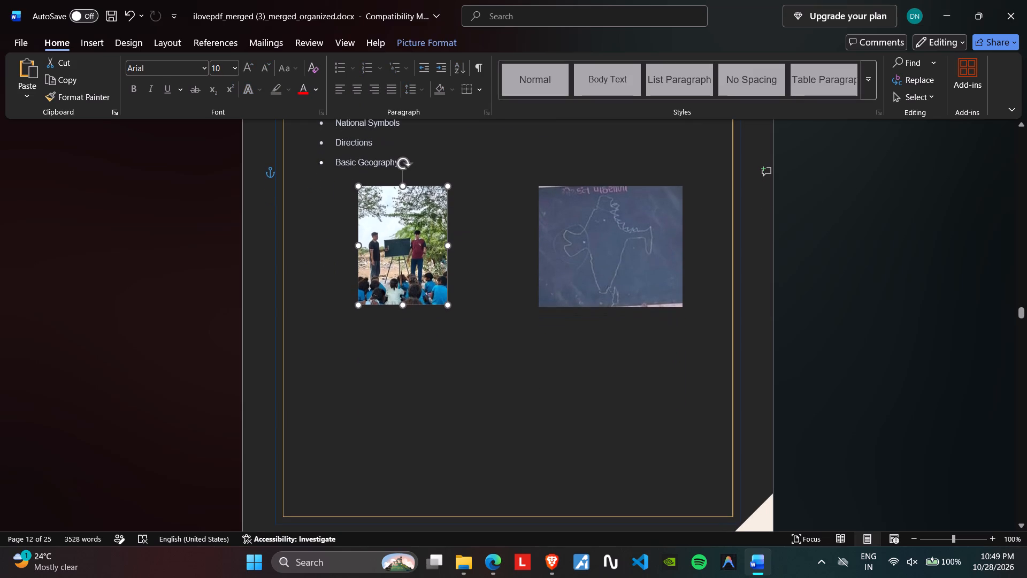
{"action": "left_click_drag", "start_coordinate": [448, 304], "coordinate": [498, 391]}
{"action": "left_click", "coordinate": [440, 325]}
Enlarge the Day 4 blackboard map photo to about 3.17 by 2.78 inches and shift it inward from the page border.
{"action": "left_click", "coordinate": [617, 273]}
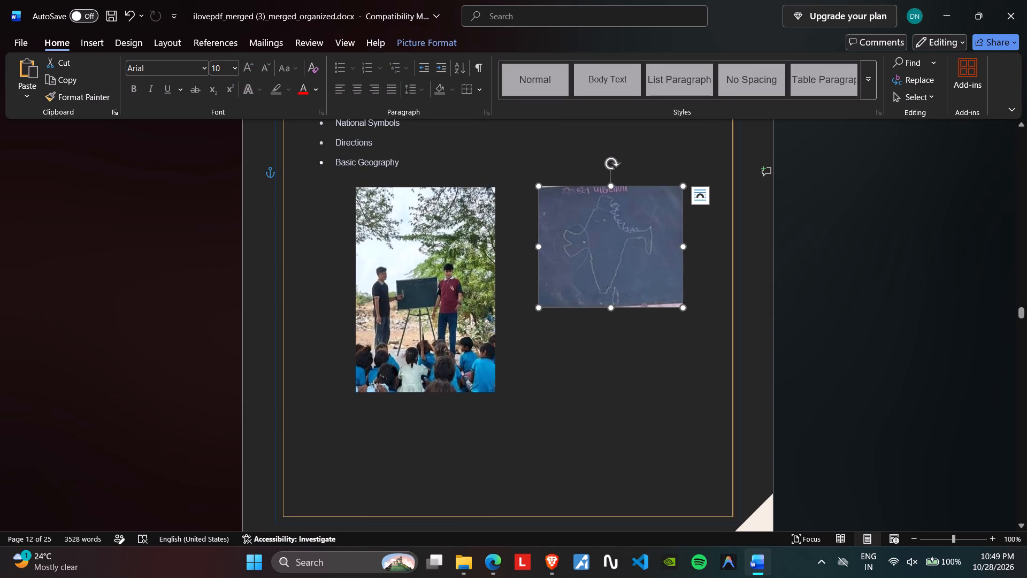
{"action": "left_click_drag", "start_coordinate": [686, 306], "coordinate": [717, 388]}
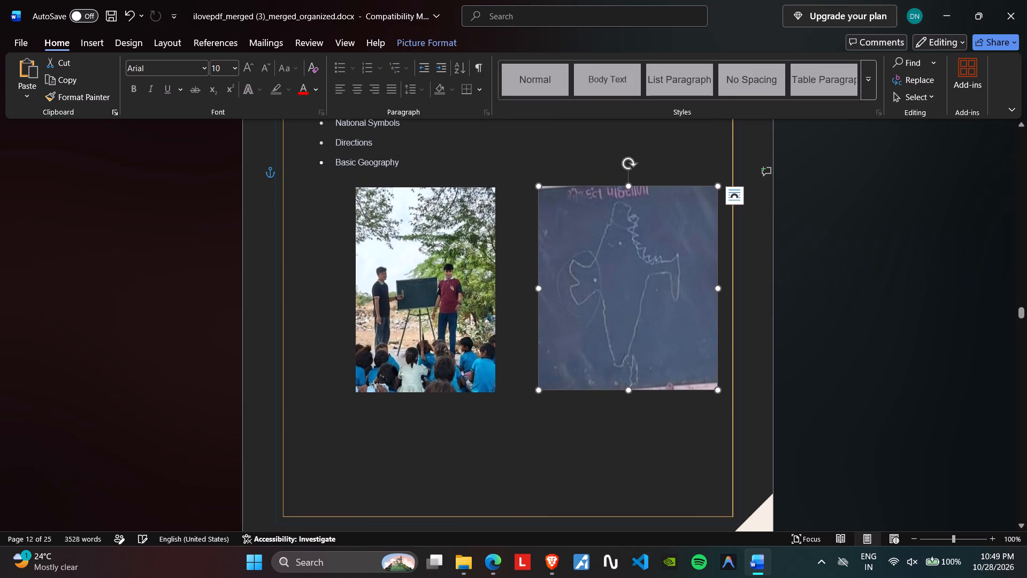
{"action": "left_click_drag", "start_coordinate": [642, 325], "coordinate": [620, 325]}
Move the Day 4 outdoor class photo away from the blackboard map photo and level their top edges.
{"action": "left_click", "coordinate": [457, 298]}
{"action": "left_click_drag", "start_coordinate": [442, 297], "coordinate": [408, 302]}
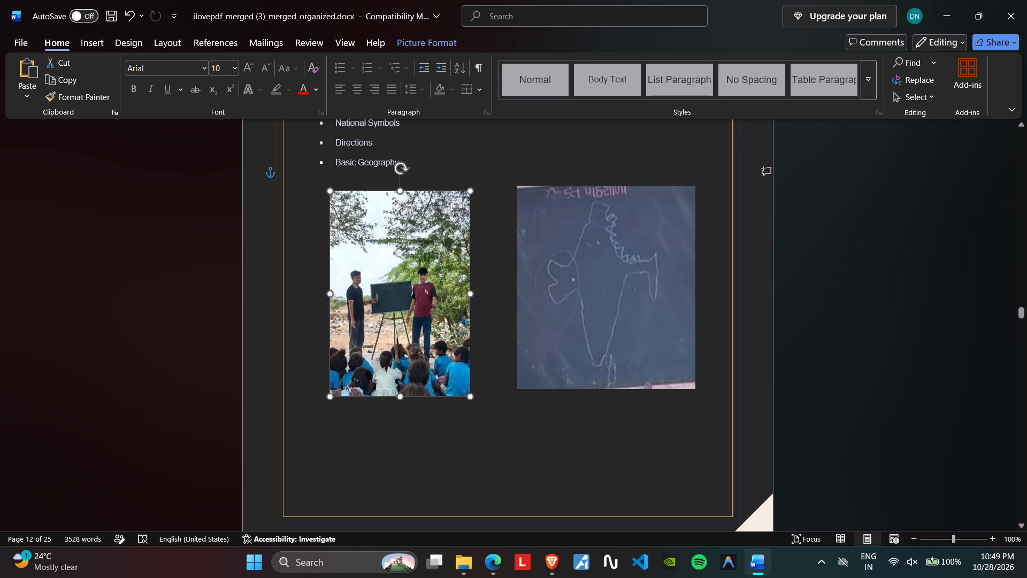
{"action": "left_click_drag", "start_coordinate": [408, 302], "coordinate": [408, 296]}
Set the text wrapping of the Day 4 class photo and blackboard map photo to Through and check the page layout.
{"action": "left_click", "coordinate": [414, 48]}
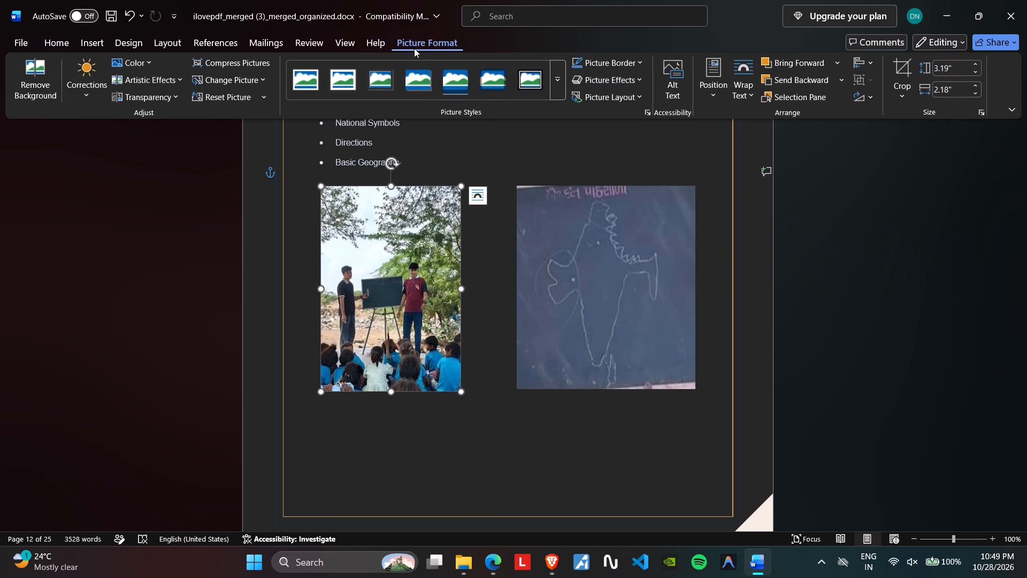
{"action": "left_click", "coordinate": [733, 79]}
{"action": "left_click", "coordinate": [764, 173]}
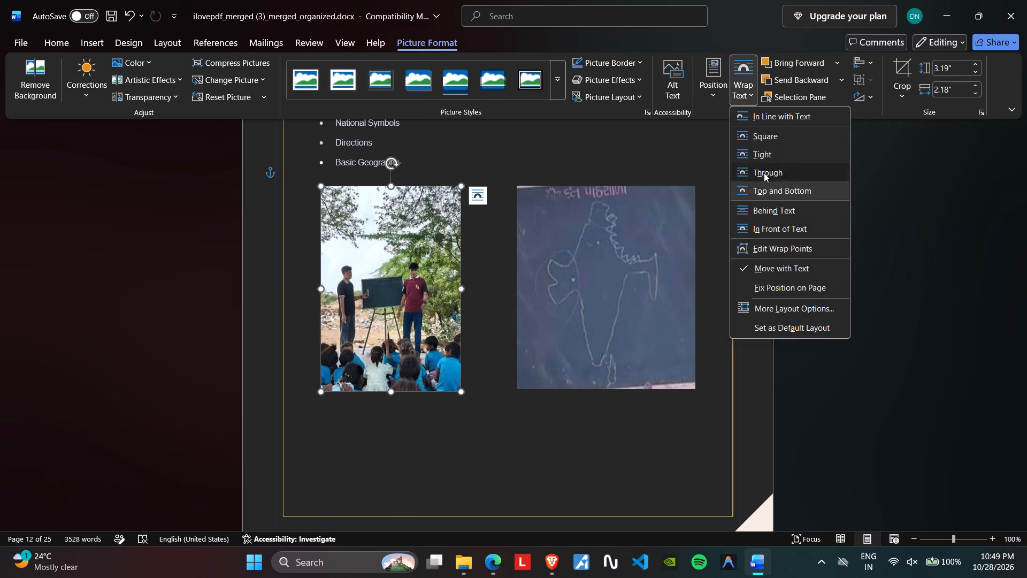
{"action": "left_click", "coordinate": [631, 239]}
{"action": "left_click", "coordinate": [751, 87]}
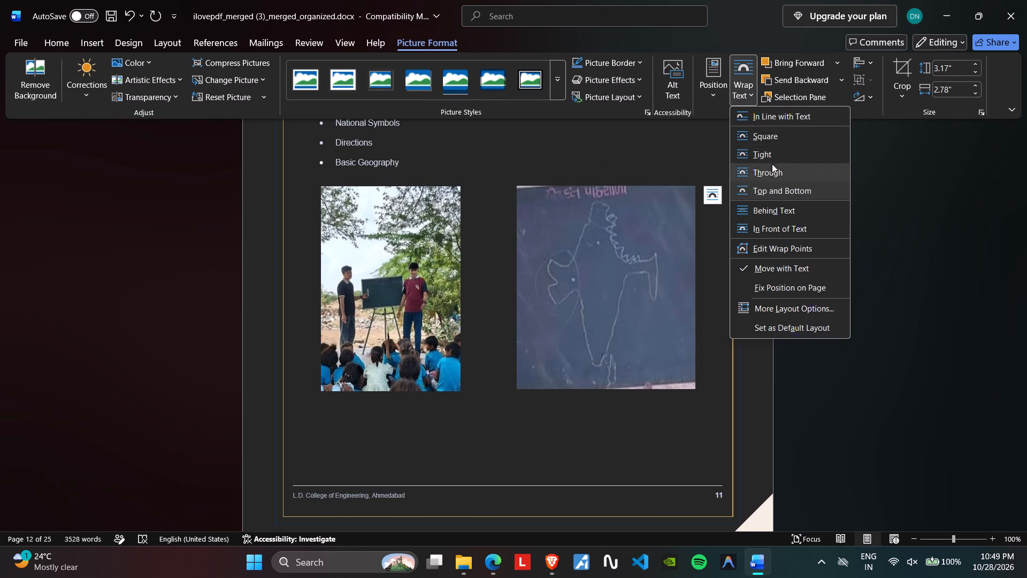
{"action": "left_click", "coordinate": [772, 166]}
{"action": "scroll", "coordinate": [562, 313], "scroll_direction": "down", "scroll_amount": 2}
{"action": "scroll", "coordinate": [562, 313], "scroll_direction": "up", "scroll_amount": 2}
{"action": "scroll", "coordinate": [562, 313], "scroll_direction": "down", "scroll_amount": 1}
{"action": "left_click", "coordinate": [399, 278]}
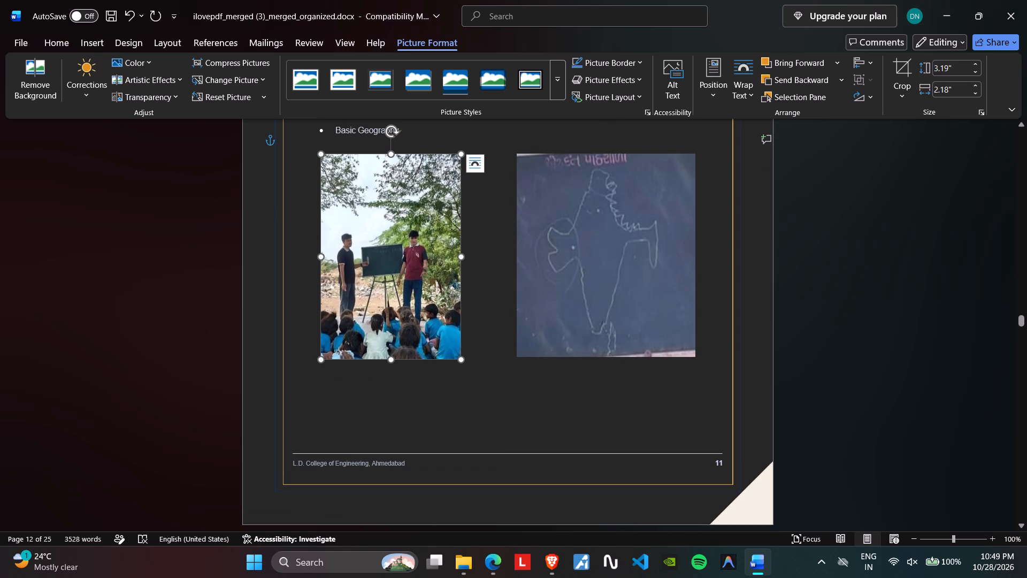
Move the Day 4 outdoor class photo and blackboard map photo slightly lower, keeping their top edges roughly level.
{"action": "left_click_drag", "start_coordinate": [399, 278], "coordinate": [398, 307]}
{"action": "left_click_drag", "start_coordinate": [402, 282], "coordinate": [402, 300]}
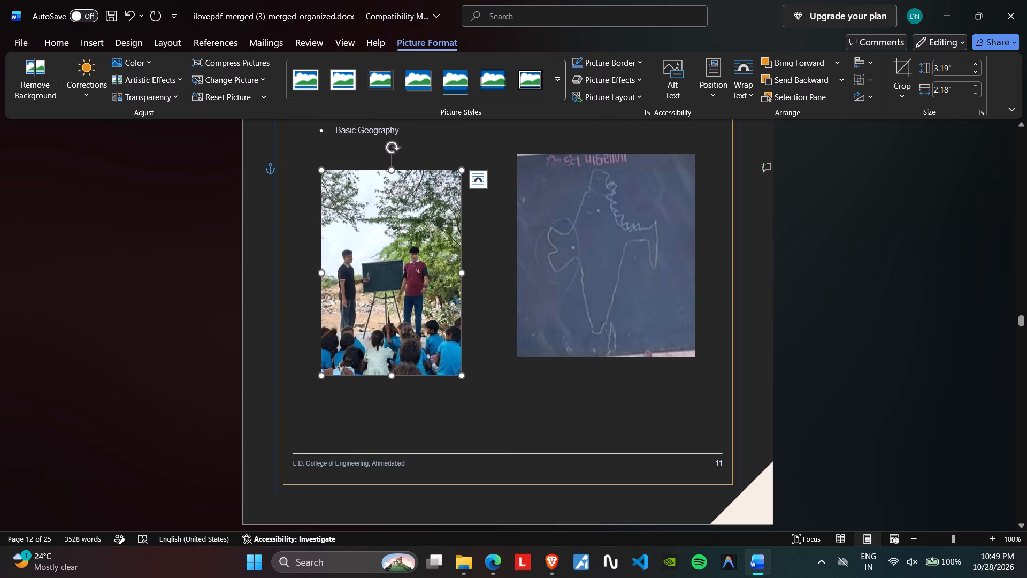
{"action": "left_click", "coordinate": [632, 259]}
{"action": "left_click_drag", "start_coordinate": [615, 262], "coordinate": [615, 280]}
Centre the three introductory paragraphs under the Day 5 (21 June 2026) heading.
{"action": "scroll", "coordinate": [612, 283], "scroll_direction": "down", "scroll_amount": 15}
{"action": "scroll", "coordinate": [612, 283], "scroll_direction": "up", "scroll_amount": 1}
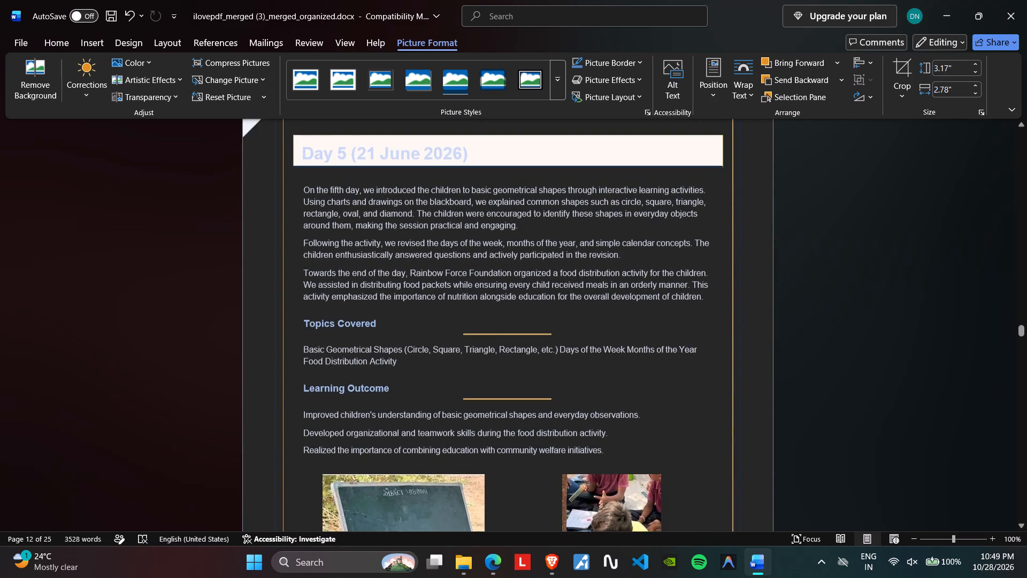
{"action": "left_click_drag", "start_coordinate": [703, 310], "coordinate": [195, 202]}
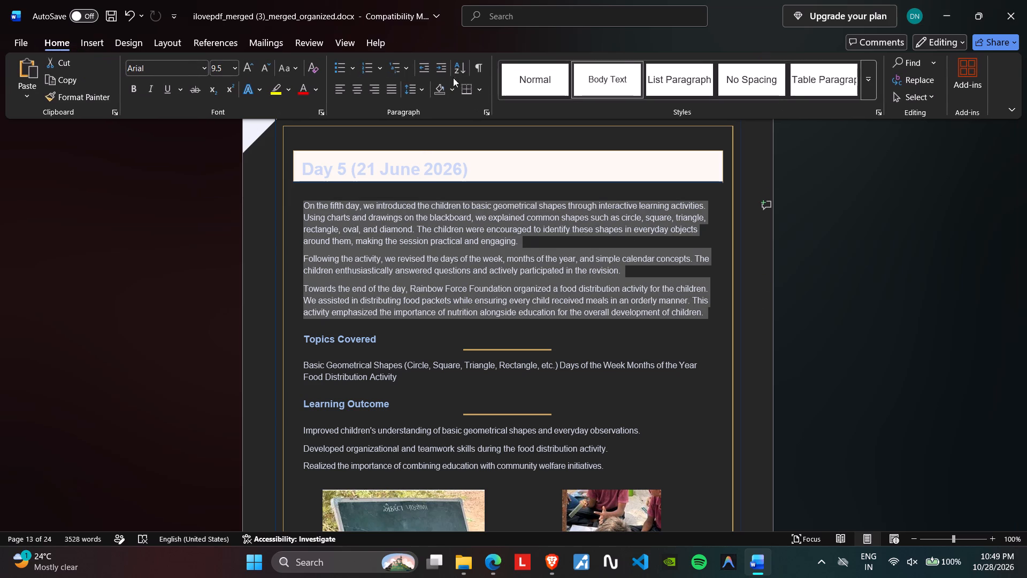
{"action": "left_click", "coordinate": [361, 86]}
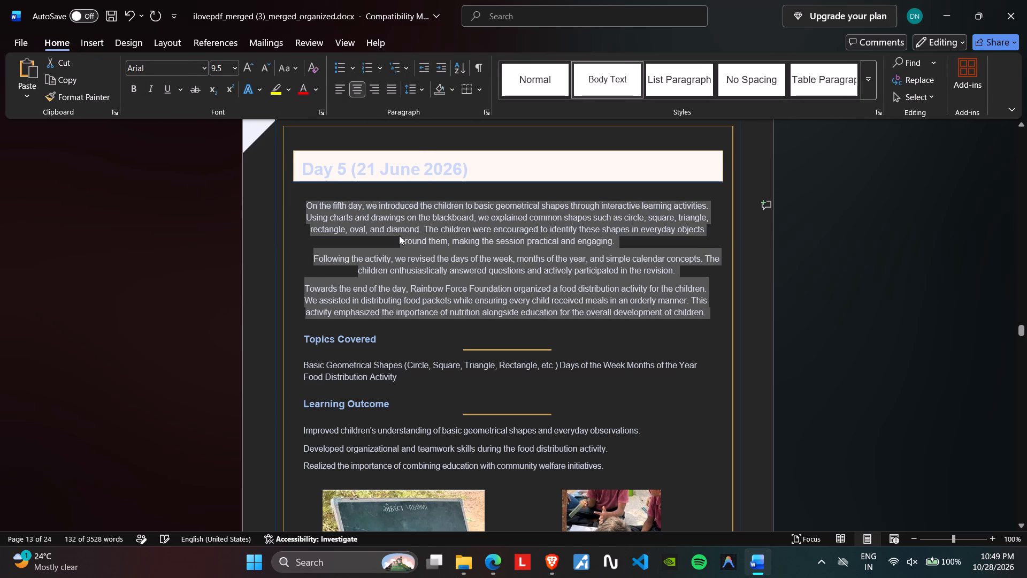
Shift Day 5's Topics Covered heading with leading spaces so it sits centred above its gold line.
{"action": "scroll", "coordinate": [399, 235], "scroll_direction": "down", "scroll_amount": 2}
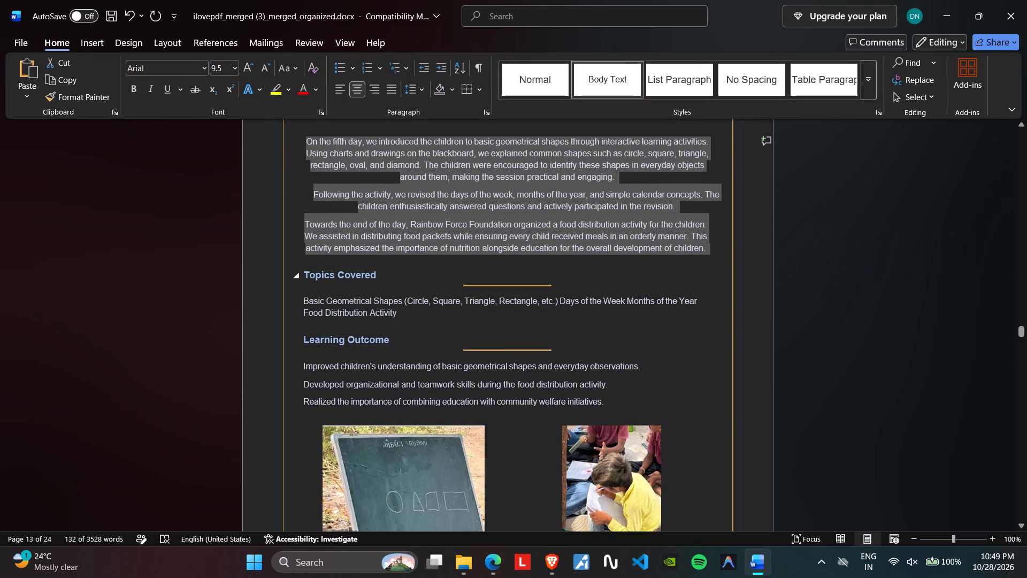
{"action": "left_click", "coordinate": [306, 273]}
{"action": "key", "text": "space"}
{"action": "key", "text": "space"}
{"action": "key", "text": "space"}
{"action": "key", "text": "space"}
{"action": "key", "text": "space"}
{"action": "key", "text": "space"}
{"action": "key", "text": "space"}
{"action": "key", "text": "space"}
{"action": "key", "text": "space"}
{"action": "key", "text": "space"}
{"action": "key", "text": "space"}
{"action": "key", "text": "space"}
{"action": "key", "text": "space"}
{"action": "key", "text": "space"}
{"action": "key", "text": "space"}
{"action": "key", "text": "space"}
{"action": "key", "text": "space"}
{"action": "key", "text": "space"}
{"action": "key", "text": "space"}
{"action": "key", "text": "space"}
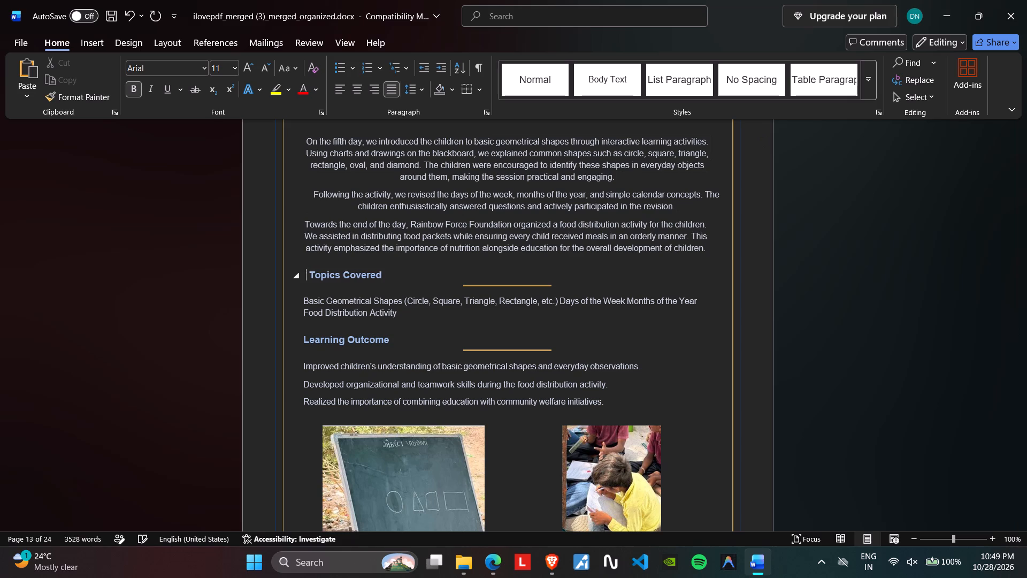
{"action": "key", "text": "space"}
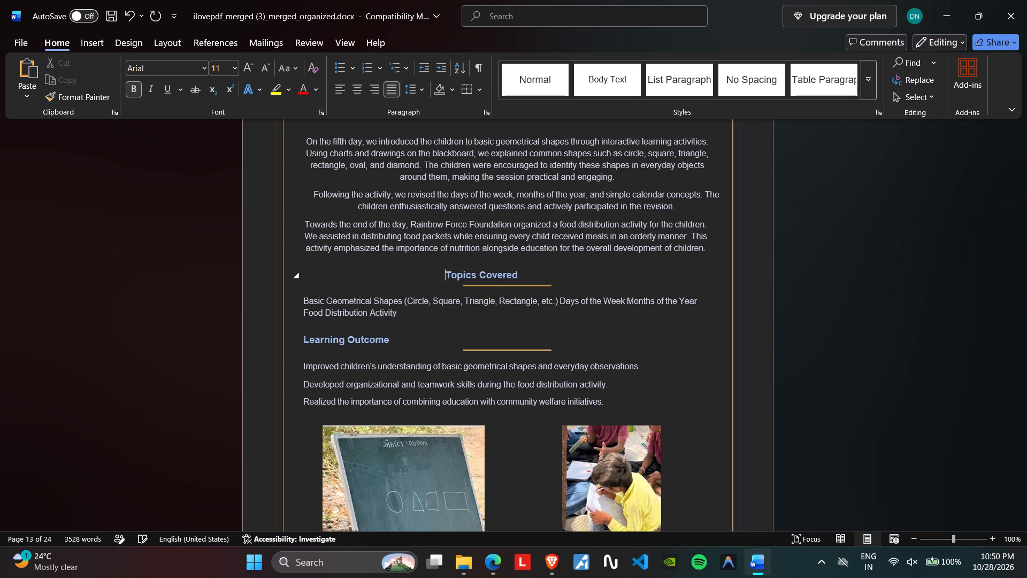
{"action": "key", "text": "space"}
{"action": "key", "text": "space"}
{"action": "key", "text": "space"}
{"action": "key", "text": "space"}
{"action": "key", "text": "space"}
{"action": "key", "text": "space"}
{"action": "key", "text": "space"}
{"action": "key", "text": "space"}
{"action": "key", "text": "space"}
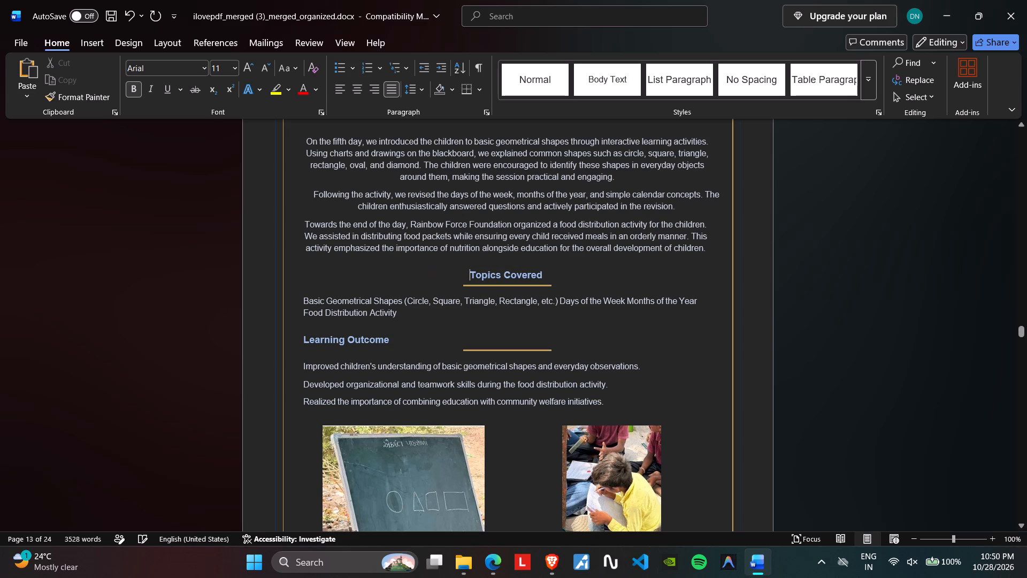
Shift Day 5's Learning Outcome heading with leading spaces so it sits centred above its gold line.
{"action": "left_click", "coordinate": [304, 340]}
{"action": "key", "text": "space"}
{"action": "key", "text": "space"}
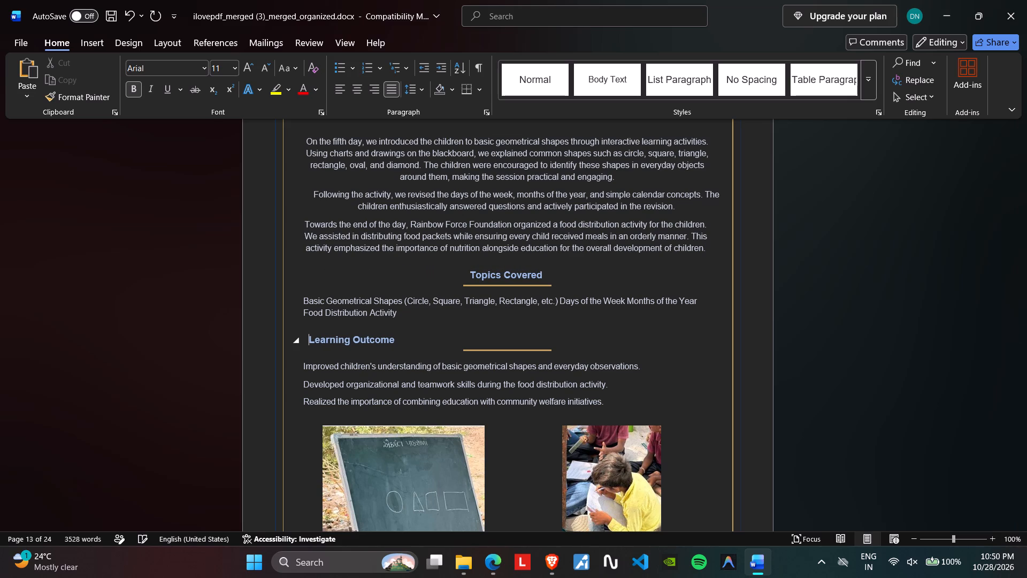
{"action": "key", "text": "space"}
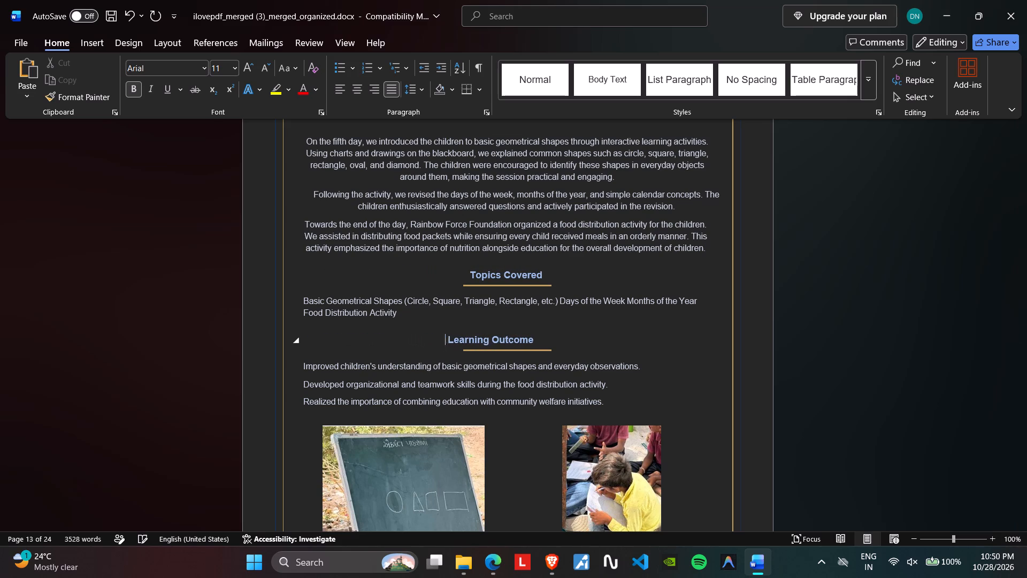
{"action": "key", "text": "space"}
{"action": "key", "text": "space"}
{"action": "key", "text": "space"}
{"action": "key", "text": "space"}
{"action": "key", "text": "space"}
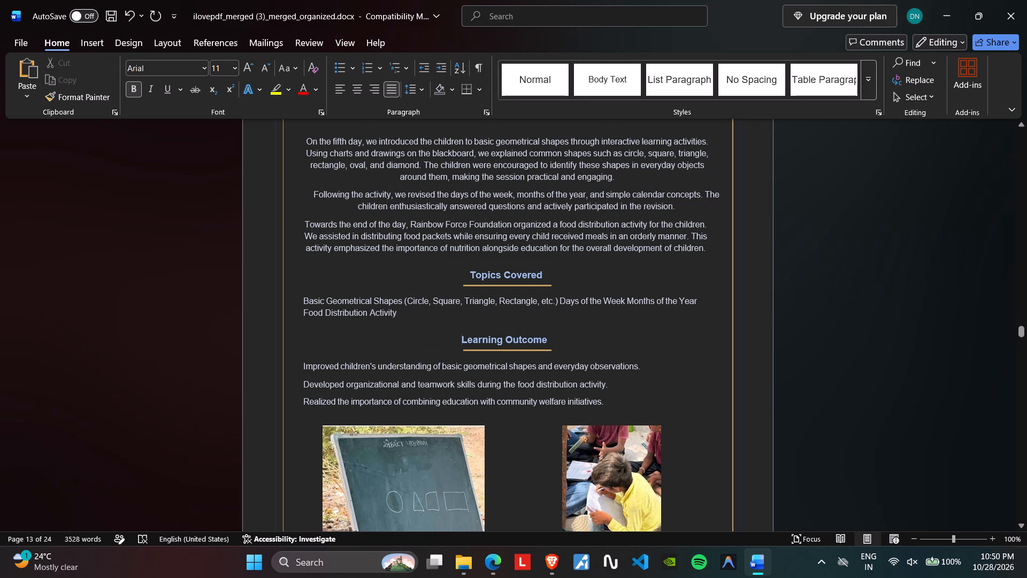
Split the Day 5 topics into separate lines starting at Days of the Week, Months of the Year and Food Distribution Activity.
{"action": "left_click", "coordinate": [560, 301]}
{"action": "key", "text": "Return"}
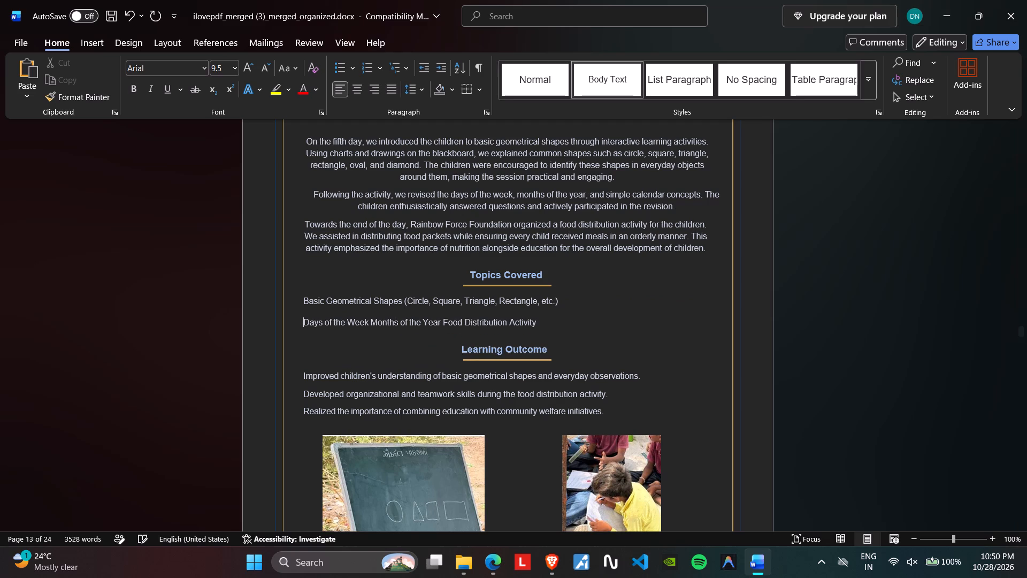
{"action": "left_click", "coordinate": [370, 320]}
{"action": "key", "text": "Return"}
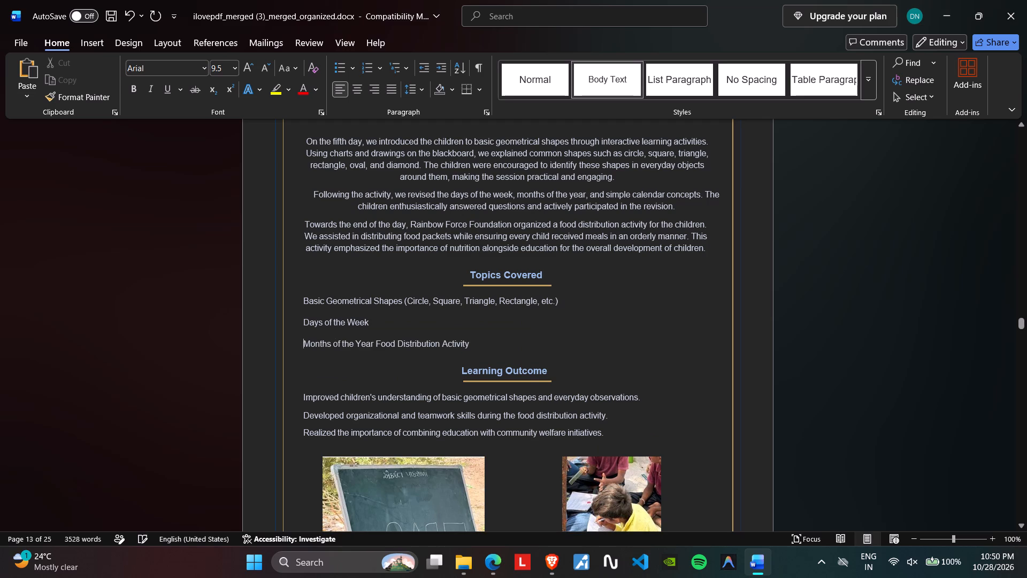
{"action": "left_click", "coordinate": [377, 343]}
{"action": "key", "text": "Return"}
{"action": "scroll", "coordinate": [460, 377], "scroll_direction": "down", "scroll_amount": 3}
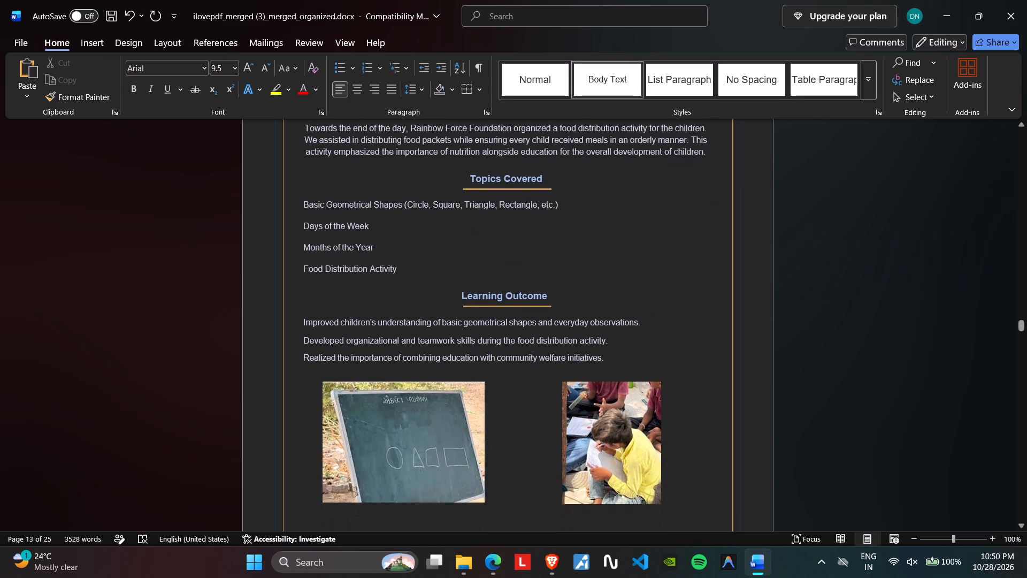
Check Day 5's lists in the original PDF in Edge, and bullet the four Topics Covered lines in the Word report.
{"action": "scroll", "coordinate": [460, 377], "scroll_direction": "down", "scroll_amount": 1}
{"action": "left_click", "coordinate": [501, 560]}
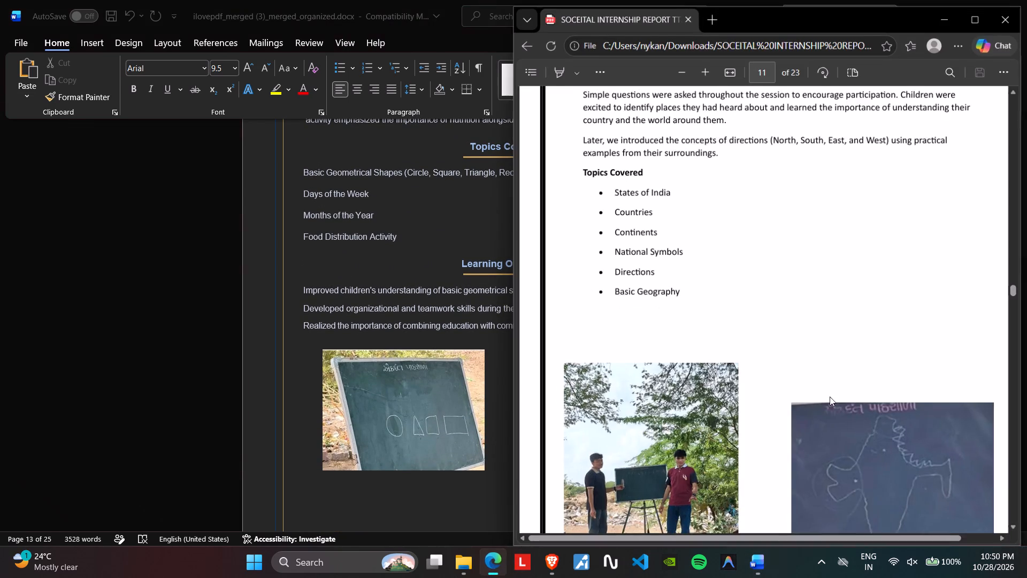
{"action": "scroll", "coordinate": [845, 379], "scroll_direction": "down", "scroll_amount": 11}
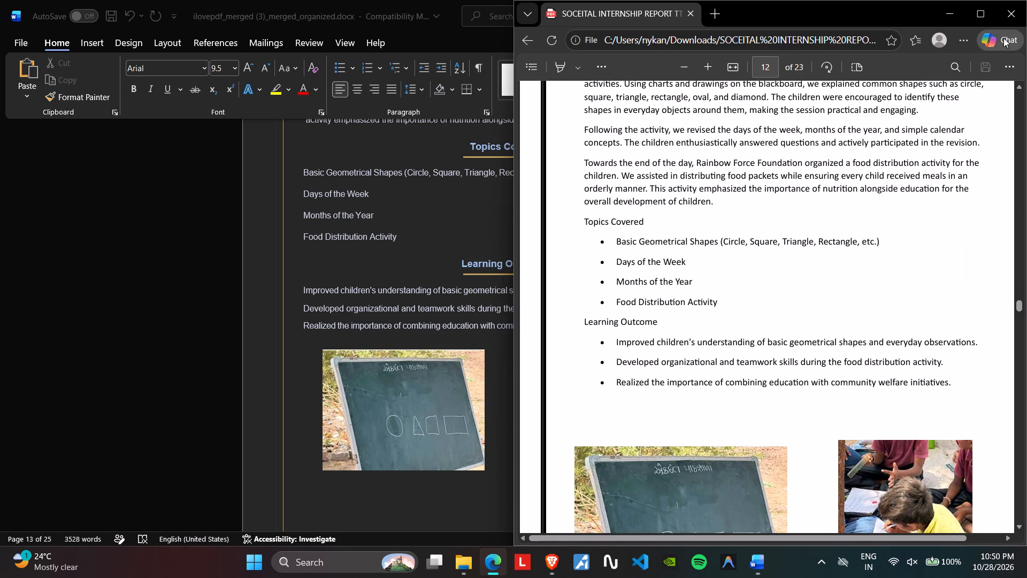
{"action": "left_click", "coordinate": [955, 9]}
{"action": "scroll", "coordinate": [375, 390], "scroll_direction": "down", "scroll_amount": 2}
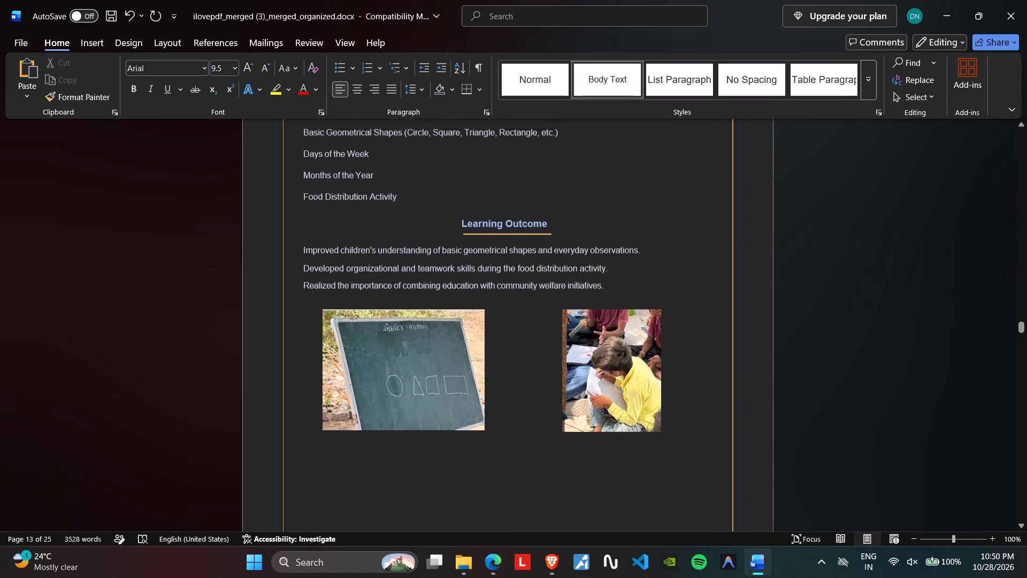
{"action": "left_click", "coordinate": [409, 311]}
{"action": "scroll", "coordinate": [419, 343], "scroll_direction": "down", "scroll_amount": 3}
{"action": "scroll", "coordinate": [432, 248], "scroll_direction": "up", "scroll_amount": 3}
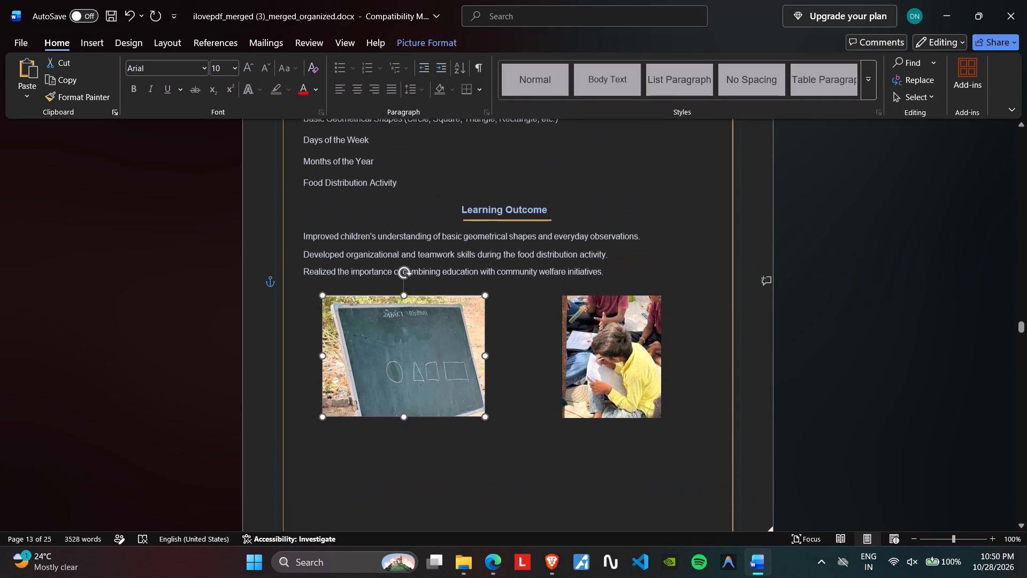
{"action": "scroll", "coordinate": [432, 248], "scroll_direction": "up", "scroll_amount": 3}
{"action": "left_click_drag", "start_coordinate": [408, 265], "coordinate": [300, 202]}
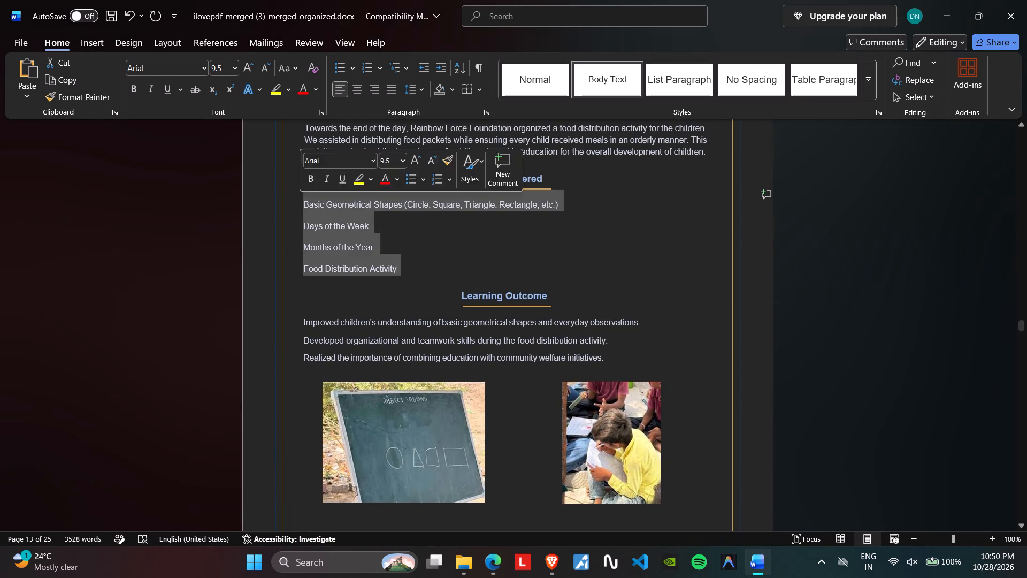
{"action": "left_click", "coordinate": [334, 66]}
Turn the Day 5 Learning Outcome text into a bulleted list.
{"action": "left_click_drag", "start_coordinate": [608, 363], "coordinate": [256, 336]}
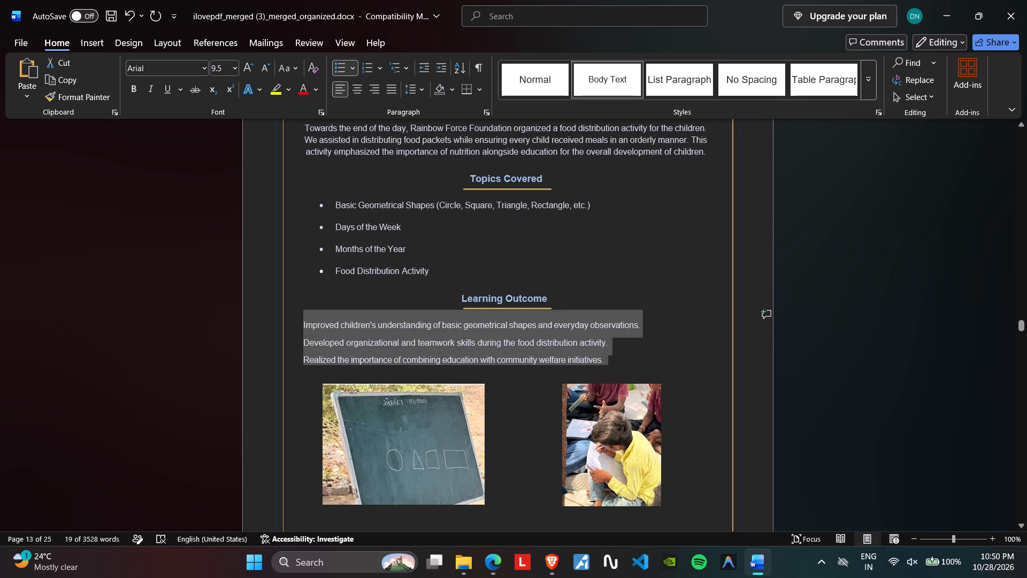
{"action": "left_click_drag", "start_coordinate": [256, 336], "coordinate": [256, 339]}
{"action": "left_click", "coordinate": [419, 369]}
{"action": "left_click_drag", "start_coordinate": [608, 365], "coordinate": [293, 321]}
{"action": "left_click", "coordinate": [342, 72]}
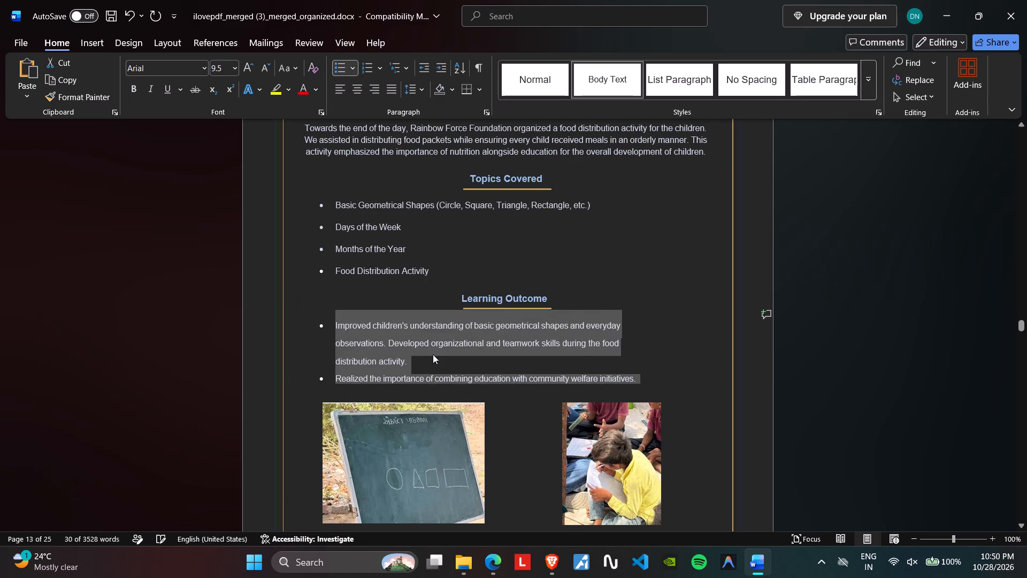
Set the Day 5 blackboard shapes photo's text wrapping to Through and try the same for the photo of the writing child.
{"action": "scroll", "coordinate": [433, 378], "scroll_direction": "down", "scroll_amount": 5}
{"action": "left_click", "coordinate": [431, 344]}
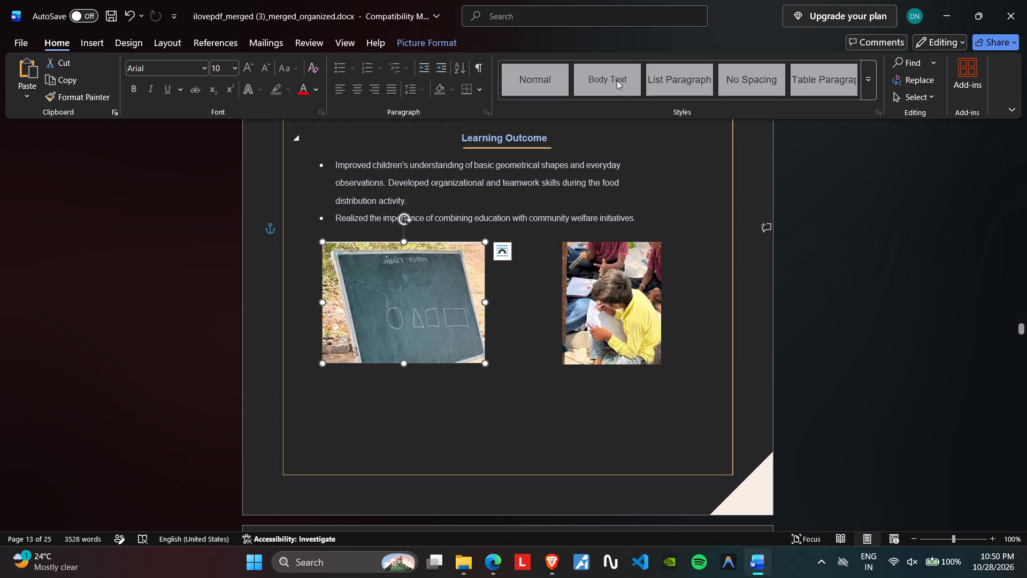
{"action": "left_click", "coordinate": [462, 43]}
{"action": "left_click", "coordinate": [737, 76]}
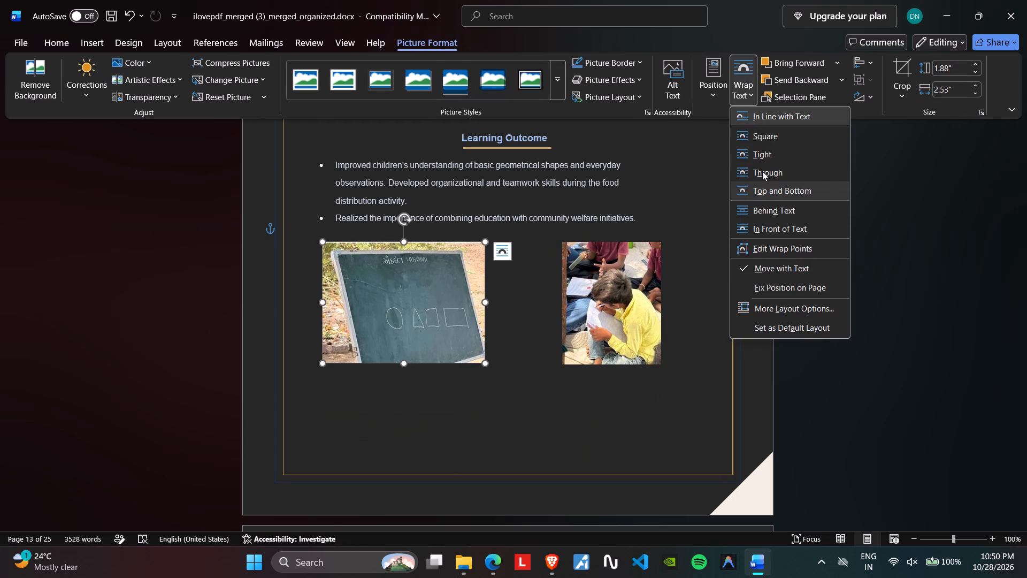
{"action": "left_click", "coordinate": [762, 170]}
{"action": "left_click", "coordinate": [636, 292]}
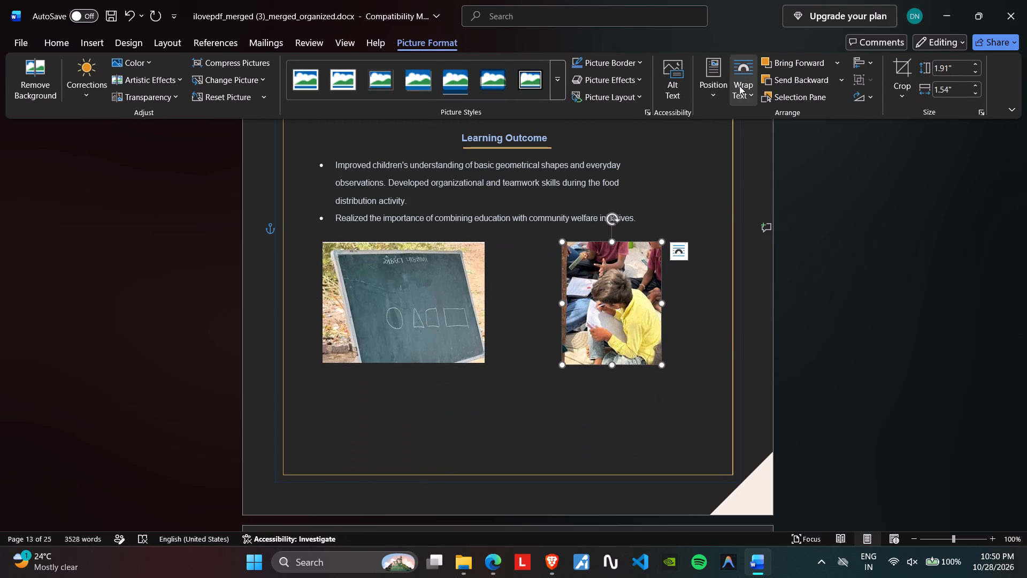
{"action": "left_click", "coordinate": [739, 86]}
{"action": "left_click", "coordinate": [761, 182]}
Enlarge the Day 5 writing child photo to about 2.65 by 2.01 inches and the blackboard shapes photo to about 2.73 by 2.93 inches.
{"action": "left_click", "coordinate": [630, 306]}
{"action": "left_click_drag", "start_coordinate": [661, 362], "coordinate": [691, 412]}
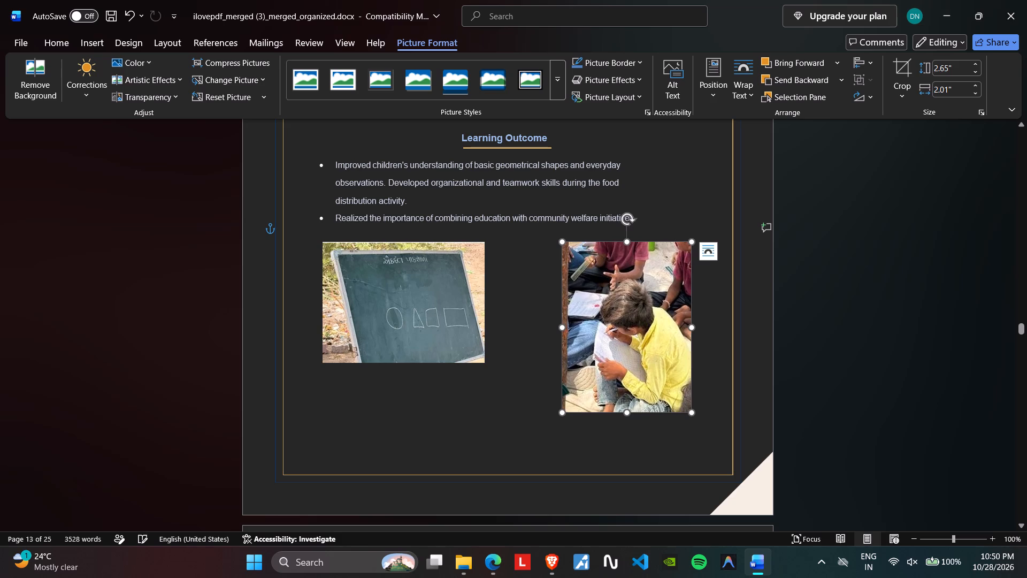
{"action": "left_click", "coordinate": [398, 318]}
{"action": "left_click_drag", "start_coordinate": [482, 360], "coordinate": [508, 408]}
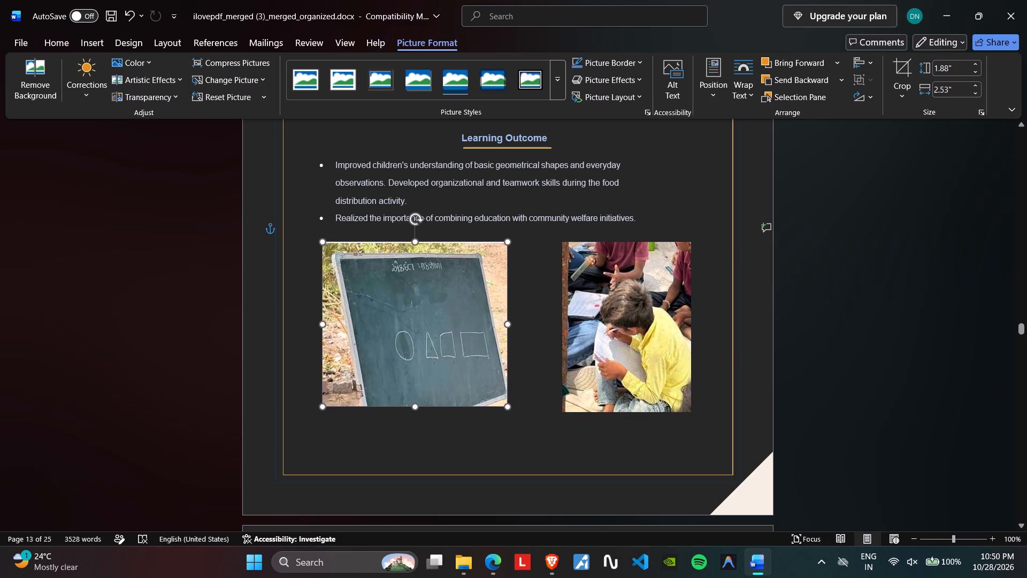
{"action": "left_click_drag", "start_coordinate": [508, 408], "coordinate": [510, 417]}
{"action": "left_click", "coordinate": [428, 369]}
Delete the empty lines between Day 5's Learning Outcome list and the page 12 footer, keeping the last bullet's full stop.
{"action": "scroll", "coordinate": [428, 371], "scroll_direction": "down", "scroll_amount": 6}
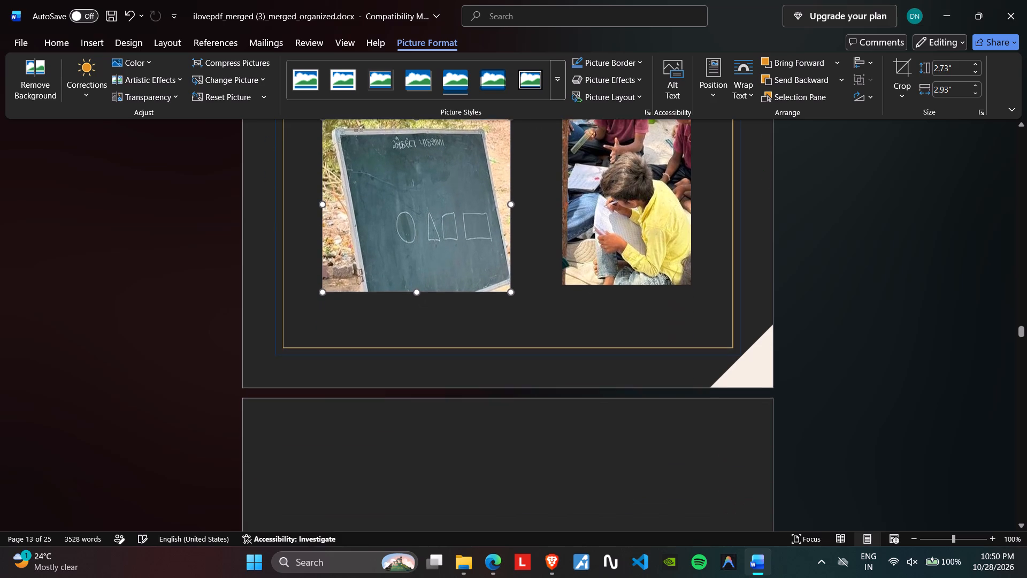
{"action": "scroll", "coordinate": [428, 371], "scroll_direction": "down", "scroll_amount": 3}
{"action": "left_click", "coordinate": [298, 400]}
{"action": "key", "text": "BackSpace"}
{"action": "key", "text": "BackSpace"}
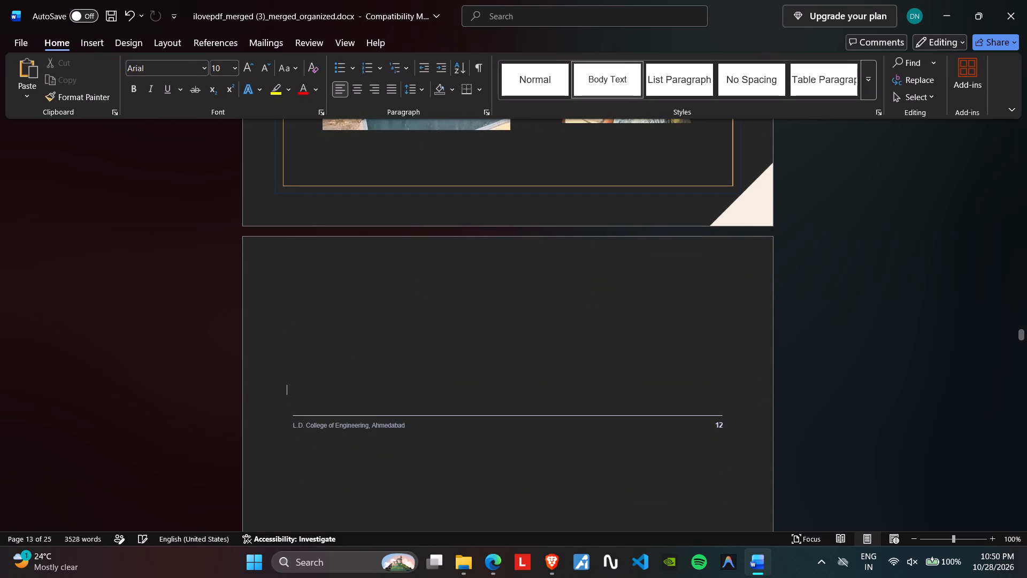
{"action": "key", "text": "BackSpace"}
{"action": "key", "text": "BackSpace"}
{"action": "key", "text": "BackSpace"}
{"action": "scroll", "coordinate": [298, 400], "scroll_direction": "up", "scroll_amount": 3}
{"action": "key", "text": "BackSpace"}
{"action": "scroll", "coordinate": [299, 400], "scroll_direction": "up", "scroll_amount": 1}
{"action": "key", "text": "BackSpace"}
{"action": "key", "text": "BackSpace"}
{"action": "key", "text": "BackSpace"}
{"action": "scroll", "coordinate": [299, 400], "scroll_direction": "up", "scroll_amount": 1}
{"action": "key", "text": "BackSpace"}
{"action": "key", "text": "BackSpace"}
{"action": "key", "text": "BackSpace"}
{"action": "key", "text": "BackSpace"}
{"action": "key", "text": "BackSpace"}
{"action": "key", "text": "BackSpace"}
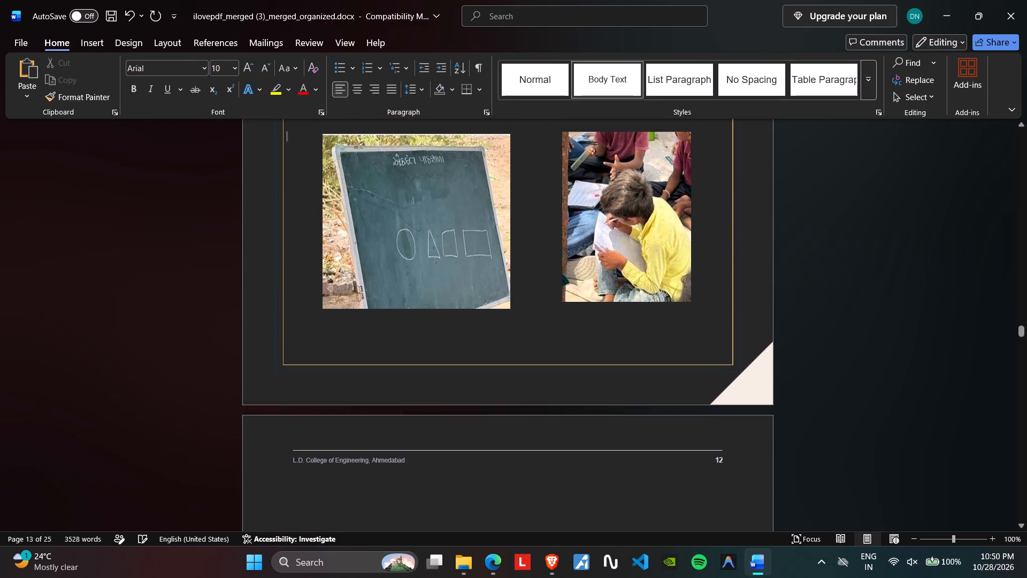
{"action": "key", "text": "BackSpace"}
{"action": "key", "text": "BackSpace"}
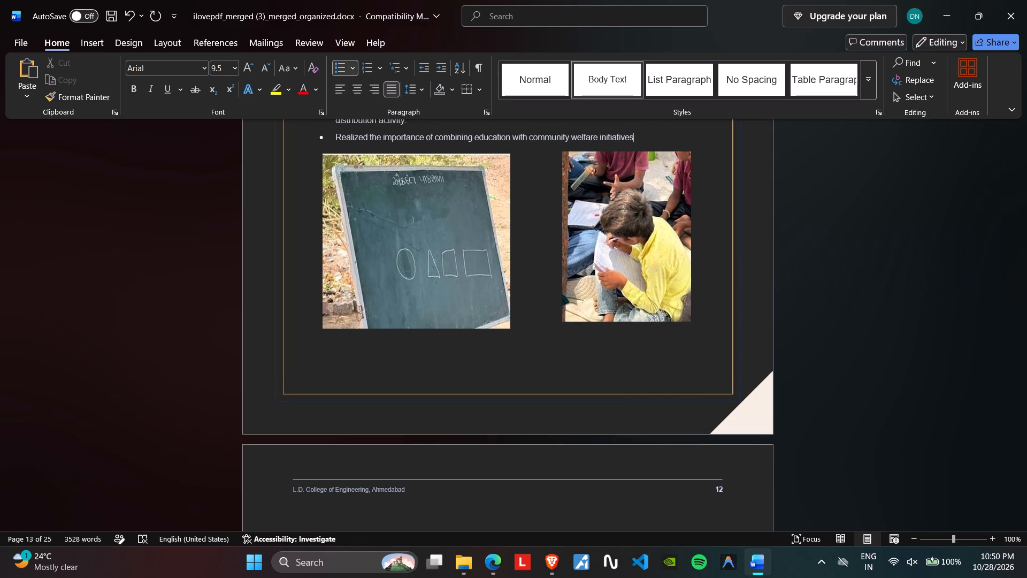
{"action": "key", "text": "ctrl+z"}
Set the text wrapping of the Day 5 blackboard shapes photo and writing child photo to Through.
{"action": "left_click", "coordinate": [430, 299]}
{"action": "left_click", "coordinate": [445, 41]}
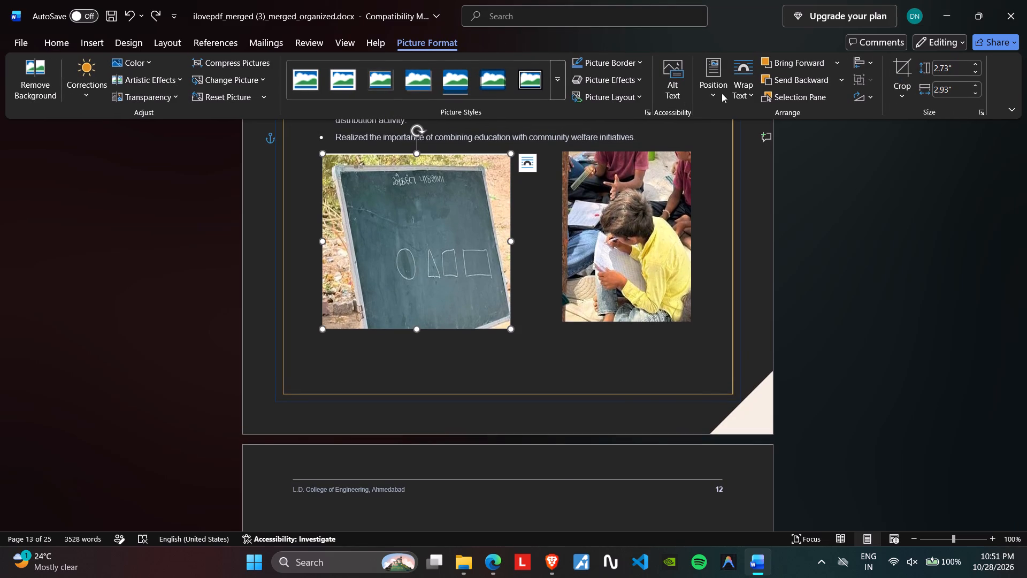
{"action": "left_click", "coordinate": [754, 85]}
{"action": "left_click", "coordinate": [766, 172]}
{"action": "left_click", "coordinate": [702, 218]}
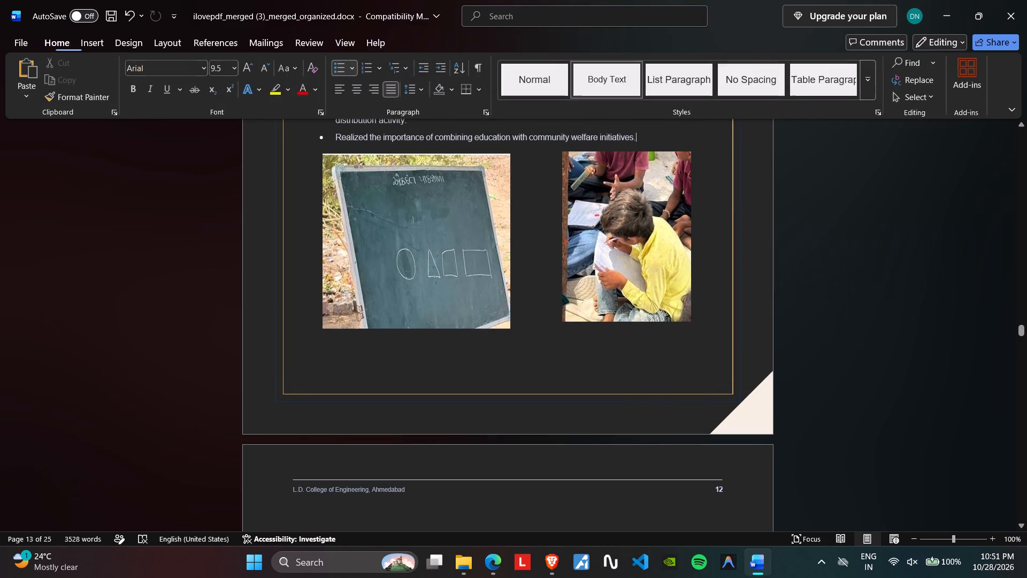
{"action": "left_click", "coordinate": [664, 218]}
{"action": "left_click", "coordinate": [734, 86]}
{"action": "left_click", "coordinate": [752, 177]}
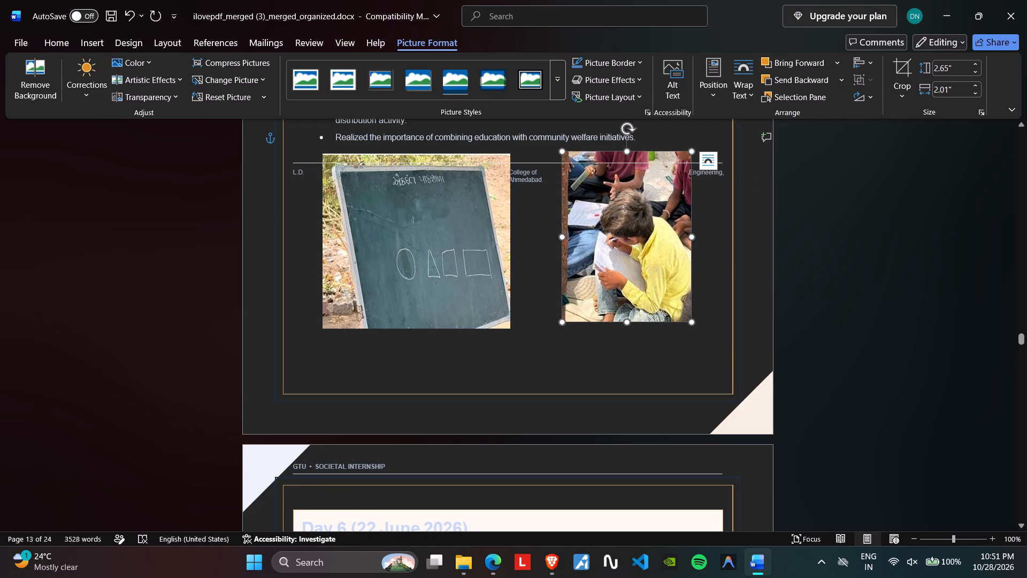
Add empty lines after Day 5's last Learning Outcome bullet and move the blackboard shapes photo up, just beneath the list.
{"action": "scroll", "coordinate": [492, 214], "scroll_direction": "up", "scroll_amount": 1}
{"action": "left_click", "coordinate": [662, 170]}
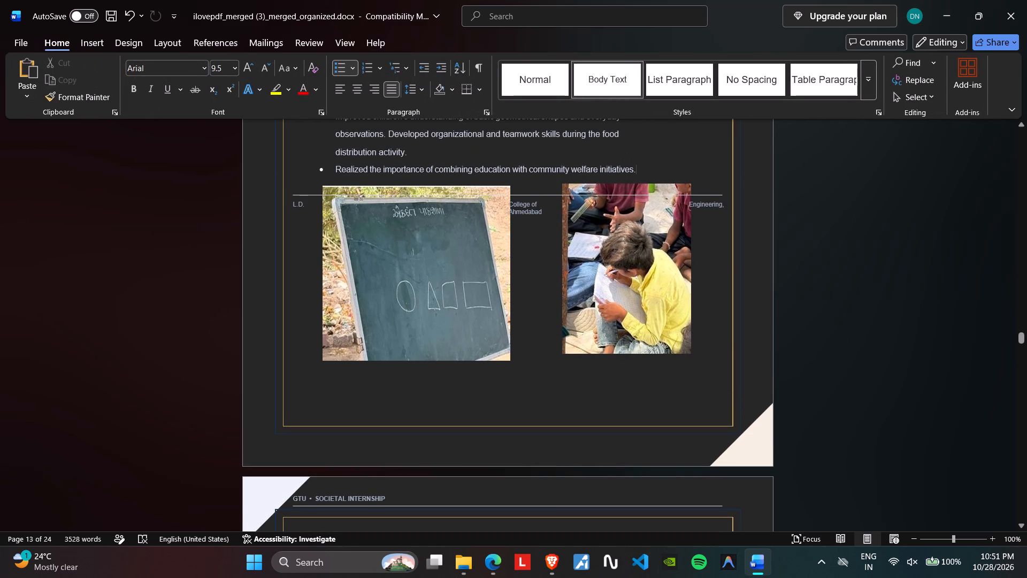
{"action": "key", "text": "Return"}
{"action": "key", "text": "Return"}
{"action": "key", "text": "Return"}
{"action": "key", "text": "Return"}
{"action": "key", "text": "Return"}
{"action": "key", "text": "Return"}
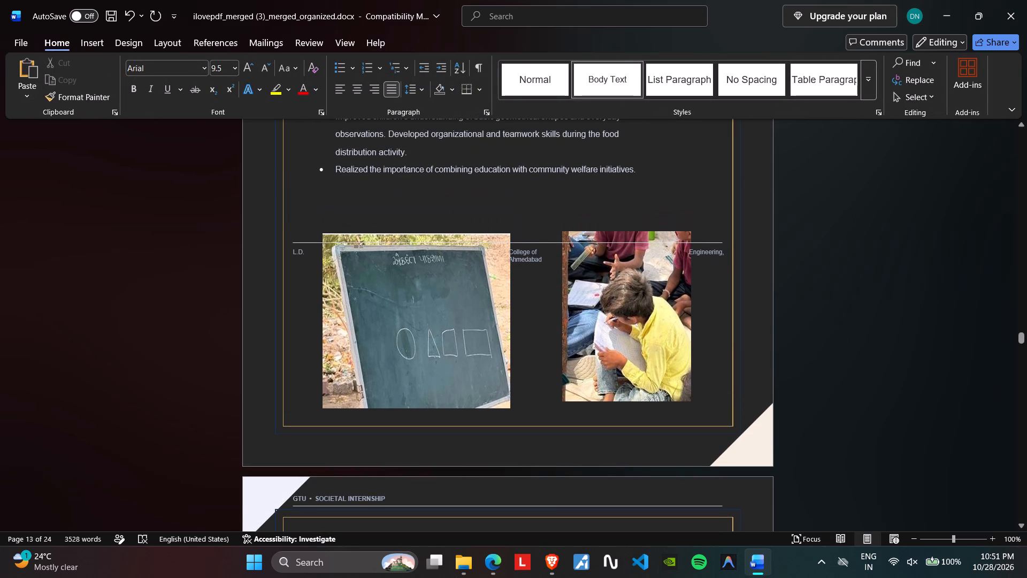
{"action": "left_click", "coordinate": [453, 306]}
{"action": "left_click_drag", "start_coordinate": [450, 301], "coordinate": [454, 263]}
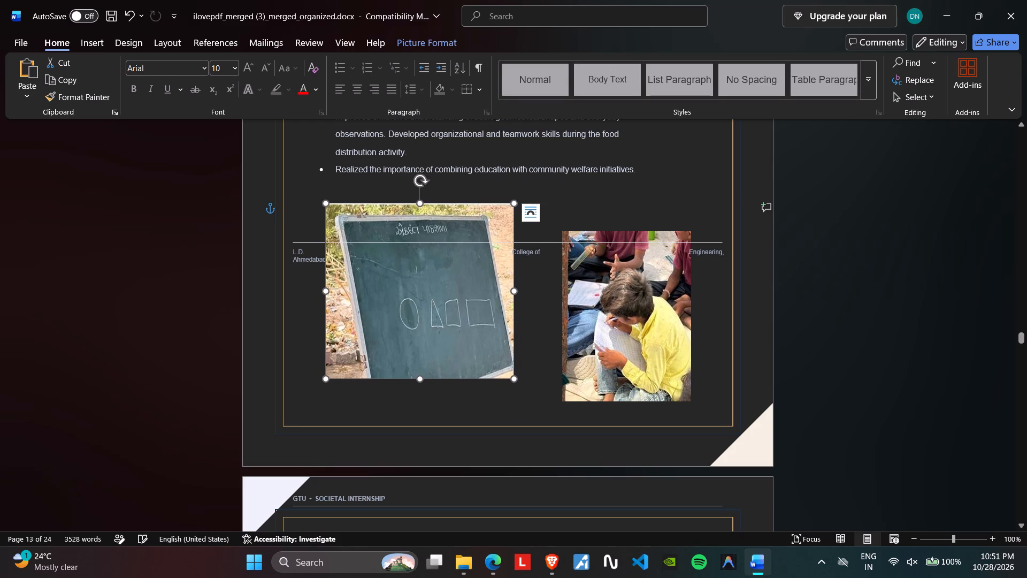
Insert empty lines above the page 12 footer to push it down to just inside the page's bottom border.
{"action": "left_click", "coordinate": [294, 239]}
{"action": "key", "text": "Return"}
{"action": "key", "text": "Return"}
{"action": "key", "text": "Return"}
{"action": "key", "text": "Return"}
{"action": "key", "text": "Return"}
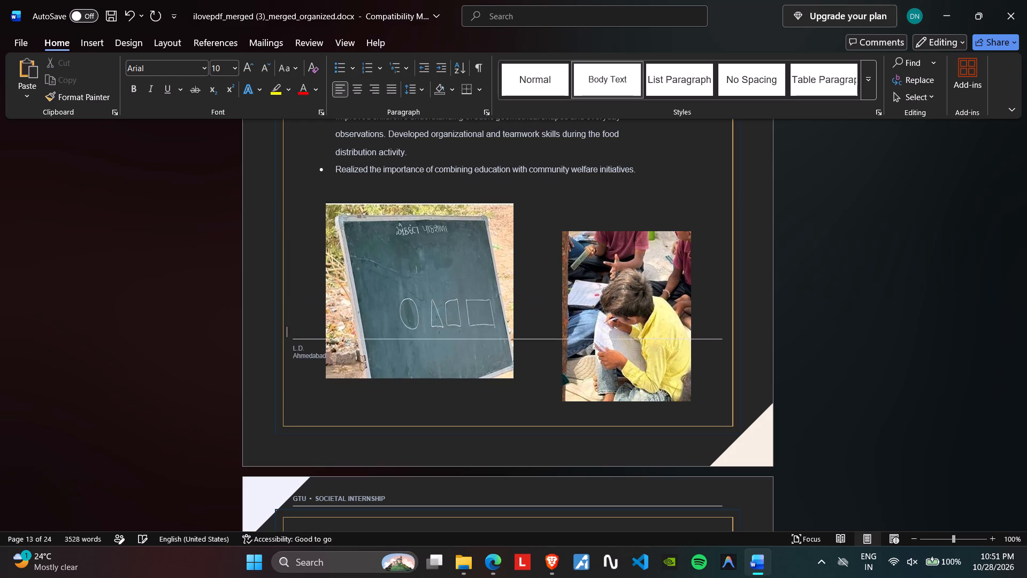
{"action": "key", "text": "Return"}
{"action": "key", "text": "Return"}
{"action": "key", "text": "Return"}
{"action": "key", "text": "Return"}
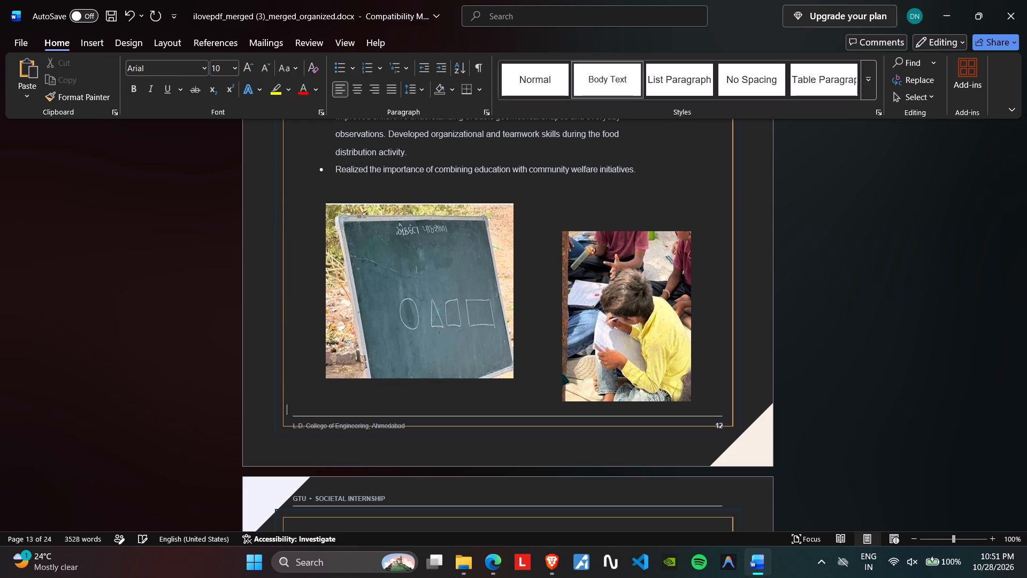
{"action": "key", "text": "BackSpace"}
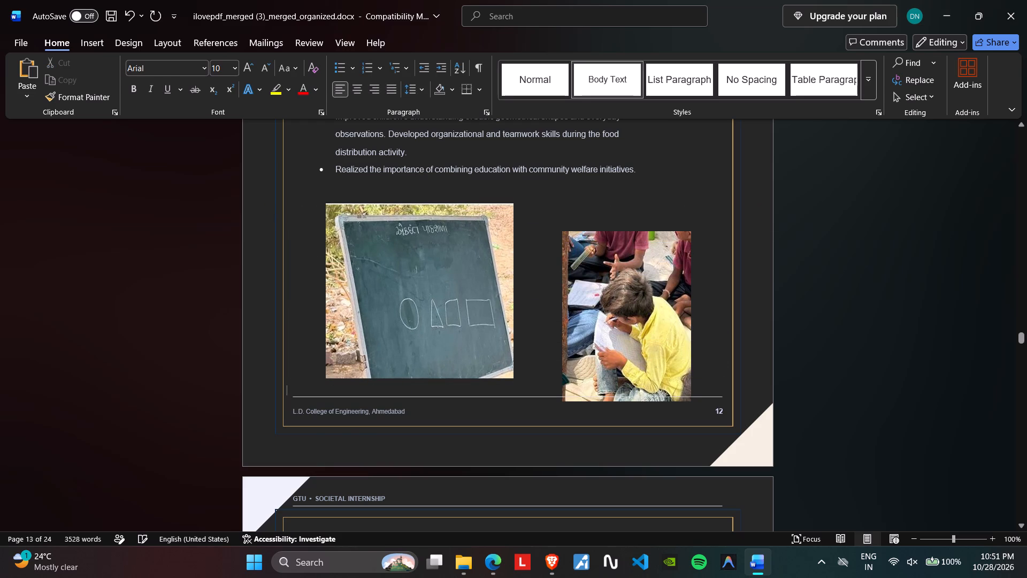
Move the Day 5 writing child photo up, level with the blackboard shapes photo and clear of the footer line.
{"action": "left_click", "coordinate": [610, 289]}
{"action": "left_click_drag", "start_coordinate": [617, 293], "coordinate": [617, 252]}
Centre the two introductory paragraphs under the Day 6 (22 June 2026) heading.
{"action": "scroll", "coordinate": [609, 282], "scroll_direction": "down", "scroll_amount": 2}
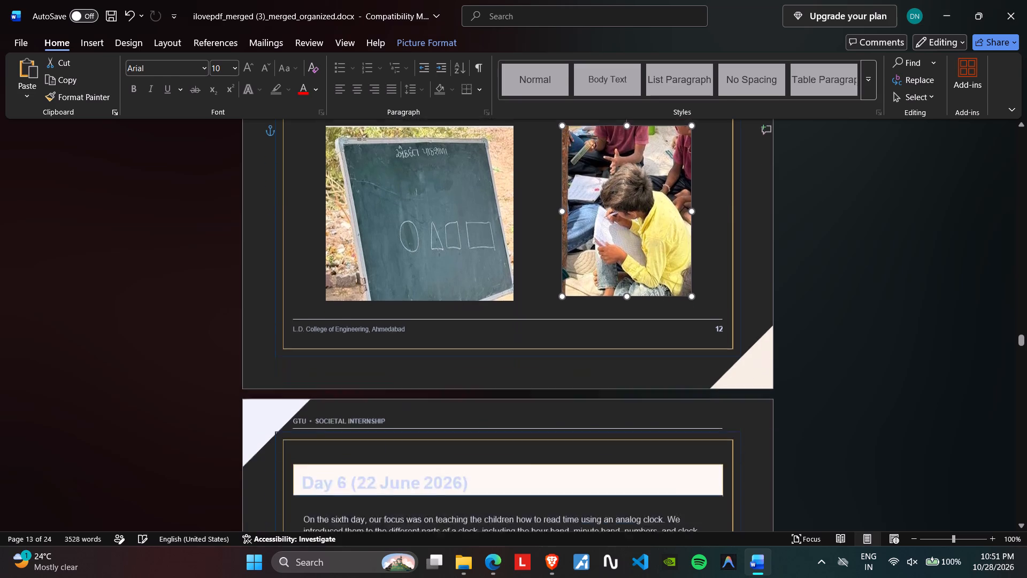
{"action": "scroll", "coordinate": [609, 282], "scroll_direction": "down", "scroll_amount": 9}
{"action": "left_click", "coordinate": [550, 285]}
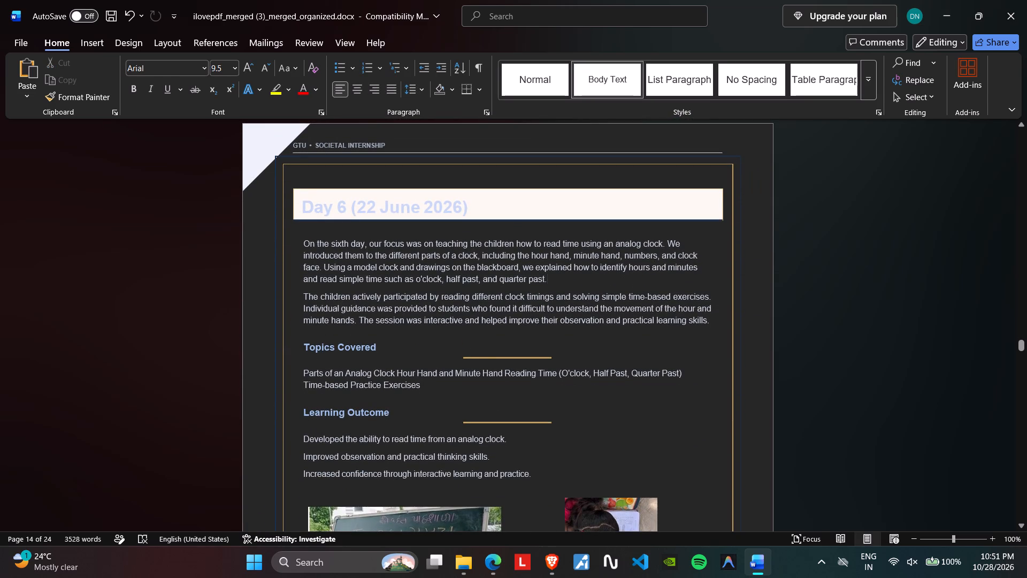
{"action": "left_click_drag", "start_coordinate": [709, 315], "coordinate": [294, 246]}
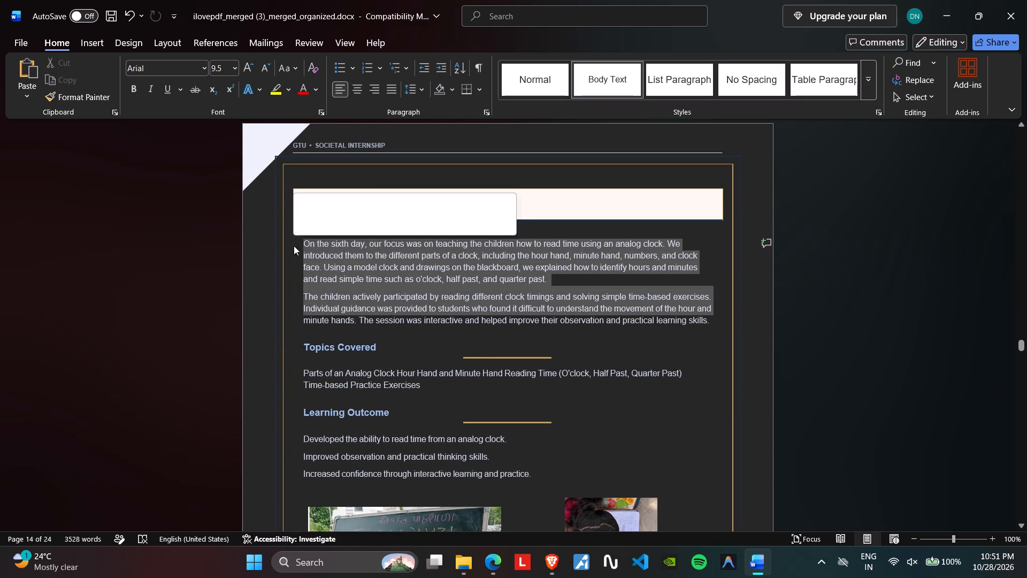
{"action": "left_click", "coordinate": [446, 311]}
{"action": "left_click_drag", "start_coordinate": [715, 321], "coordinate": [310, 249]}
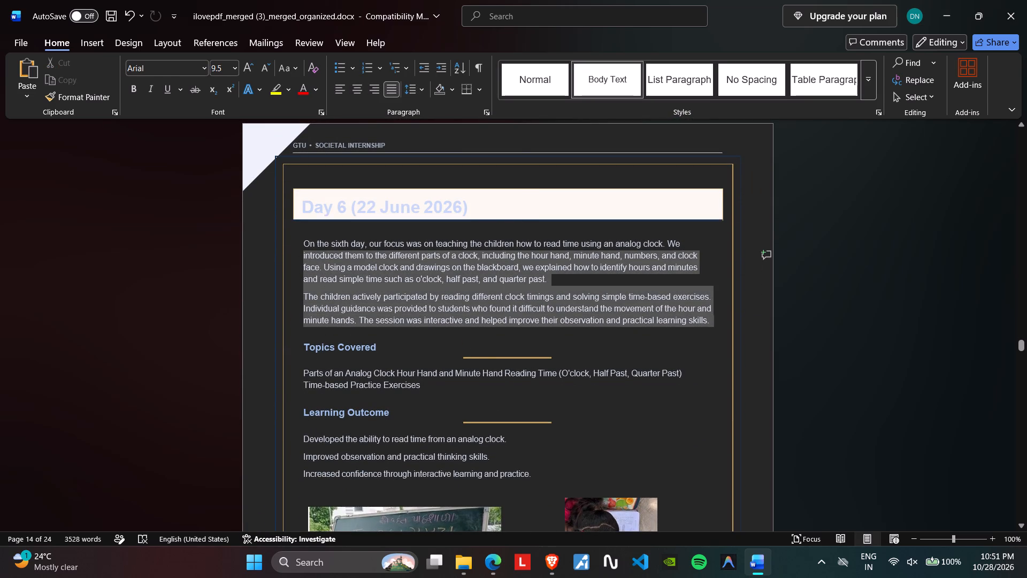
{"action": "left_click_drag", "start_coordinate": [310, 249], "coordinate": [308, 247]}
{"action": "left_click", "coordinate": [360, 85]}
Shift Day 6's Topics Covered heading with leading spaces until it sits centred above its gold line.
{"action": "scroll", "coordinate": [363, 250], "scroll_direction": "down", "scroll_amount": 3}
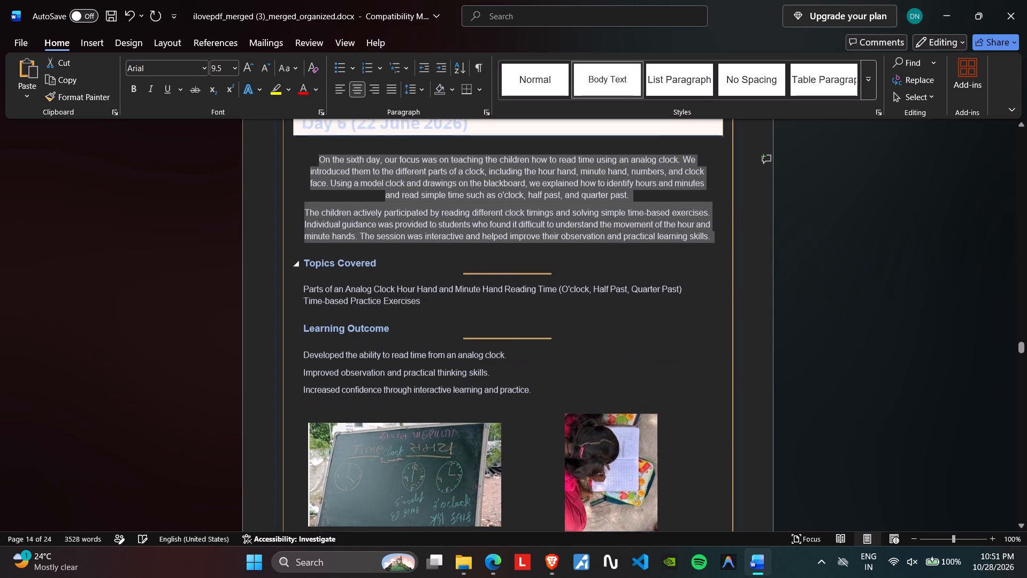
{"action": "left_click", "coordinate": [305, 245]}
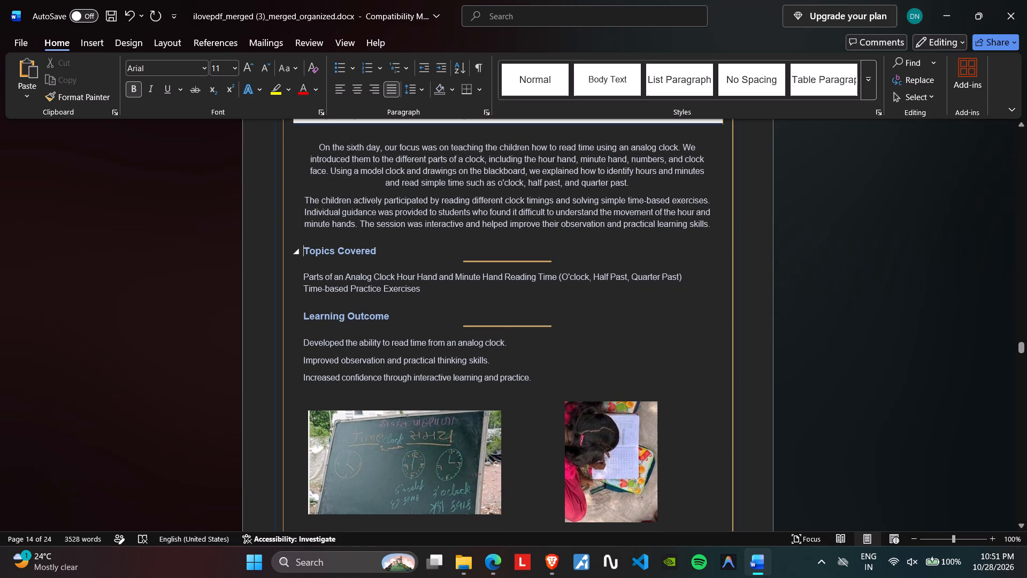
{"action": "key", "text": "space"}
{"action": "key", "text": "space"}
{"action": "key", "text": "space"}
{"action": "key", "text": "space"}
{"action": "key", "text": "space"}
{"action": "key", "text": "space"}
{"action": "key", "text": "space"}
{"action": "key", "text": "space"}
{"action": "key", "text": "space"}
{"action": "key", "text": "space"}
{"action": "key", "text": "space"}
{"action": "key", "text": "space"}
{"action": "key", "text": "space"}
{"action": "key", "text": "space"}
{"action": "key", "text": "space"}
{"action": "key", "text": "space"}
{"action": "key", "text": "space"}
{"action": "key", "text": "space"}
{"action": "key", "text": "space"}
{"action": "key", "text": "space"}
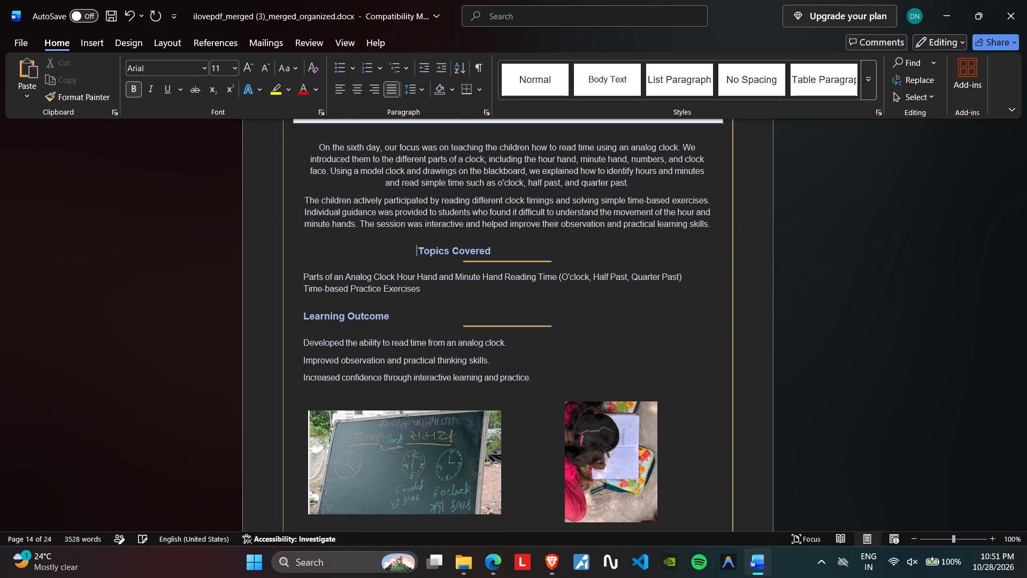
{"action": "key", "text": "space"}
{"action": "key", "text": "space"}
{"action": "key", "text": "space"}
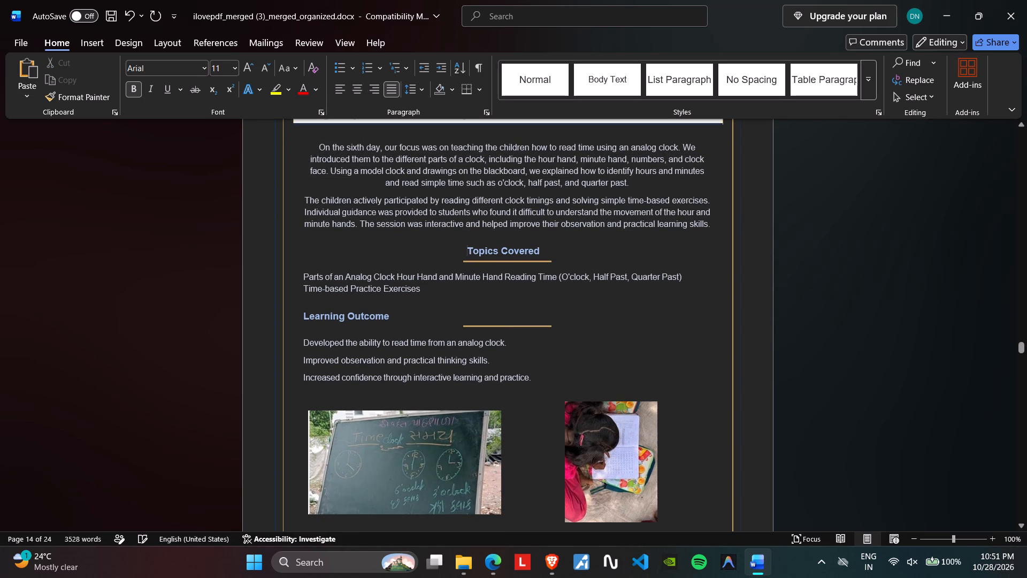
Shift Day 6's Learning Outcome heading with leading spaces until it sits centred above its gold line.
{"action": "left_click", "coordinate": [306, 315]}
{"action": "left_click", "coordinate": [303, 315]}
{"action": "key", "text": "space"}
{"action": "key", "text": "space"}
{"action": "key", "text": "space"}
{"action": "key", "text": "space"}
{"action": "key", "text": "space"}
{"action": "key", "text": "space"}
{"action": "key", "text": "space"}
{"action": "key", "text": "space"}
{"action": "key", "text": "space"}
{"action": "key", "text": "space"}
{"action": "key", "text": "space"}
{"action": "key", "text": "space"}
{"action": "key", "text": "space"}
{"action": "key", "text": "space"}
{"action": "key", "text": "space"}
{"action": "key", "text": "space"}
{"action": "key", "text": "space"}
{"action": "key", "text": "space"}
{"action": "key", "text": "space"}
{"action": "key", "text": "space"}
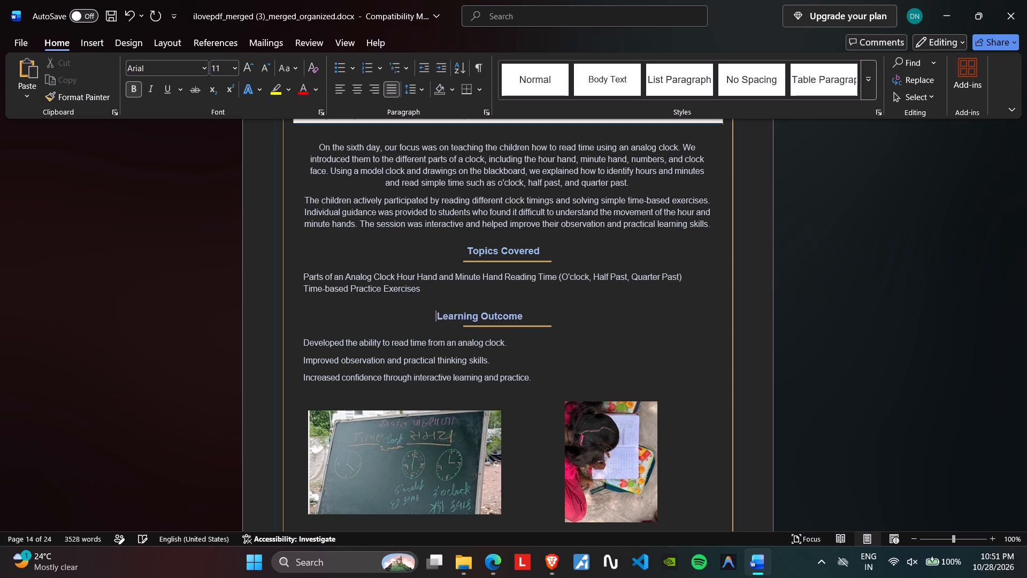
{"action": "key", "text": "BackSpace"}
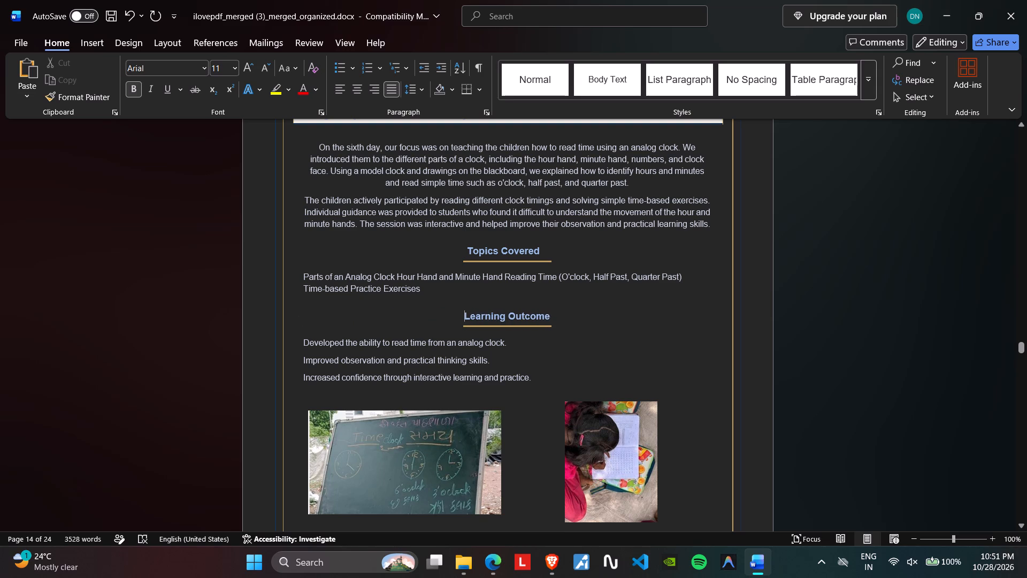
Enlarge the text of all five entries on the References page to 14 pt.
{"action": "scroll", "coordinate": [500, 360], "scroll_direction": "down", "scroll_amount": 5}
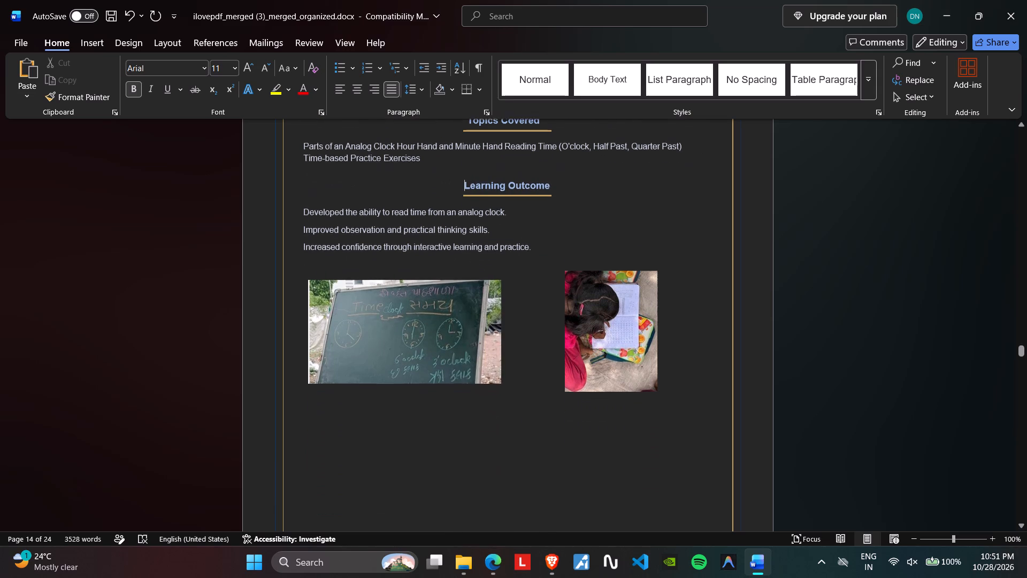
{"action": "scroll", "coordinate": [500, 360], "scroll_direction": "down", "scroll_amount": 17}
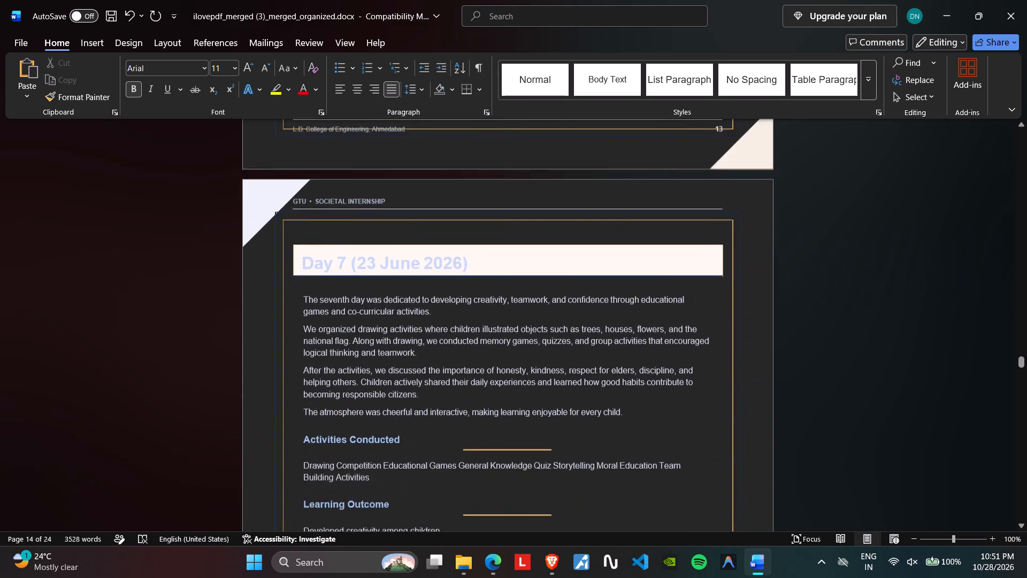
{"action": "scroll", "coordinate": [502, 362], "scroll_direction": "down", "scroll_amount": 15}
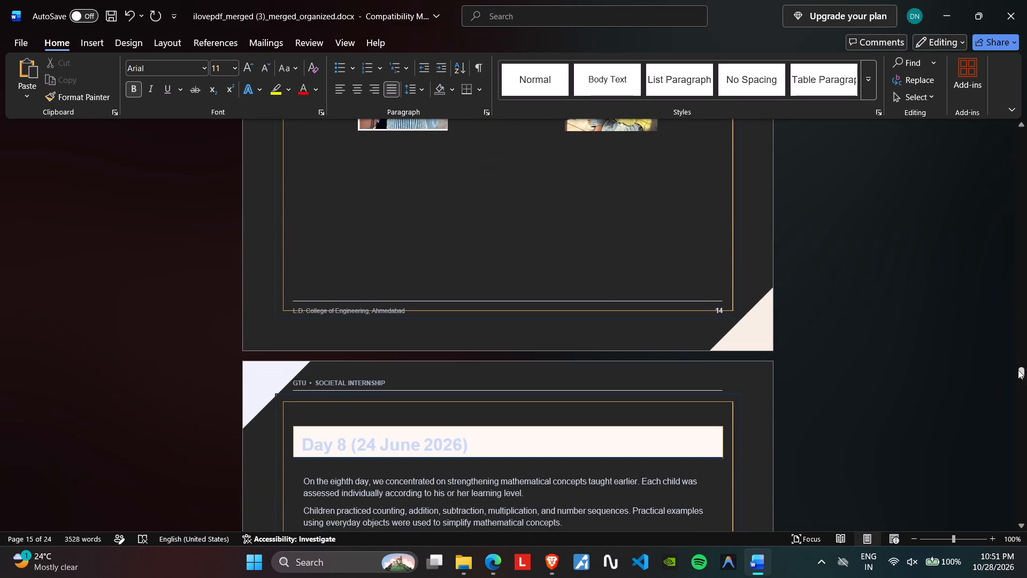
{"action": "left_click_drag", "start_coordinate": [1018, 370], "coordinate": [1026, 569]}
{"action": "scroll", "coordinate": [727, 402], "scroll_direction": "up", "scroll_amount": 9}
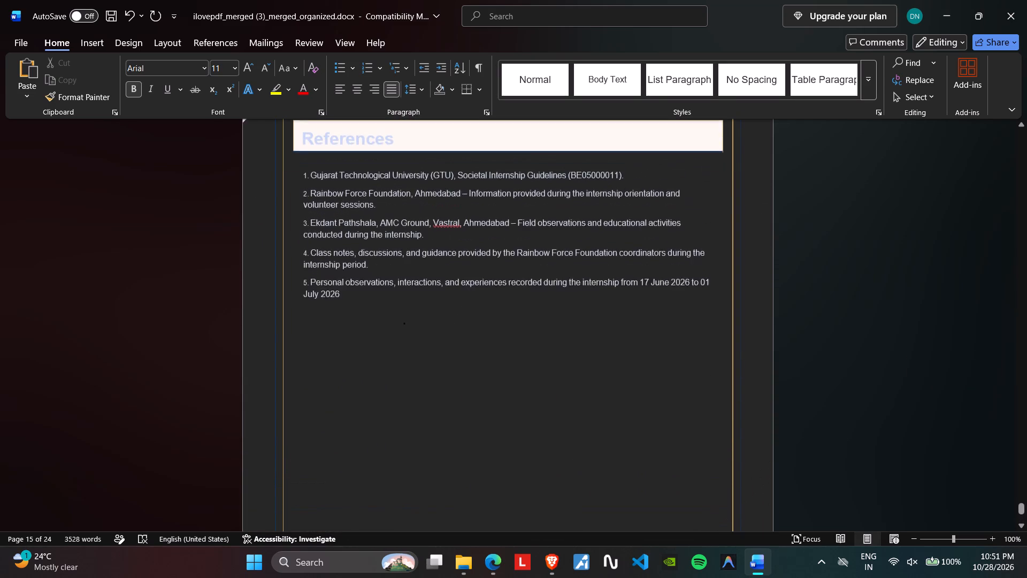
{"action": "scroll", "coordinate": [726, 393], "scroll_direction": "up", "scroll_amount": 1}
{"action": "left_click_drag", "start_coordinate": [413, 351], "coordinate": [295, 212]}
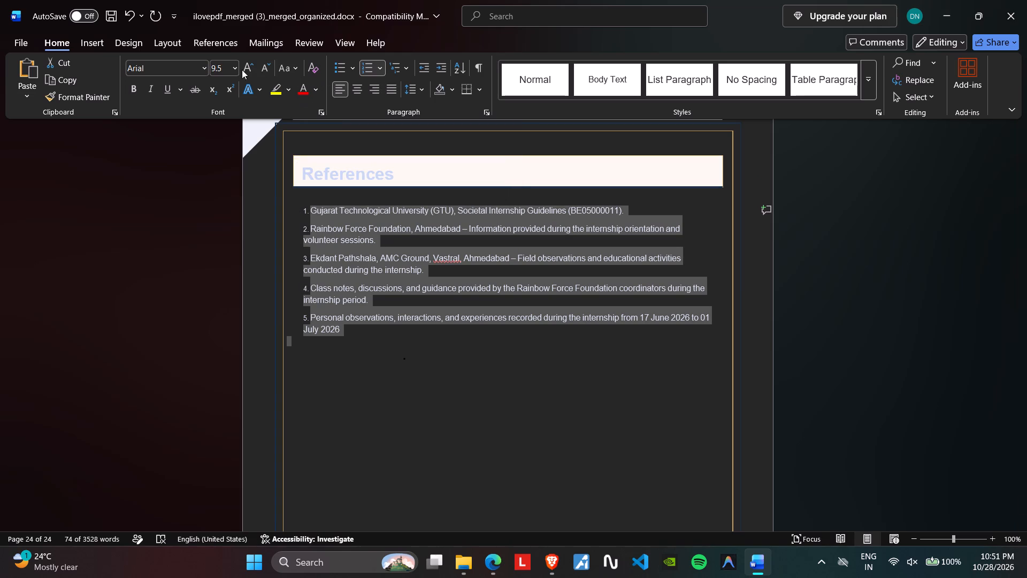
{"action": "triple_click", "coordinate": [243, 65]}
{"action": "double_click", "coordinate": [244, 65]}
{"action": "left_click", "coordinate": [260, 64]}
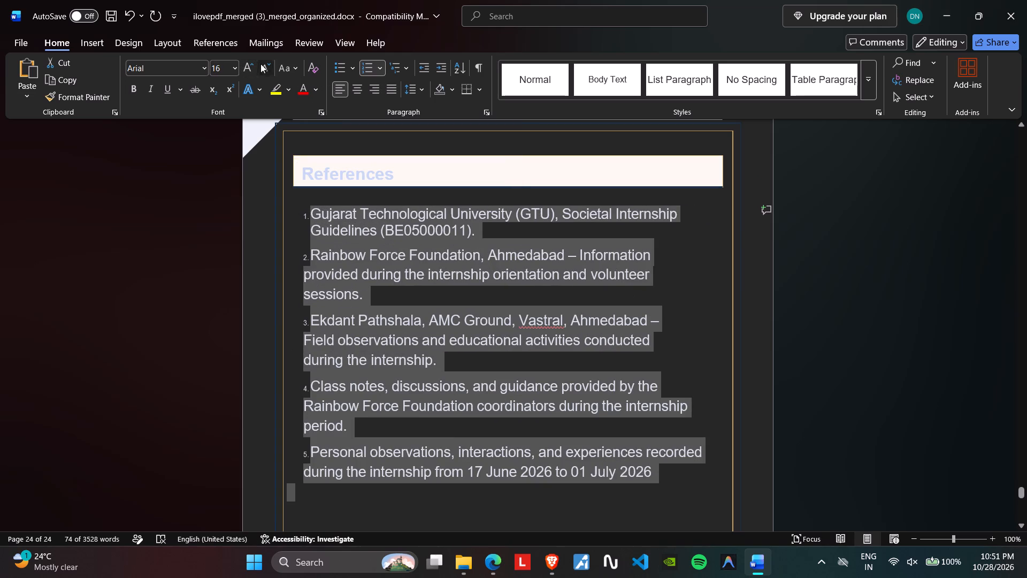
Delete empty lines above the page 24 footer to bring it back onto the References page, just inside the bottom border.
{"action": "scroll", "coordinate": [384, 263], "scroll_direction": "down", "scroll_amount": 4}
{"action": "scroll", "coordinate": [384, 263], "scroll_direction": "up", "scroll_amount": 5}
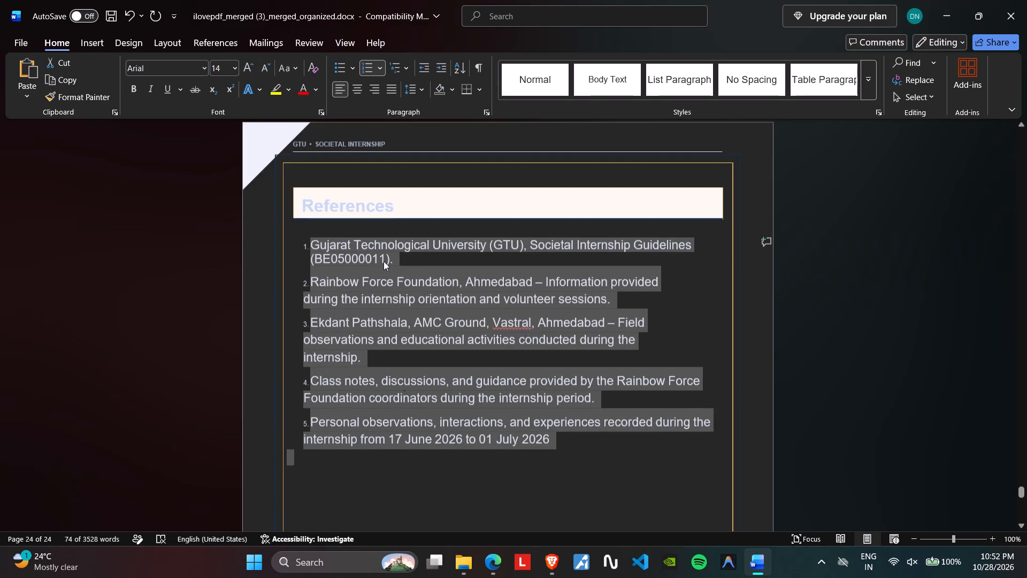
{"action": "scroll", "coordinate": [387, 256], "scroll_direction": "down", "scroll_amount": 4}
{"action": "scroll", "coordinate": [428, 234], "scroll_direction": "down", "scroll_amount": 8}
{"action": "scroll", "coordinate": [436, 230], "scroll_direction": "up", "scroll_amount": 1}
{"action": "scroll", "coordinate": [436, 230], "scroll_direction": "down", "scroll_amount": 5}
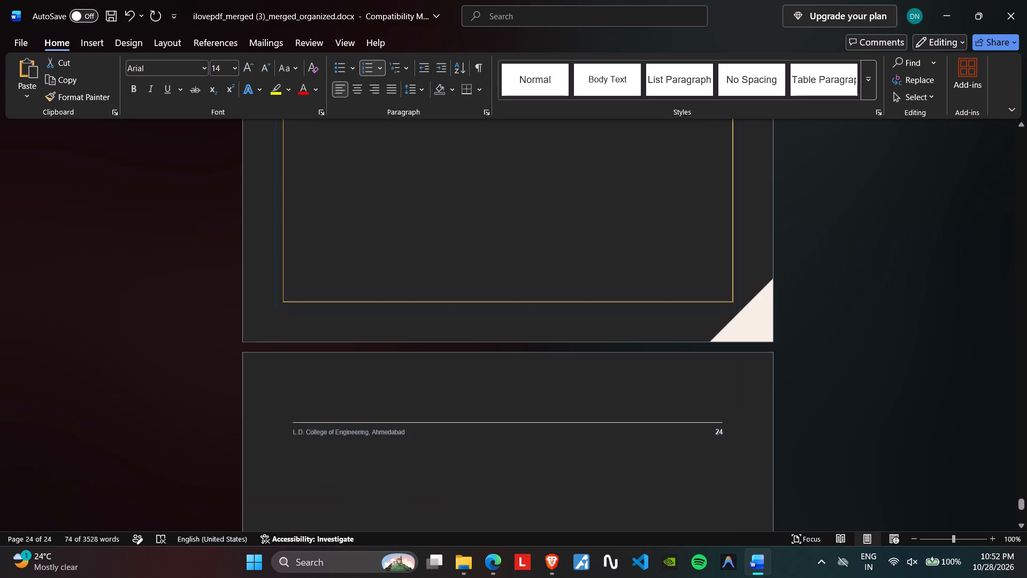
{"action": "scroll", "coordinate": [436, 230], "scroll_direction": "down", "scroll_amount": 9}
{"action": "scroll", "coordinate": [440, 230], "scroll_direction": "up", "scroll_amount": 4}
{"action": "left_click", "coordinate": [317, 262]}
{"action": "scroll", "coordinate": [317, 262], "scroll_direction": "up", "scroll_amount": 3}
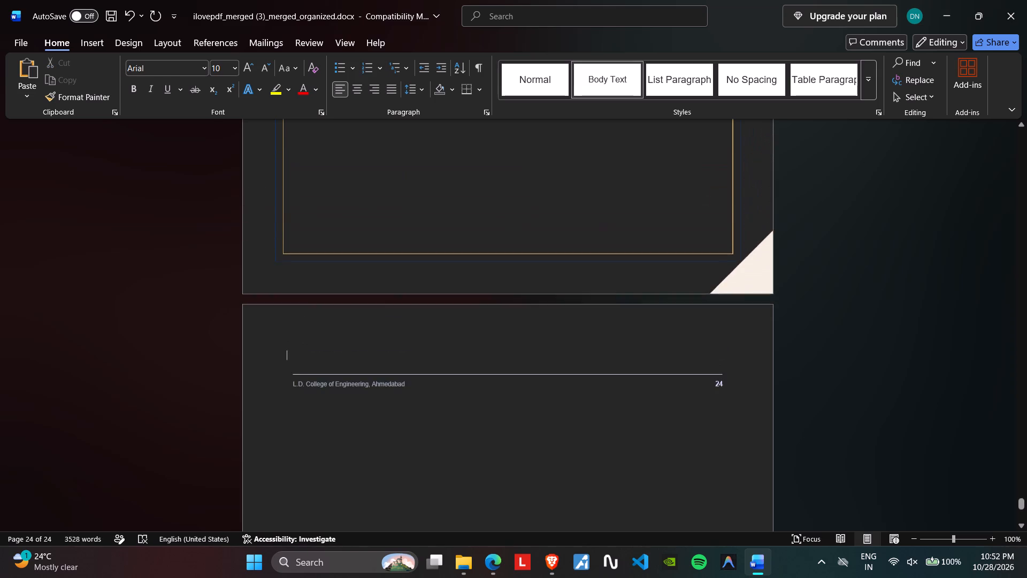
{"action": "scroll", "coordinate": [317, 262], "scroll_direction": "up", "scroll_amount": 4}
{"action": "key", "text": "BackSpace"}
{"action": "key", "text": "BackSpace"}
{"action": "key", "text": "BackSpace"}
{"action": "key", "text": "BackSpace"}
{"action": "key", "text": "BackSpace"}
{"action": "key", "text": "BackSpace"}
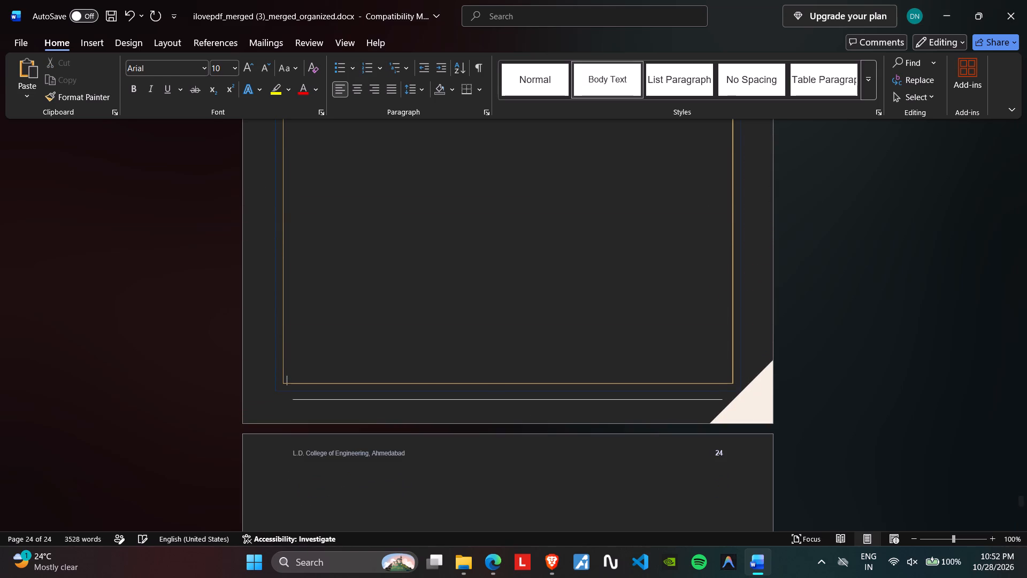
{"action": "key", "text": "BackSpace"}
{"action": "key", "text": "BackSpace"}
{"action": "key", "text": "BackSpace"}
{"action": "scroll", "coordinate": [426, 389], "scroll_direction": "down", "scroll_amount": 5}
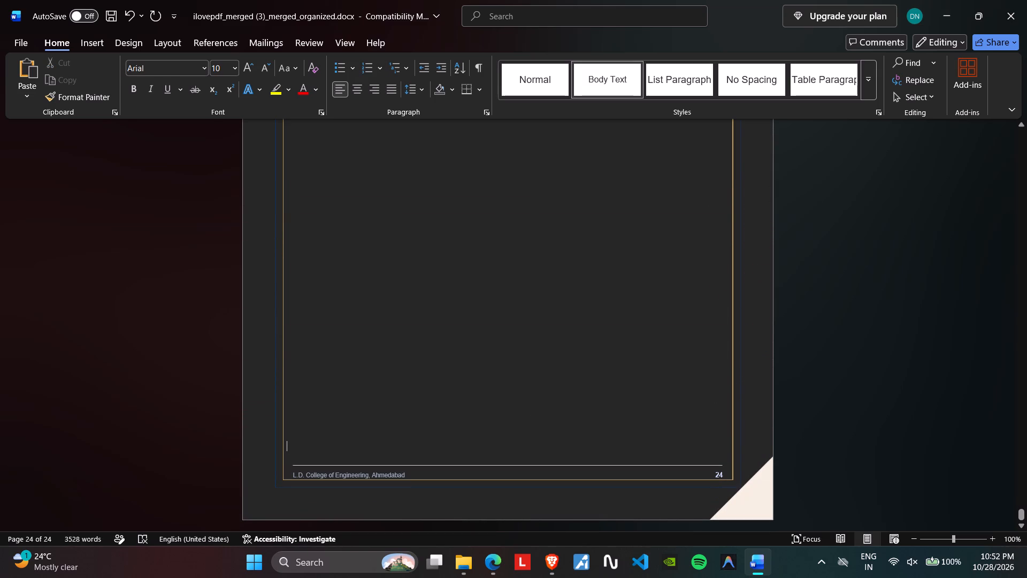
{"action": "scroll", "coordinate": [464, 388], "scroll_direction": "down", "scroll_amount": 5}
Rotate the sideways photo of two people holding a certificate on the Conclusion page 90° to the right.
{"action": "scroll", "coordinate": [464, 388], "scroll_direction": "up", "scroll_amount": 19}
{"action": "scroll", "coordinate": [480, 366], "scroll_direction": "up", "scroll_amount": 6}
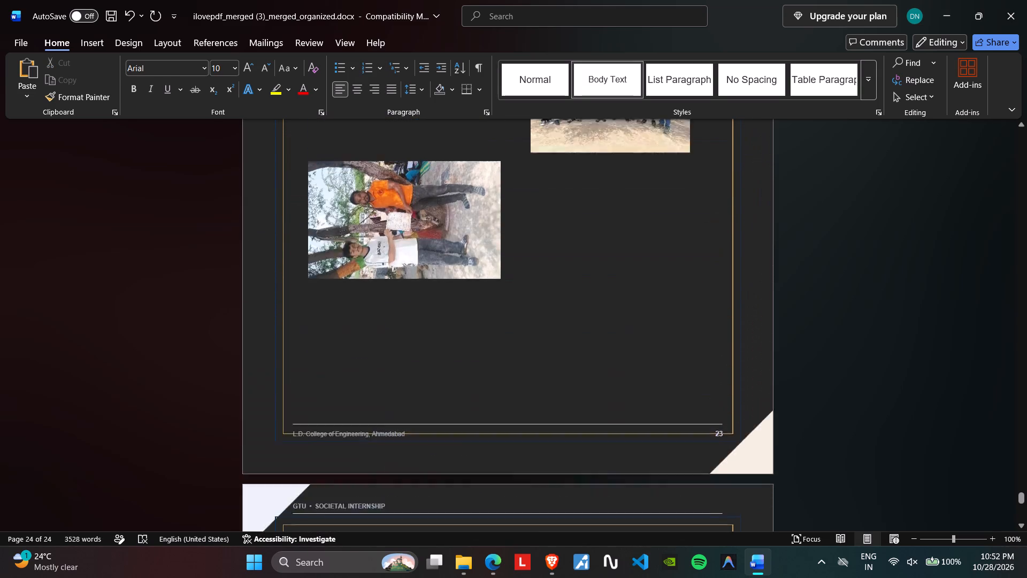
{"action": "scroll", "coordinate": [481, 363], "scroll_direction": "up", "scroll_amount": 5}
{"action": "left_click", "coordinate": [375, 448]}
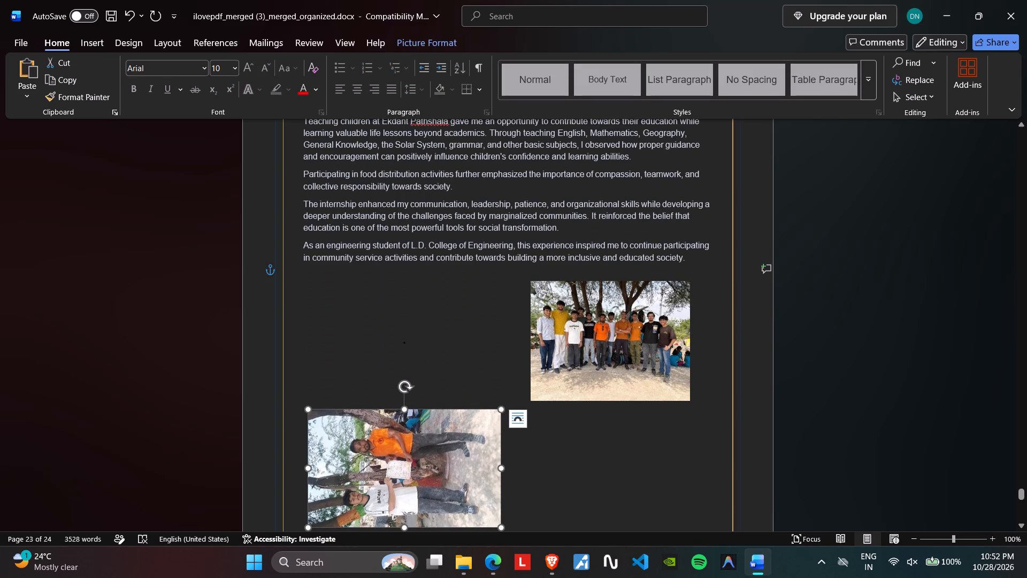
{"action": "left_click", "coordinate": [411, 45]}
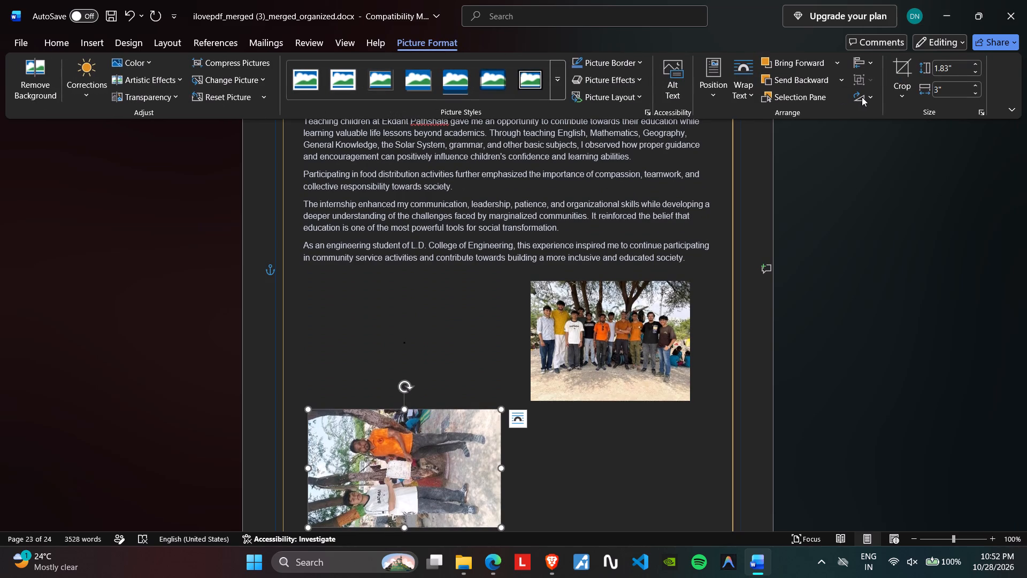
{"action": "left_click", "coordinate": [864, 95]}
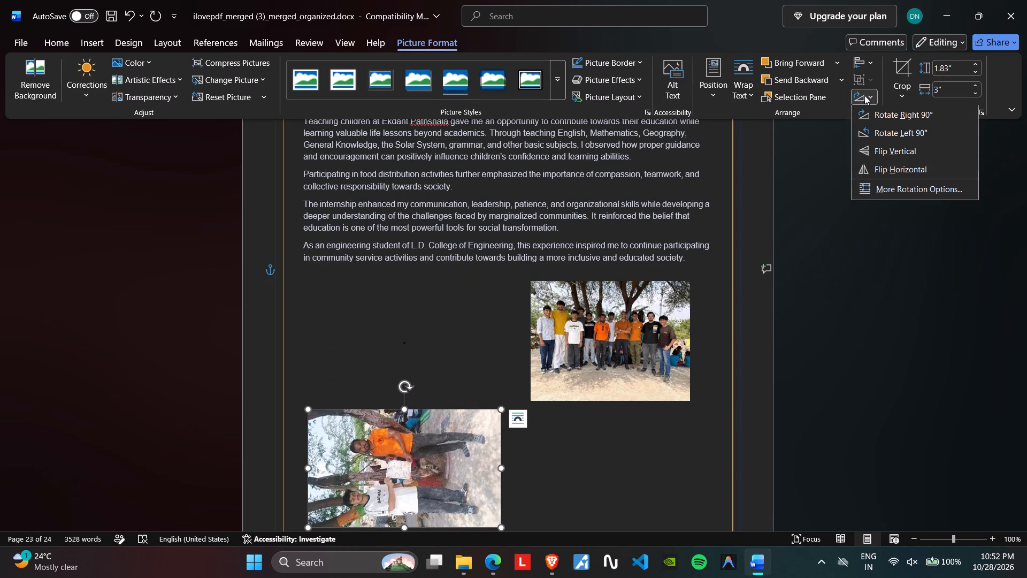
{"action": "left_click", "coordinate": [883, 112]}
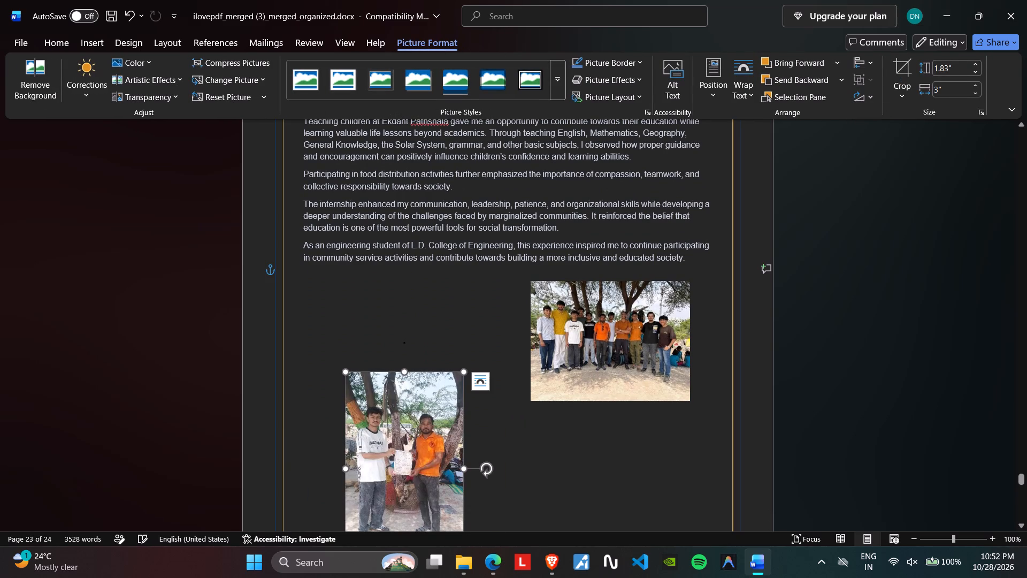
Arrange the Conclusion page's photos side by side, moving the group photo down and the certificate photo slightly up.
{"action": "scroll", "coordinate": [548, 437], "scroll_direction": "down", "scroll_amount": 2}
{"action": "left_click", "coordinate": [593, 290]}
{"action": "left_click_drag", "start_coordinate": [594, 285], "coordinate": [600, 377]}
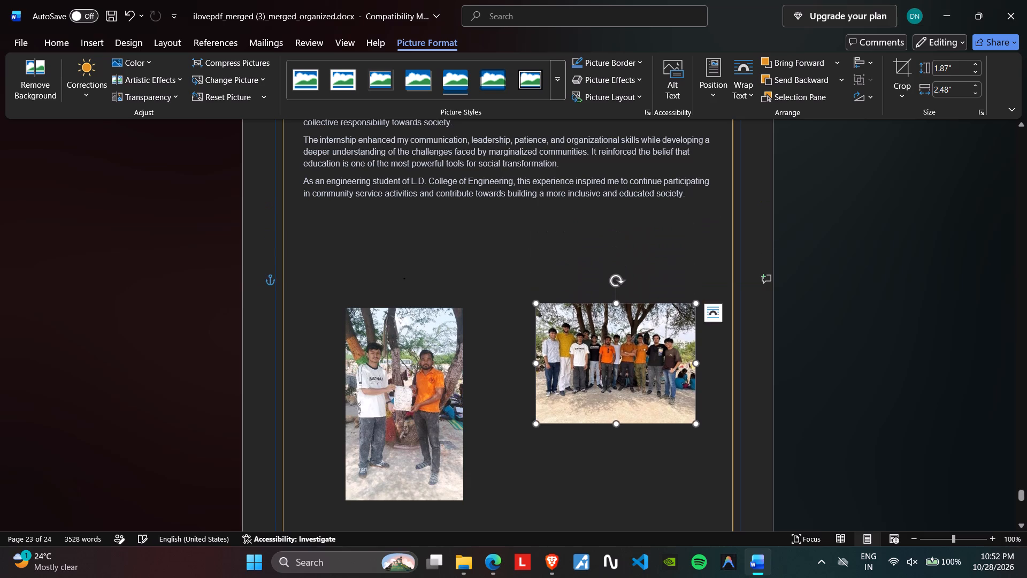
{"action": "scroll", "coordinate": [599, 376], "scroll_direction": "down", "scroll_amount": 2}
{"action": "left_click", "coordinate": [382, 358]}
{"action": "left_click_drag", "start_coordinate": [381, 339], "coordinate": [374, 308]}
Format all five Conclusion body paragraphs as centred 11 pt Eras Demi ITC text.
{"action": "scroll", "coordinate": [373, 316], "scroll_direction": "up", "scroll_amount": 2}
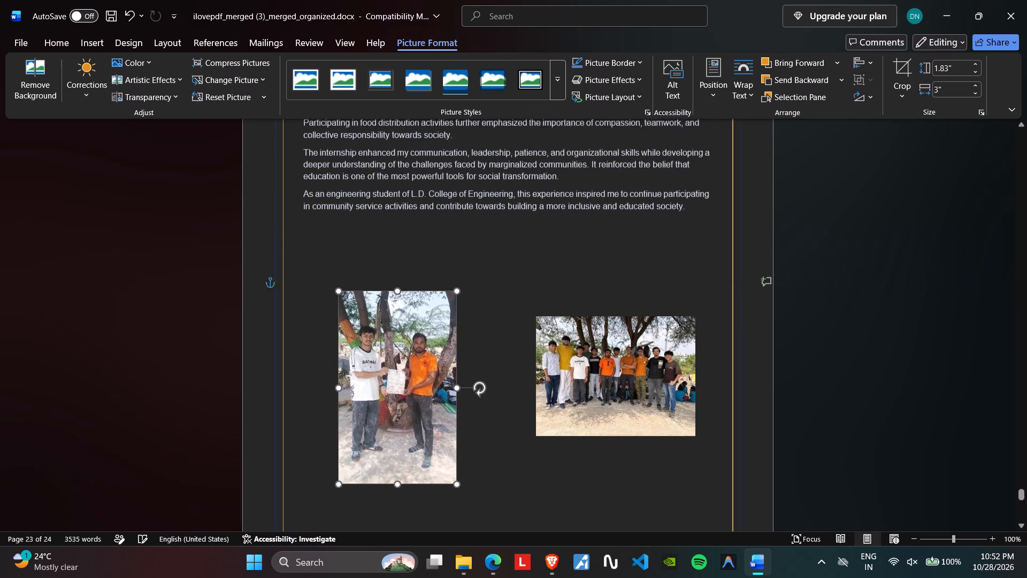
{"action": "scroll", "coordinate": [373, 316], "scroll_direction": "up", "scroll_amount": 5}
{"action": "left_click_drag", "start_coordinate": [691, 359], "coordinate": [381, 244]}
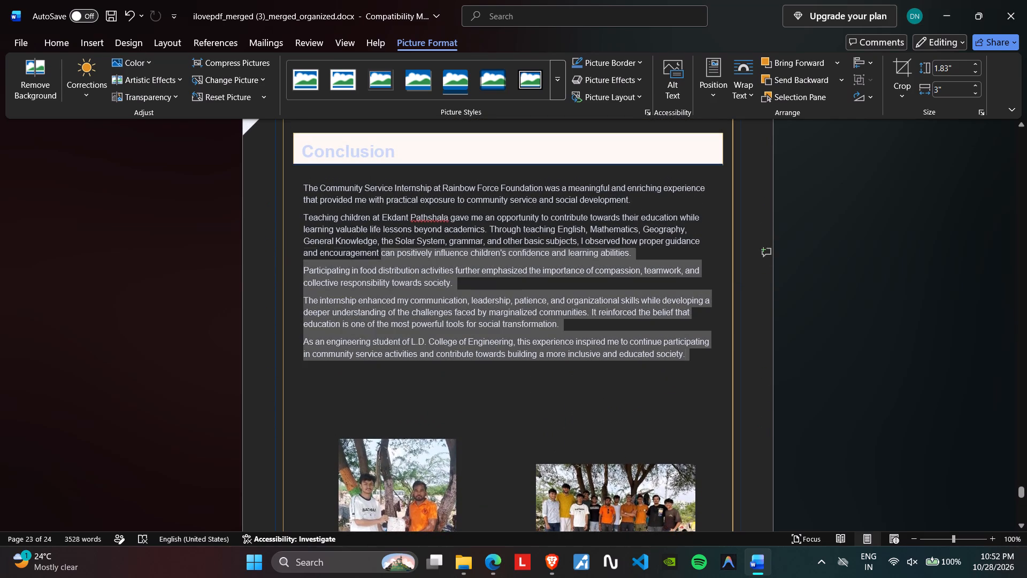
{"action": "left_click_drag", "start_coordinate": [381, 244], "coordinate": [313, 188]}
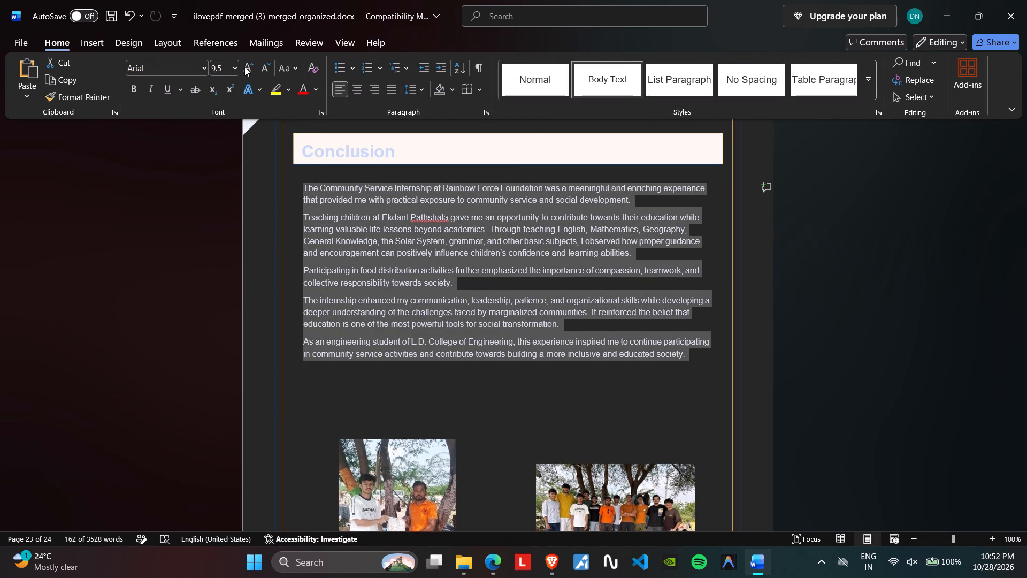
{"action": "left_click", "coordinate": [245, 66]}
{"action": "left_click", "coordinate": [354, 88]}
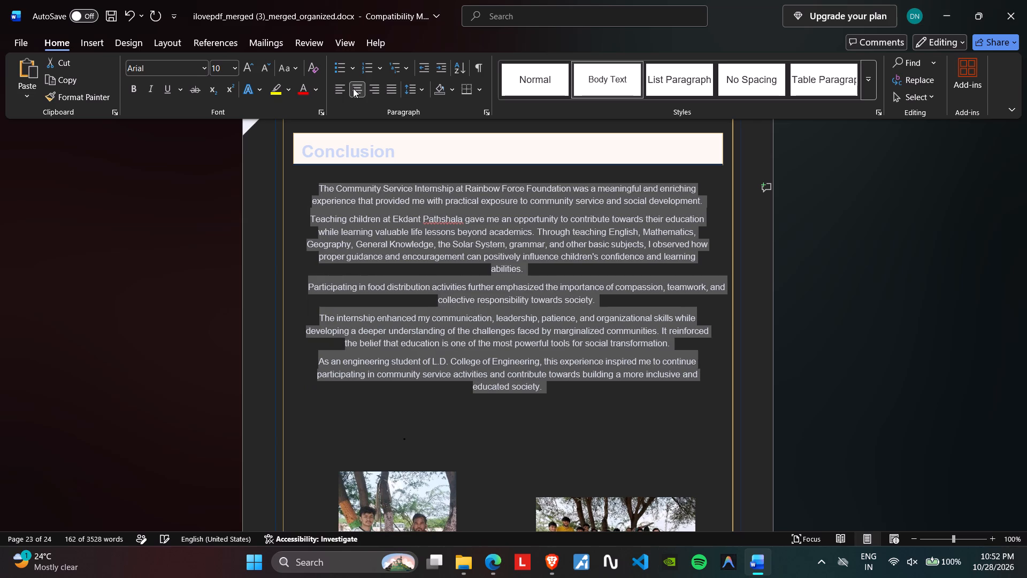
{"action": "left_click", "coordinate": [206, 67]}
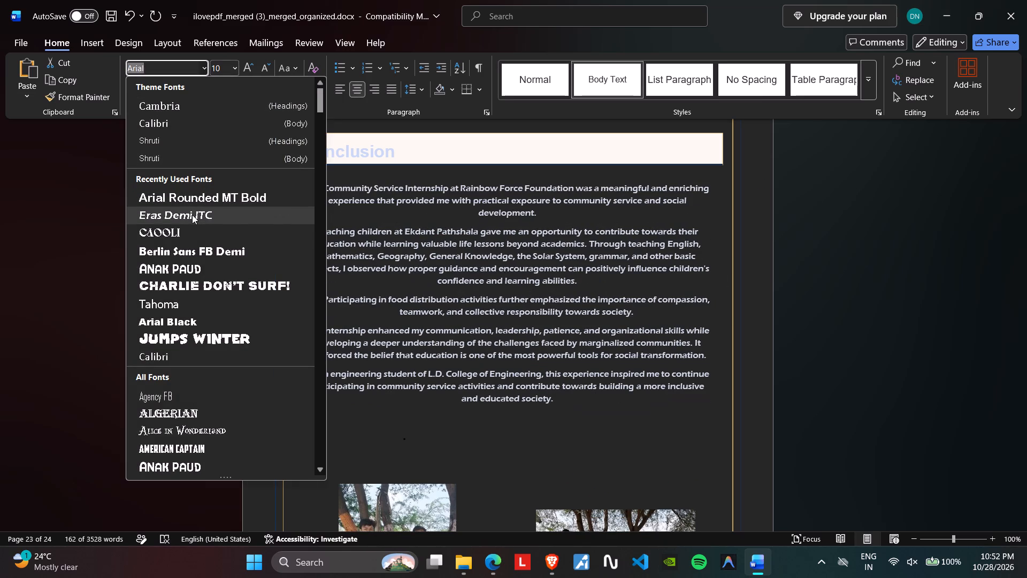
{"action": "left_click", "coordinate": [192, 215]}
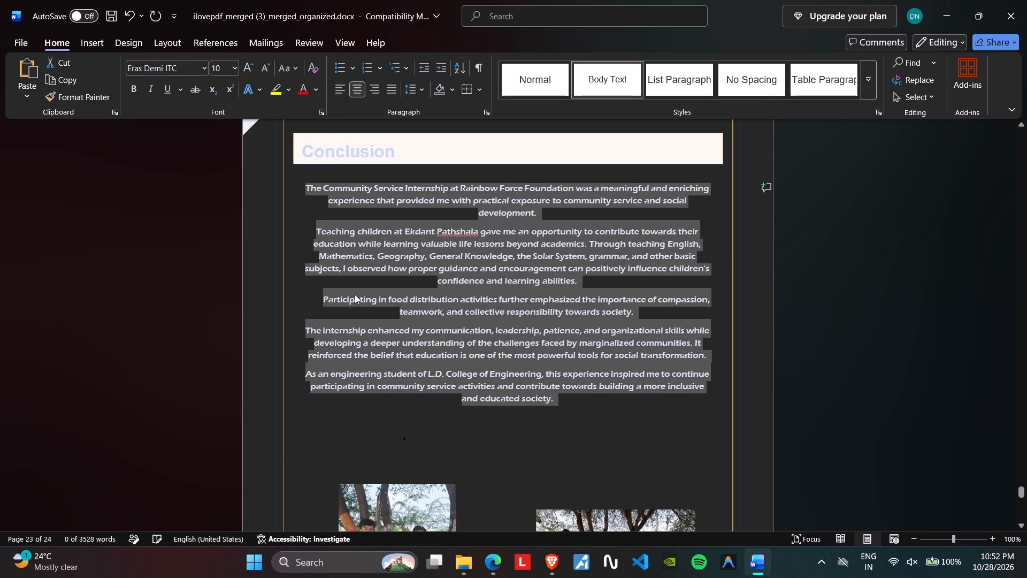
{"action": "scroll", "coordinate": [355, 294], "scroll_direction": "down", "scroll_amount": 1}
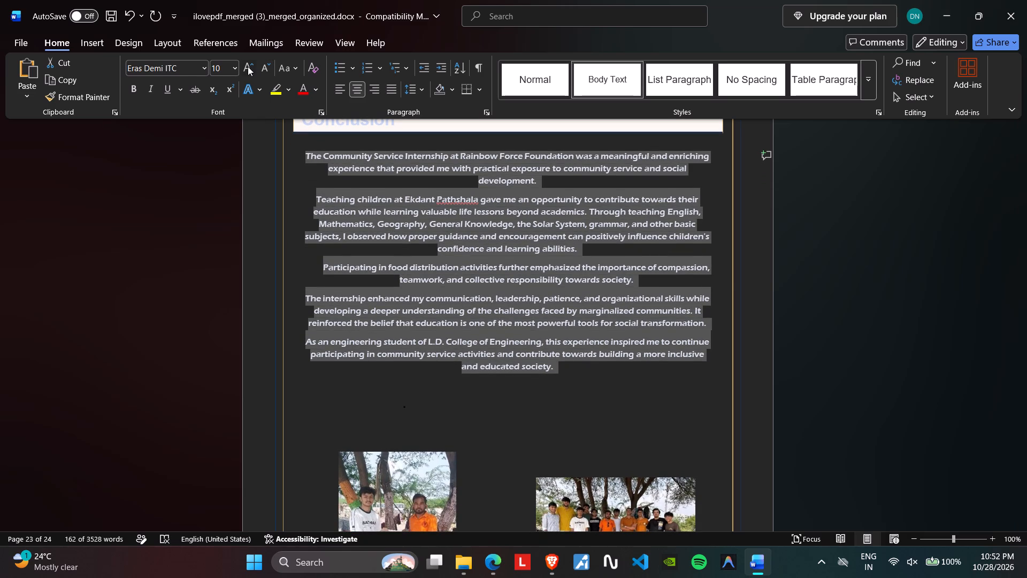
{"action": "left_click", "coordinate": [248, 66]}
{"action": "scroll", "coordinate": [334, 239], "scroll_direction": "down", "scroll_amount": 9}
{"action": "scroll", "coordinate": [334, 239], "scroll_direction": "up", "scroll_amount": 2}
Change the text wrapping of the certificate photo and the group photo on the Conclusion page.
{"action": "left_click", "coordinate": [352, 267]}
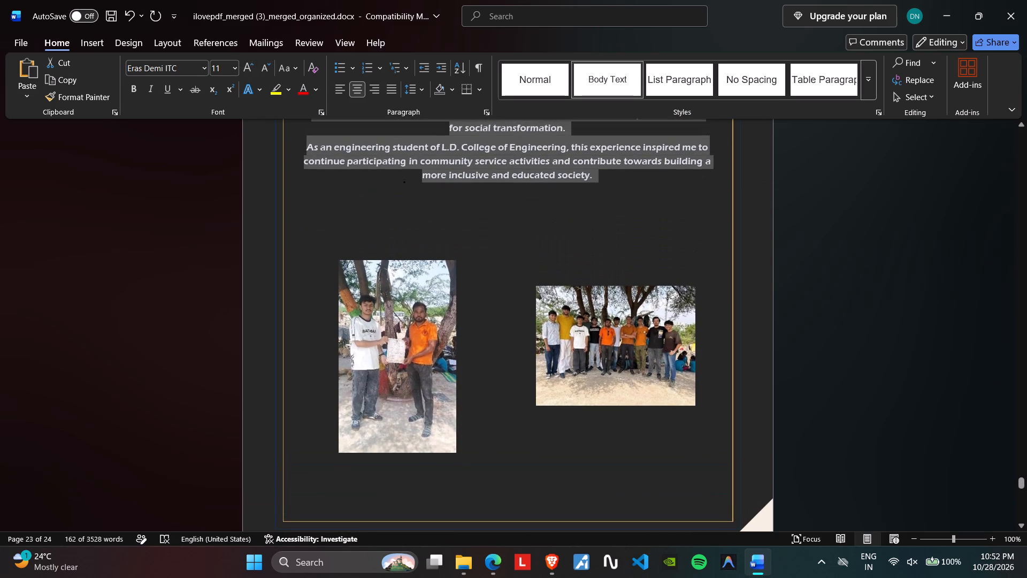
{"action": "left_click", "coordinate": [428, 42]}
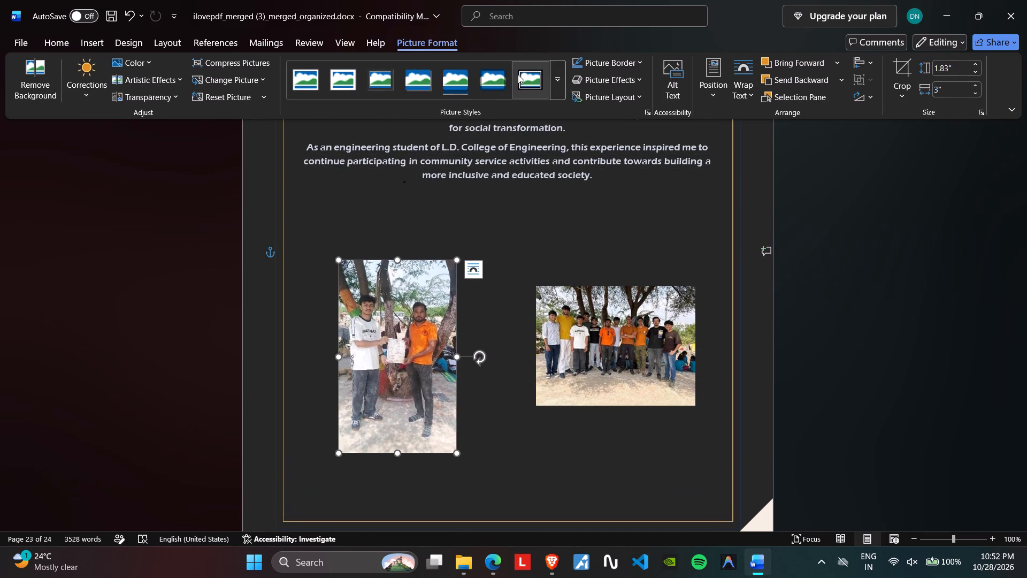
{"action": "left_click", "coordinate": [747, 87]}
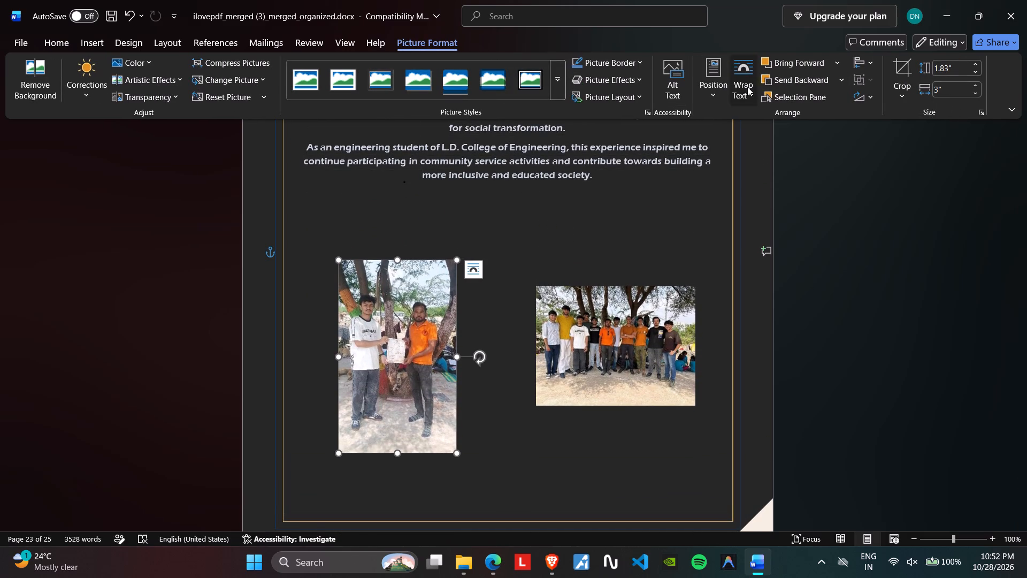
{"action": "left_click", "coordinate": [763, 177]}
{"action": "left_click", "coordinate": [595, 334]}
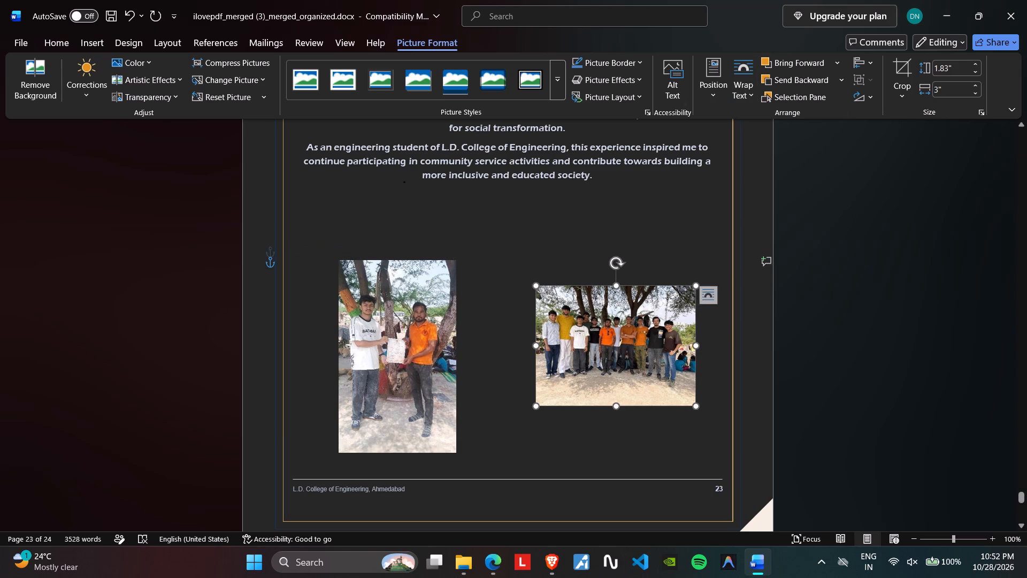
{"action": "left_click", "coordinate": [746, 80]}
{"action": "left_click", "coordinate": [746, 166]}
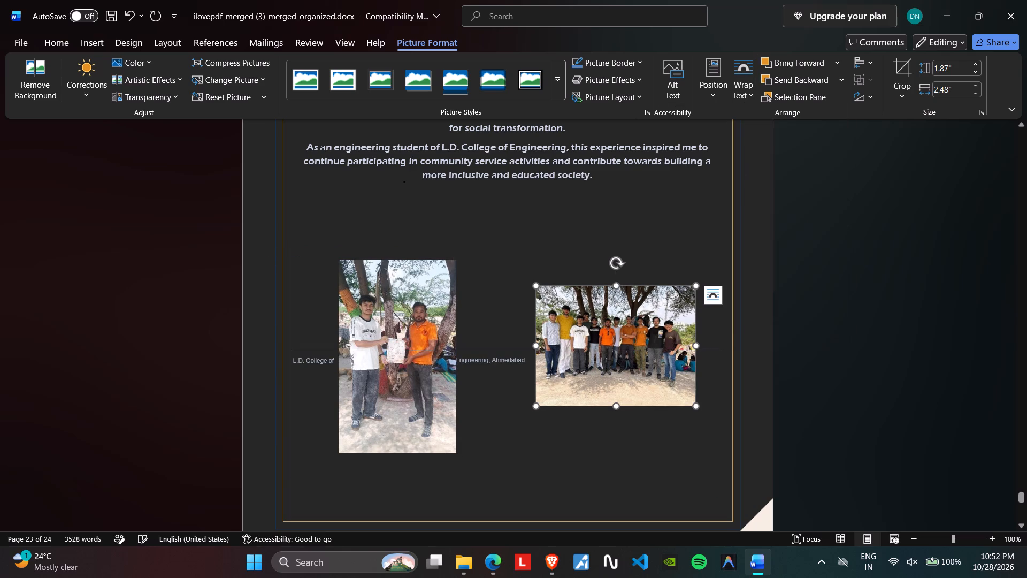
Move the certificate photo and the group photo up, closer to the last Conclusion paragraph.
{"action": "left_click", "coordinate": [427, 307]}
{"action": "left_click_drag", "start_coordinate": [413, 300], "coordinate": [420, 241]}
{"action": "left_click", "coordinate": [580, 326]}
{"action": "left_click_drag", "start_coordinate": [576, 323], "coordinate": [560, 246]}
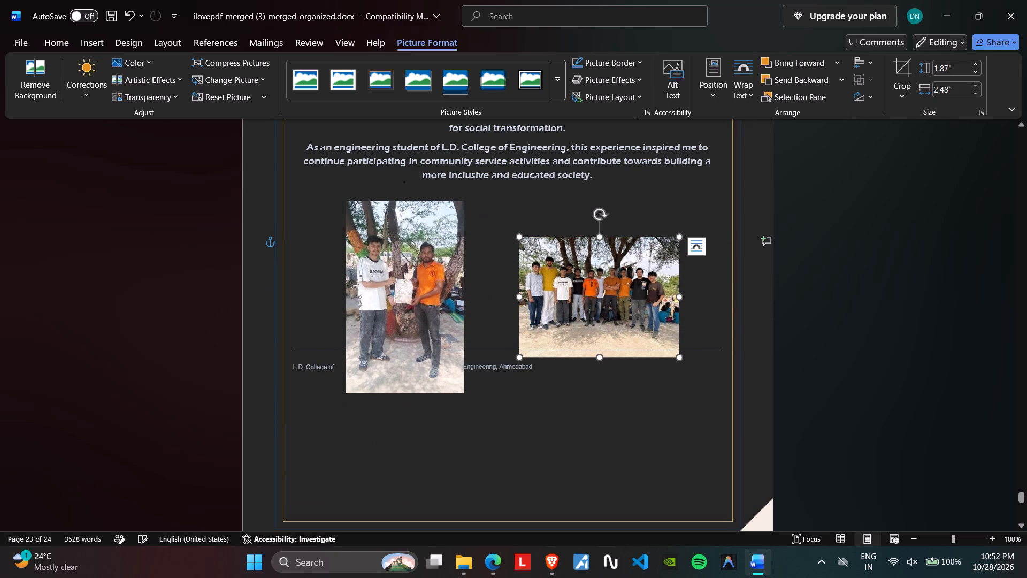
Insert empty lines above the page 23 footer to bring it down just inside the page's bottom border.
{"action": "left_click", "coordinate": [296, 341]}
{"action": "key", "text": "Return"}
{"action": "key", "text": "Return"}
{"action": "key", "text": "Return"}
{"action": "scroll", "coordinate": [296, 341], "scroll_direction": "down", "scroll_amount": 3}
{"action": "key", "text": "Return"}
{"action": "key", "text": "Return"}
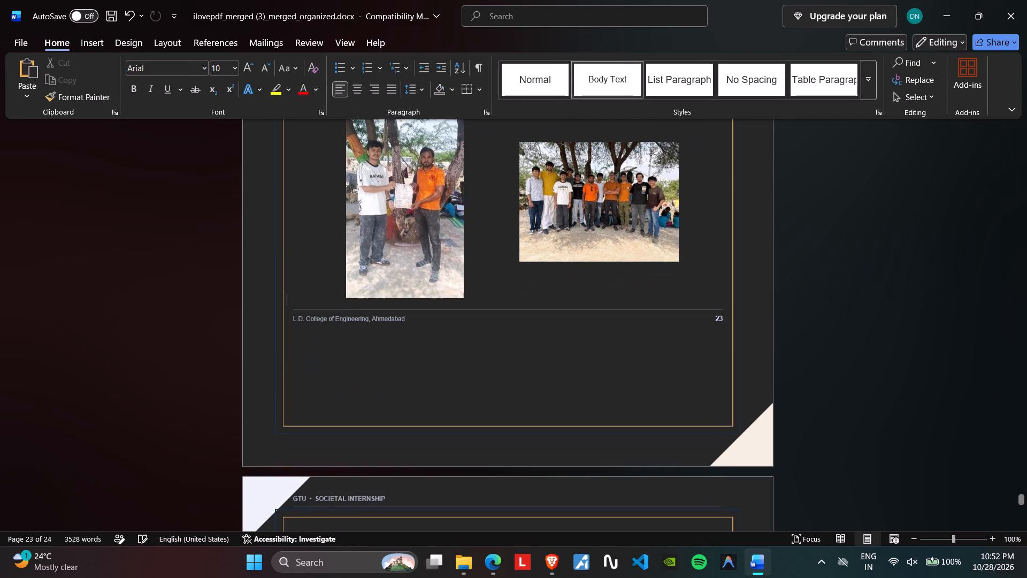
{"action": "key", "text": "Return"}
{"action": "key", "text": "Return"}
{"action": "scroll", "coordinate": [296, 341], "scroll_direction": "up", "scroll_amount": 2}
{"action": "key", "text": "Return"}
{"action": "key", "text": "Return"}
{"action": "key", "text": "Return"}
{"action": "key", "text": "Return"}
{"action": "key", "text": "Return"}
{"action": "key", "text": "Return"}
{"action": "key", "text": "Return"}
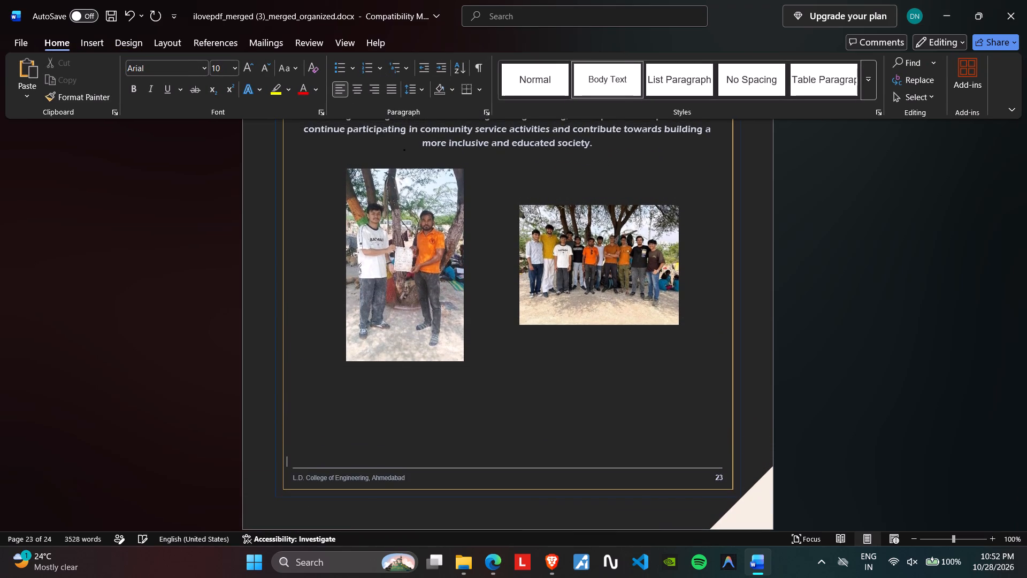
Move both Conclusion photos down into the space between the last paragraph and the footer, keeping them side by side.
{"action": "scroll", "coordinate": [296, 341], "scroll_direction": "up", "scroll_amount": 1}
{"action": "left_click", "coordinate": [393, 297]}
{"action": "left_click_drag", "start_coordinate": [393, 297], "coordinate": [377, 345]}
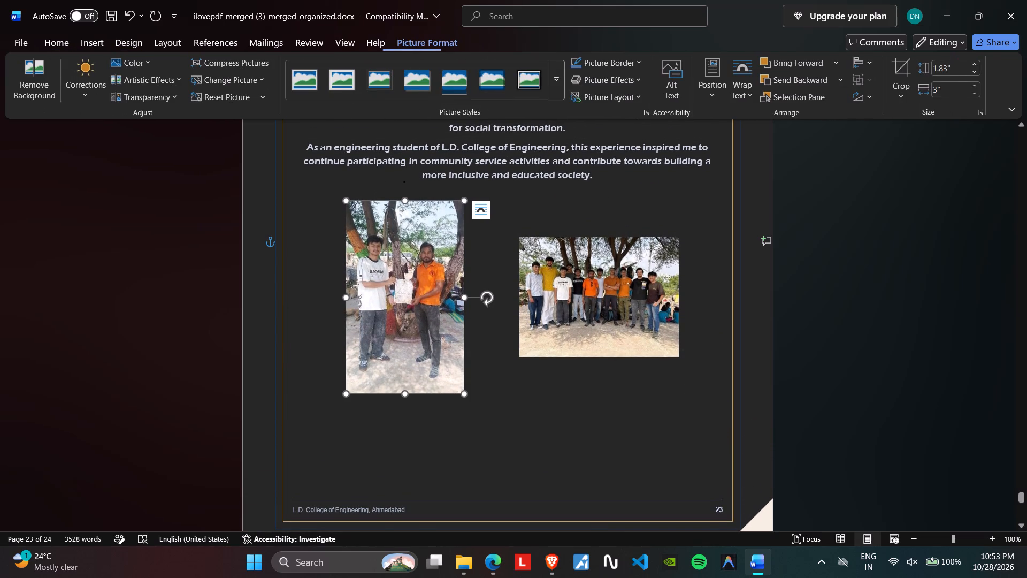
{"action": "left_click_drag", "start_coordinate": [377, 345], "coordinate": [378, 343]}
{"action": "left_click_drag", "start_coordinate": [402, 309], "coordinate": [389, 363]}
{"action": "left_click", "coordinate": [639, 299]}
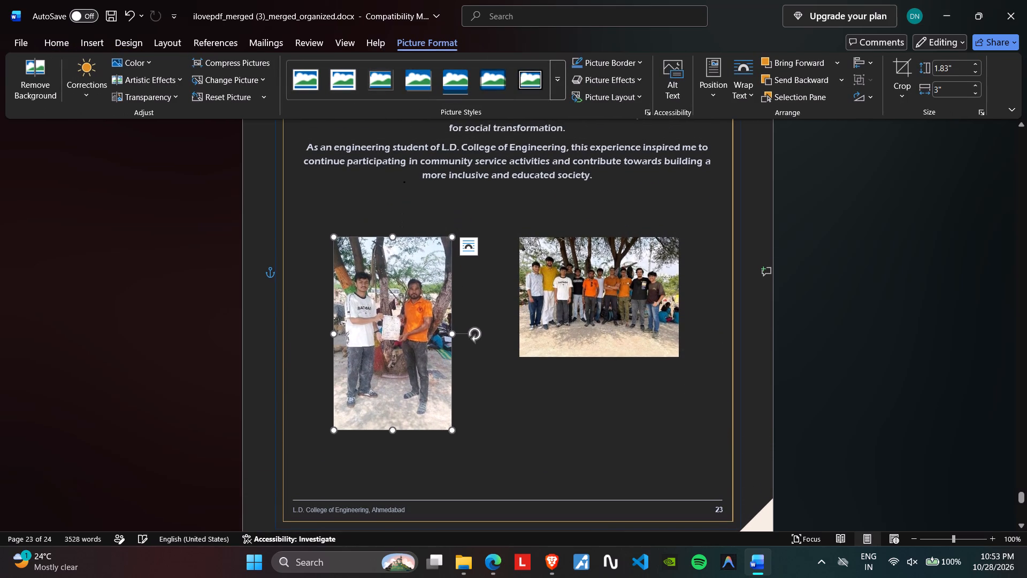
{"action": "left_click_drag", "start_coordinate": [601, 294], "coordinate": [600, 336]}
Enlarge the group photo to about 2.48" high by 2.78" wide and shift it slightly up towards the certificate photo.
{"action": "left_click_drag", "start_coordinate": [678, 387], "coordinate": [694, 416]}
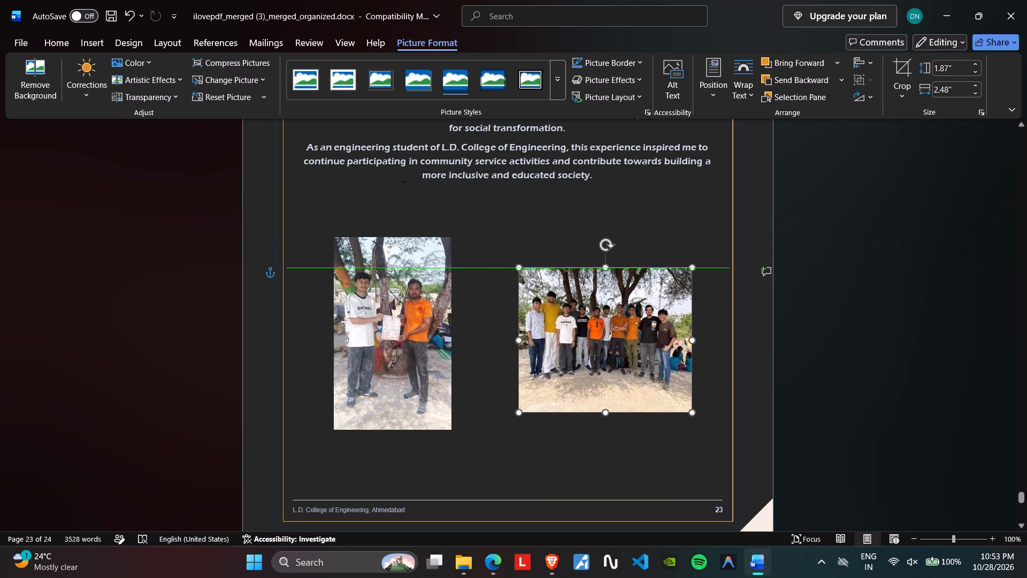
{"action": "left_click_drag", "start_coordinate": [694, 416], "coordinate": [698, 428]}
{"action": "left_click_drag", "start_coordinate": [638, 369], "coordinate": [628, 352]}
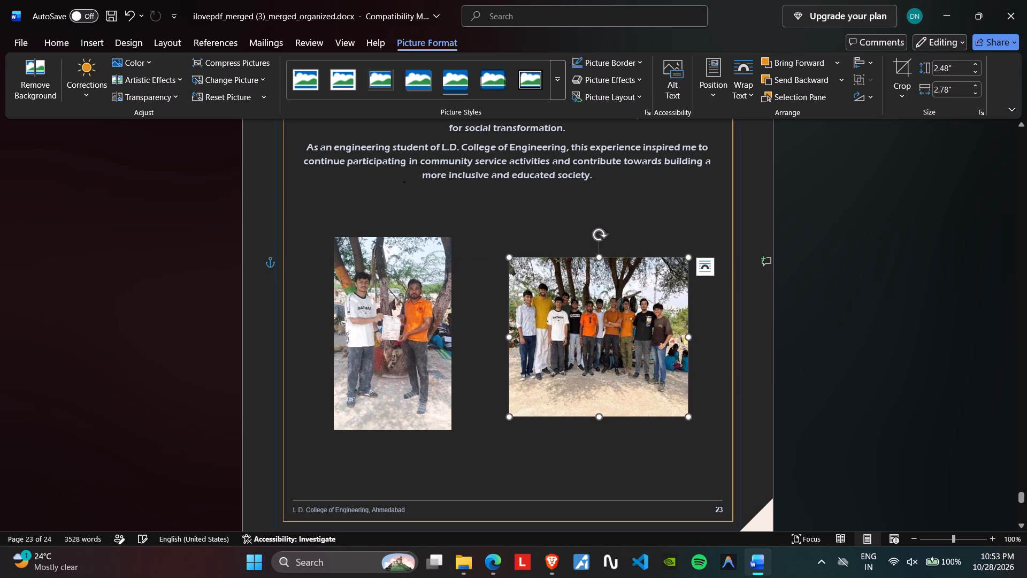
Widen the certificate photo to about 2.09" and shift it slightly towards the left page border.
{"action": "left_click", "coordinate": [400, 343]}
{"action": "left_click_drag", "start_coordinate": [449, 335], "coordinate": [462, 334]}
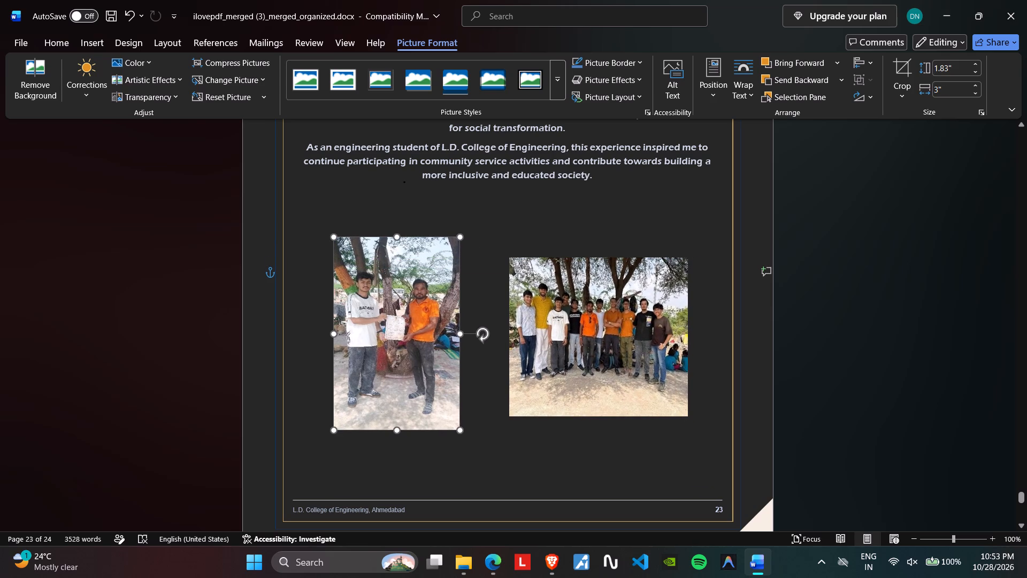
{"action": "left_click_drag", "start_coordinate": [462, 334], "coordinate": [469, 334]}
{"action": "left_click_drag", "start_coordinate": [383, 339], "coordinate": [372, 341]}
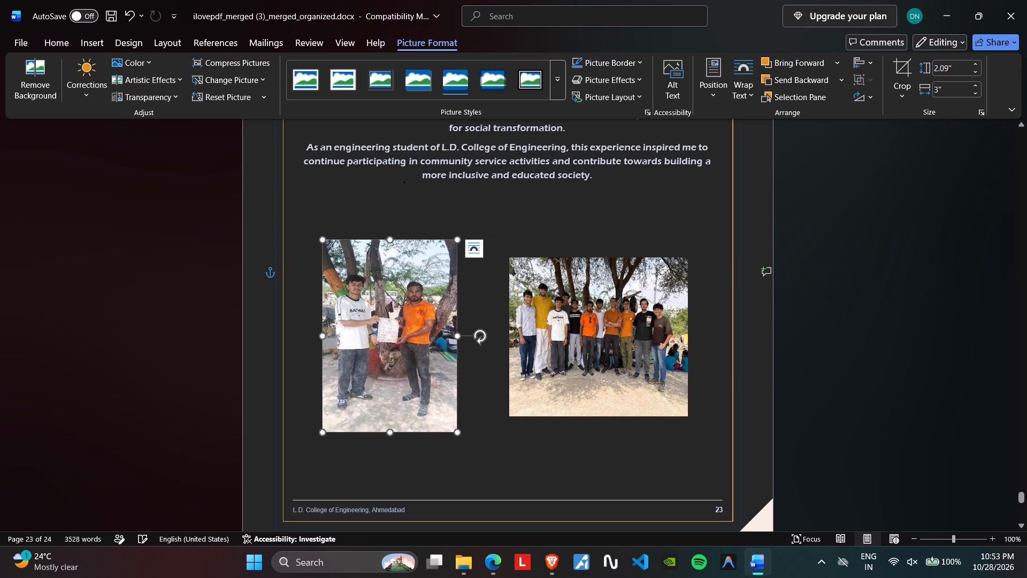
Widen the group photo to about 3.18" and shift it slightly back inside the right page border.
{"action": "left_click", "coordinate": [560, 372]}
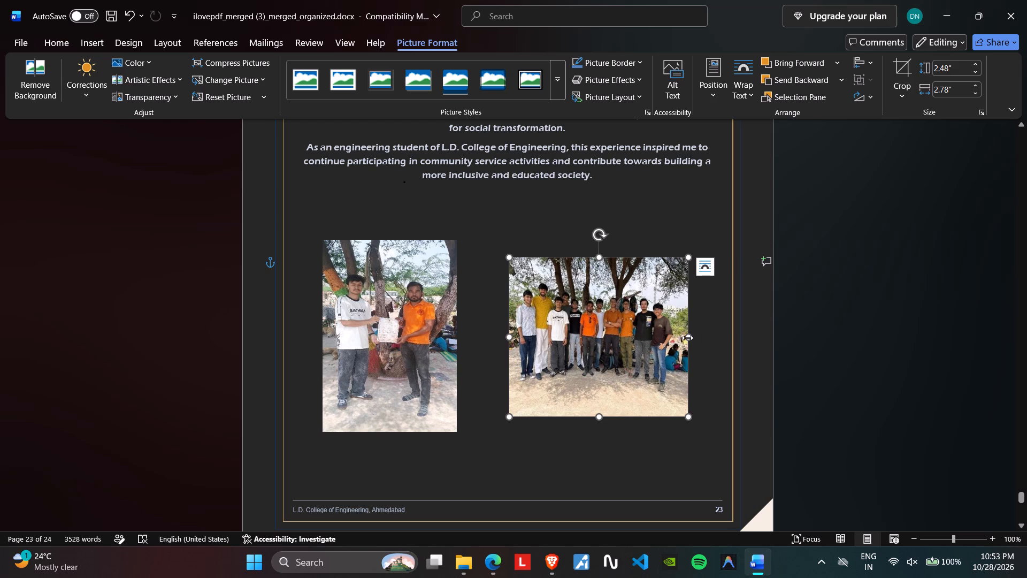
{"action": "left_click_drag", "start_coordinate": [687, 338], "coordinate": [713, 337]}
{"action": "left_click_drag", "start_coordinate": [660, 345], "coordinate": [643, 346]}
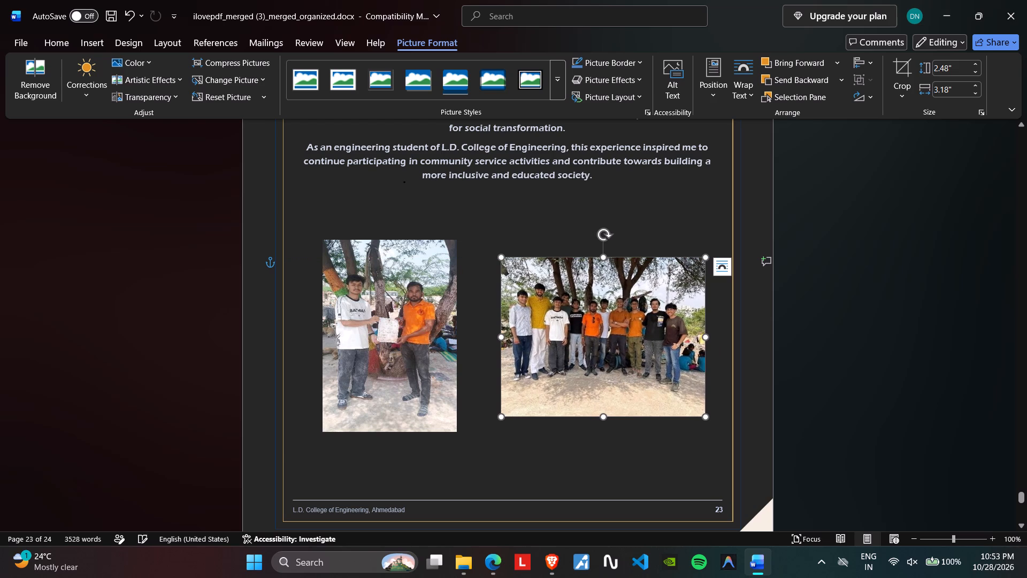
{"action": "left_click", "coordinate": [579, 455]}
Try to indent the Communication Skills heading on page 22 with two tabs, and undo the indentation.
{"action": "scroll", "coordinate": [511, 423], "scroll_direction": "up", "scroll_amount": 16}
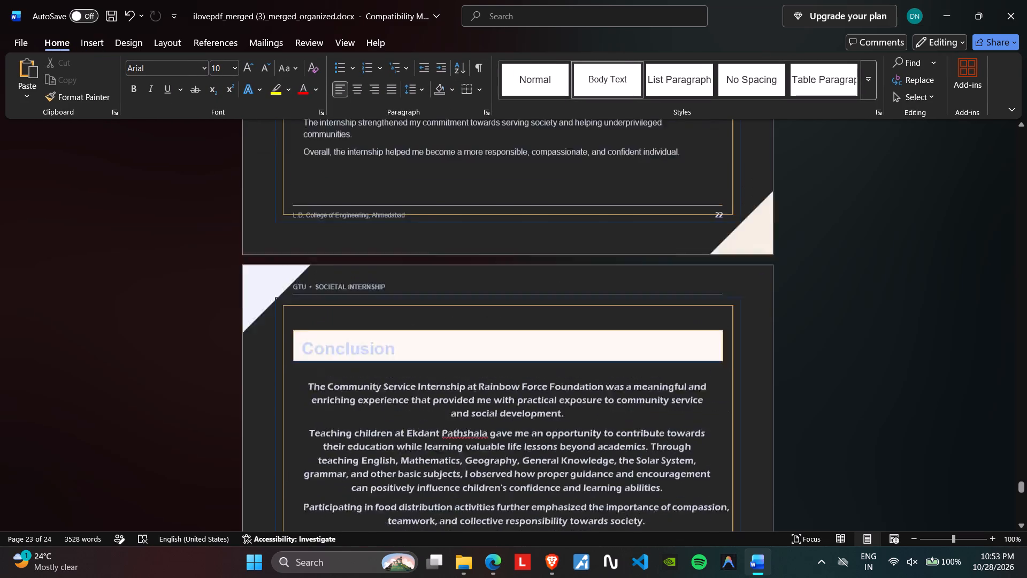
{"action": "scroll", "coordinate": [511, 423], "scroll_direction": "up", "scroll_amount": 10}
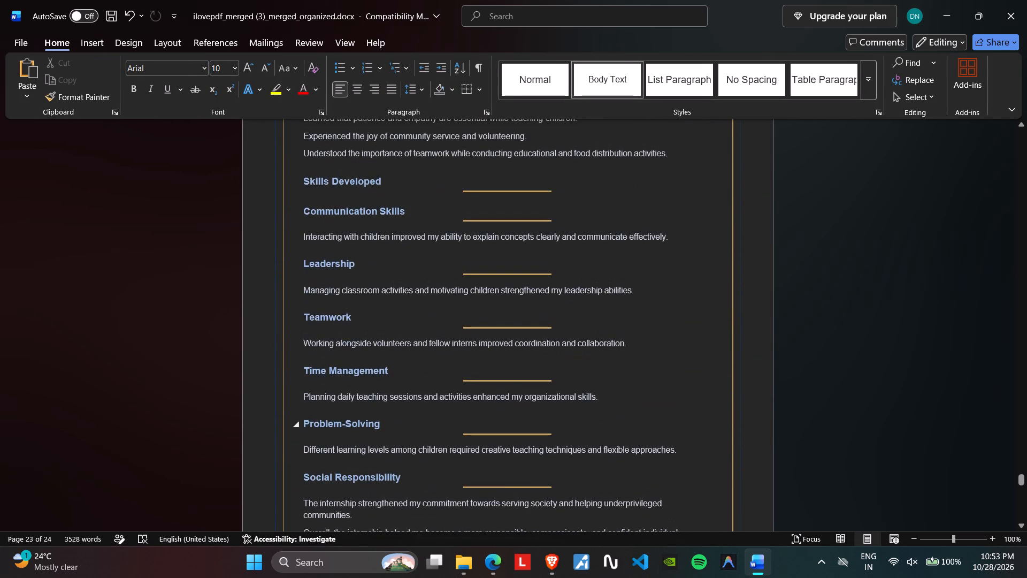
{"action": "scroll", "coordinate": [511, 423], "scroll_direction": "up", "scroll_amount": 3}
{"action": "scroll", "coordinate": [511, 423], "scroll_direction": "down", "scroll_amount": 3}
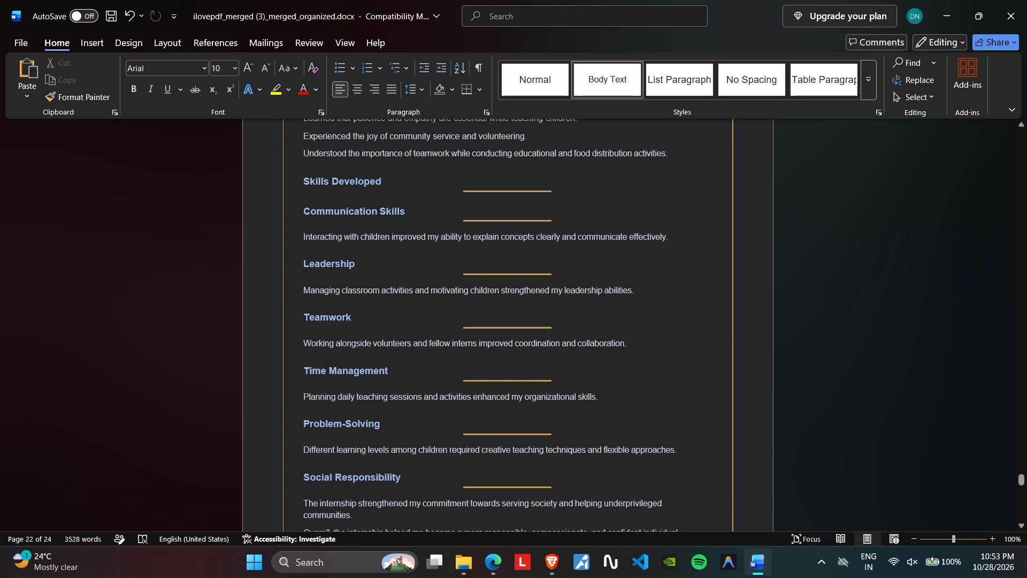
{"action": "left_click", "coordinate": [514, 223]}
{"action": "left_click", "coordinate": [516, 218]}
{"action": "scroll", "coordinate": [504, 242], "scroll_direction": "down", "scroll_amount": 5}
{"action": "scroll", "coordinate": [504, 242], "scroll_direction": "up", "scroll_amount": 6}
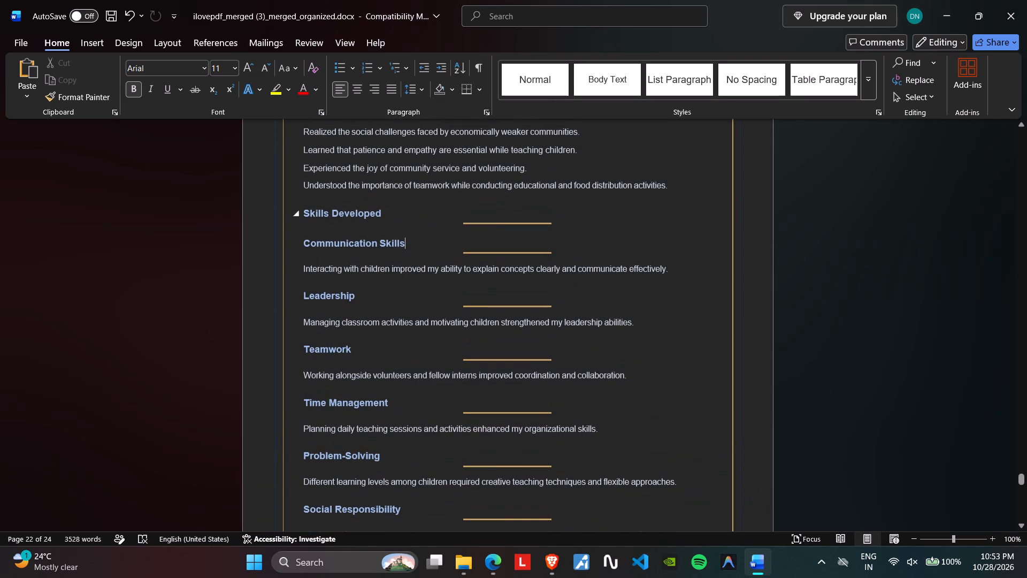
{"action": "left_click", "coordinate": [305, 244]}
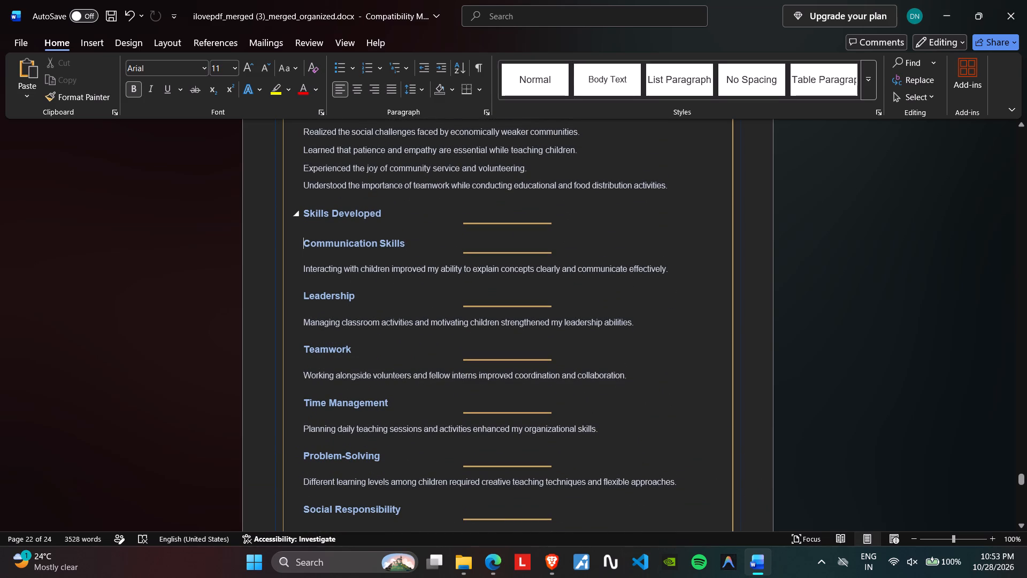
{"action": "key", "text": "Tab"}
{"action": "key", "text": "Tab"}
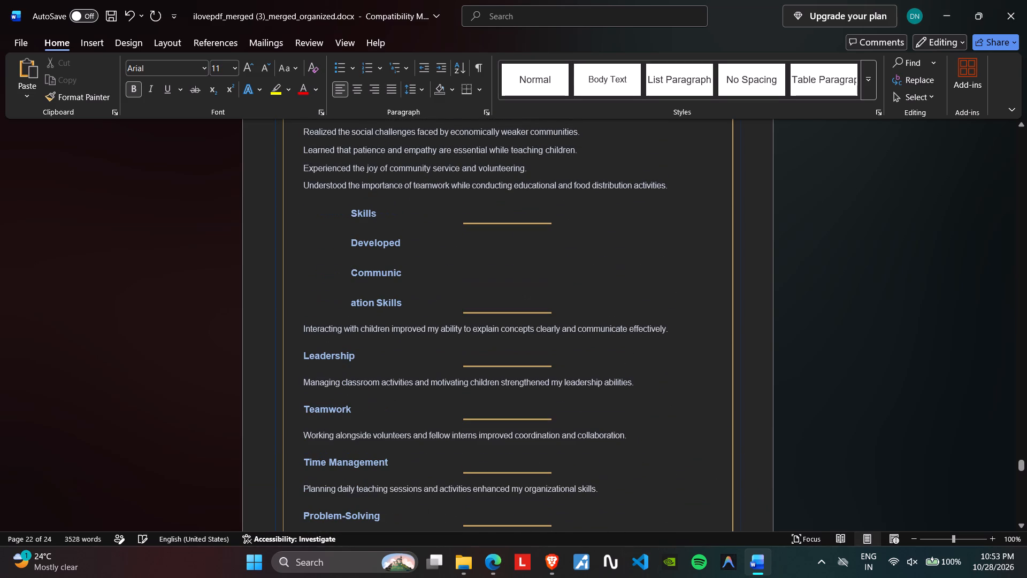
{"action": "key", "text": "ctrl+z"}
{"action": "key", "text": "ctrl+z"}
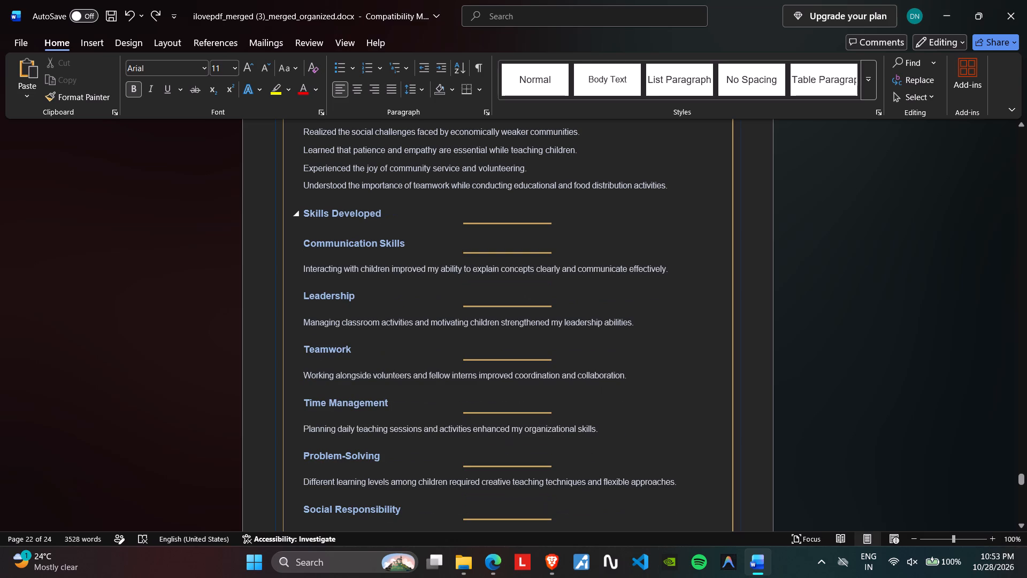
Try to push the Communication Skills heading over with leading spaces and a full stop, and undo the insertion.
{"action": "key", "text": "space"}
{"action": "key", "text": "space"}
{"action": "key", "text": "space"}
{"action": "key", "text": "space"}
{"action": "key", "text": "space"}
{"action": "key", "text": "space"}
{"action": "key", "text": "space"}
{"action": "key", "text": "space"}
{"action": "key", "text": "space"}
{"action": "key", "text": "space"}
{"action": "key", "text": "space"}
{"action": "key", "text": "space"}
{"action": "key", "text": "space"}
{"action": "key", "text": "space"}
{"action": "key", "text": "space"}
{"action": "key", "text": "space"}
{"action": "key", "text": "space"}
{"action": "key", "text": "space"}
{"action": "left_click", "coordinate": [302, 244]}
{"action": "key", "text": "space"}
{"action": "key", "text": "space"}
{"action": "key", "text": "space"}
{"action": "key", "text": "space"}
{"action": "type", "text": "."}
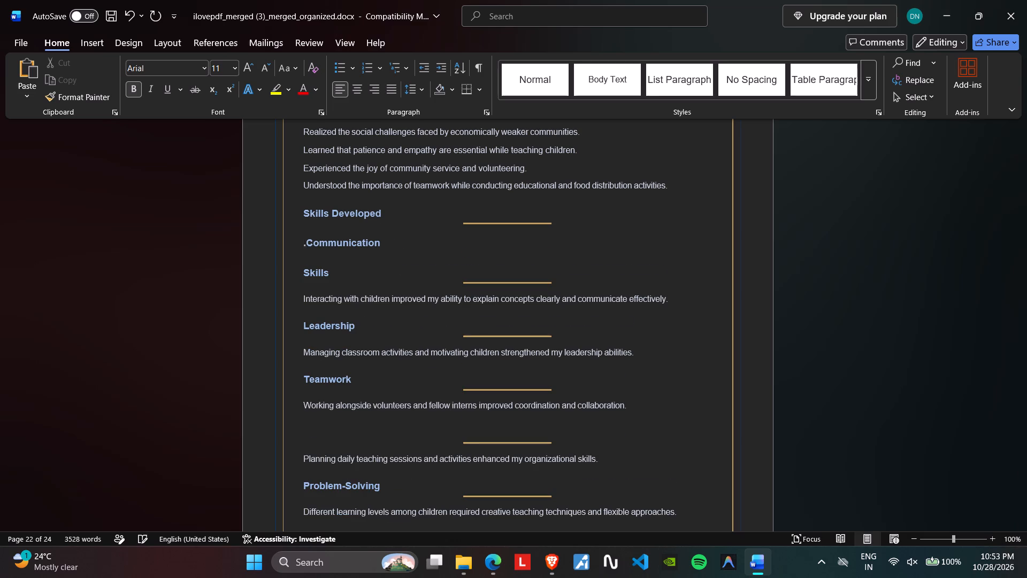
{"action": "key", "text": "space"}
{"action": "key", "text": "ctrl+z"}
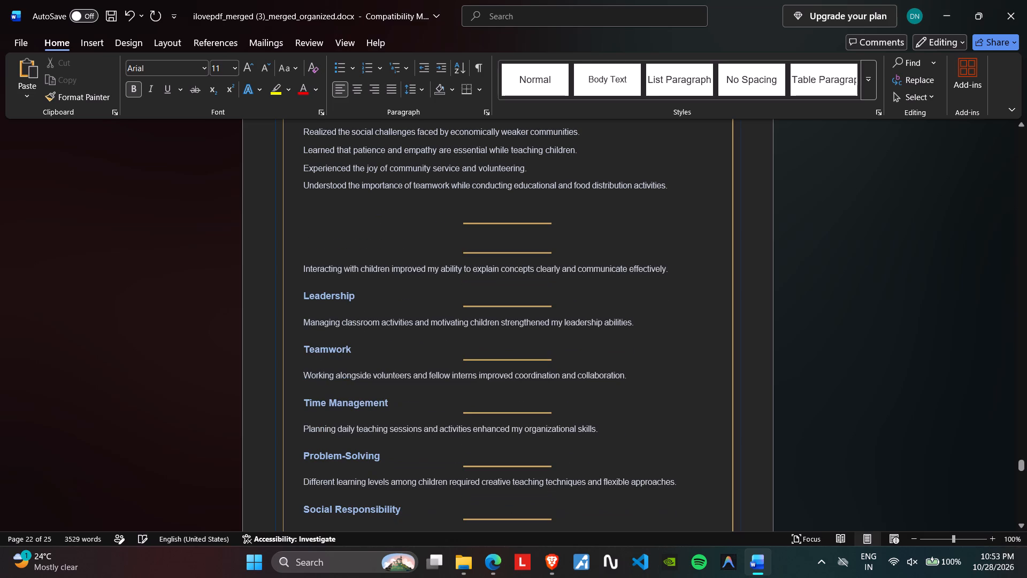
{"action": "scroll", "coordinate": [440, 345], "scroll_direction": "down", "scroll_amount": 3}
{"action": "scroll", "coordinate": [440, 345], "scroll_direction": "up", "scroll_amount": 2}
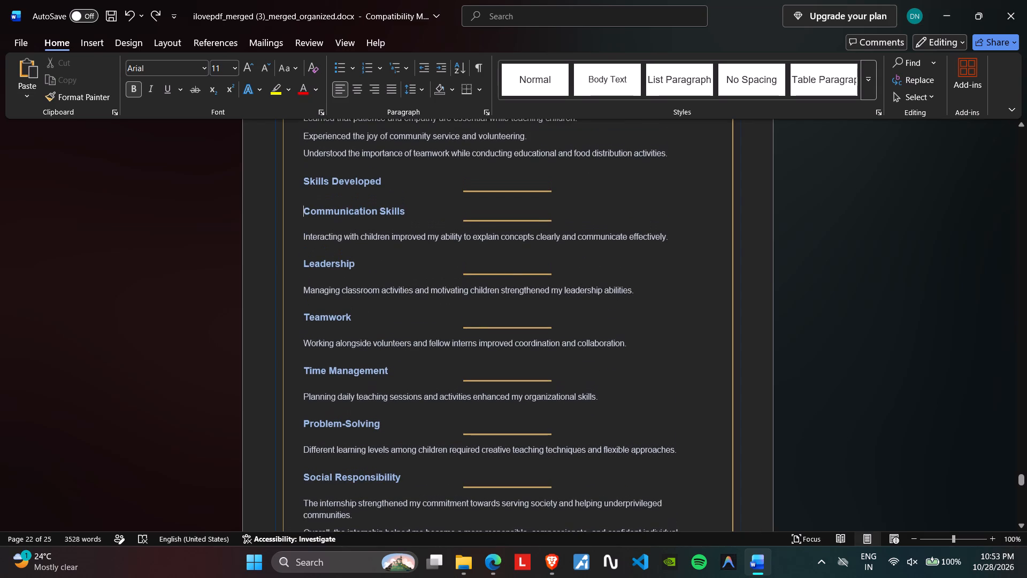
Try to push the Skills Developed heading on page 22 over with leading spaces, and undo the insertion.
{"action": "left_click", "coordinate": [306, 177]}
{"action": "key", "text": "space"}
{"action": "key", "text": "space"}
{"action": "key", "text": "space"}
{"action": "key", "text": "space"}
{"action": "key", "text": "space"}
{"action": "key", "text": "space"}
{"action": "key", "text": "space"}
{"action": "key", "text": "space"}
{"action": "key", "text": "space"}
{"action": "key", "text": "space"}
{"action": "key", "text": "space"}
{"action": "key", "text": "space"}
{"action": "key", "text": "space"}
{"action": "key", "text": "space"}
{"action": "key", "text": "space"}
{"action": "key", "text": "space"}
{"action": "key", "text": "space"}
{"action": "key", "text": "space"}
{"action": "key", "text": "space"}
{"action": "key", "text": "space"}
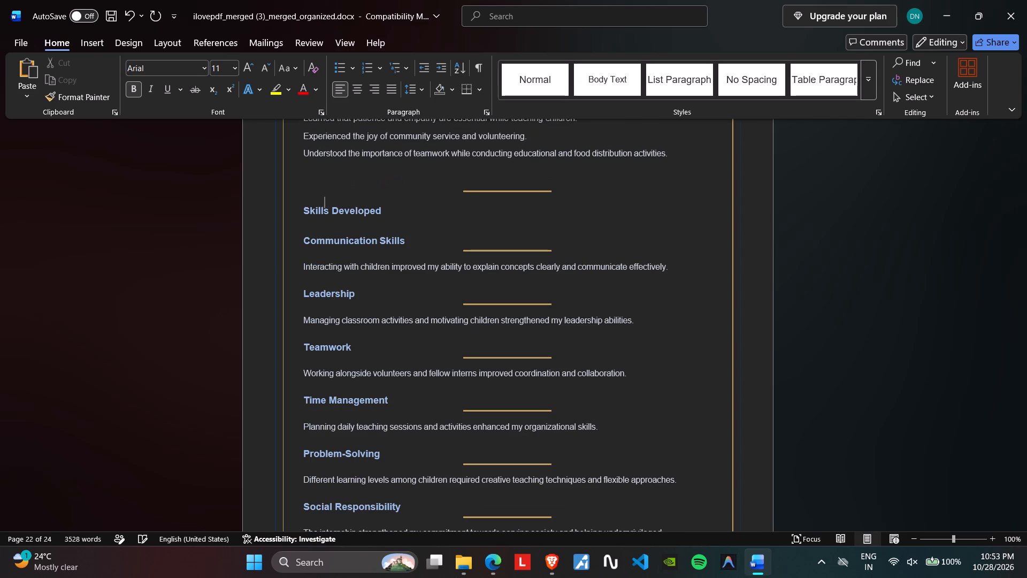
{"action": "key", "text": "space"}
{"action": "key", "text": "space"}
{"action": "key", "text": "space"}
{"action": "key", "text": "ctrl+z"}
Indent the Skills Developed heading slightly from the text margin with tabs, undoing the excess indentation.
{"action": "key", "text": "Tab"}
{"action": "key", "text": "Tab"}
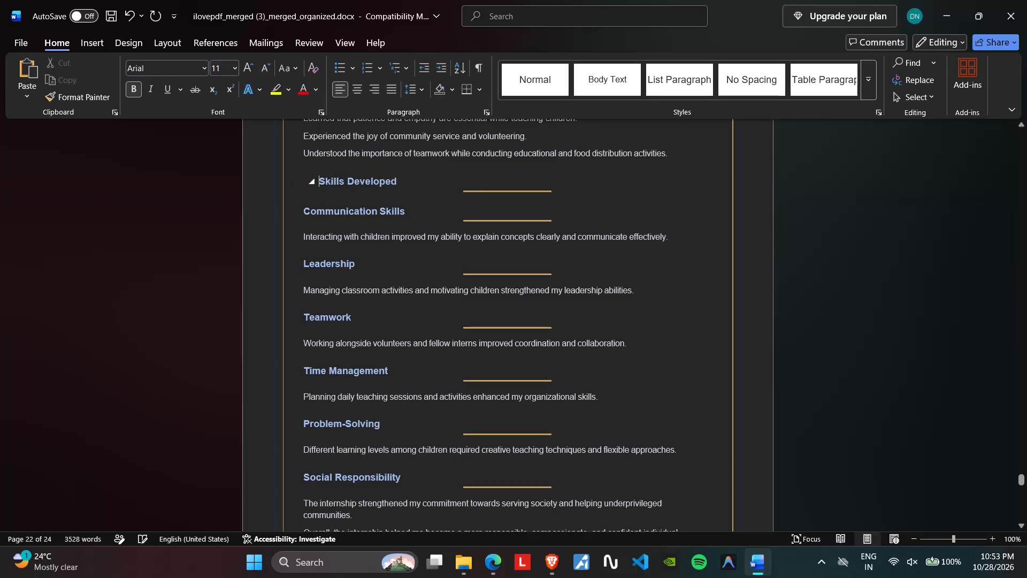
{"action": "key", "text": "Tab"}
{"action": "key", "text": "ctrl+z"}
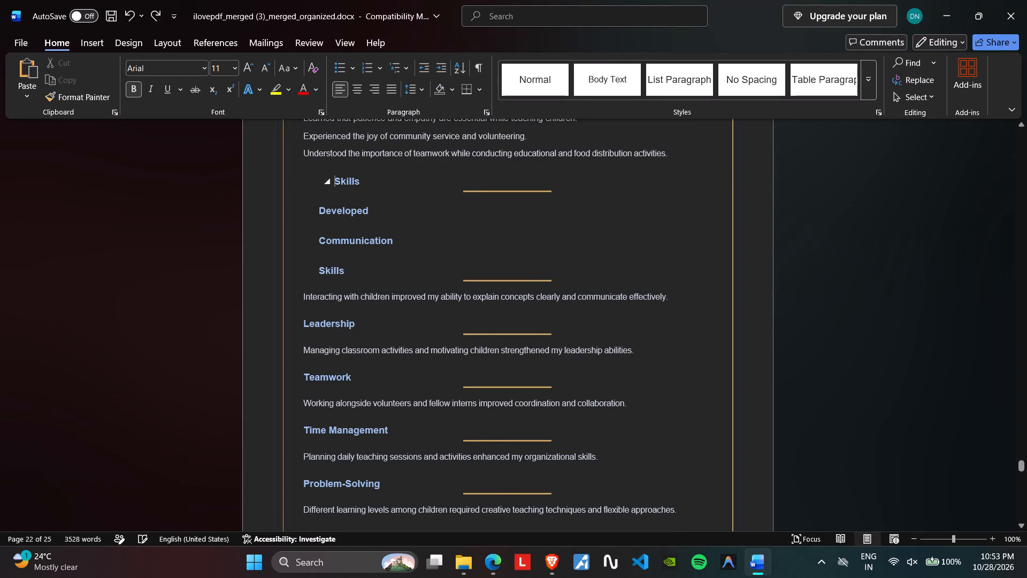
{"action": "key", "text": "ctrl+z"}
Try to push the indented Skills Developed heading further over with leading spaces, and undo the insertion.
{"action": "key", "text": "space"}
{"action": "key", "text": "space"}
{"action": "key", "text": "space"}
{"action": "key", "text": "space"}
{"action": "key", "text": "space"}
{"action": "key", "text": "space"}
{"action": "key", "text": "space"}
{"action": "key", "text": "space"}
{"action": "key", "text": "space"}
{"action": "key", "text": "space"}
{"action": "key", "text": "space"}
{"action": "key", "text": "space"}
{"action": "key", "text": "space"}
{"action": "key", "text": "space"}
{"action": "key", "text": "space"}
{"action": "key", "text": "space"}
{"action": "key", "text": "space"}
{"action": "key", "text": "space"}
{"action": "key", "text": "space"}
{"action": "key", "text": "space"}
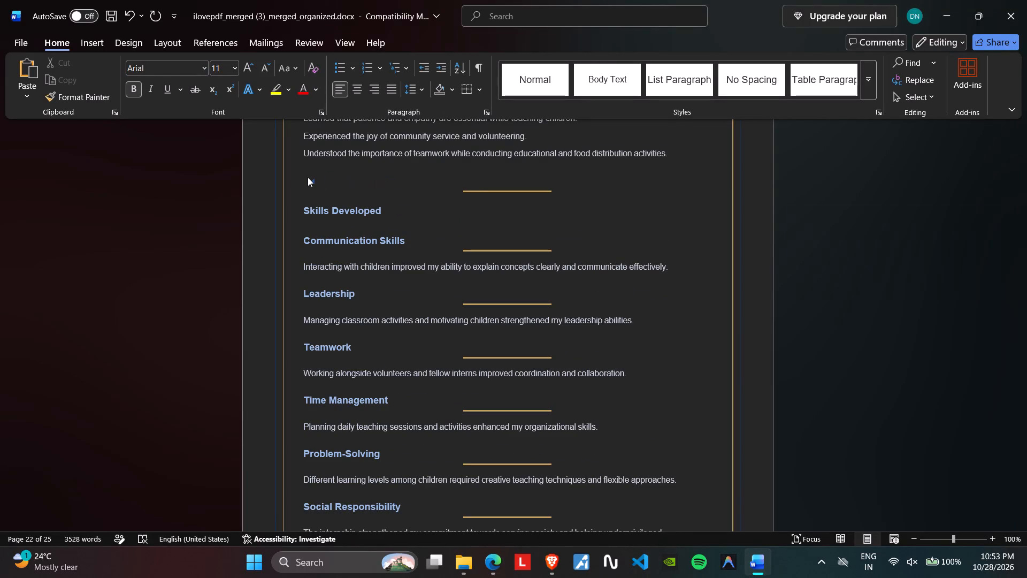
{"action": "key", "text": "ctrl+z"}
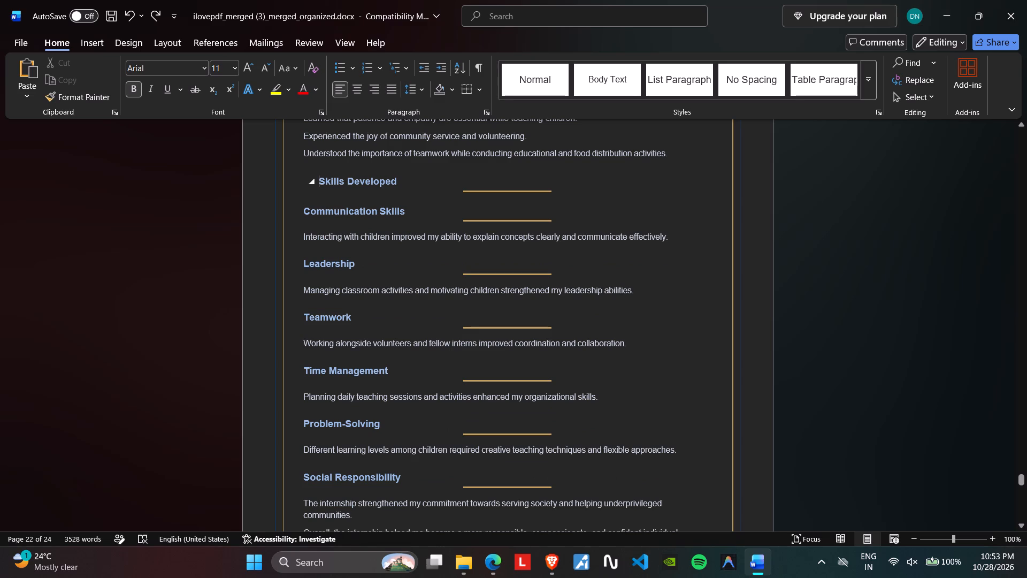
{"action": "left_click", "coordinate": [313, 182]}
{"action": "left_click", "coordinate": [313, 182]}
Delete the empty line below the closing paragraph at the bottom of page 22.
{"action": "scroll", "coordinate": [502, 314], "scroll_direction": "down", "scroll_amount": 4}
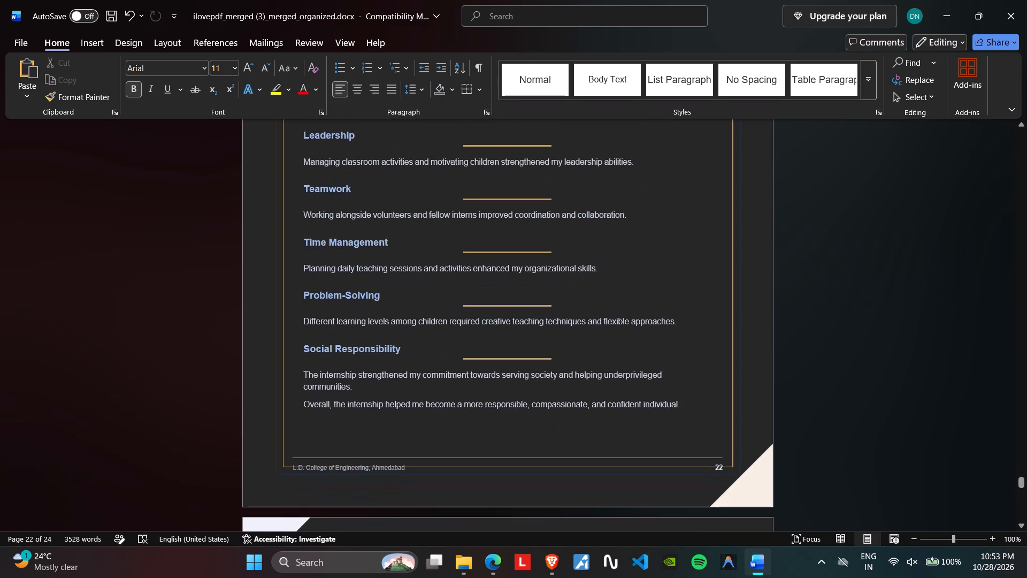
{"action": "left_click", "coordinate": [303, 440]}
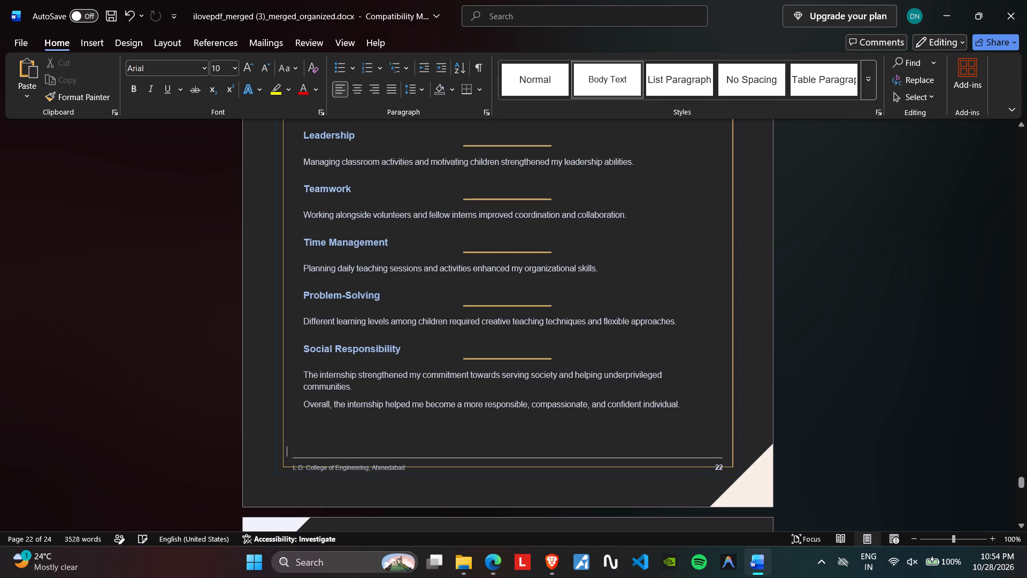
{"action": "key", "text": "BackSpace"}
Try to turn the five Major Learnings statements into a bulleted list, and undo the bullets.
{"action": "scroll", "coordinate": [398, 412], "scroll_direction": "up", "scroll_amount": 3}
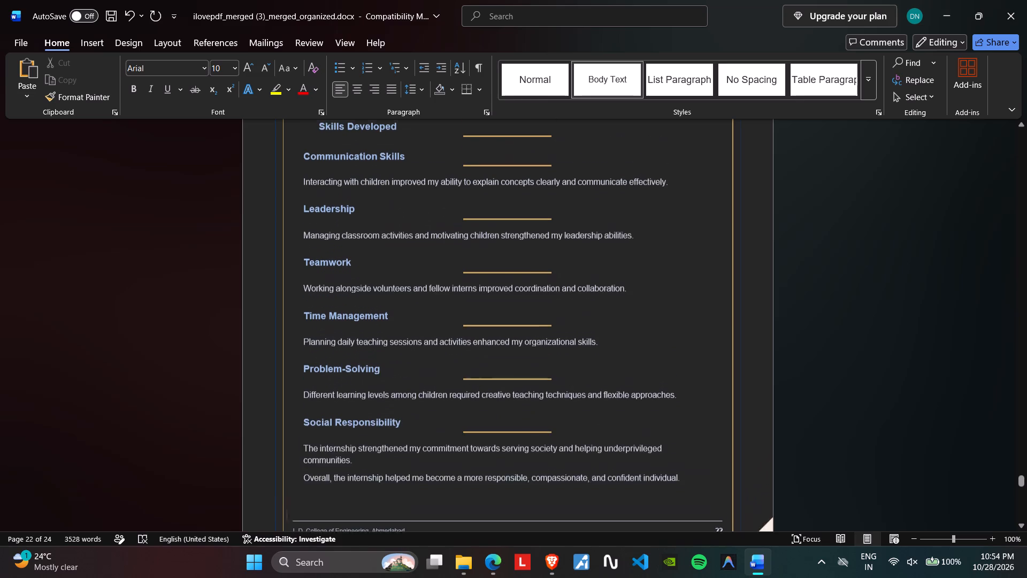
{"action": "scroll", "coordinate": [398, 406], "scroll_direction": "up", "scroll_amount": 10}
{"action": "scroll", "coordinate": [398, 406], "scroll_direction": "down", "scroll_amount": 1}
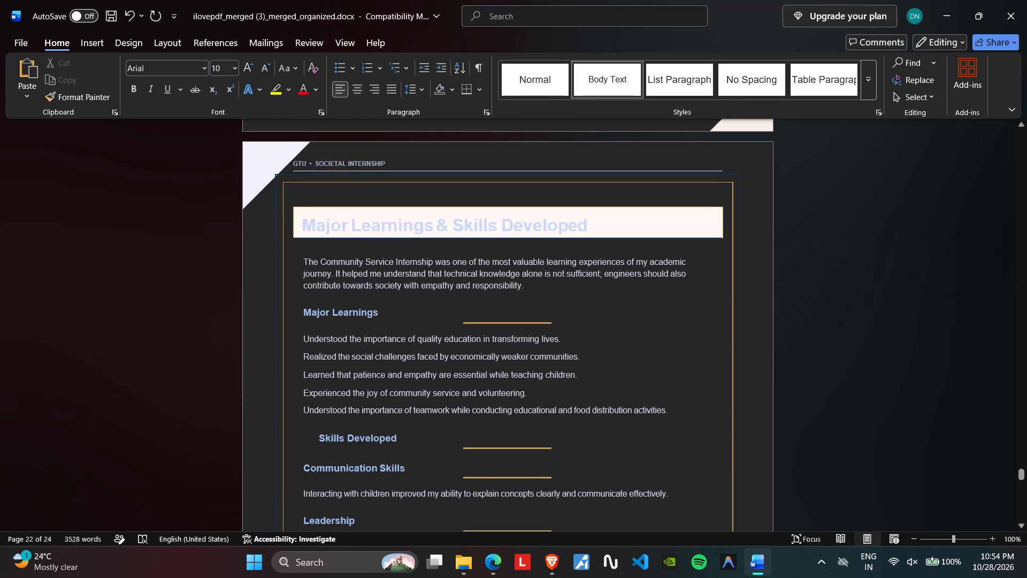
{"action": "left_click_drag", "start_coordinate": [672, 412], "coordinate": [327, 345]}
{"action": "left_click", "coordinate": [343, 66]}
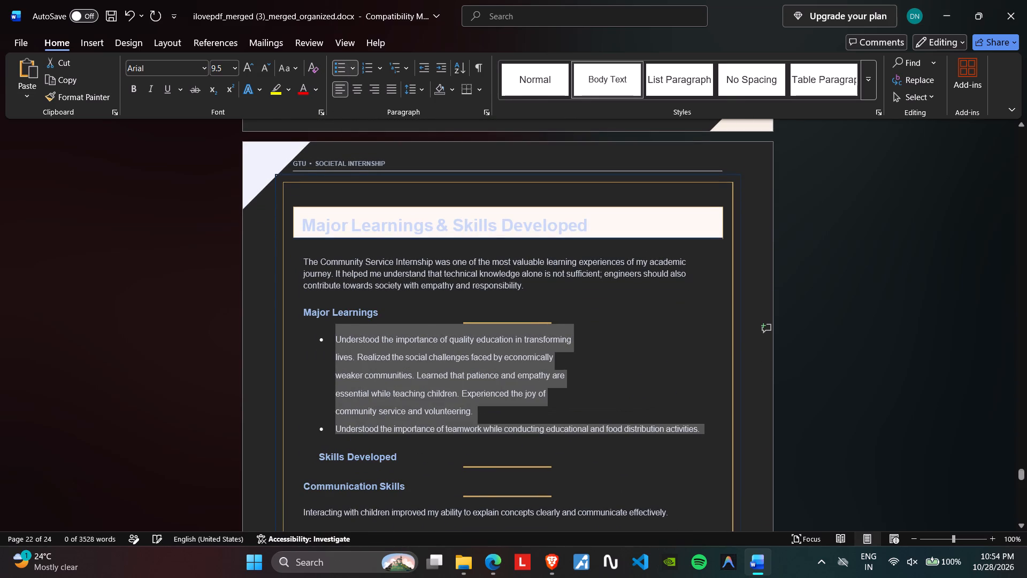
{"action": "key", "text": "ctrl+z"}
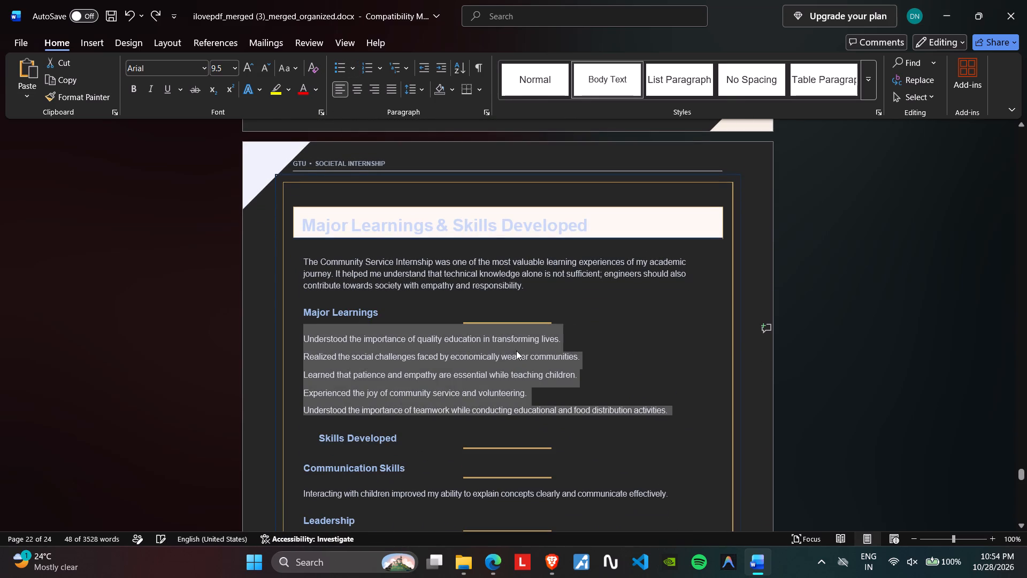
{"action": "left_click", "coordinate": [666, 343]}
Review the layout of the Methodology and Engineering Perspective pages, 21 and 20, including their headings and spacing.
{"action": "scroll", "coordinate": [666, 343], "scroll_direction": "up", "scroll_amount": 16}
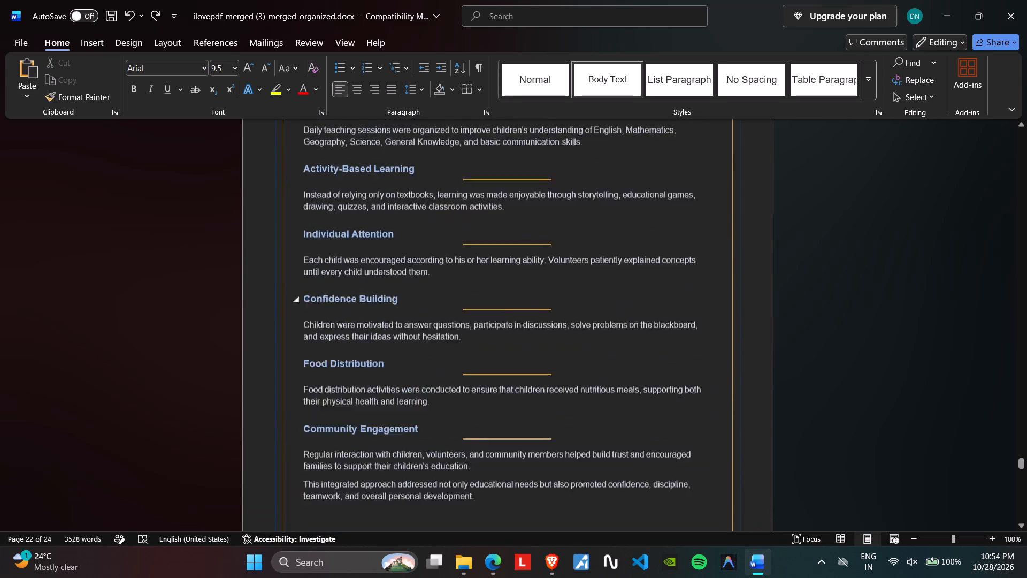
{"action": "scroll", "coordinate": [627, 347], "scroll_direction": "up", "scroll_amount": 6}
{"action": "scroll", "coordinate": [627, 347], "scroll_direction": "down", "scroll_amount": 10}
{"action": "scroll", "coordinate": [627, 347], "scroll_direction": "up", "scroll_amount": 7}
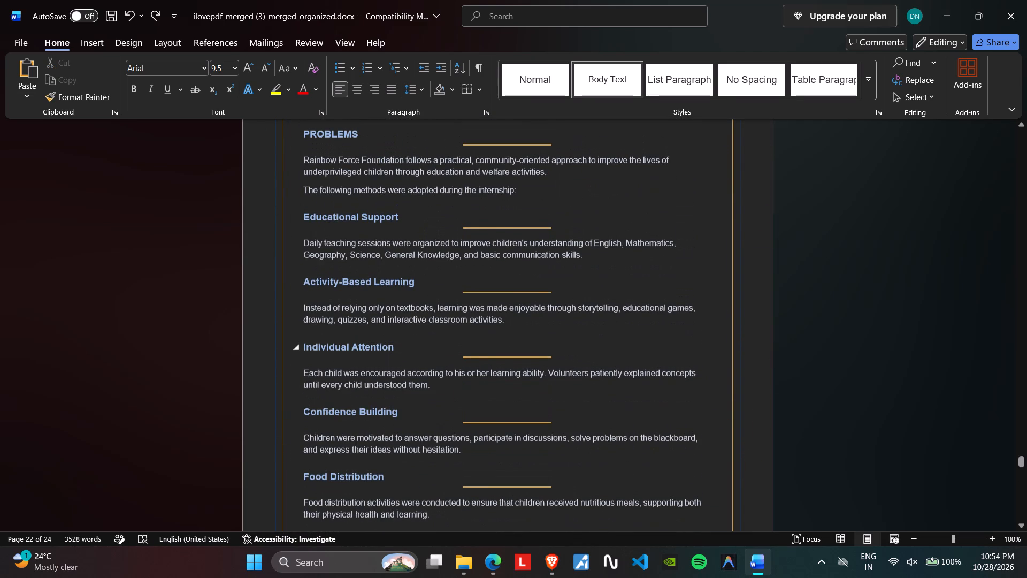
{"action": "scroll", "coordinate": [627, 347], "scroll_direction": "up", "scroll_amount": 10}
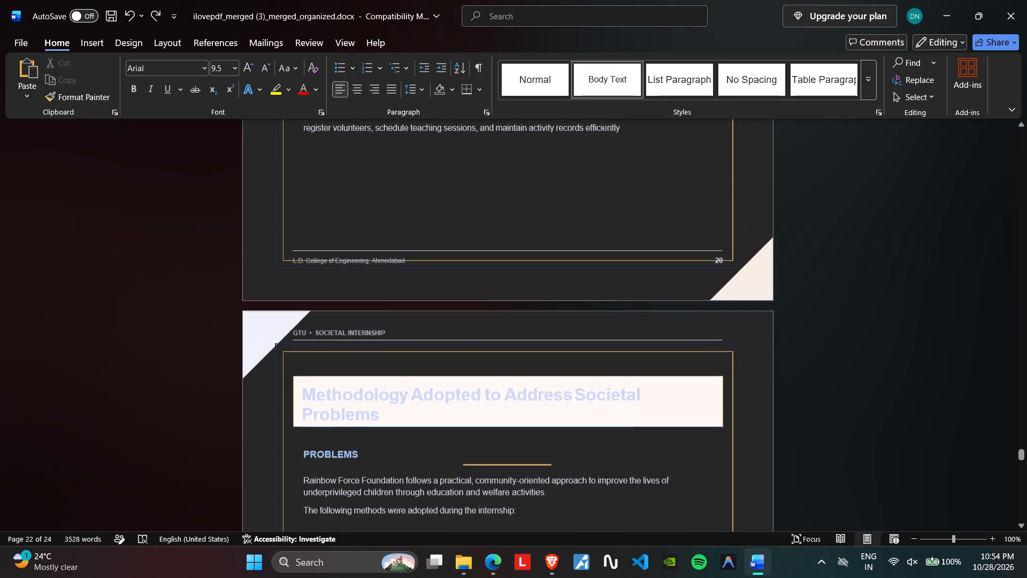
{"action": "scroll", "coordinate": [626, 347], "scroll_direction": "up", "scroll_amount": 16}
{"action": "scroll", "coordinate": [626, 347], "scroll_direction": "down", "scroll_amount": 3}
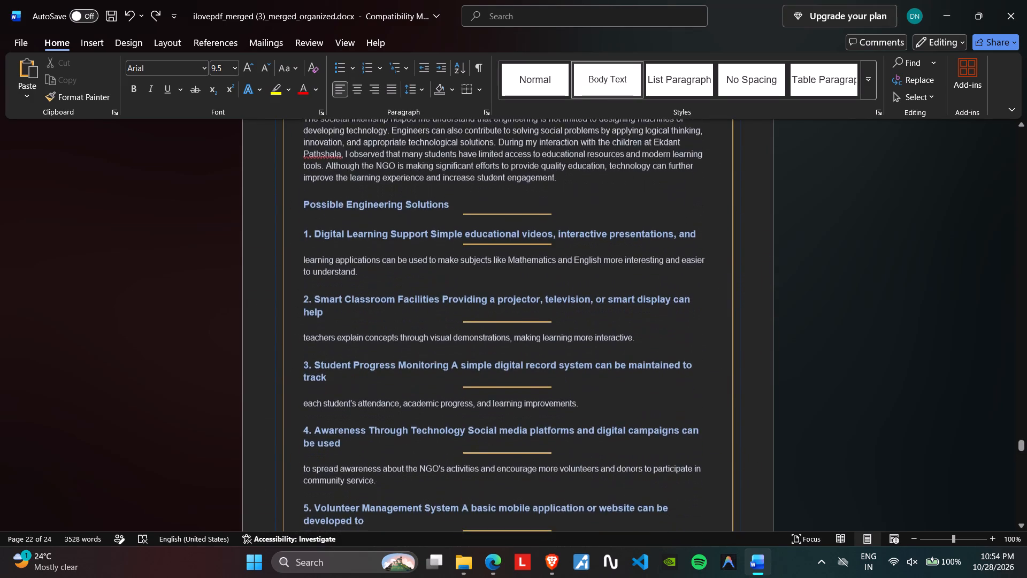
{"action": "scroll", "coordinate": [626, 347], "scroll_direction": "up", "scroll_amount": 5}
{"action": "scroll", "coordinate": [626, 347], "scroll_direction": "down", "scroll_amount": 6}
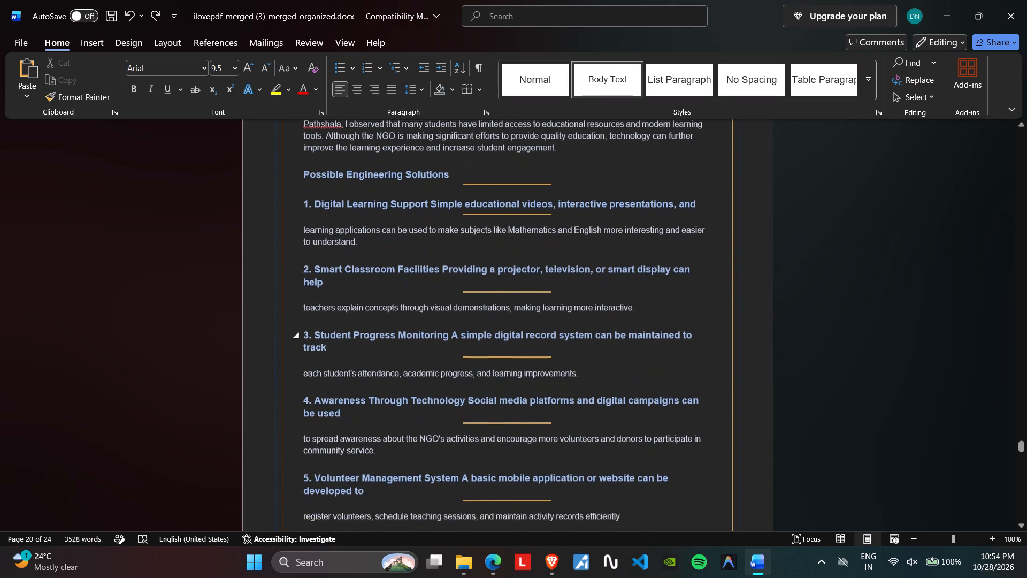
{"action": "scroll", "coordinate": [626, 347], "scroll_direction": "down", "scroll_amount": 3}
{"action": "scroll", "coordinate": [626, 347], "scroll_direction": "up", "scroll_amount": 2}
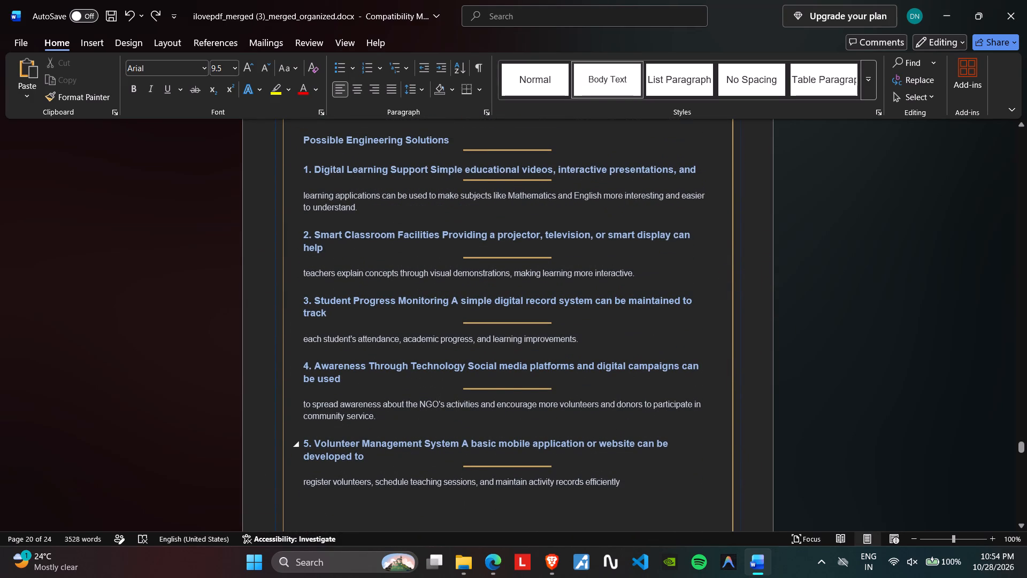
{"action": "scroll", "coordinate": [462, 457], "scroll_direction": "up", "scroll_amount": 3}
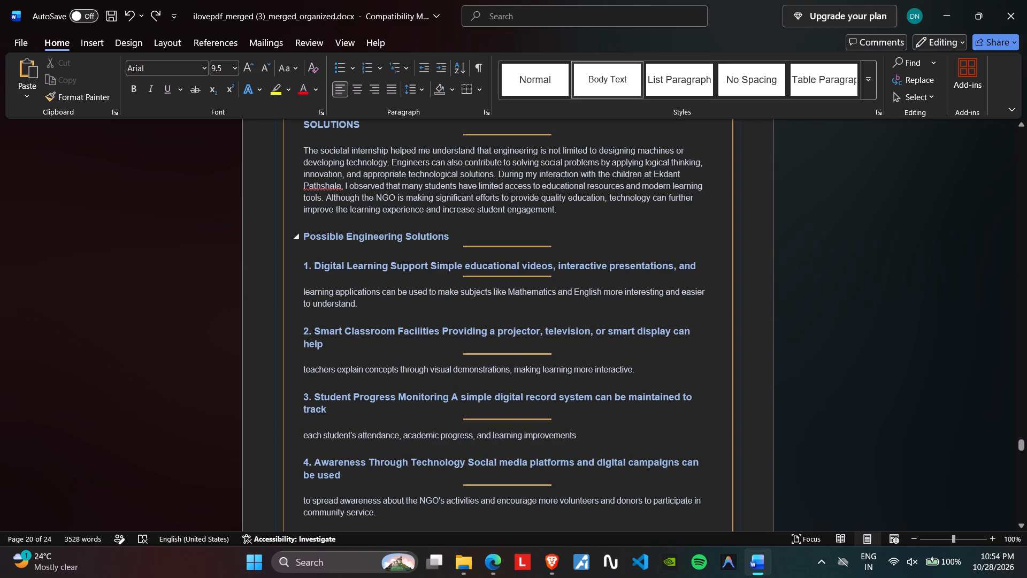
Centre the Possible Engineering Solutions heading on page 20 above its gold line by inserting leading spaces.
{"action": "left_click", "coordinate": [308, 233]}
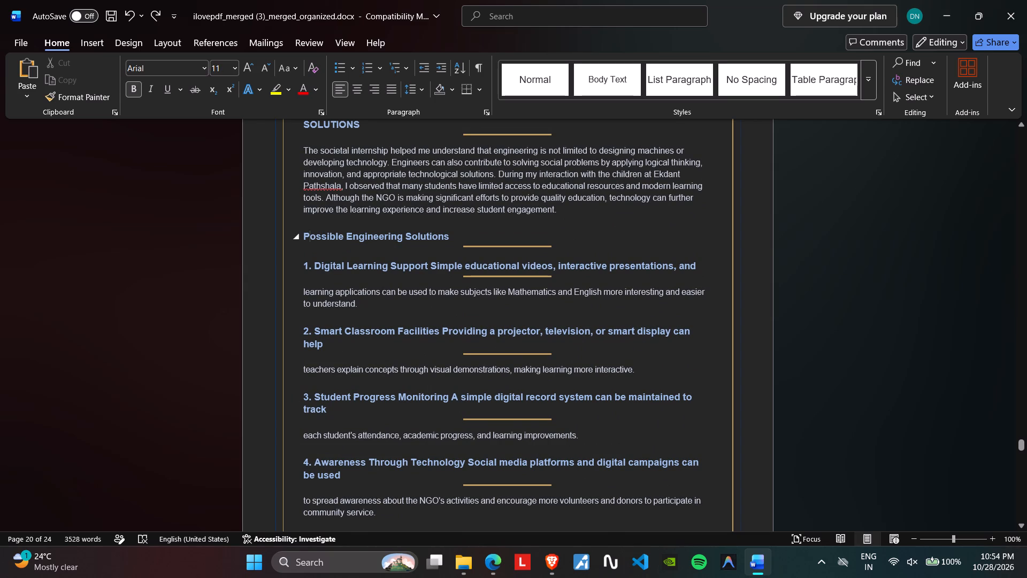
{"action": "left_click", "coordinate": [304, 234]}
{"action": "key", "text": "space"}
{"action": "key", "text": "space"}
{"action": "key", "text": "space"}
{"action": "key", "text": "space"}
{"action": "key", "text": "space"}
{"action": "key", "text": "space"}
{"action": "key", "text": "space"}
{"action": "key", "text": "space"}
{"action": "key", "text": "space"}
{"action": "key", "text": "space"}
{"action": "key", "text": "space"}
{"action": "key", "text": "space"}
{"action": "key", "text": "space"}
{"action": "key", "text": "space"}
{"action": "key", "text": "space"}
{"action": "key", "text": "space"}
{"action": "key", "text": "space"}
{"action": "key", "text": "space"}
{"action": "key", "text": "space"}
{"action": "key", "text": "space"}
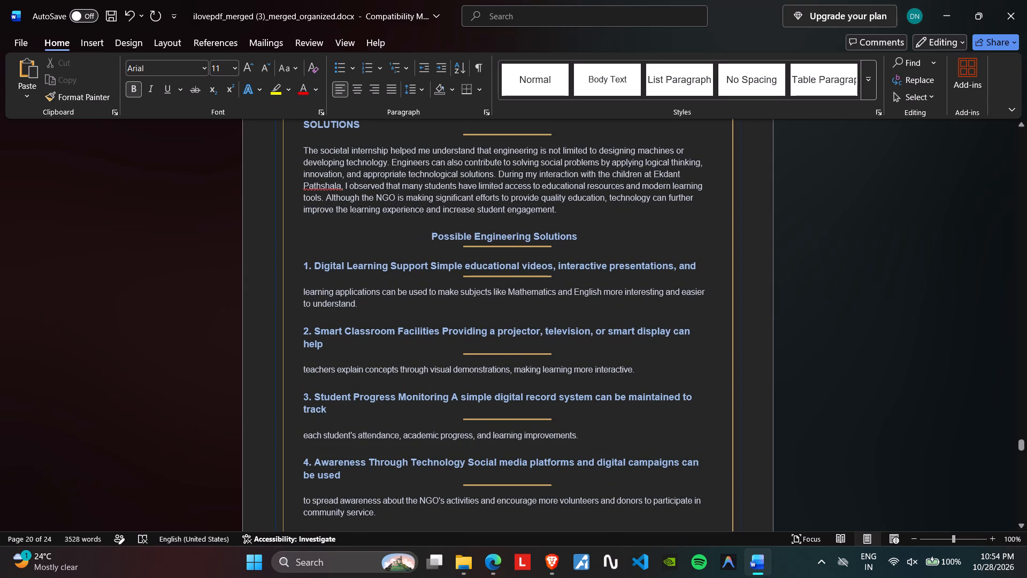
Review the layout from page 20 back to page 17, including the societal problems headings and the photos.
{"action": "scroll", "coordinate": [400, 337], "scroll_direction": "up", "scroll_amount": 2}
{"action": "scroll", "coordinate": [400, 337], "scroll_direction": "down", "scroll_amount": 2}
{"action": "scroll", "coordinate": [400, 337], "scroll_direction": "up", "scroll_amount": 4}
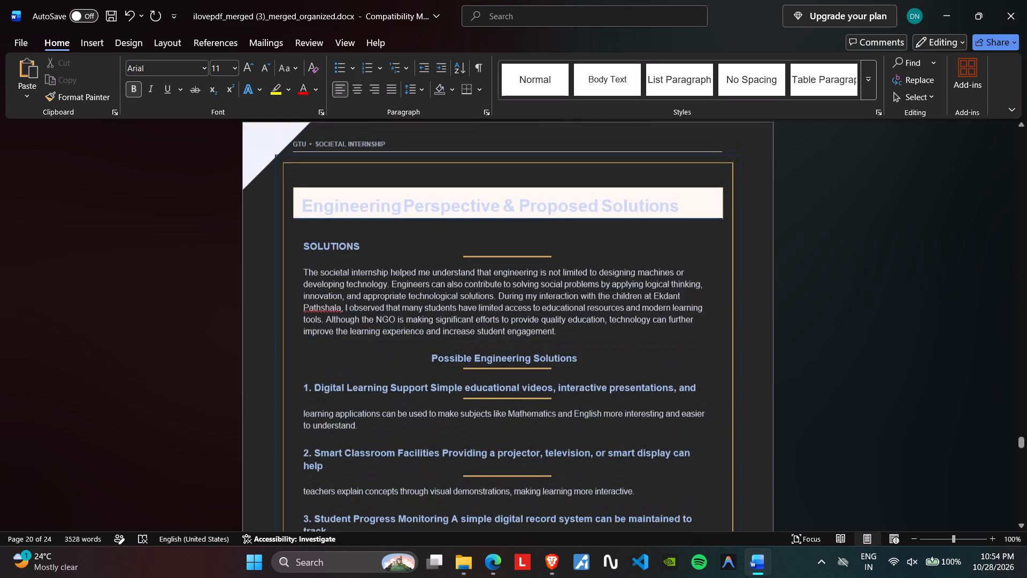
{"action": "scroll", "coordinate": [400, 337], "scroll_direction": "up", "scroll_amount": 16}
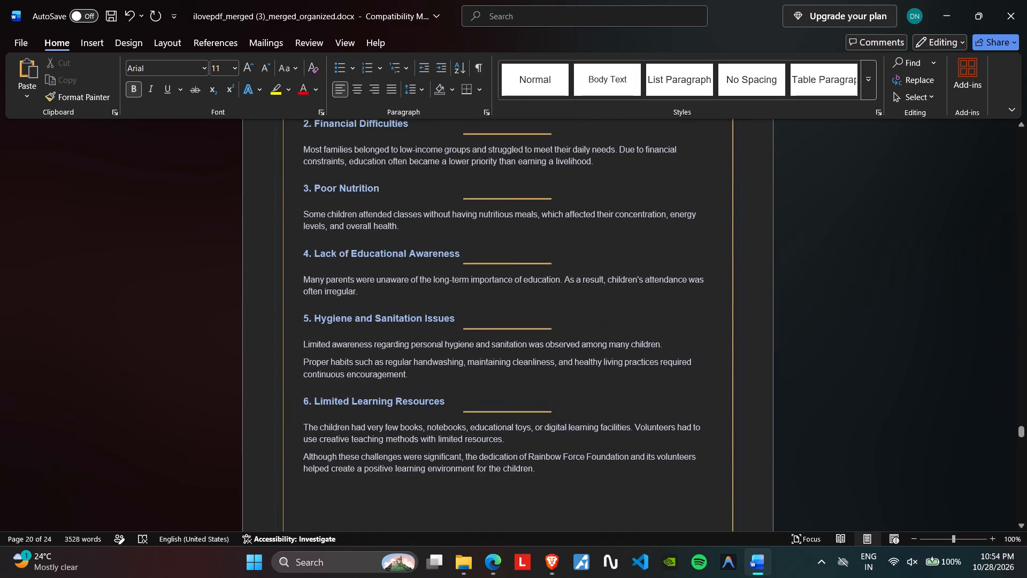
{"action": "scroll", "coordinate": [400, 336], "scroll_direction": "up", "scroll_amount": 6}
{"action": "scroll", "coordinate": [400, 336], "scroll_direction": "down", "scroll_amount": 2}
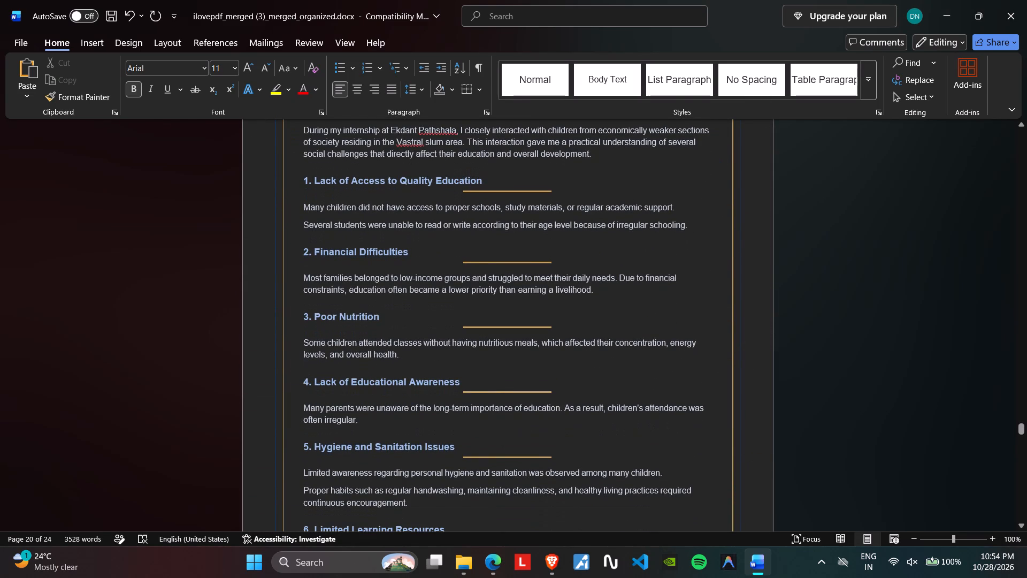
{"action": "scroll", "coordinate": [400, 336], "scroll_direction": "down", "scroll_amount": 3}
{"action": "scroll", "coordinate": [400, 336], "scroll_direction": "up", "scroll_amount": 7}
{"action": "scroll", "coordinate": [400, 336], "scroll_direction": "down", "scroll_amount": 4}
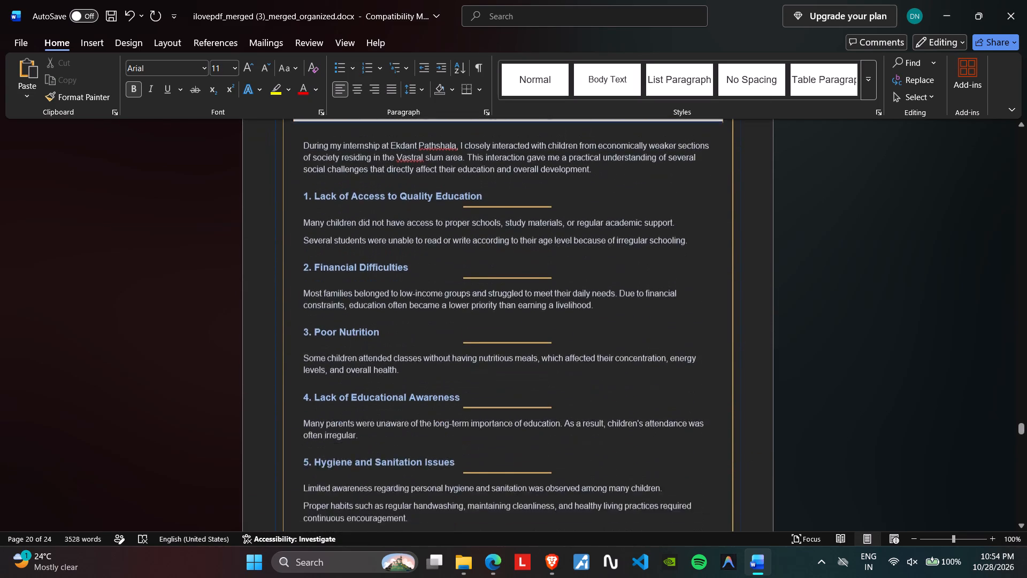
{"action": "scroll", "coordinate": [400, 336], "scroll_direction": "down", "scroll_amount": 6}
{"action": "scroll", "coordinate": [400, 336], "scroll_direction": "up", "scroll_amount": 3}
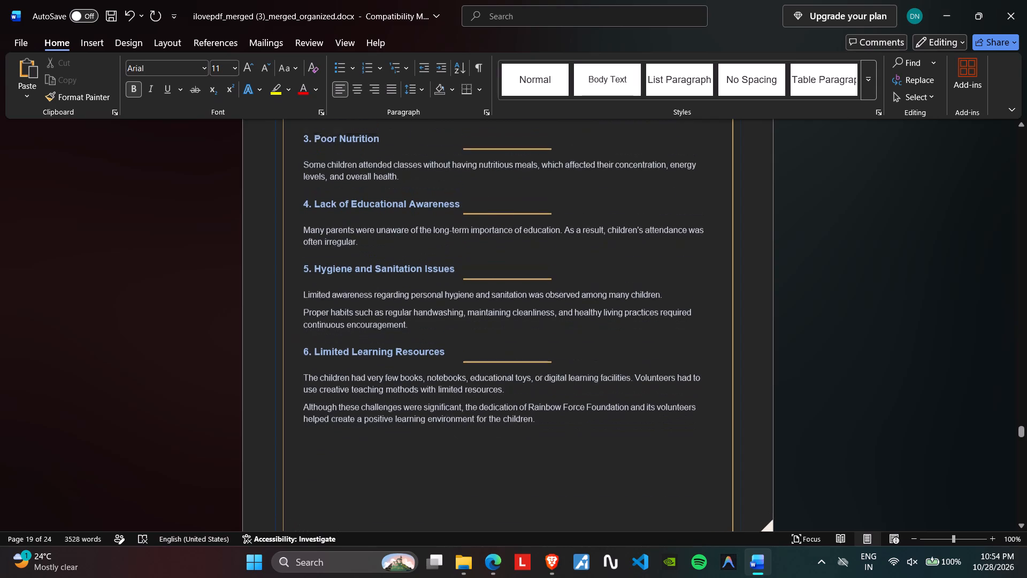
{"action": "scroll", "coordinate": [400, 336], "scroll_direction": "up", "scroll_amount": 16}
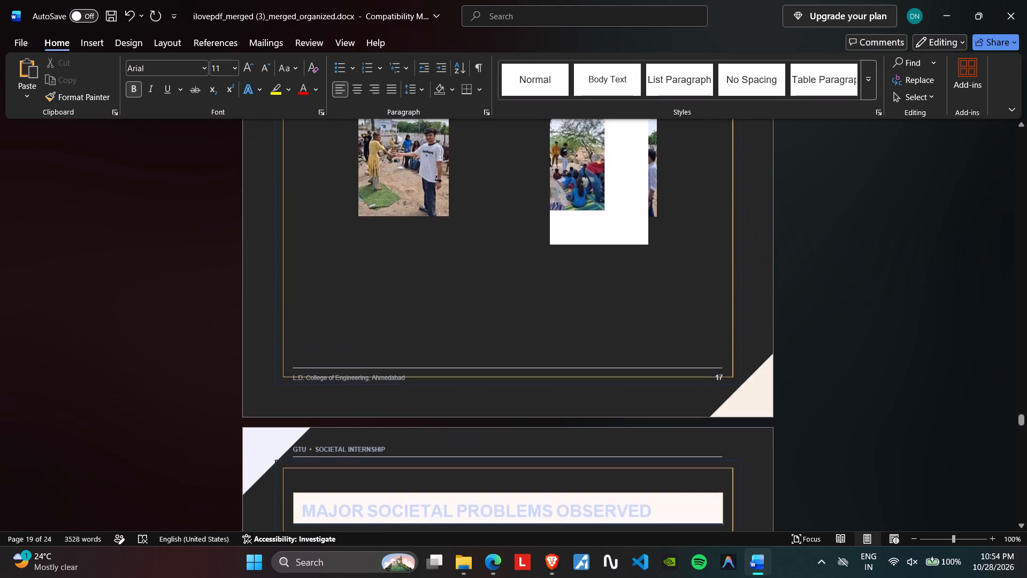
{"action": "scroll", "coordinate": [400, 336], "scroll_direction": "down", "scroll_amount": 20}
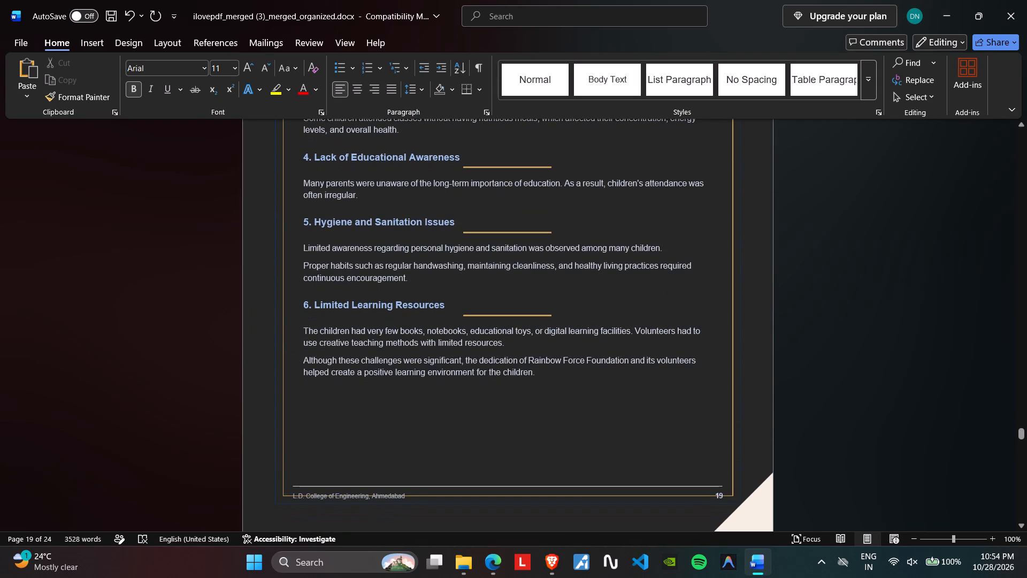
Delete the empty line below the closing text at the bottom of pages 19, 20 and 21.
{"action": "left_click", "coordinate": [336, 451]}
{"action": "key", "text": "BackSpace"}
{"action": "scroll", "coordinate": [336, 454], "scroll_direction": "down", "scroll_amount": 5}
{"action": "scroll", "coordinate": [355, 438], "scroll_direction": "down", "scroll_amount": 18}
{"action": "left_click", "coordinate": [363, 452]}
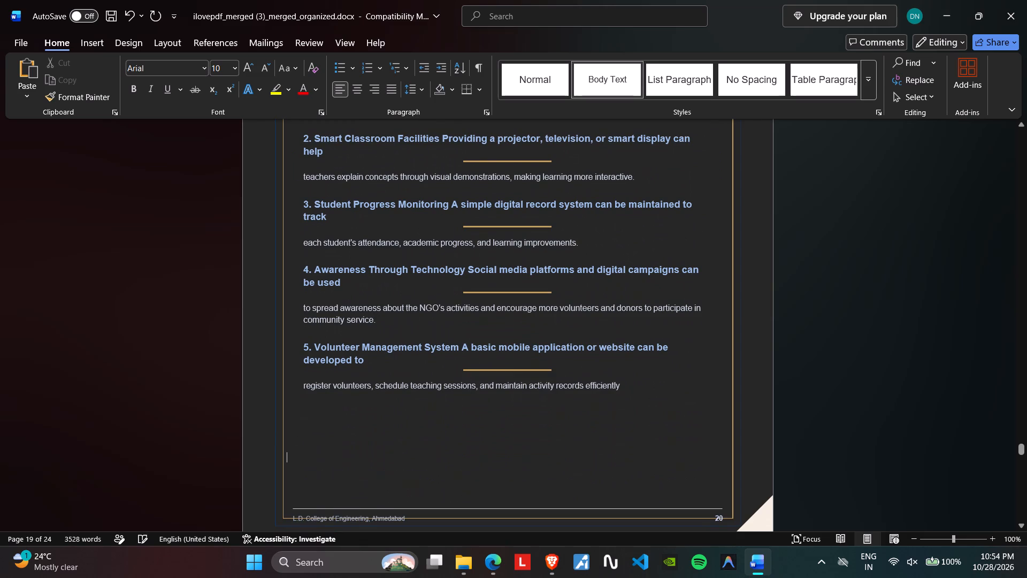
{"action": "key", "text": "BackSpace"}
{"action": "scroll", "coordinate": [363, 453], "scroll_direction": "down", "scroll_amount": 20}
{"action": "scroll", "coordinate": [363, 453], "scroll_direction": "down", "scroll_amount": 4}
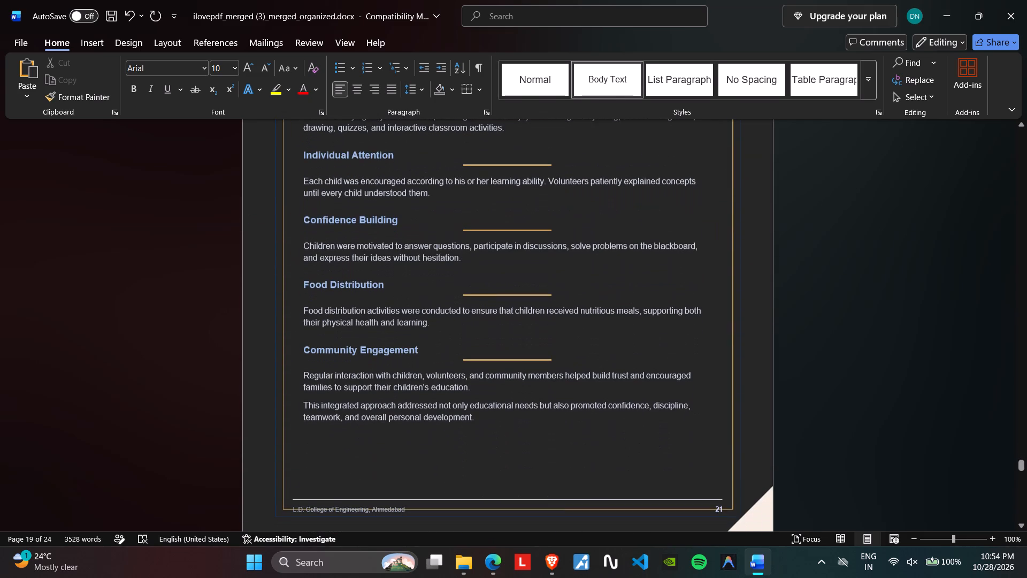
{"action": "left_click", "coordinate": [405, 447]}
{"action": "key", "text": "BackSpace"}
Review the layout from page 21 to the Conclusion page and back up to the photos on page 17.
{"action": "scroll", "coordinate": [405, 447], "scroll_direction": "down", "scroll_amount": 11}
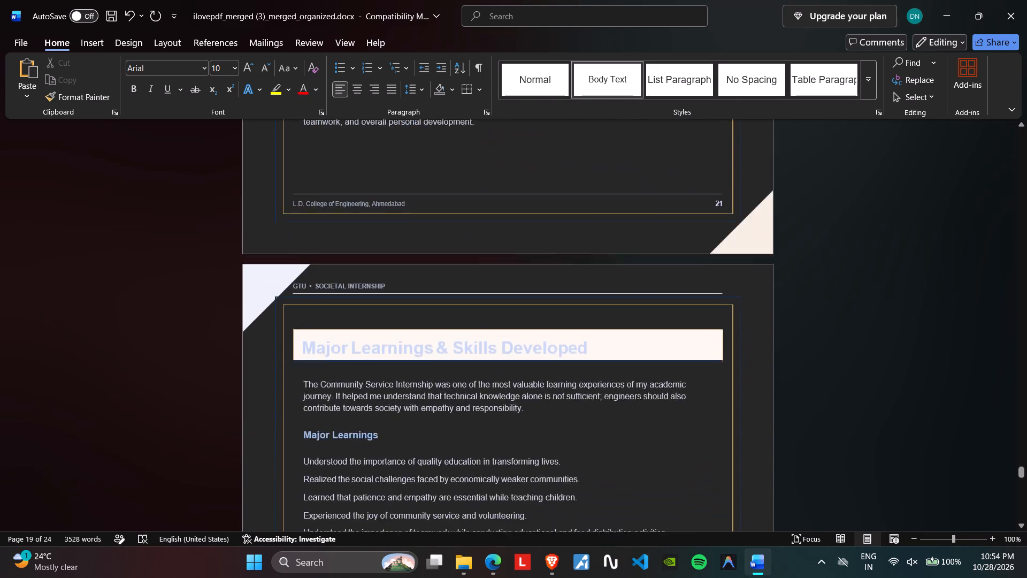
{"action": "scroll", "coordinate": [405, 447], "scroll_direction": "down", "scroll_amount": 18}
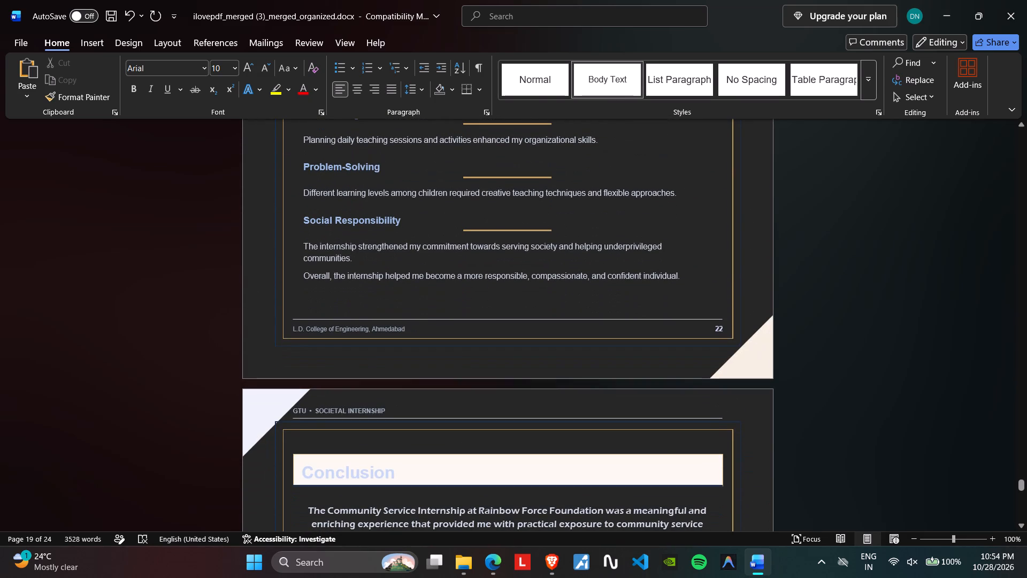
{"action": "scroll", "coordinate": [420, 430], "scroll_direction": "up", "scroll_amount": 20}
{"action": "scroll", "coordinate": [420, 430], "scroll_direction": "up", "scroll_amount": 20}
{"action": "scroll", "coordinate": [420, 430], "scroll_direction": "up", "scroll_amount": 4}
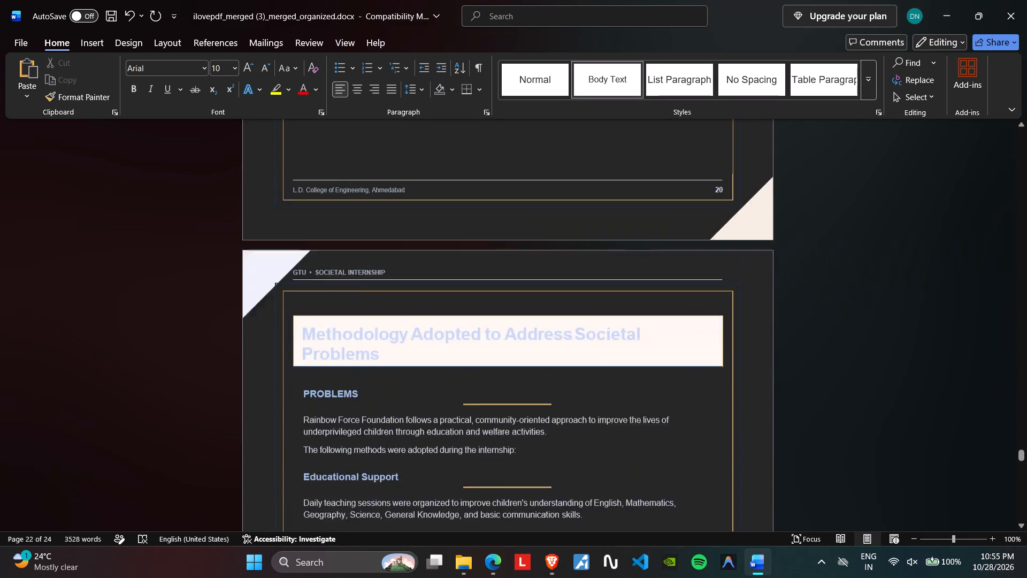
{"action": "scroll", "coordinate": [428, 410], "scroll_direction": "up", "scroll_amount": 18}
{"action": "scroll", "coordinate": [424, 407], "scroll_direction": "up", "scroll_amount": 14}
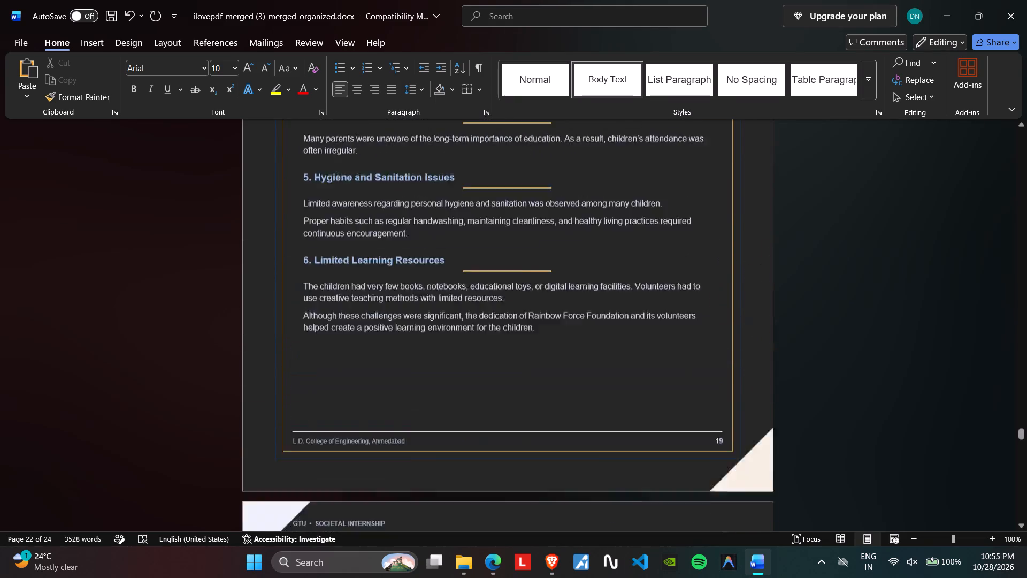
{"action": "scroll", "coordinate": [426, 401], "scroll_direction": "up", "scroll_amount": 17}
{"action": "scroll", "coordinate": [433, 396], "scroll_direction": "up", "scroll_amount": 6}
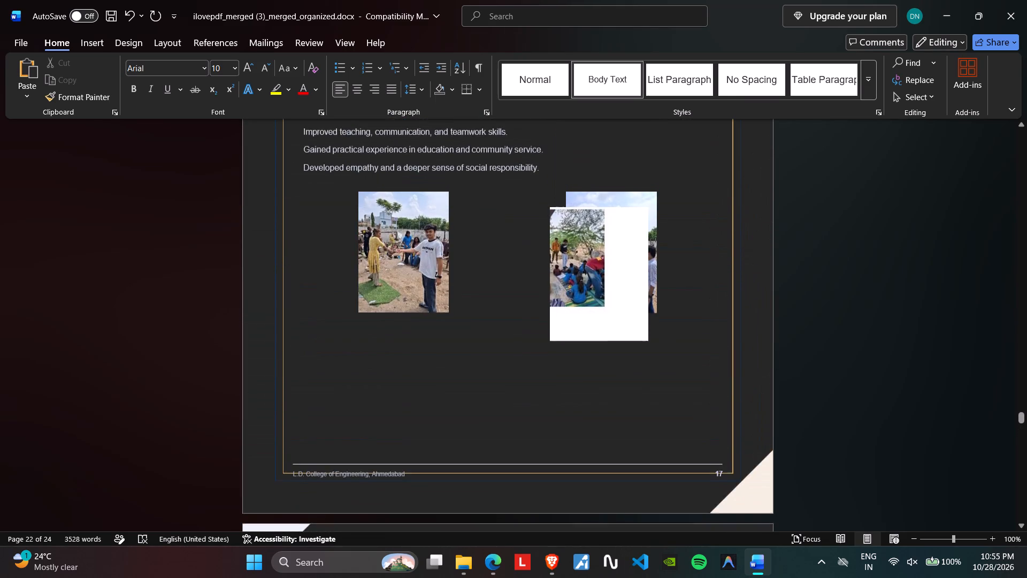
Delete the empty line at the bottom of page 17, below the photos.
{"action": "scroll", "coordinate": [433, 396], "scroll_direction": "down", "scroll_amount": 1}
{"action": "left_click", "coordinate": [363, 392]}
{"action": "key", "text": "BackSpace"}
Delete the overlapping picture group beside the remaining photo under Learning Outcome on page 17.
{"action": "scroll", "coordinate": [366, 395], "scroll_direction": "up", "scroll_amount": 10}
{"action": "scroll", "coordinate": [366, 395], "scroll_direction": "down", "scroll_amount": 4}
{"action": "scroll", "coordinate": [366, 393], "scroll_direction": "up", "scroll_amount": 2}
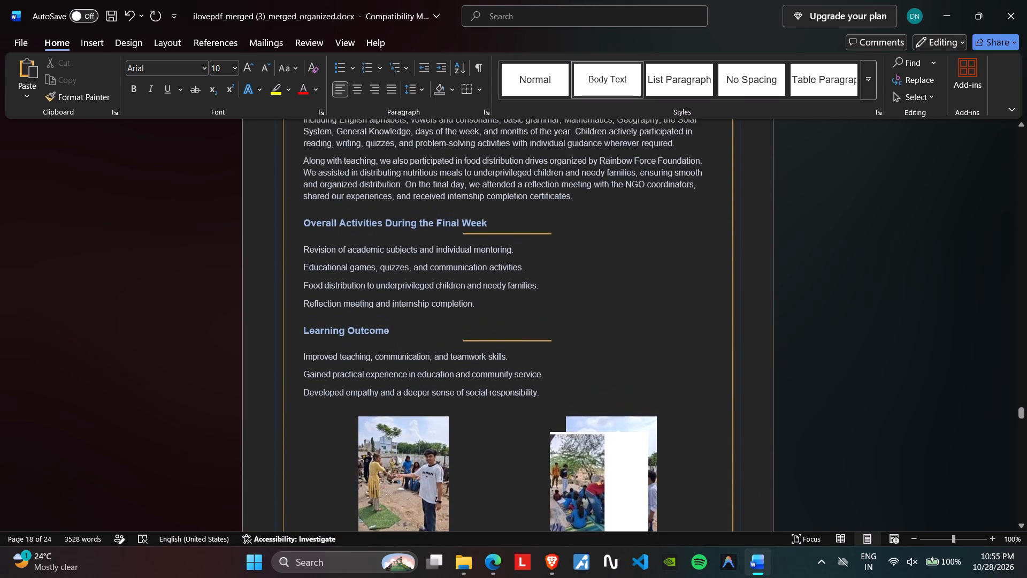
{"action": "scroll", "coordinate": [455, 411], "scroll_direction": "down", "scroll_amount": 3}
{"action": "left_click", "coordinate": [593, 394]}
{"action": "left_click_drag", "start_coordinate": [592, 394], "coordinate": [561, 394]}
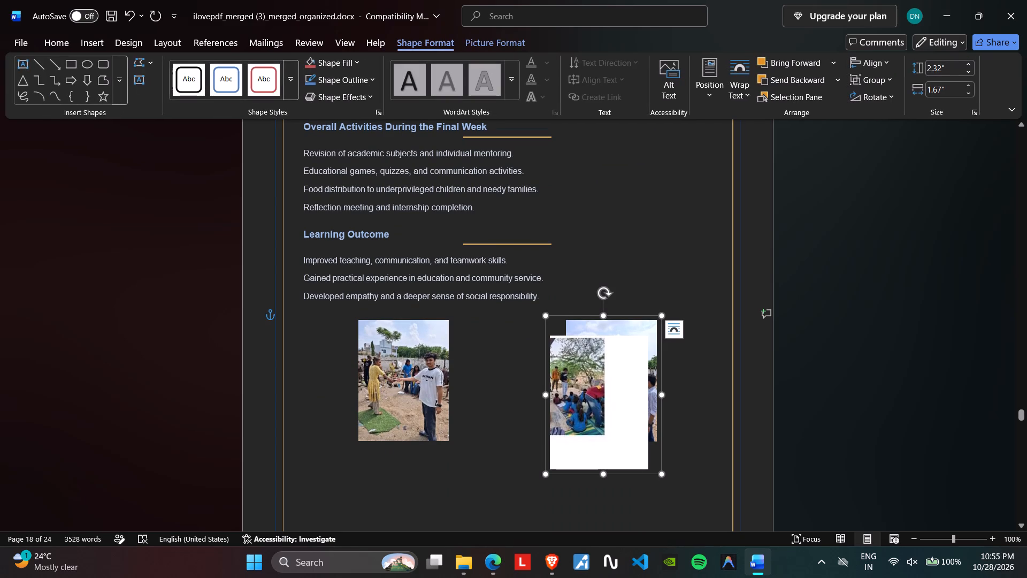
{"action": "left_click_drag", "start_coordinate": [568, 391], "coordinate": [571, 406]}
{"action": "scroll", "coordinate": [569, 405], "scroll_direction": "down", "scroll_amount": 2}
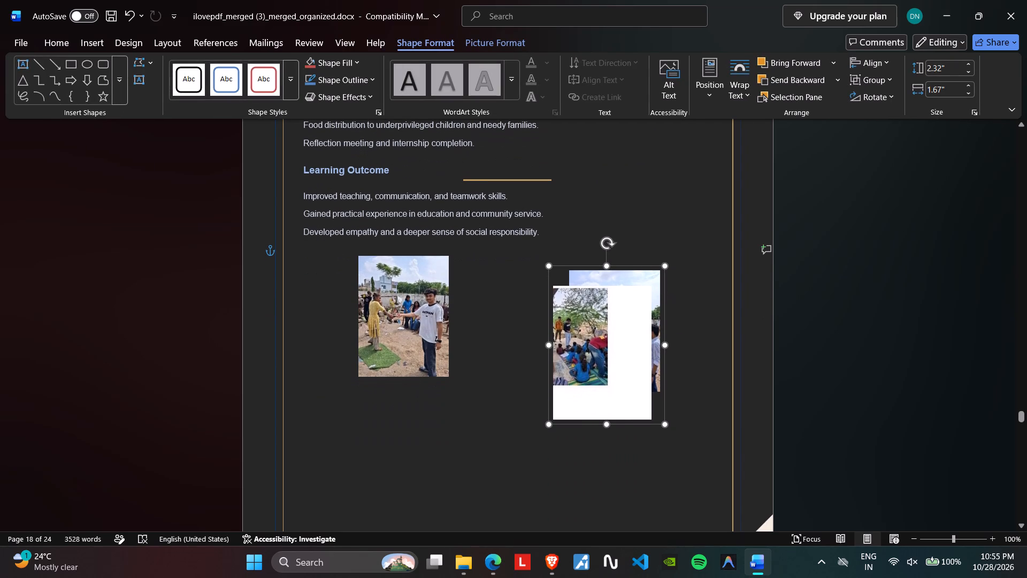
{"action": "key", "text": "Delete"}
Delete two empty lines at the bottom of page 16, below the Day 9 photos.
{"action": "scroll", "coordinate": [564, 402], "scroll_direction": "up", "scroll_amount": 8}
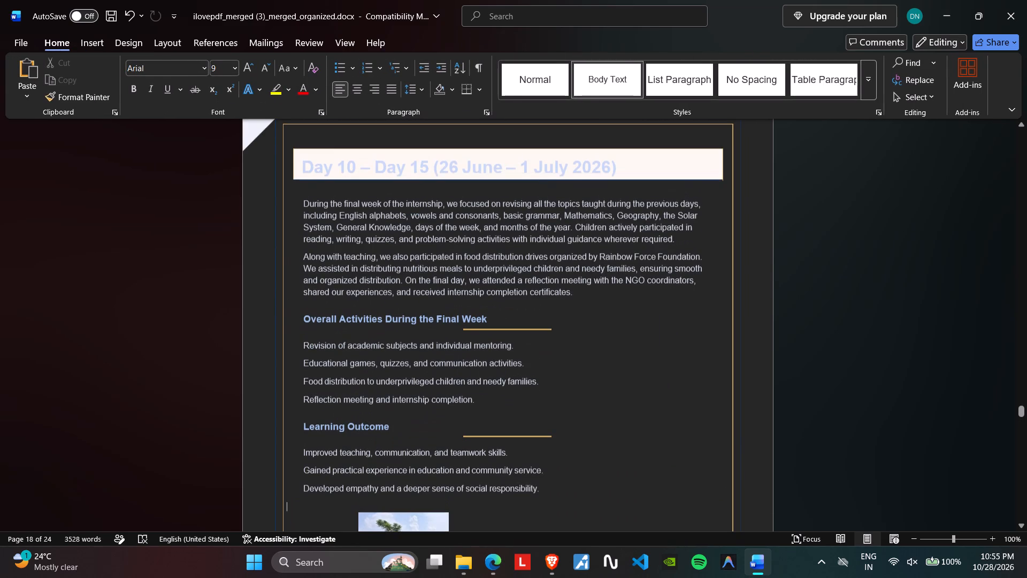
{"action": "scroll", "coordinate": [551, 387], "scroll_direction": "up", "scroll_amount": 17}
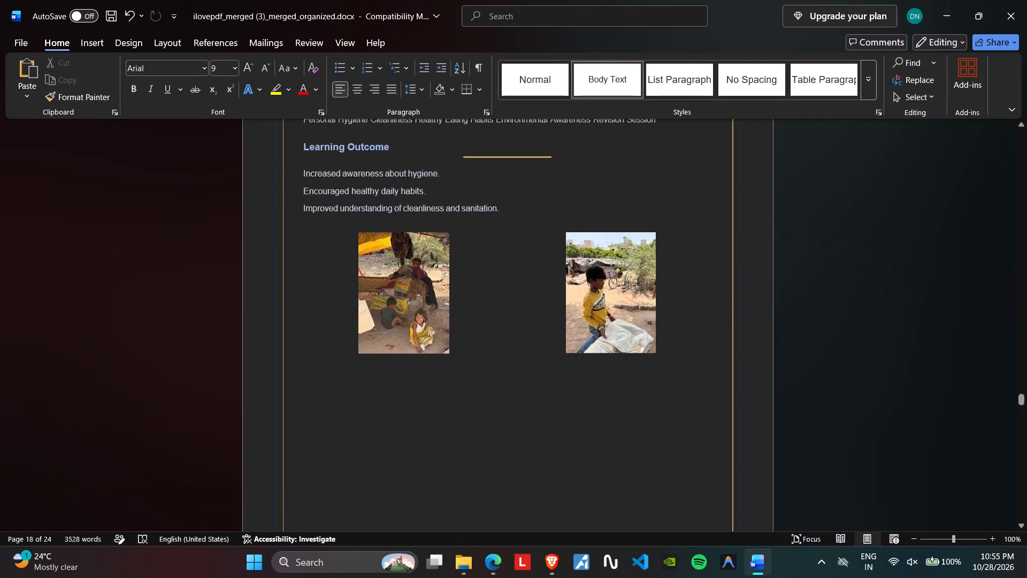
{"action": "scroll", "coordinate": [562, 379], "scroll_direction": "down", "scroll_amount": 5}
{"action": "left_click", "coordinate": [358, 402]}
{"action": "key", "text": "BackSpace"}
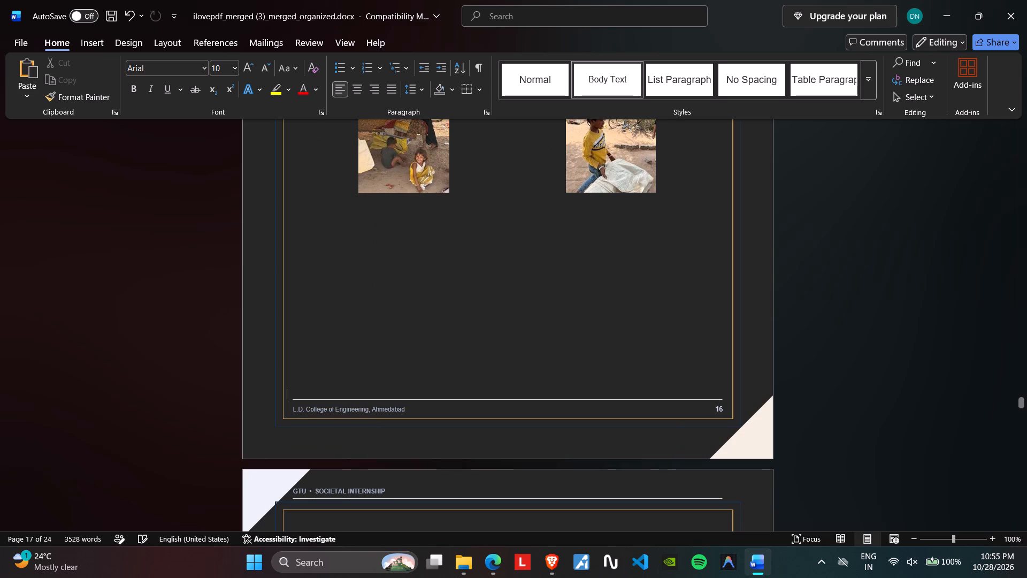
{"action": "key", "text": "BackSpace"}
Delete the empty line at the bottom of page 15, below the two classroom photos.
{"action": "scroll", "coordinate": [353, 386], "scroll_direction": "up", "scroll_amount": 18}
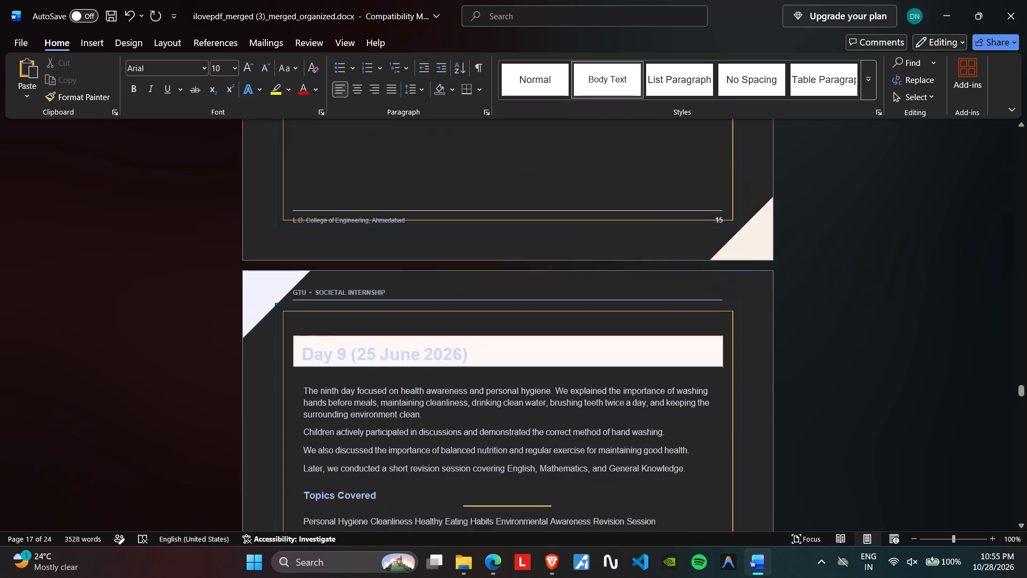
{"action": "scroll", "coordinate": [353, 386], "scroll_direction": "up", "scroll_amount": 13}
{"action": "scroll", "coordinate": [353, 386], "scroll_direction": "down", "scroll_amount": 3}
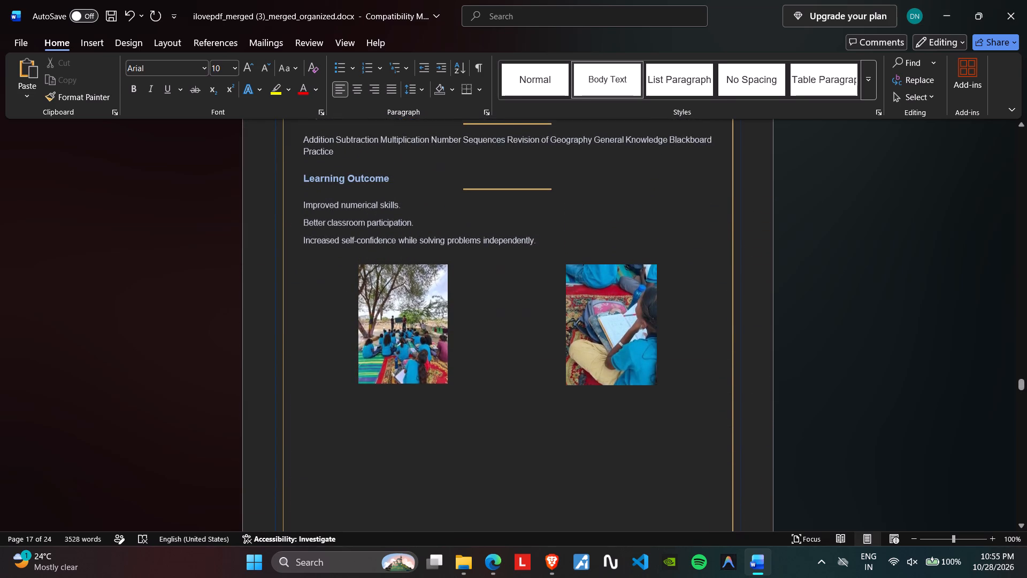
{"action": "scroll", "coordinate": [353, 386], "scroll_direction": "down", "scroll_amount": 4}
{"action": "left_click", "coordinate": [331, 370]}
{"action": "key", "text": "BackSpace"}
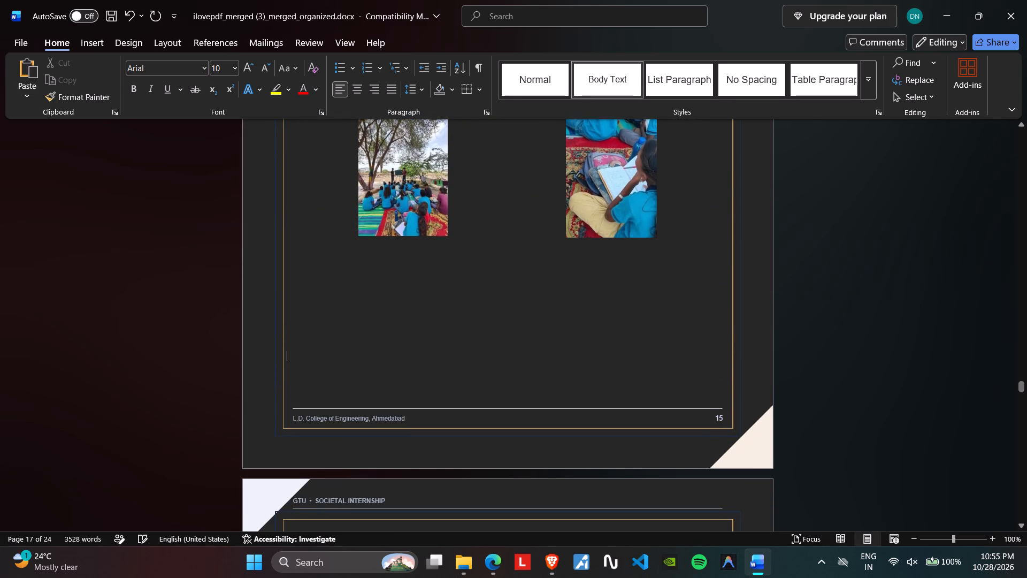
Centre the Overall Activities During the Final Week heading on page 17 above its gold line by inserting leading spaces.
{"action": "scroll", "coordinate": [334, 373], "scroll_direction": "down", "scroll_amount": 14}
{"action": "scroll", "coordinate": [348, 366], "scroll_direction": "down", "scroll_amount": 19}
{"action": "scroll", "coordinate": [349, 364], "scroll_direction": "down", "scroll_amount": 6}
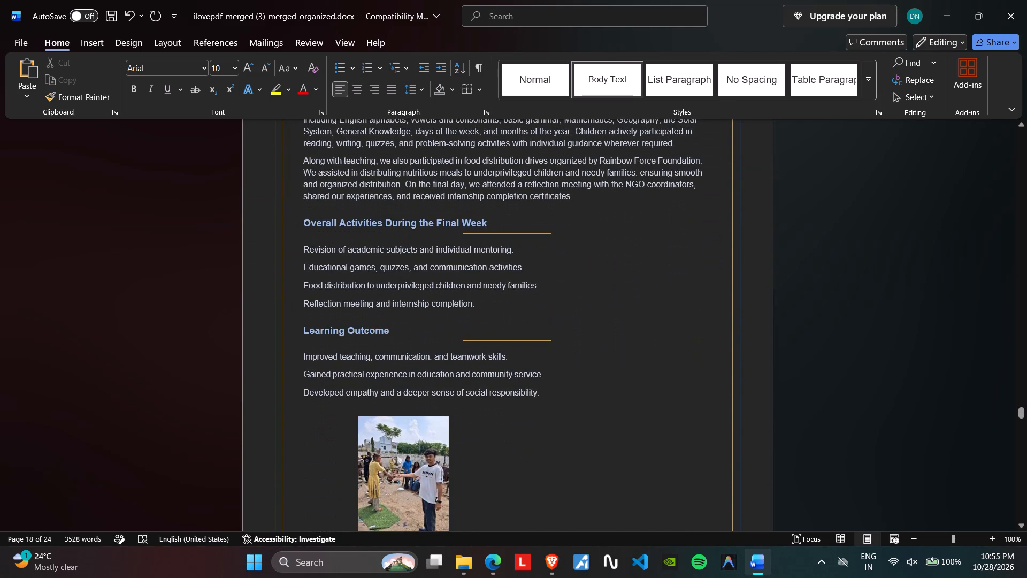
{"action": "left_click", "coordinate": [302, 223]}
{"action": "key", "text": "space"}
{"action": "key", "text": "space"}
{"action": "key", "text": "space"}
{"action": "key", "text": "space"}
{"action": "key", "text": "space"}
{"action": "key", "text": "space"}
{"action": "key", "text": "space"}
{"action": "key", "text": "space"}
{"action": "key", "text": "space"}
{"action": "key", "text": "space"}
{"action": "key", "text": "space"}
{"action": "key", "text": "space"}
{"action": "key", "text": "space"}
{"action": "key", "text": "space"}
{"action": "key", "text": "space"}
{"action": "key", "text": "space"}
{"action": "key", "text": "space"}
{"action": "key", "text": "space"}
{"action": "key", "text": "space"}
{"action": "key", "text": "space"}
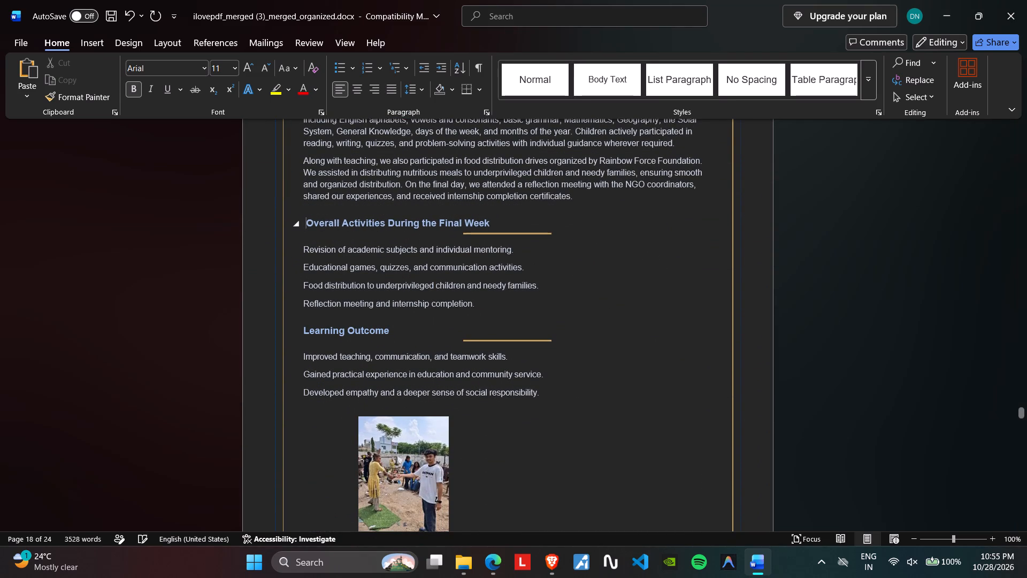
{"action": "key", "text": "space"}
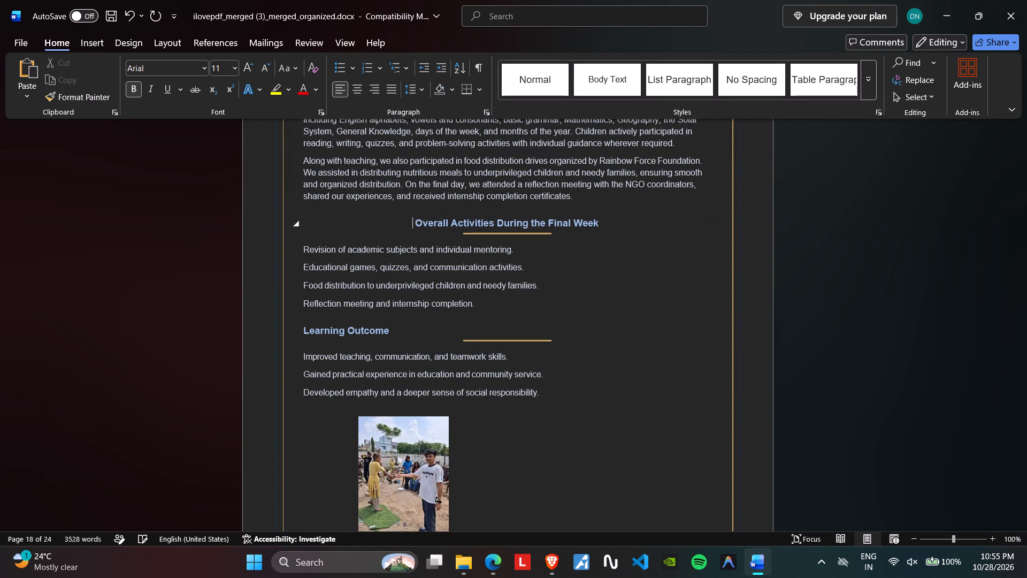
{"action": "key", "text": "space"}
{"action": "key", "text": "space"}
{"action": "scroll", "coordinate": [374, 285], "scroll_direction": "up", "scroll_amount": 3}
{"action": "scroll", "coordinate": [374, 284], "scroll_direction": "down", "scroll_amount": 3}
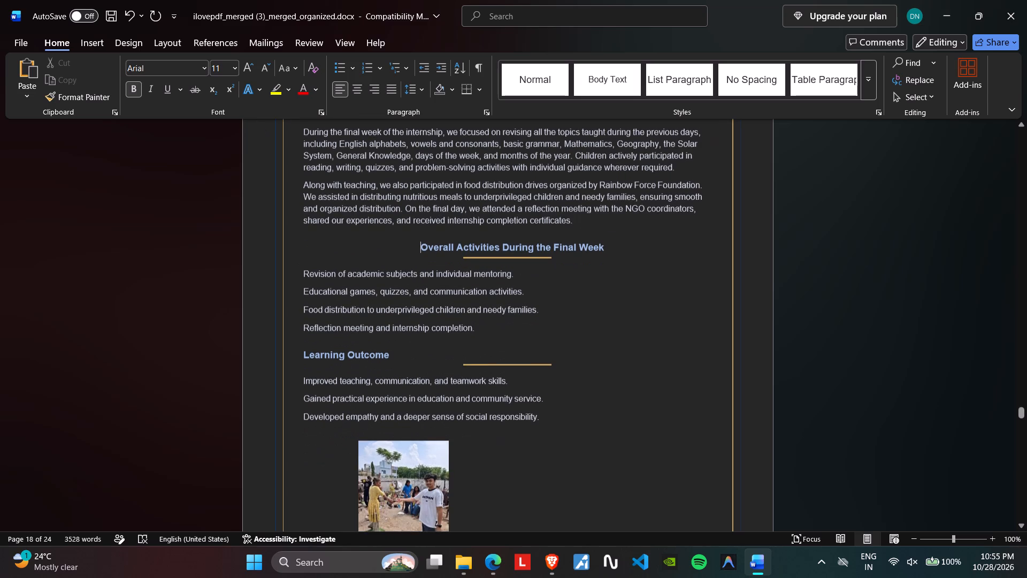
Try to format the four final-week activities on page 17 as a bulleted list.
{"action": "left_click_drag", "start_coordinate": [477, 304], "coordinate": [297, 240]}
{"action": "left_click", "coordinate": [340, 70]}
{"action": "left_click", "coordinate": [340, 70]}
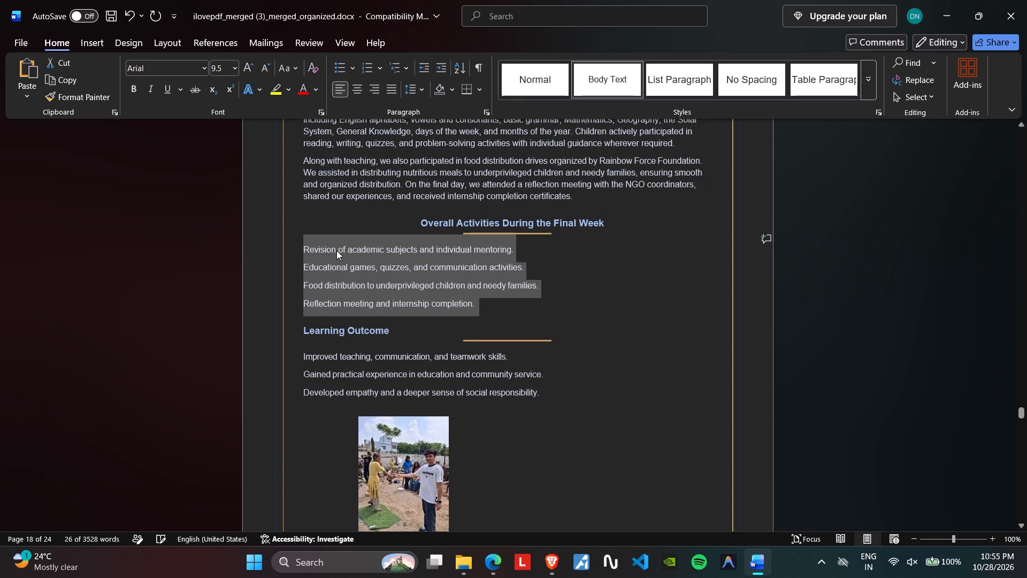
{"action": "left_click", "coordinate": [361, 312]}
Centre the Learning Outcome heading on page 17 above its gold line by inserting leading spaces.
{"action": "left_click", "coordinate": [304, 329]}
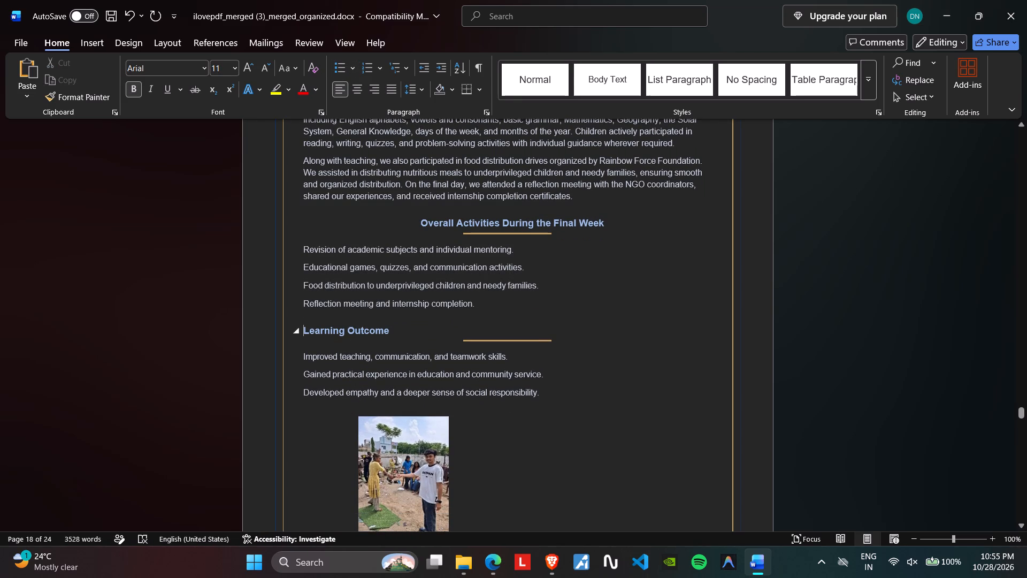
{"action": "key", "text": "space"}
{"action": "key", "text": "space"}
{"action": "key", "text": "space"}
{"action": "key", "text": "space"}
{"action": "key", "text": "space"}
{"action": "key", "text": "space"}
{"action": "key", "text": "space"}
{"action": "key", "text": "space"}
{"action": "key", "text": "space"}
{"action": "key", "text": "space"}
{"action": "key", "text": "space"}
{"action": "key", "text": "space"}
{"action": "key", "text": "space"}
{"action": "key", "text": "space"}
{"action": "key", "text": "space"}
{"action": "key", "text": "space"}
{"action": "key", "text": "space"}
{"action": "key", "text": "space"}
{"action": "key", "text": "space"}
{"action": "key", "text": "space"}
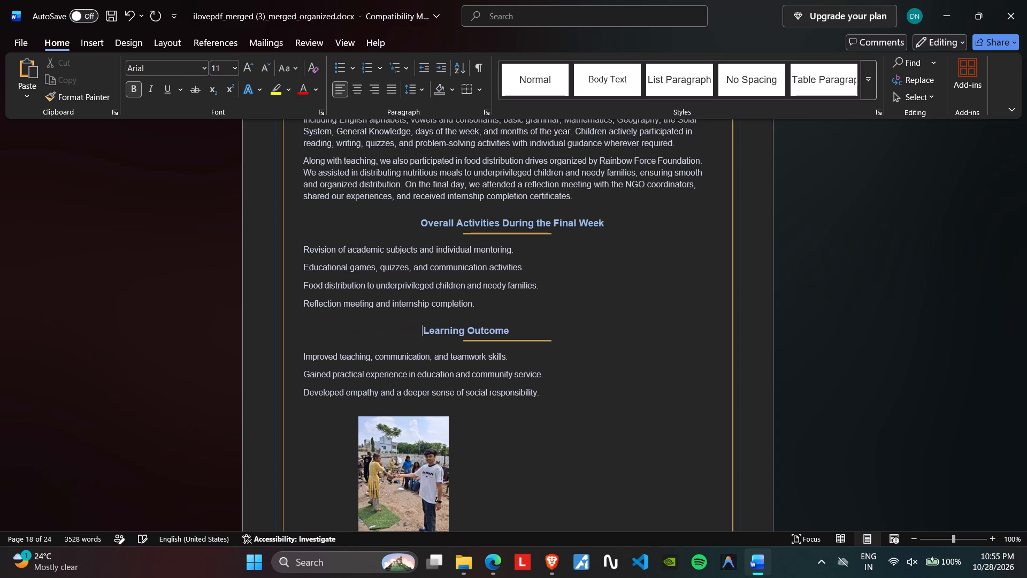
{"action": "key", "text": "BackSpace"}
{"action": "key", "text": "BackSpace"}
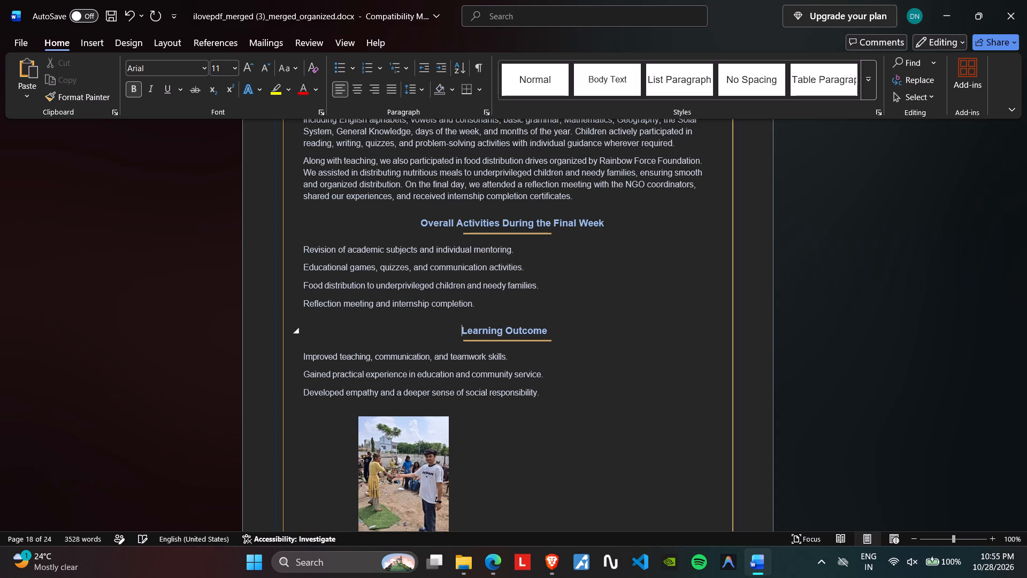
{"action": "key", "text": "space"}
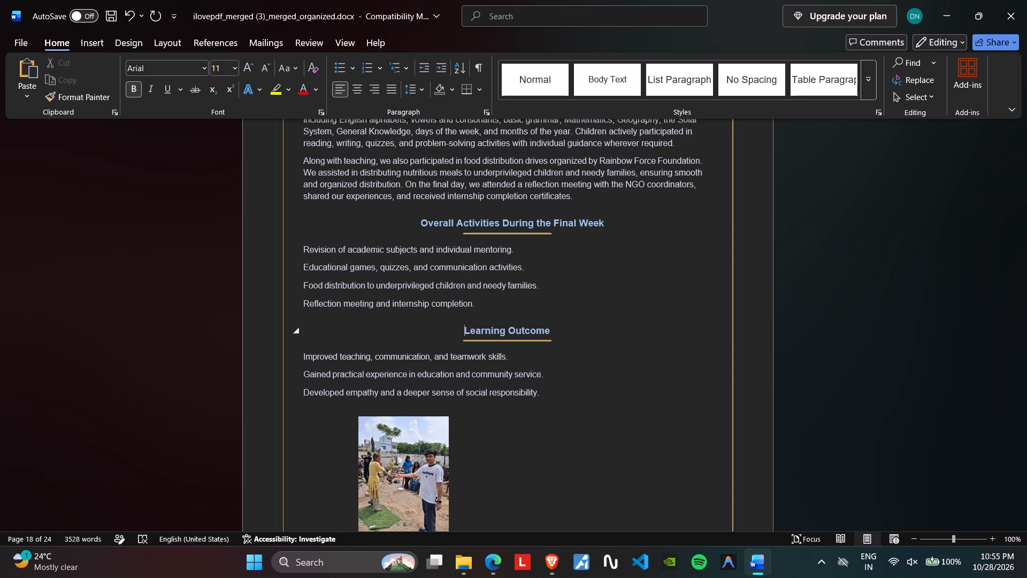
Review the layout of the Day 10 – Day 15 page and the Day 9 page, comparing their headings and photos.
{"action": "scroll", "coordinate": [465, 309], "scroll_direction": "down", "scroll_amount": 4}
{"action": "scroll", "coordinate": [465, 307], "scroll_direction": "up", "scroll_amount": 4}
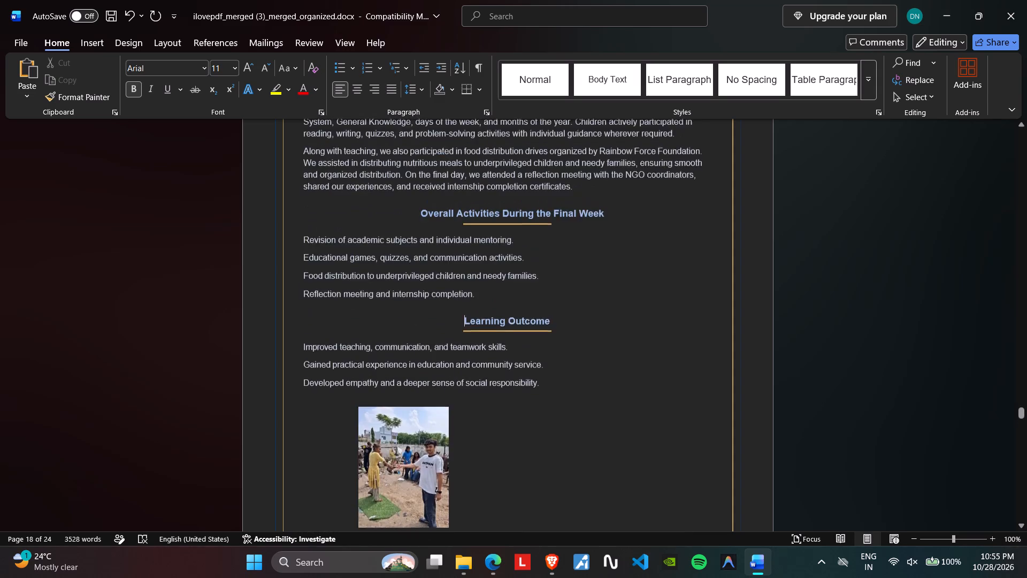
{"action": "scroll", "coordinate": [465, 307], "scroll_direction": "up", "scroll_amount": 7}
{"action": "scroll", "coordinate": [465, 306], "scroll_direction": "down", "scroll_amount": 14}
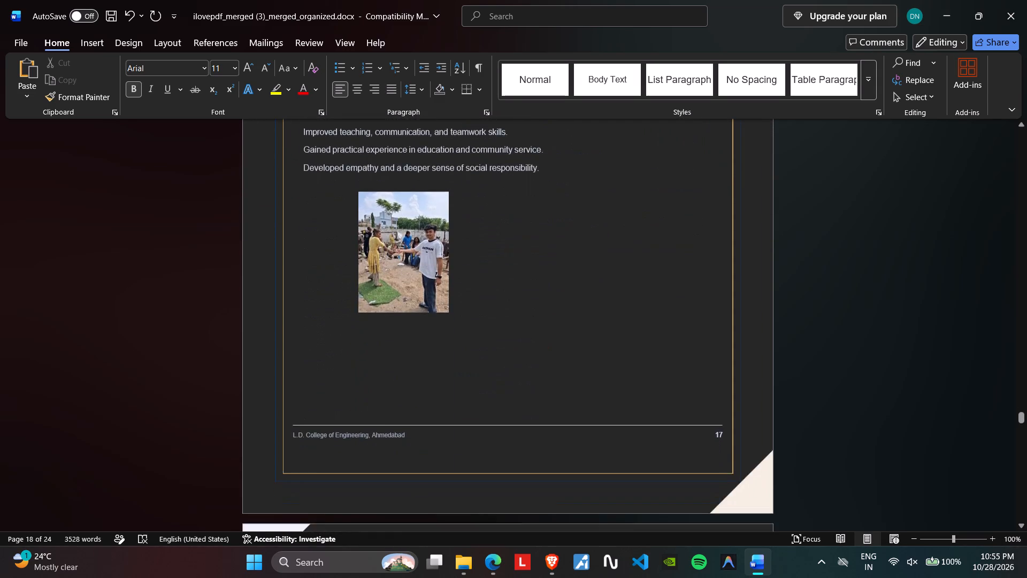
{"action": "scroll", "coordinate": [465, 306], "scroll_direction": "up", "scroll_amount": 18}
{"action": "scroll", "coordinate": [465, 301], "scroll_direction": "up", "scroll_amount": 14}
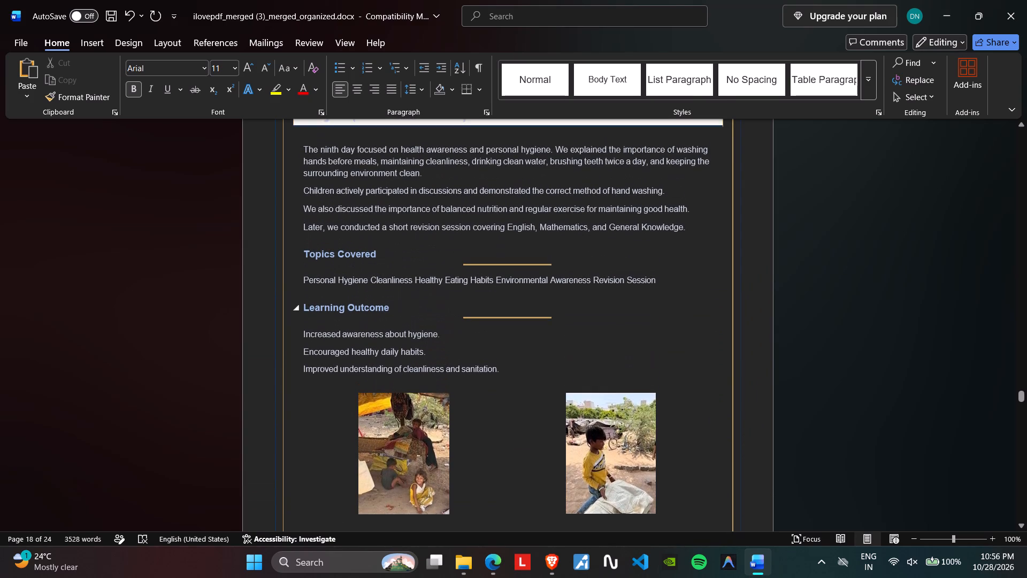
{"action": "scroll", "coordinate": [465, 301], "scroll_direction": "down", "scroll_amount": 19}
{"action": "scroll", "coordinate": [465, 301], "scroll_direction": "down", "scroll_amount": 3}
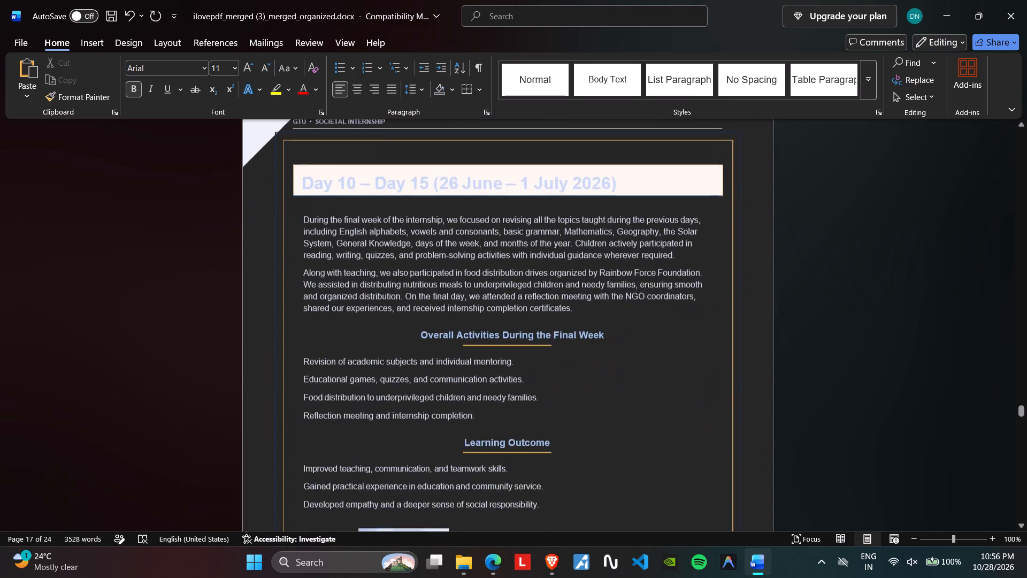
Centre the Topics Covered heading on the Day 9 page above its gold line by inserting leading spaces.
{"action": "scroll", "coordinate": [465, 301], "scroll_direction": "up", "scroll_amount": 20}
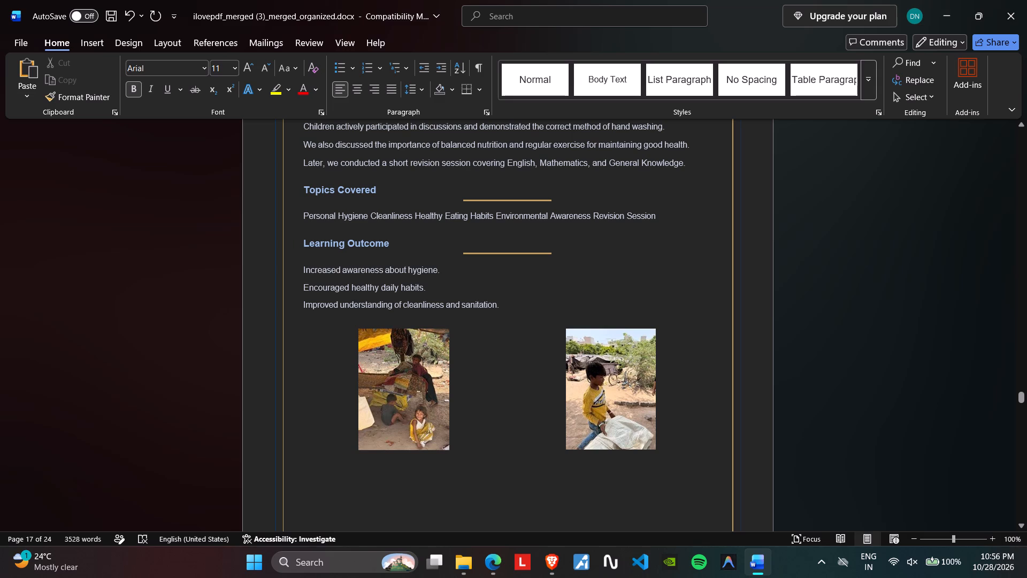
{"action": "scroll", "coordinate": [361, 265], "scroll_direction": "up", "scroll_amount": 1}
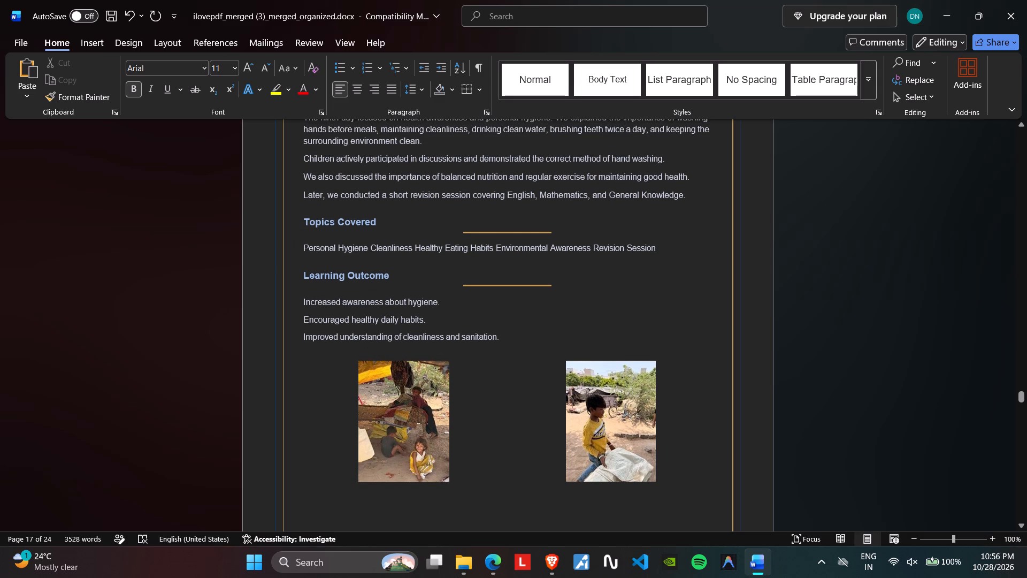
{"action": "left_click", "coordinate": [305, 219]}
{"action": "key", "text": "space"}
{"action": "key", "text": "space"}
{"action": "key", "text": "space"}
{"action": "key", "text": "space"}
{"action": "key", "text": "space"}
{"action": "key", "text": "space"}
{"action": "key", "text": "space"}
{"action": "key", "text": "space"}
{"action": "key", "text": "space"}
{"action": "key", "text": "space"}
{"action": "key", "text": "space"}
{"action": "key", "text": "space"}
{"action": "key", "text": "space"}
{"action": "key", "text": "space"}
{"action": "key", "text": "space"}
{"action": "key", "text": "space"}
{"action": "key", "text": "space"}
{"action": "key", "text": "space"}
{"action": "key", "text": "space"}
{"action": "key", "text": "space"}
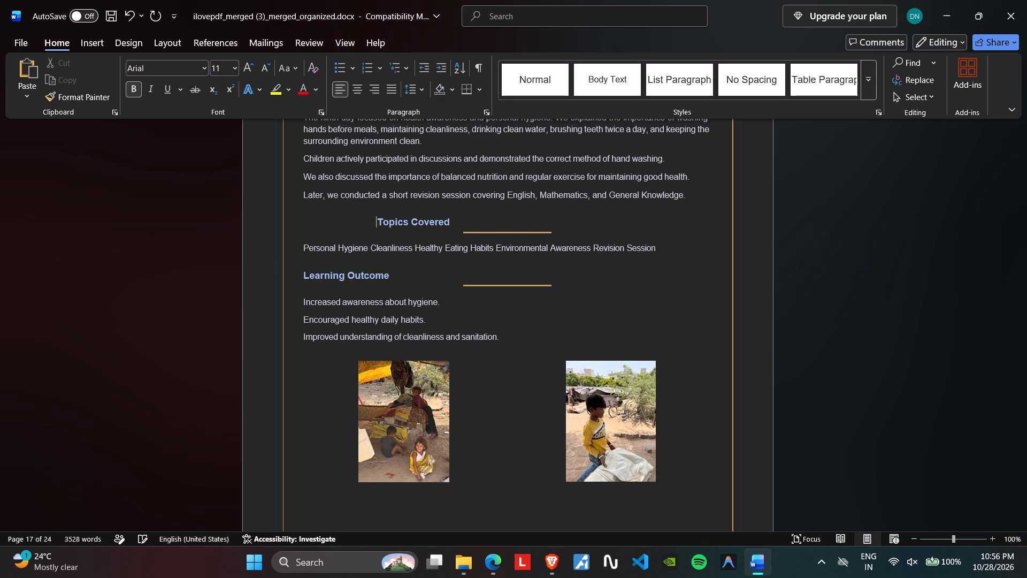
{"action": "key", "text": "space"}
{"action": "key", "text": "space"}
{"action": "key", "text": "space"}
{"action": "key", "text": "space"}
{"action": "key", "text": "space"}
{"action": "key", "text": "space"}
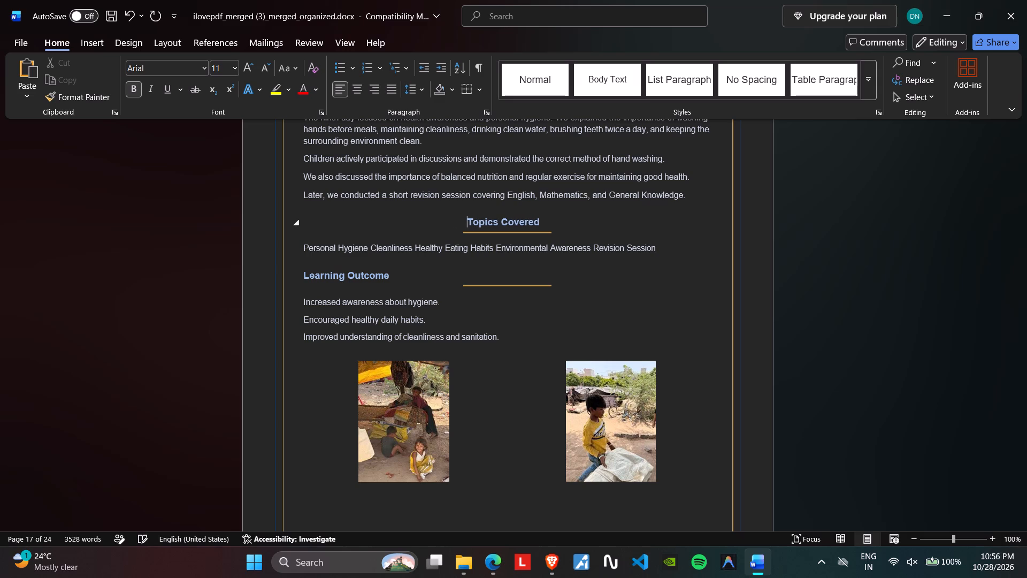
{"action": "key", "text": "space"}
Split the Day 9 topics into separate lines: Personal Hygiene, Cleanliness, Healthy Eating Habits, Environmental Awareness and Revision Session.
{"action": "left_click", "coordinate": [372, 249]}
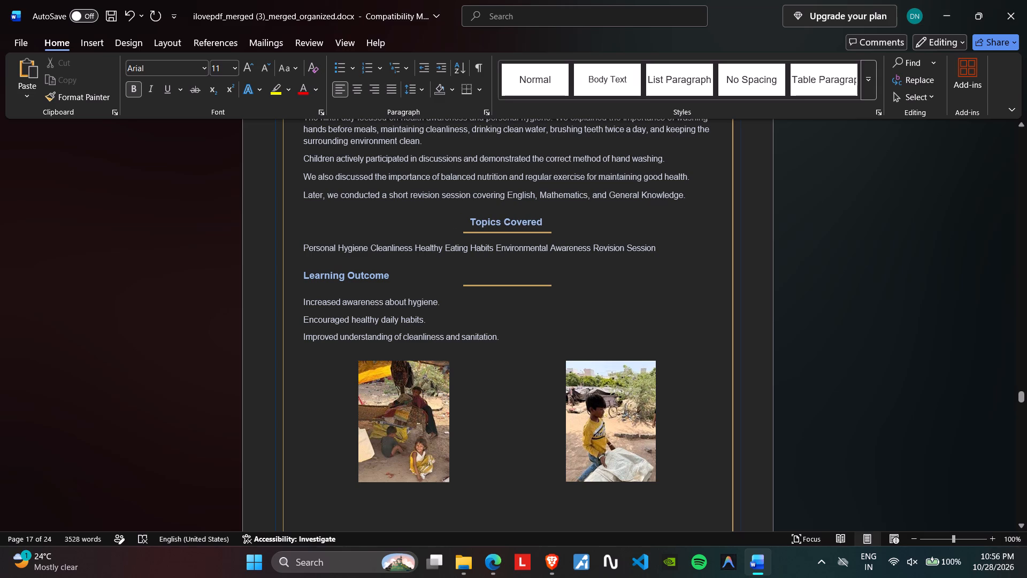
{"action": "key", "text": "Return"}
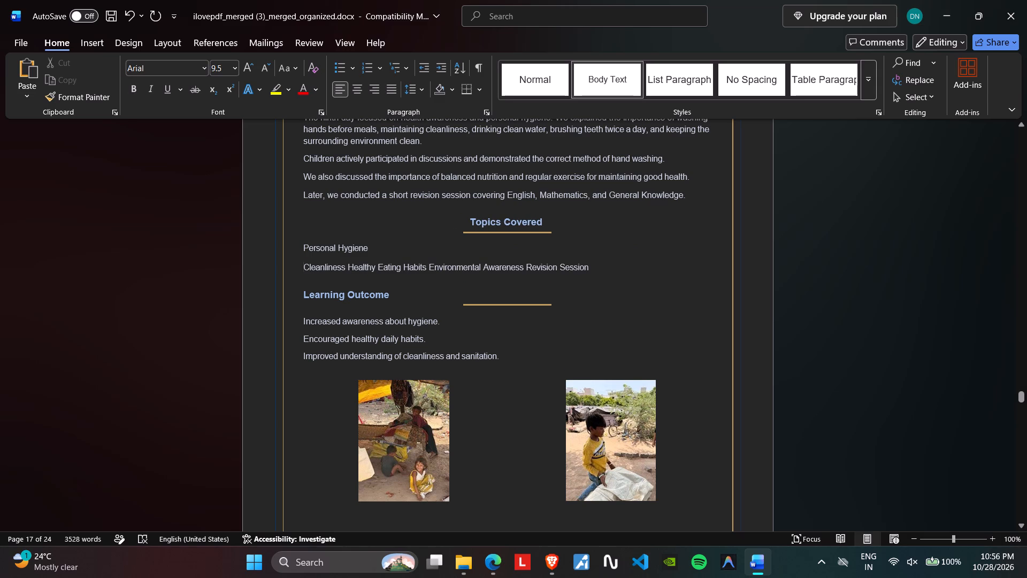
{"action": "left_click", "coordinate": [348, 266]}
{"action": "key", "text": "Return"}
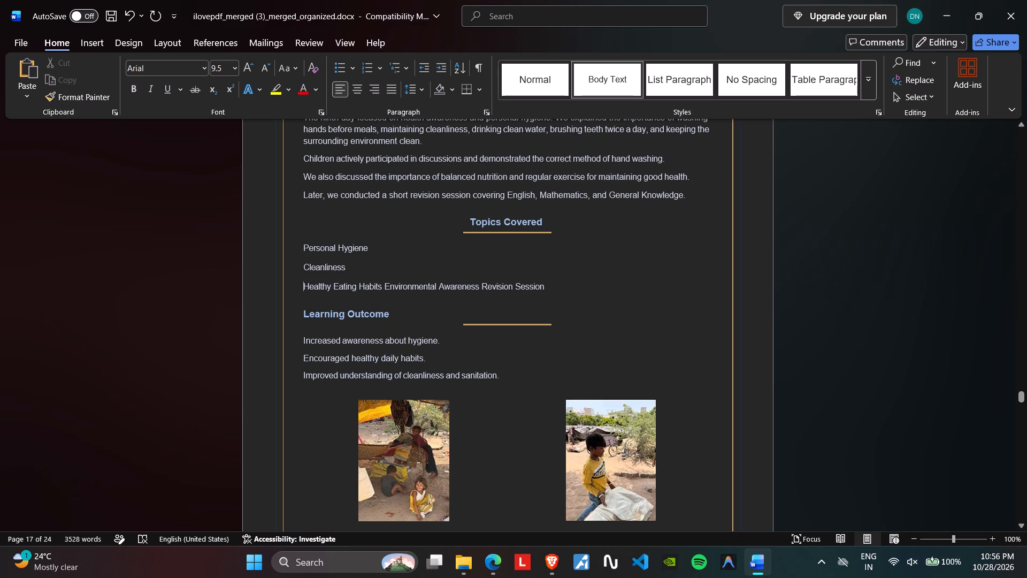
{"action": "left_click", "coordinate": [384, 285]}
{"action": "key", "text": "Return"}
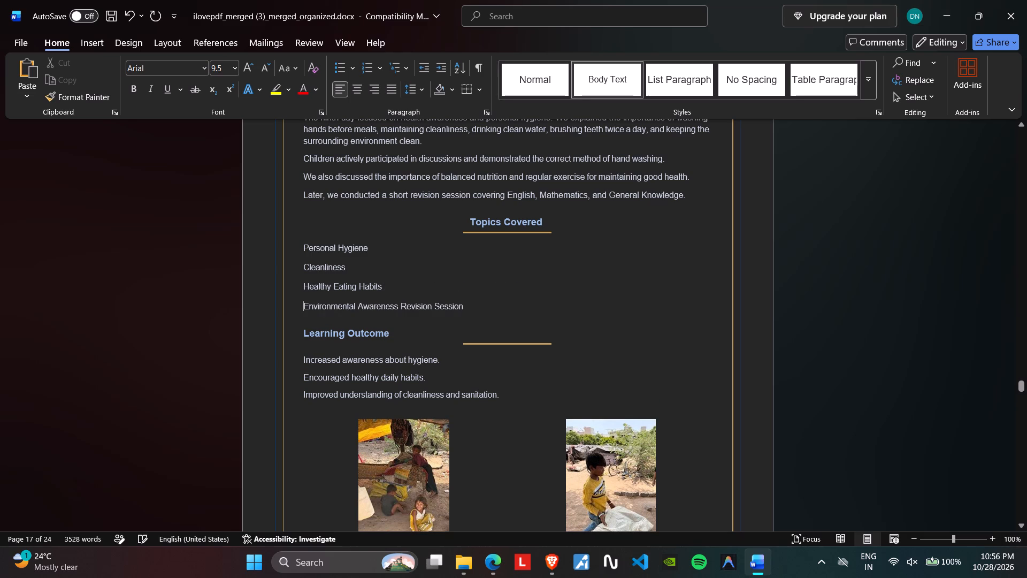
{"action": "left_click", "coordinate": [401, 305]}
{"action": "key", "text": "Return"}
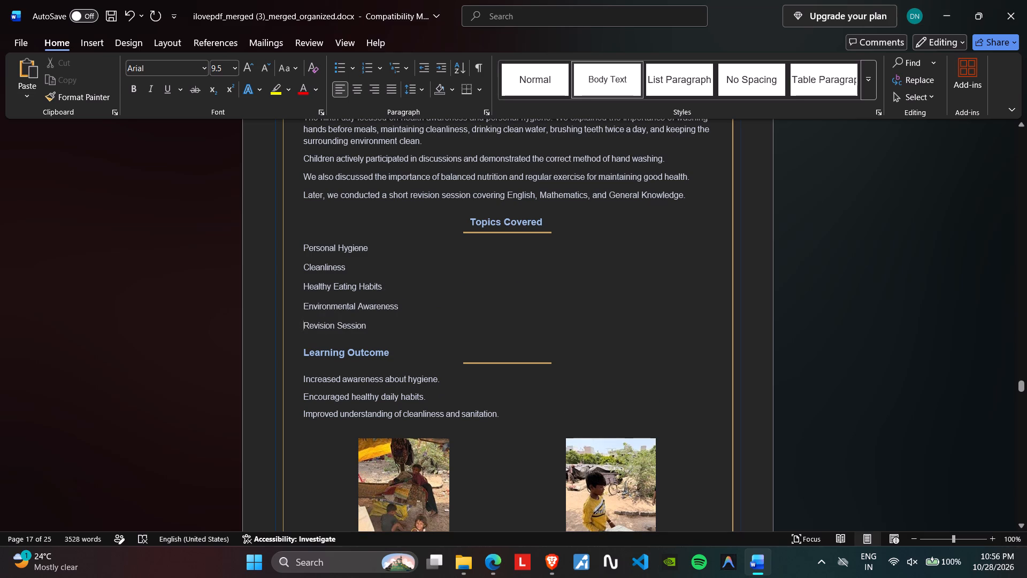
Format the five Day 9 topics as a bulleted list.
{"action": "left_click_drag", "start_coordinate": [378, 324], "coordinate": [306, 249]}
{"action": "left_click", "coordinate": [338, 71]}
Centre-align the four body paragraphs under the Day 9 (25 June 2026) title.
{"action": "scroll", "coordinate": [442, 273], "scroll_direction": "up", "scroll_amount": 1}
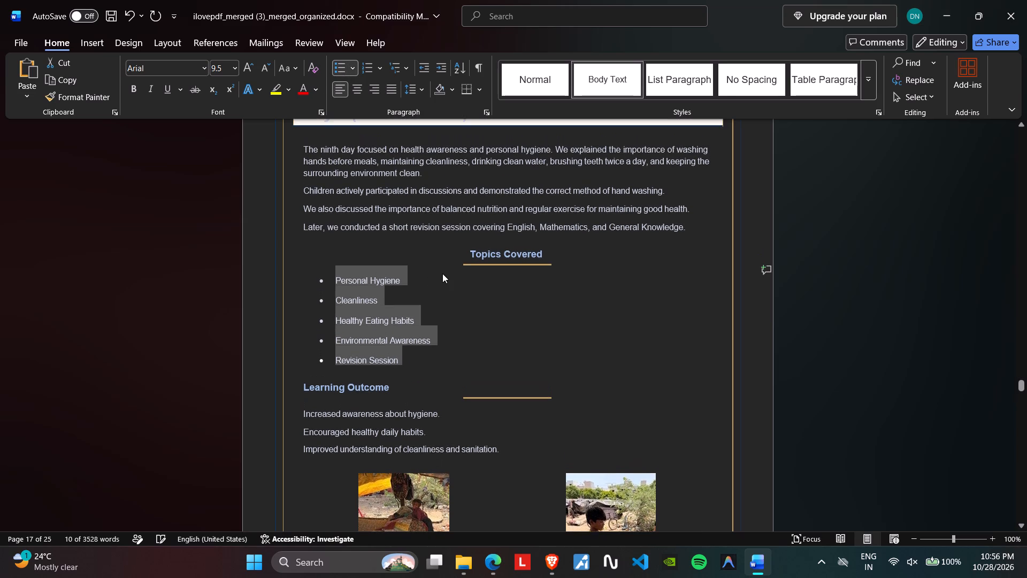
{"action": "scroll", "coordinate": [442, 280], "scroll_direction": "up", "scroll_amount": 3}
{"action": "left_click_drag", "start_coordinate": [685, 325], "coordinate": [270, 239]}
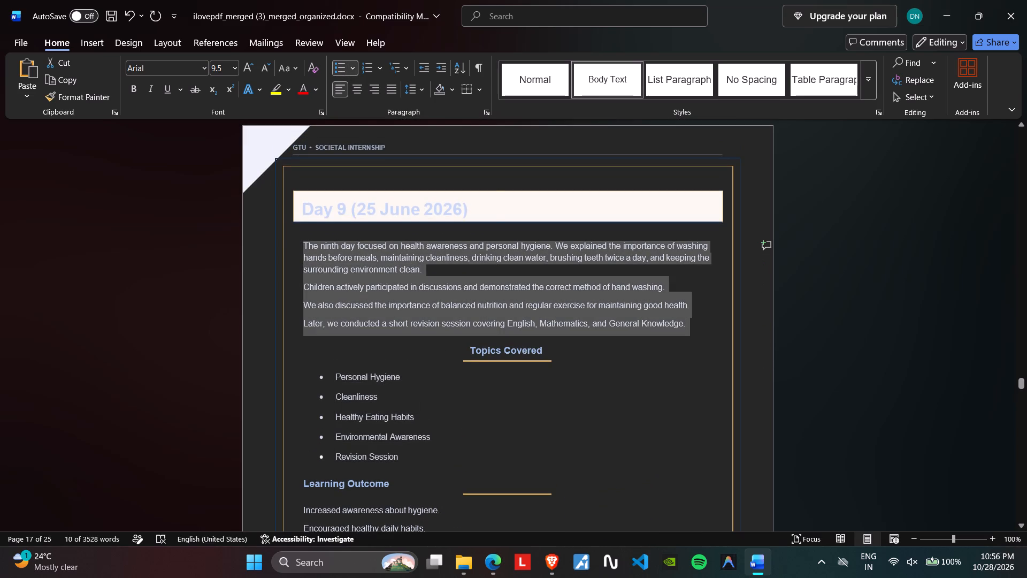
{"action": "left_click_drag", "start_coordinate": [270, 239], "coordinate": [270, 238]}
{"action": "left_click", "coordinate": [355, 87]}
Delete the empty lines above the page 16 footer so it moves back onto the Day 9 page.
{"action": "scroll", "coordinate": [354, 248], "scroll_direction": "down", "scroll_amount": 9}
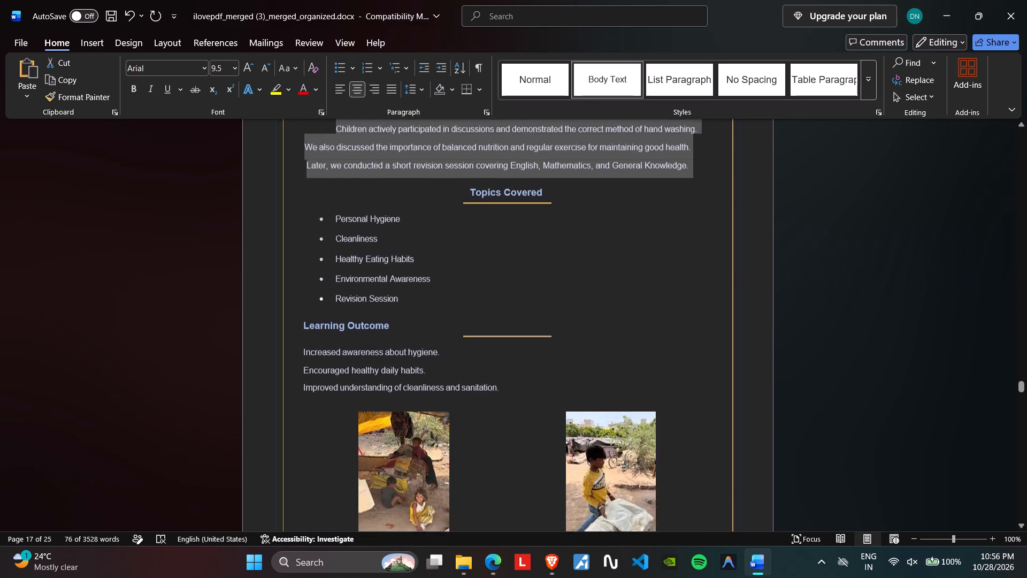
{"action": "scroll", "coordinate": [398, 237], "scroll_direction": "down", "scroll_amount": 16}
{"action": "scroll", "coordinate": [404, 239], "scroll_direction": "down", "scroll_amount": 6}
{"action": "scroll", "coordinate": [404, 239], "scroll_direction": "up", "scroll_amount": 12}
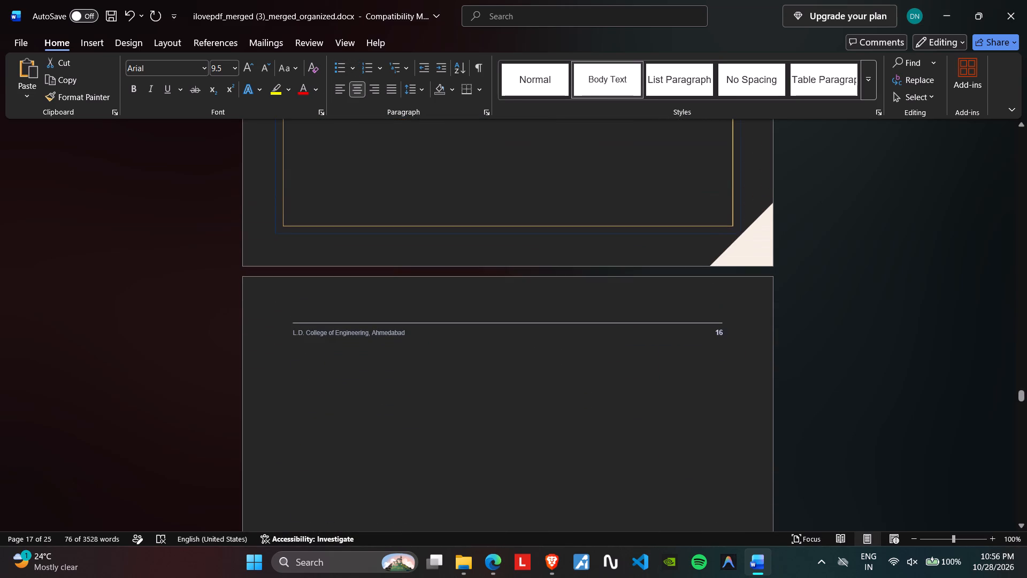
{"action": "left_click", "coordinate": [276, 301]}
{"action": "left_click", "coordinate": [288, 313]}
{"action": "key", "text": "BackSpace"}
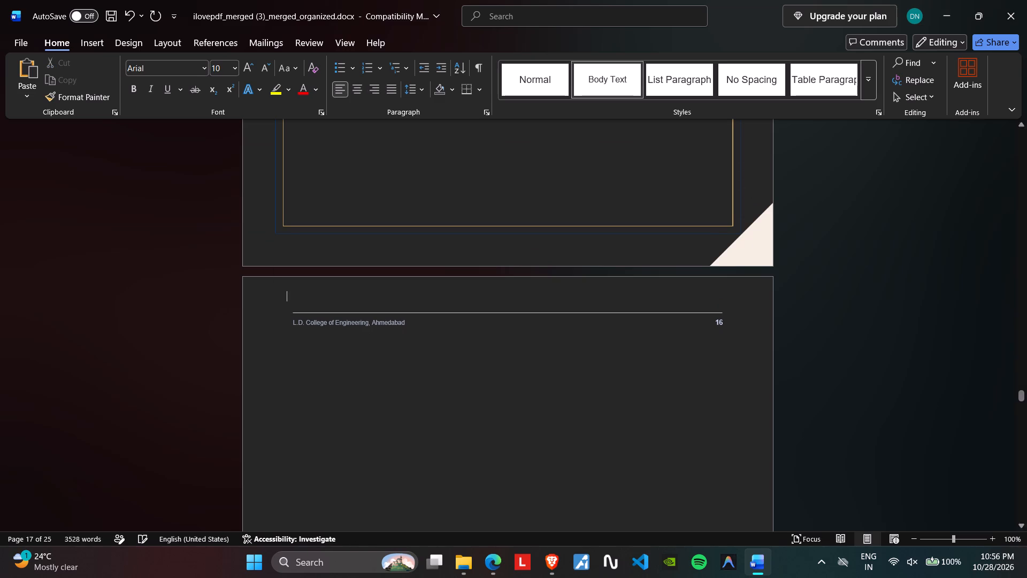
{"action": "key", "text": "BackSpace"}
{"action": "key", "text": "BackSpace"}
{"action": "key", "text": "BackSpace"}
{"action": "key", "text": "BackSpace"}
{"action": "key", "text": "BackSpace"}
{"action": "key", "text": "BackSpace"}
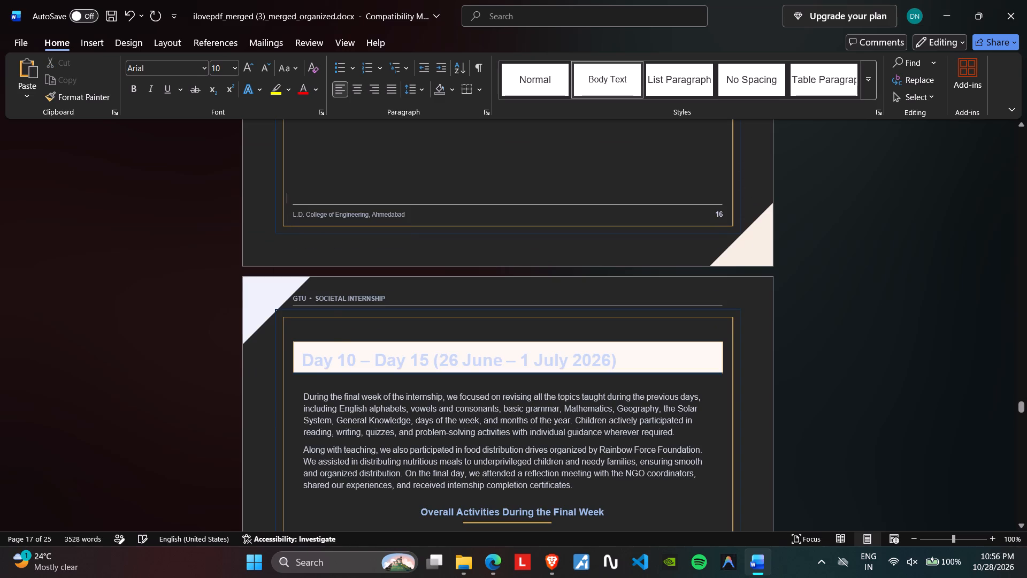
Centre-align the two body paragraphs under the Day 10 – Day 15 title.
{"action": "scroll", "coordinate": [332, 311], "scroll_direction": "up", "scroll_amount": 1}
{"action": "scroll", "coordinate": [333, 311], "scroll_direction": "down", "scroll_amount": 10}
{"action": "scroll", "coordinate": [333, 311], "scroll_direction": "up", "scroll_amount": 4}
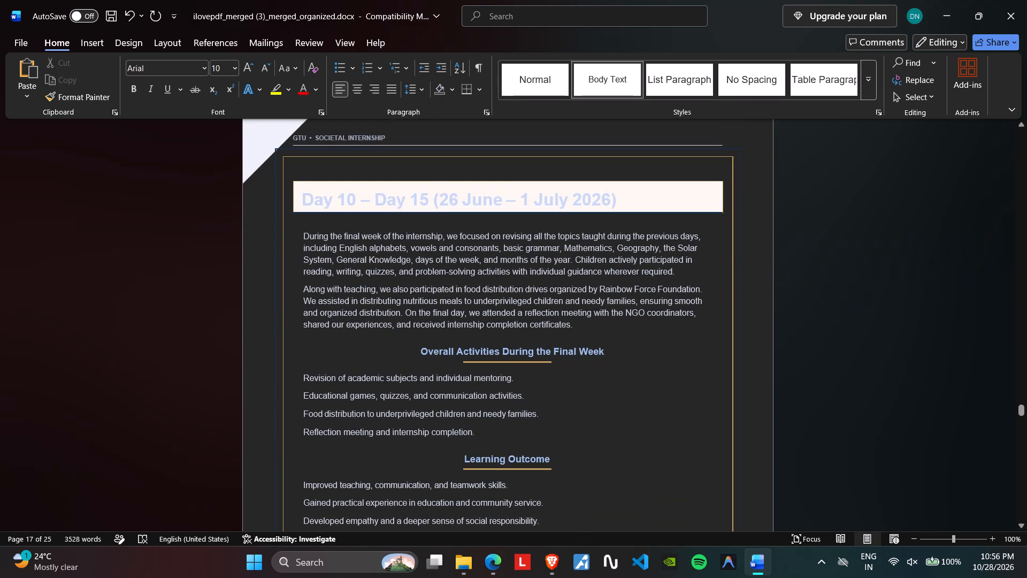
{"action": "left_click_drag", "start_coordinate": [593, 320], "coordinate": [306, 232]}
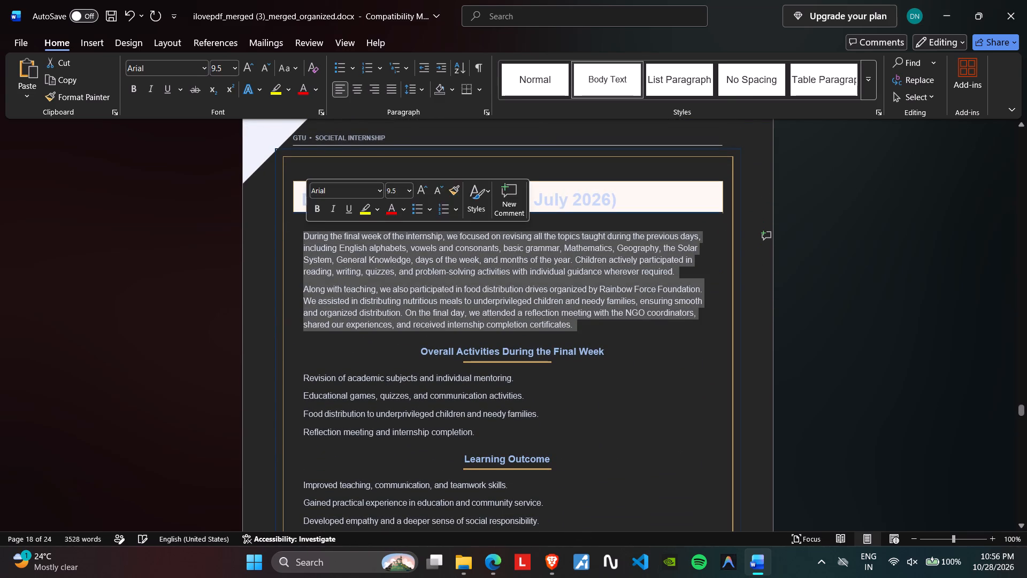
{"action": "left_click", "coordinate": [352, 99]}
{"action": "left_click", "coordinate": [356, 94]}
Centre-align the four body paragraphs under the Day 8 (24 June 2026) title.
{"action": "scroll", "coordinate": [423, 264], "scroll_direction": "up", "scroll_amount": 1}
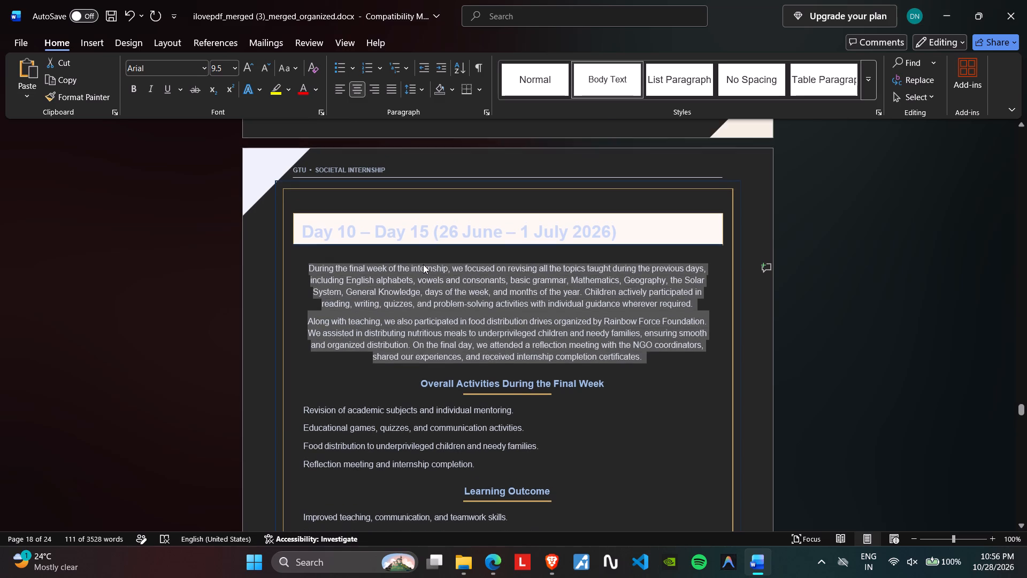
{"action": "scroll", "coordinate": [423, 264], "scroll_direction": "up", "scroll_amount": 8}
{"action": "scroll", "coordinate": [430, 263], "scroll_direction": "up", "scroll_amount": 20}
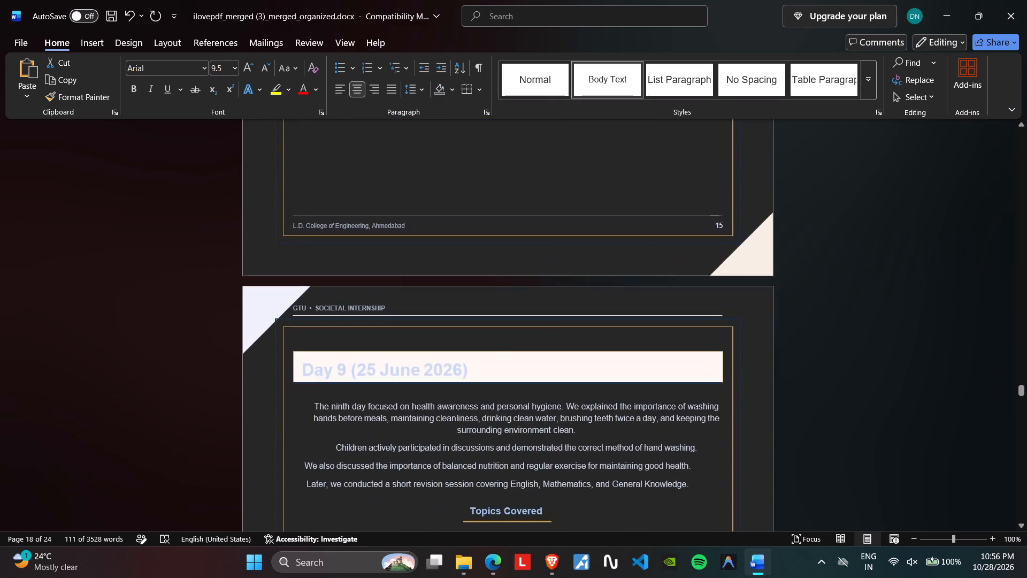
{"action": "scroll", "coordinate": [431, 259], "scroll_direction": "up", "scroll_amount": 17}
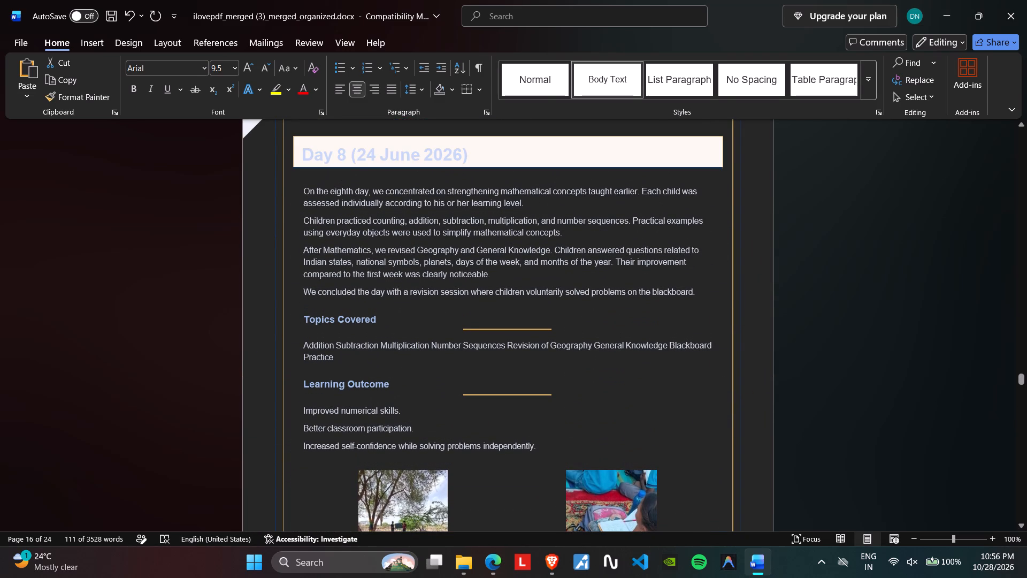
{"action": "left_click_drag", "start_coordinate": [702, 292], "coordinate": [298, 184]}
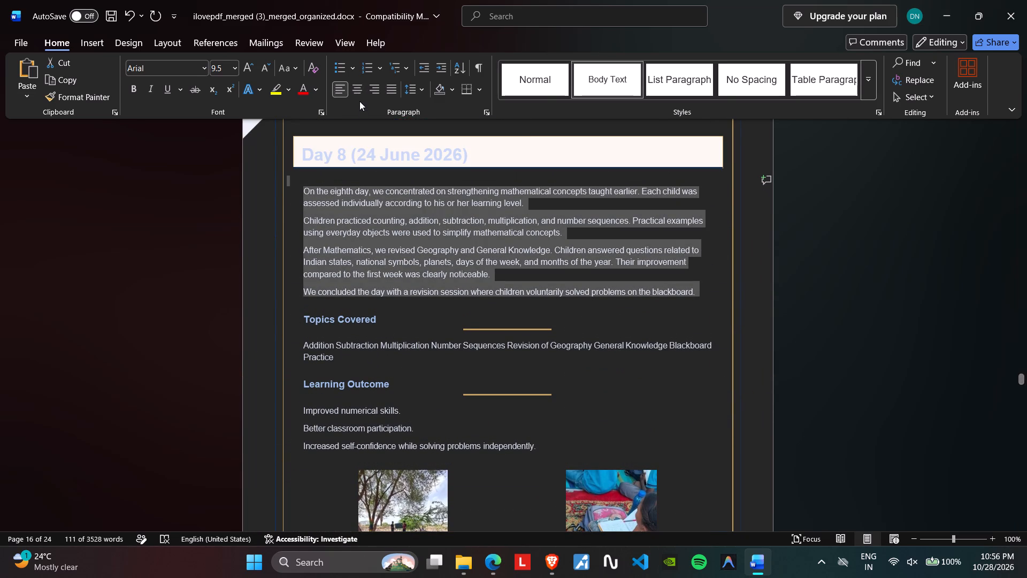
{"action": "left_click", "coordinate": [359, 94]}
Split the Day 8 topics into separate lines: Addition, Subtraction, Multiplication, Number Sequences, Revision of Geography, General Knowledge and Blackboard Practice.
{"action": "scroll", "coordinate": [361, 363], "scroll_direction": "down", "scroll_amount": 4}
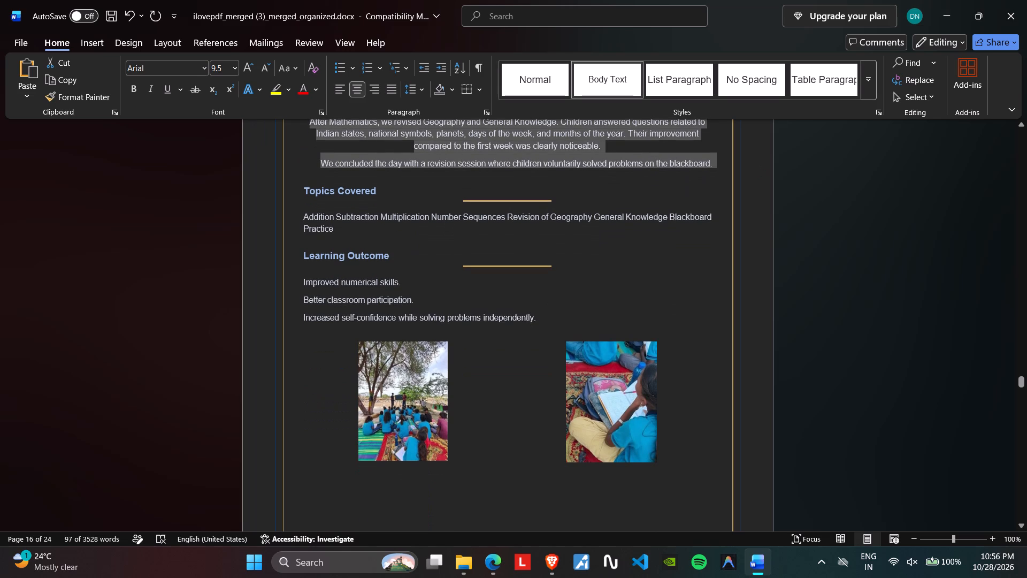
{"action": "left_click", "coordinate": [338, 218]}
{"action": "key", "text": "Return"}
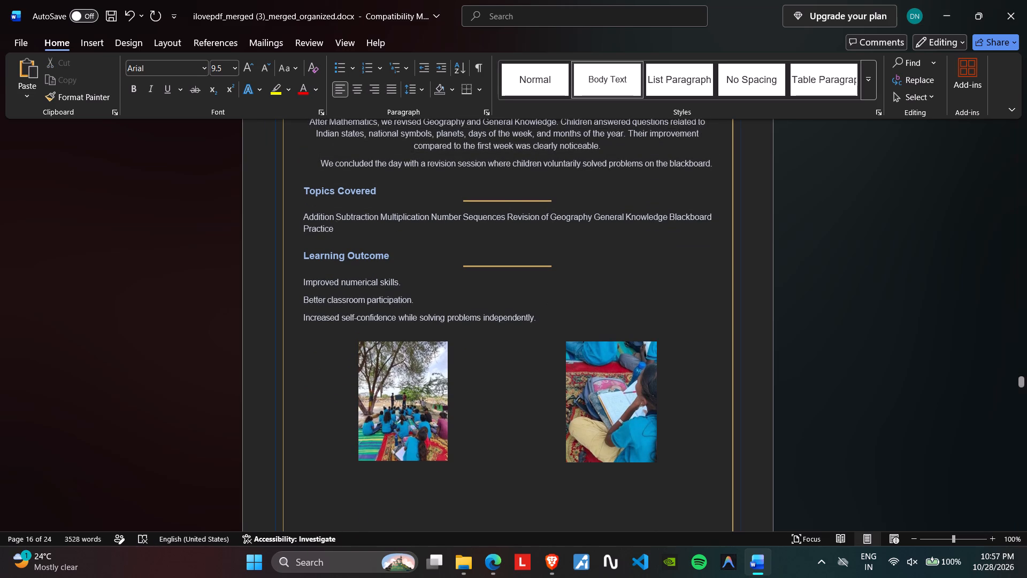
{"action": "left_click", "coordinate": [349, 237]}
{"action": "key", "text": "Return"}
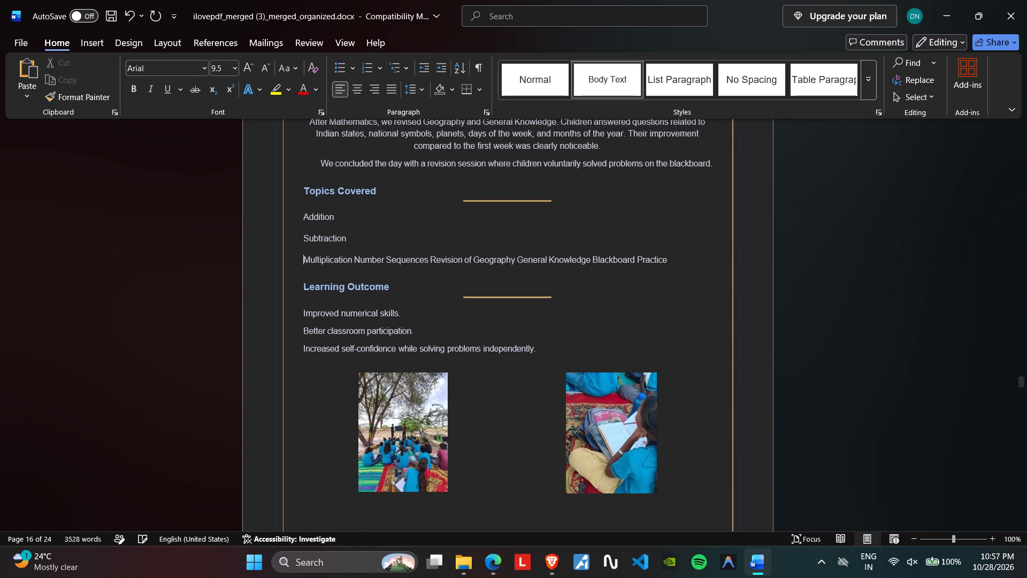
{"action": "left_click", "coordinate": [356, 258]}
{"action": "key", "text": "Return"}
{"action": "left_click", "coordinate": [380, 278]}
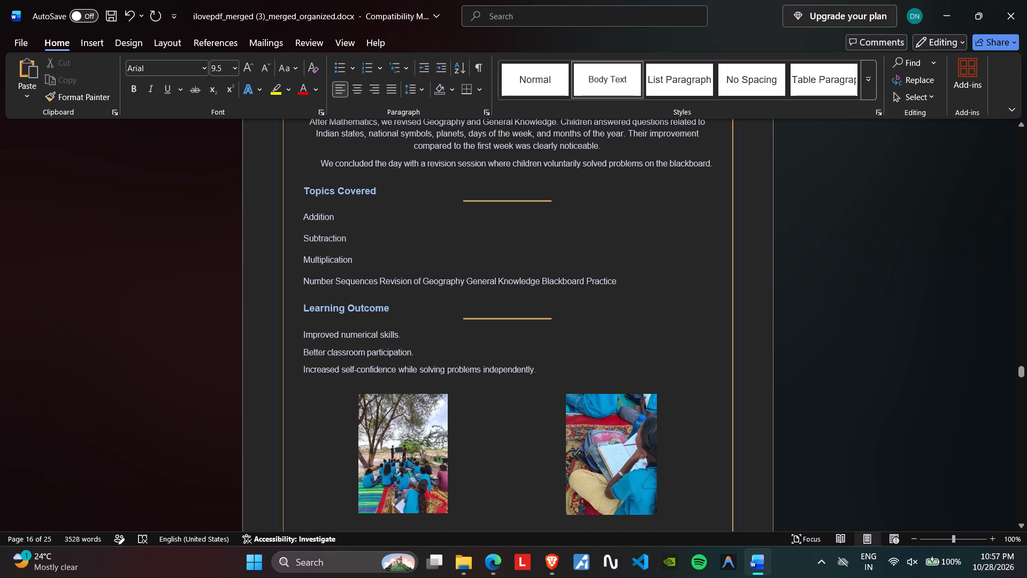
{"action": "key", "text": "Return"}
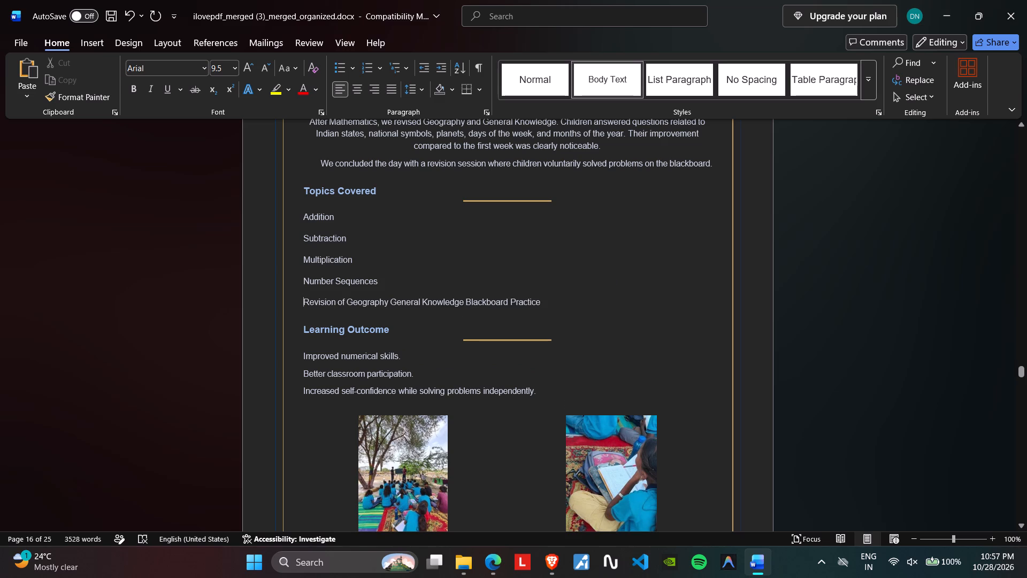
{"action": "left_click", "coordinate": [390, 300]}
{"action": "key", "text": "Return"}
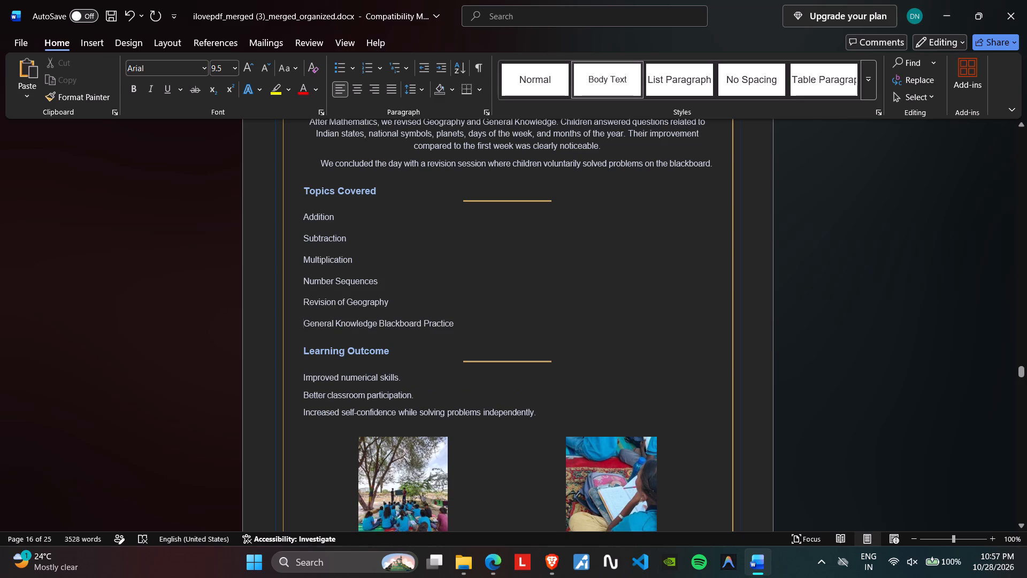
{"action": "left_click", "coordinate": [380, 323]}
{"action": "key", "text": "Return"}
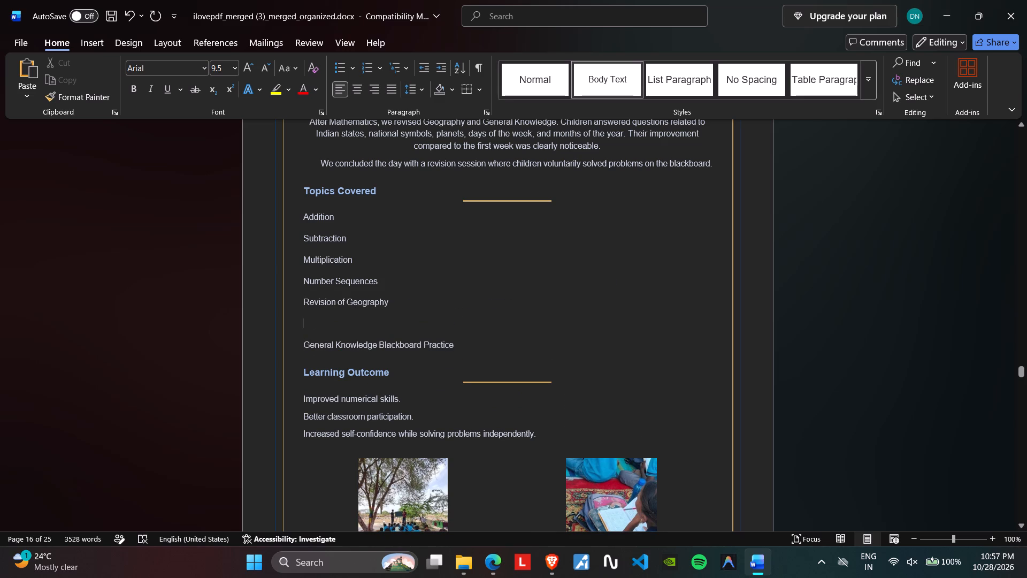
{"action": "key", "text": "ctrl+z"}
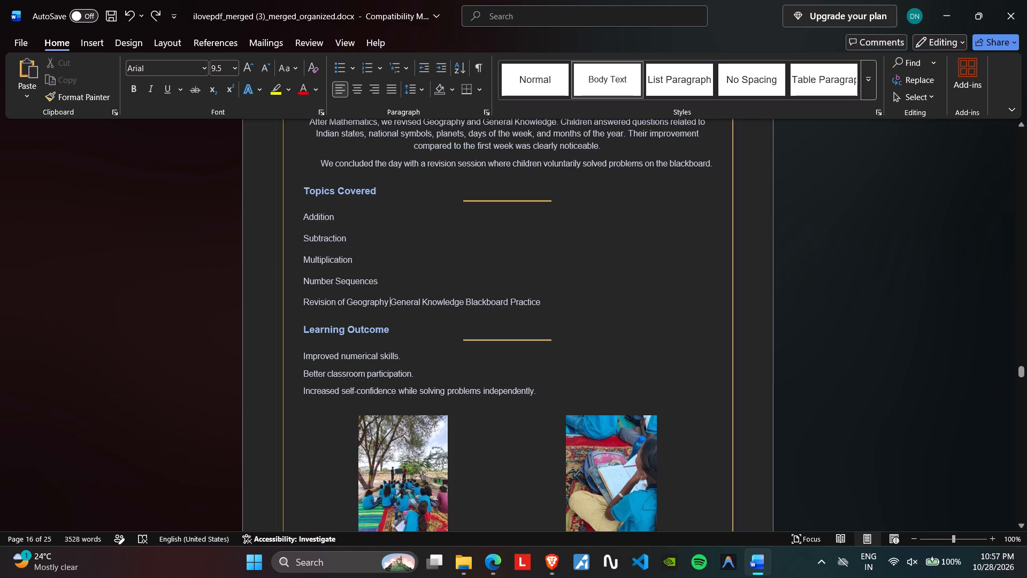
{"action": "key", "text": "Return"}
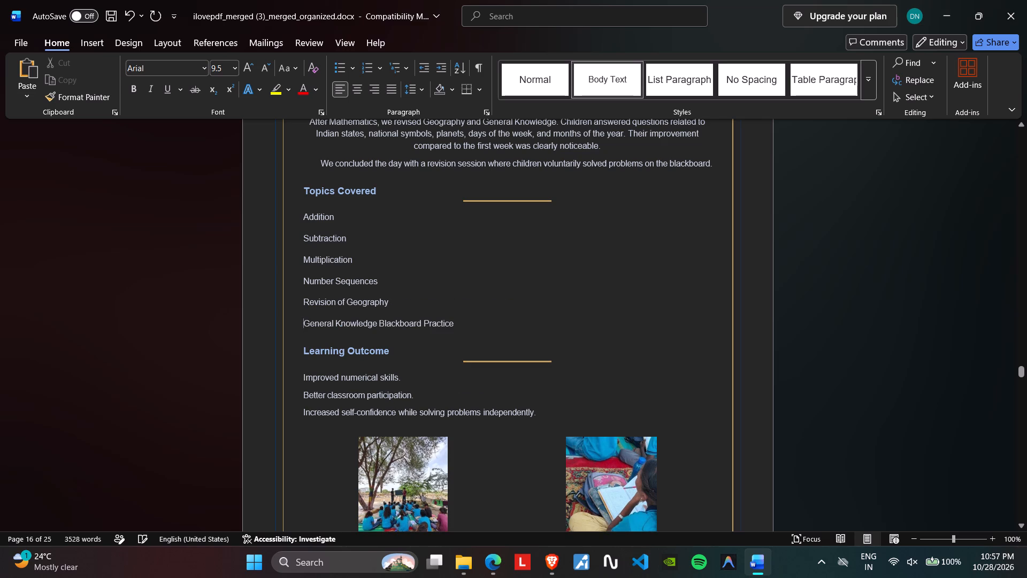
{"action": "left_click", "coordinate": [380, 323]}
{"action": "key", "text": "Return"}
Centre the Topics Covered heading on the Day 8 page above its gold line by inserting leading spaces.
{"action": "scroll", "coordinate": [382, 326], "scroll_direction": "down", "scroll_amount": 4}
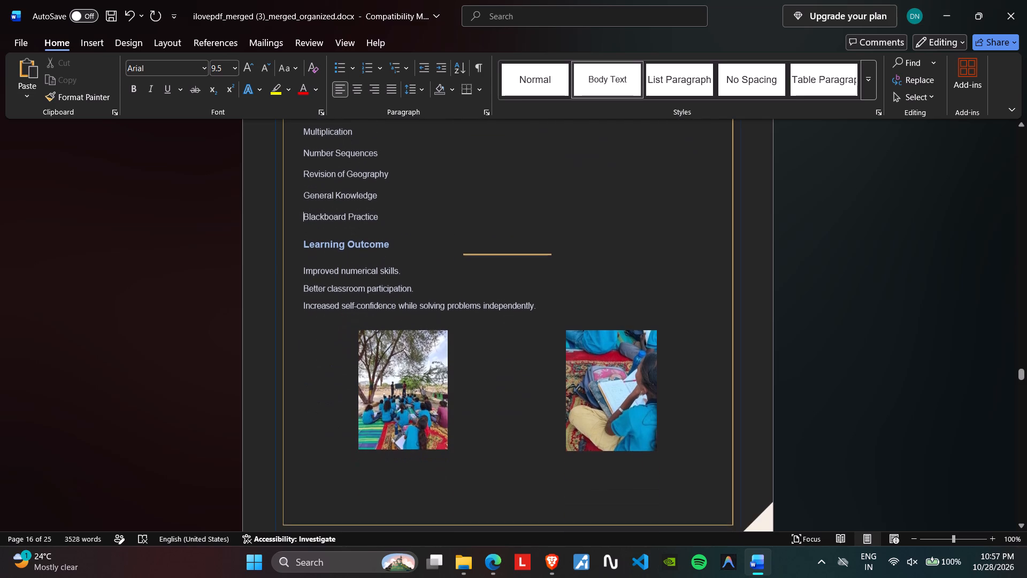
{"action": "scroll", "coordinate": [384, 333], "scroll_direction": "up", "scroll_amount": 6}
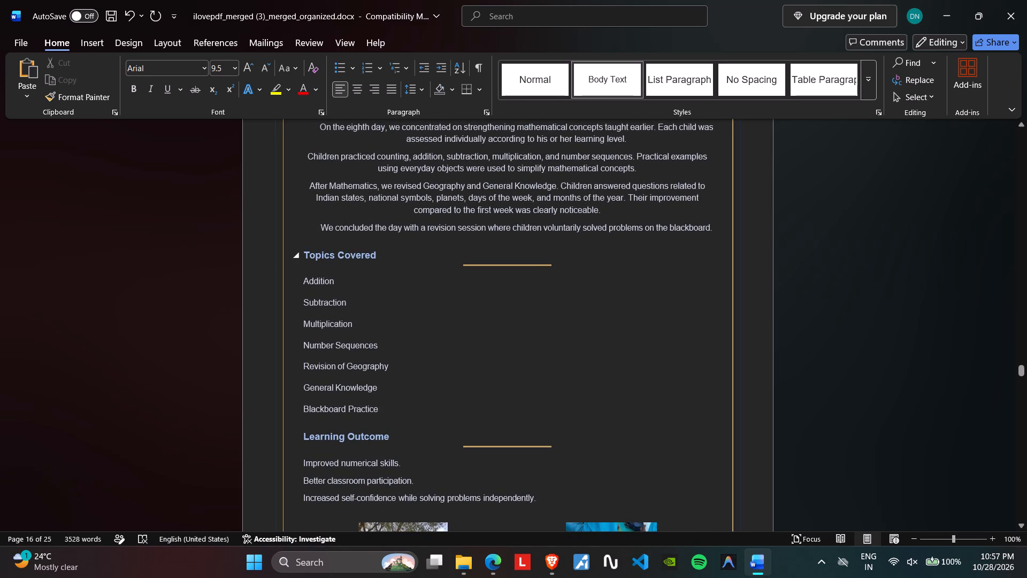
{"action": "left_click", "coordinate": [305, 255]}
{"action": "key", "text": "space"}
{"action": "key", "text": "space"}
{"action": "key", "text": "space"}
{"action": "key", "text": "space"}
{"action": "key", "text": "space"}
{"action": "key", "text": "space"}
{"action": "key", "text": "space"}
{"action": "key", "text": "space"}
{"action": "key", "text": "space"}
{"action": "key", "text": "space"}
{"action": "key", "text": "space"}
{"action": "key", "text": "space"}
{"action": "key", "text": "space"}
{"action": "key", "text": "space"}
{"action": "key", "text": "space"}
{"action": "key", "text": "space"}
{"action": "key", "text": "space"}
{"action": "key", "text": "space"}
{"action": "key", "text": "space"}
{"action": "key", "text": "space"}
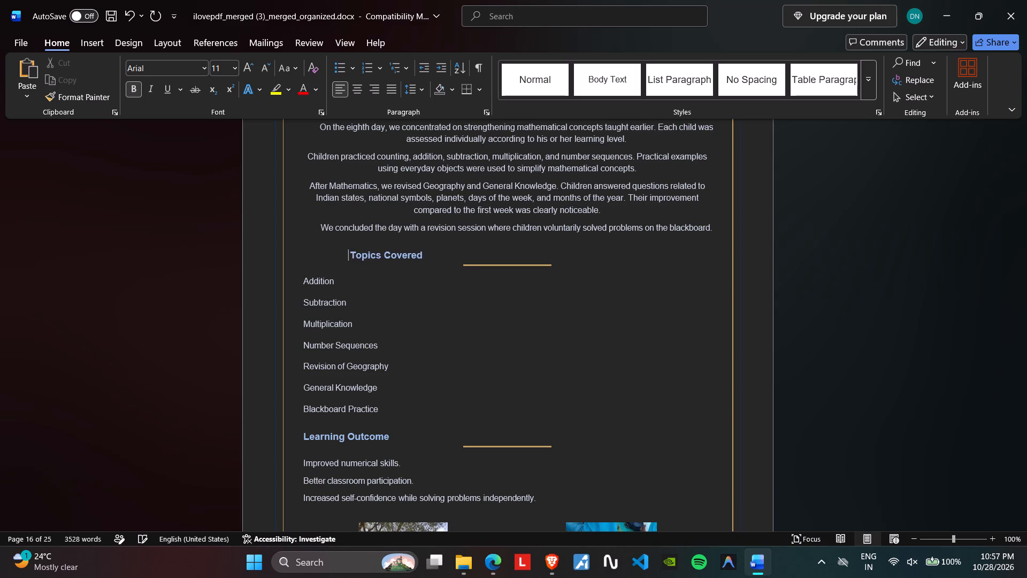
{"action": "key", "text": "space"}
{"action": "key", "text": "space"}
{"action": "key", "text": "space"}
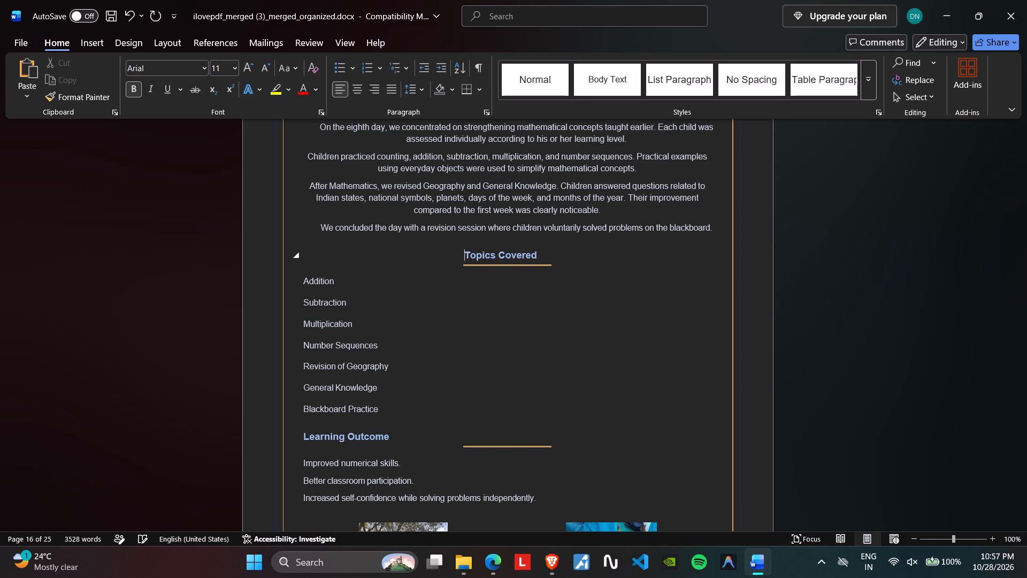
{"action": "key", "text": "space"}
{"action": "key", "text": "space"}
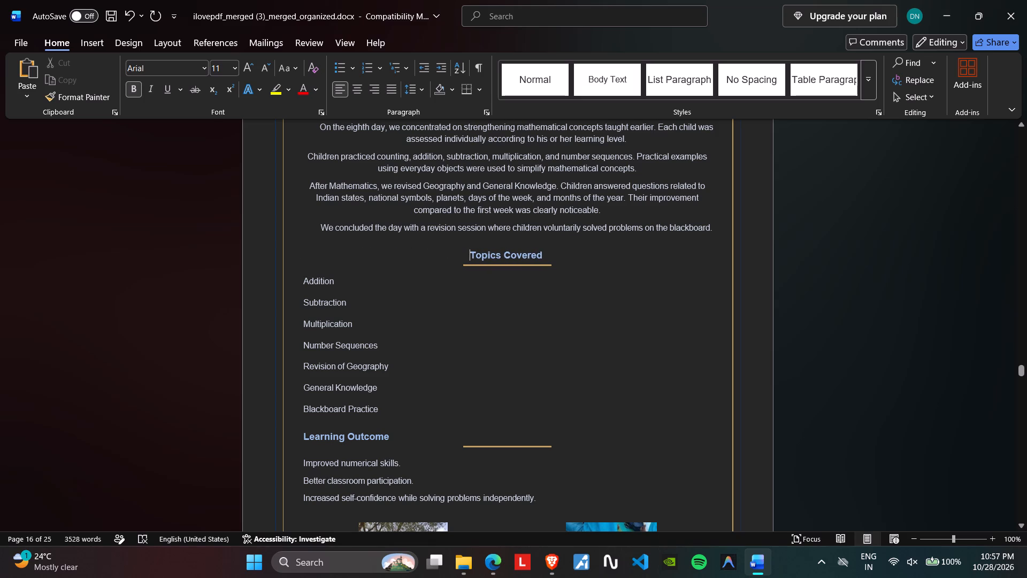
Format the seven Day 8 topics as a bulleted list.
{"action": "left_click_drag", "start_coordinate": [382, 412], "coordinate": [305, 282]}
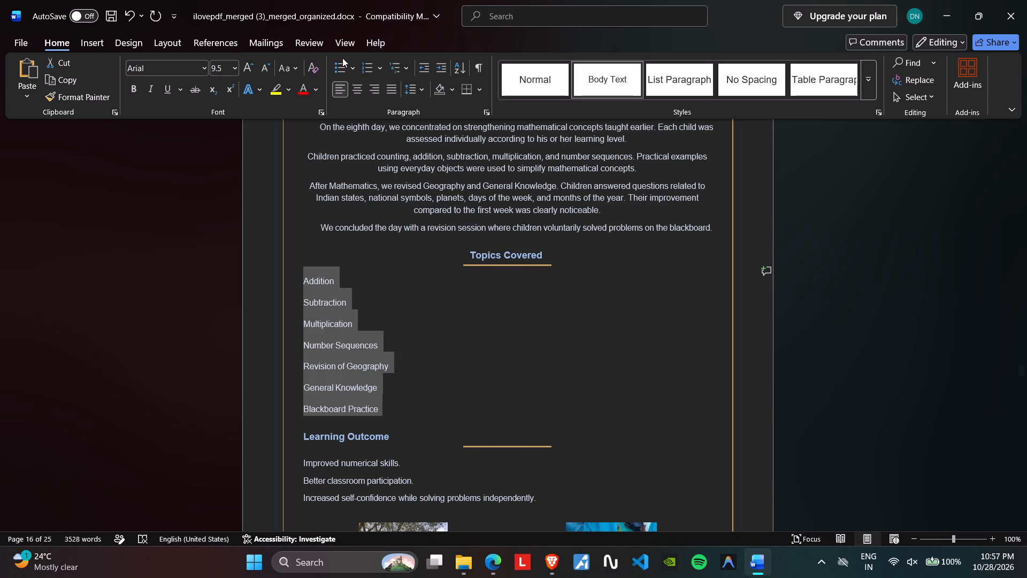
{"action": "left_click", "coordinate": [339, 68]}
Centre the Learning Outcome heading on the Day 8 page above its gold line by inserting leading spaces.
{"action": "scroll", "coordinate": [370, 297], "scroll_direction": "down", "scroll_amount": 6}
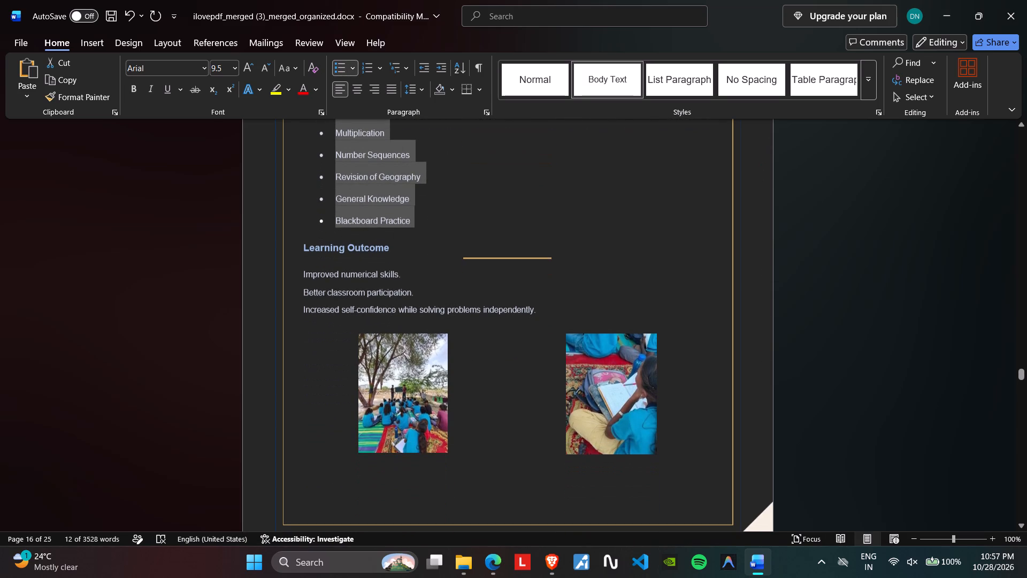
{"action": "left_click", "coordinate": [304, 247]}
{"action": "key", "text": "space"}
{"action": "key", "text": "space"}
{"action": "key", "text": "space"}
{"action": "key", "text": "space"}
{"action": "key", "text": "space"}
{"action": "key", "text": "space"}
{"action": "key", "text": "space"}
{"action": "key", "text": "space"}
{"action": "key", "text": "space"}
{"action": "key", "text": "space"}
{"action": "key", "text": "space"}
{"action": "key", "text": "space"}
{"action": "key", "text": "space"}
{"action": "key", "text": "space"}
{"action": "key", "text": "space"}
{"action": "key", "text": "space"}
{"action": "key", "text": "space"}
{"action": "key", "text": "space"}
{"action": "key", "text": "space"}
{"action": "key", "text": "space"}
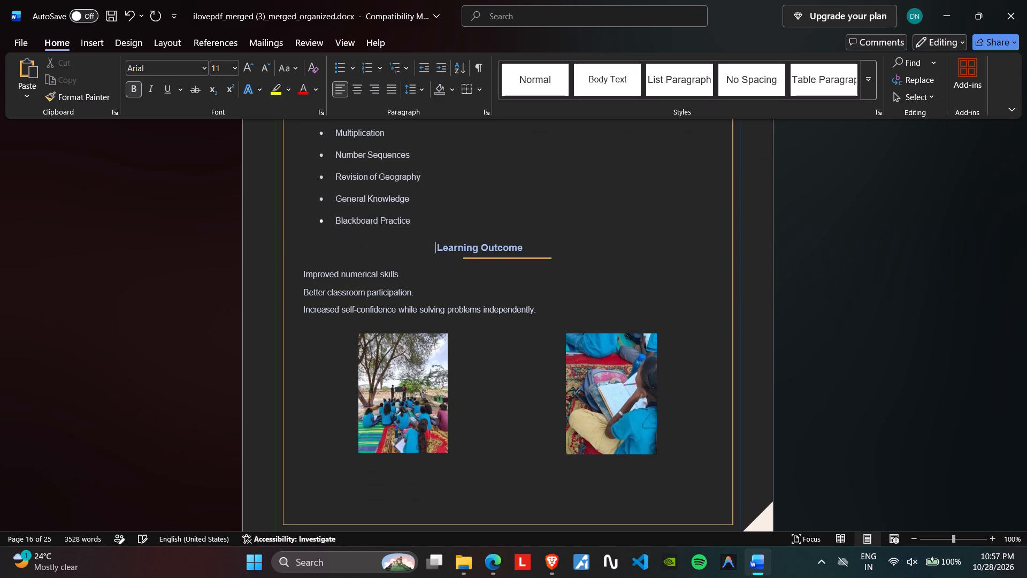
{"action": "key", "text": "space"}
{"action": "key", "text": "space"}
{"action": "key", "text": "space"}
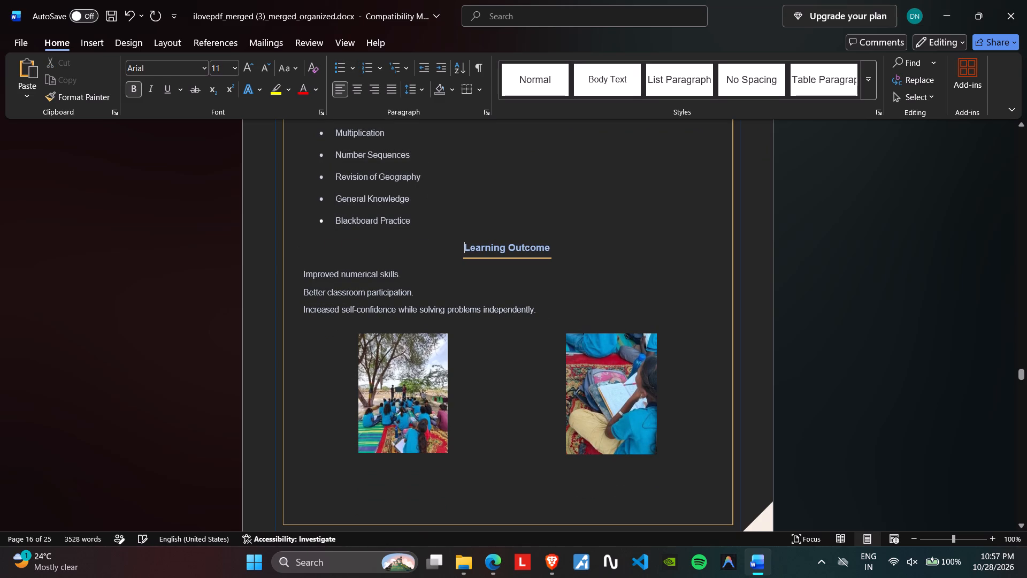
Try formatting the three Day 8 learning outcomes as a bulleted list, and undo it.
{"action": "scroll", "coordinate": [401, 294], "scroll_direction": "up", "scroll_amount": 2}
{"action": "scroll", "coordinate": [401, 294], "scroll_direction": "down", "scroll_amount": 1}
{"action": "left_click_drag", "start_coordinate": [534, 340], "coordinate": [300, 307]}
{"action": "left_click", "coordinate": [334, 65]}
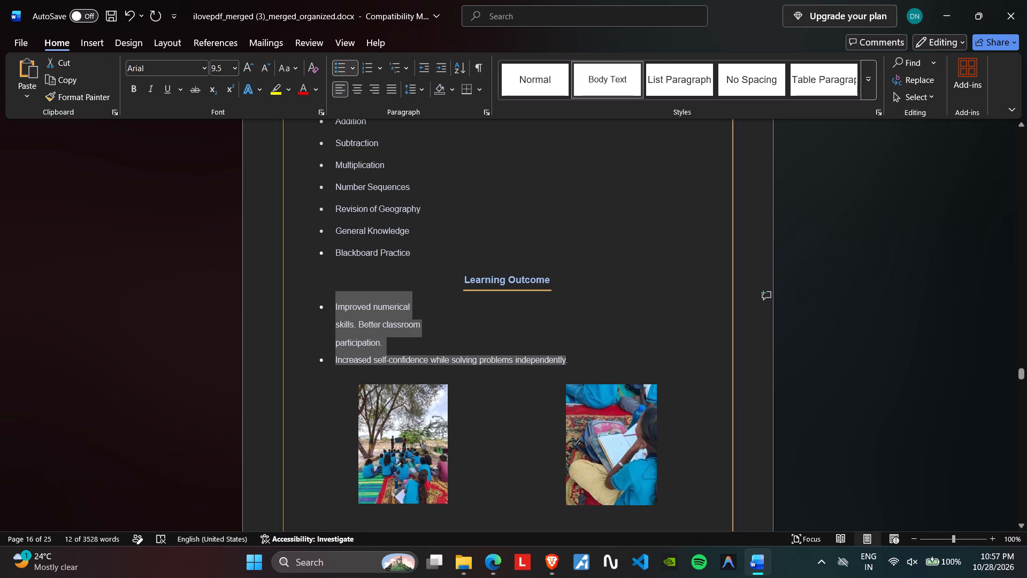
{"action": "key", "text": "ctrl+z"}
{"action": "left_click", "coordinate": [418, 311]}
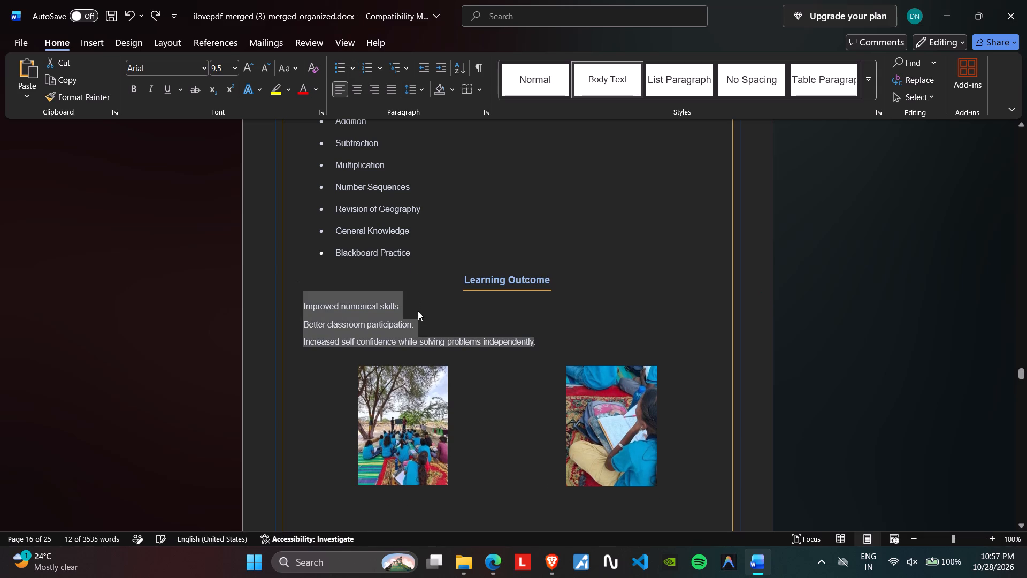
Delete the surplus empty lines below the Day 8 photos to pull the page 15 footer back onto the Day 8 page.
{"action": "scroll", "coordinate": [440, 333], "scroll_direction": "up", "scroll_amount": 7}
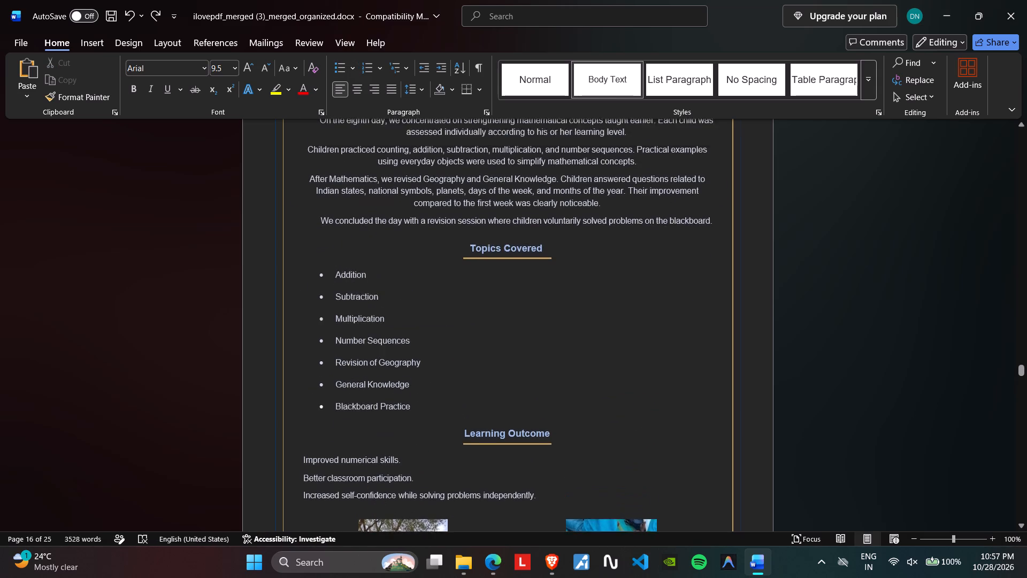
{"action": "scroll", "coordinate": [440, 332], "scroll_direction": "up", "scroll_amount": 13}
{"action": "scroll", "coordinate": [440, 332], "scroll_direction": "down", "scroll_amount": 18}
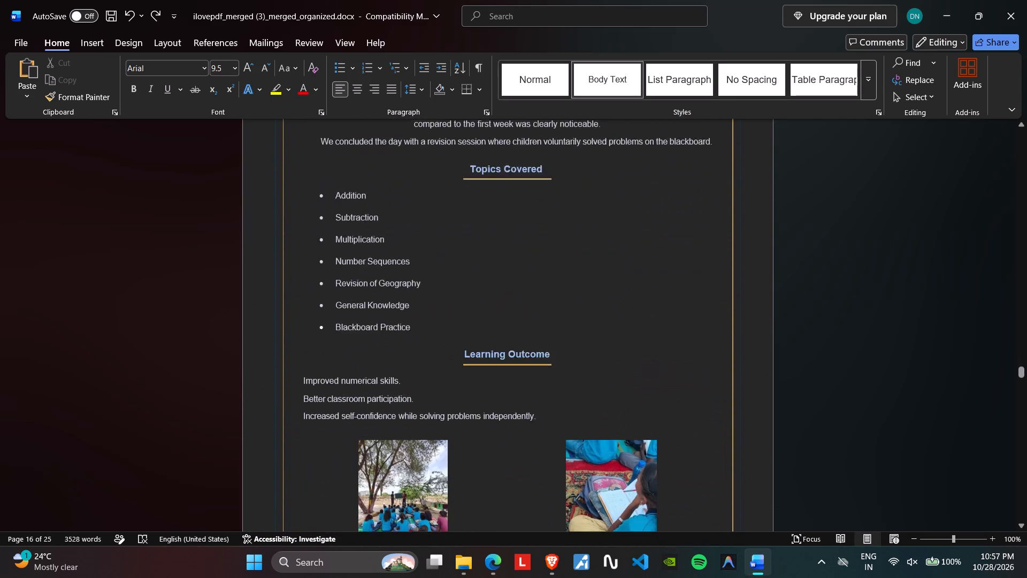
{"action": "scroll", "coordinate": [440, 331], "scroll_direction": "down", "scroll_amount": 5}
{"action": "scroll", "coordinate": [339, 406], "scroll_direction": "down", "scroll_amount": 5}
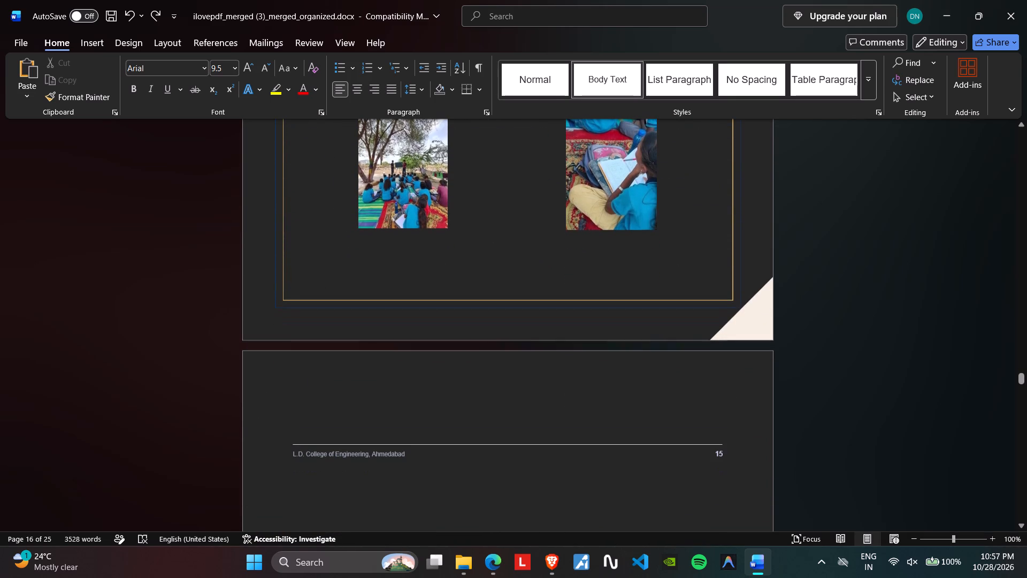
{"action": "left_click", "coordinate": [304, 397]}
{"action": "key", "text": "BackSpace"}
{"action": "key", "text": "BackSpace"}
{"action": "key", "text": "BackSpace"}
{"action": "key", "text": "BackSpace"}
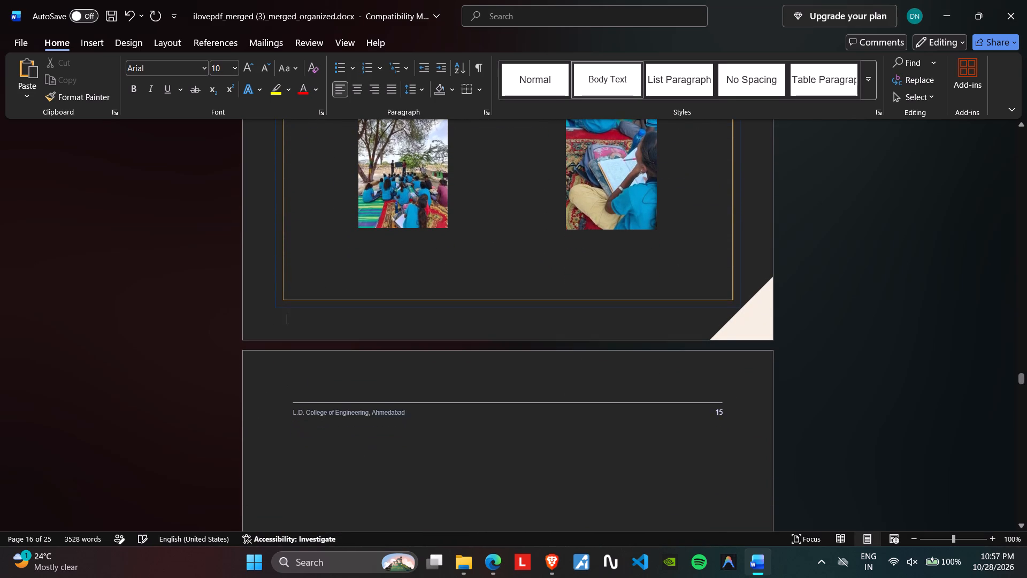
{"action": "key", "text": "BackSpace"}
{"action": "key", "text": "BackSpace"}
{"action": "key", "text": "BackSpace"}
{"action": "key", "text": "BackSpace"}
{"action": "key", "text": "BackSpace"}
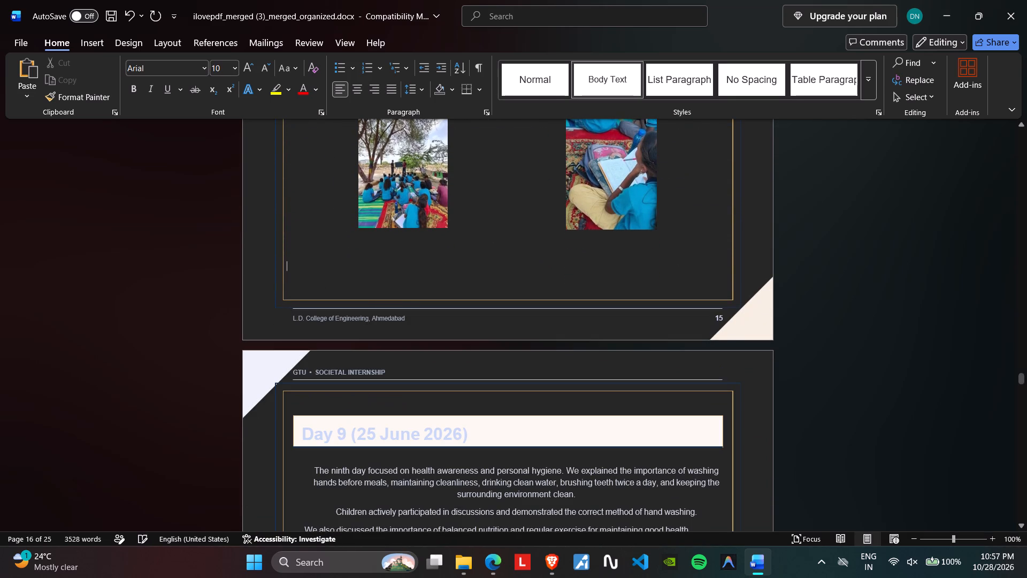
{"action": "key", "text": "BackSpace"}
{"action": "key", "text": "BackSpace"}
{"action": "key", "text": "BackSpace"}
Centre-align the four body paragraphs under the Day 7 (23 June 2026) title.
{"action": "scroll", "coordinate": [326, 383], "scroll_direction": "up", "scroll_amount": 11}
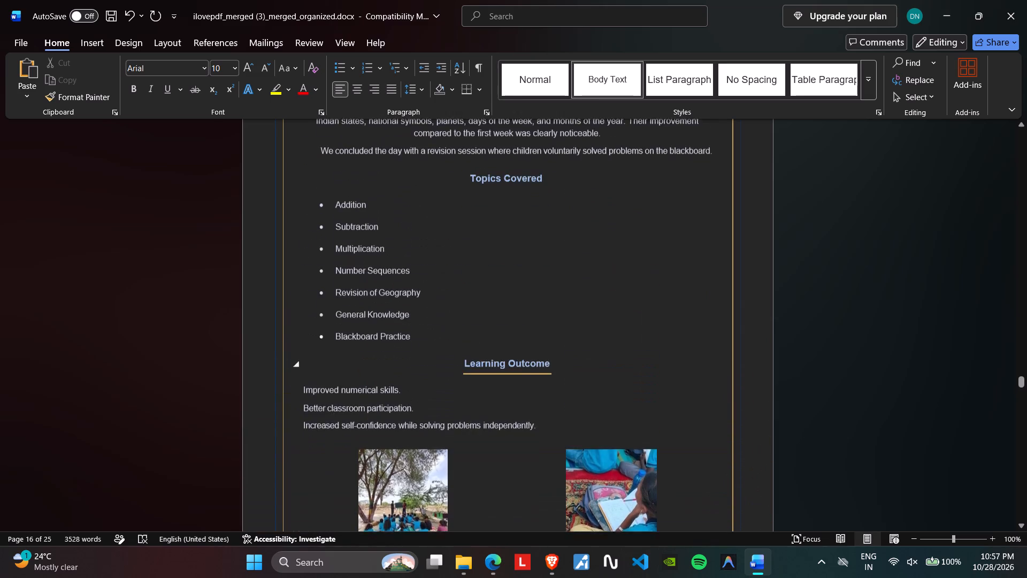
{"action": "scroll", "coordinate": [326, 376], "scroll_direction": "up", "scroll_amount": 15}
{"action": "scroll", "coordinate": [326, 376], "scroll_direction": "up", "scroll_amount": 12}
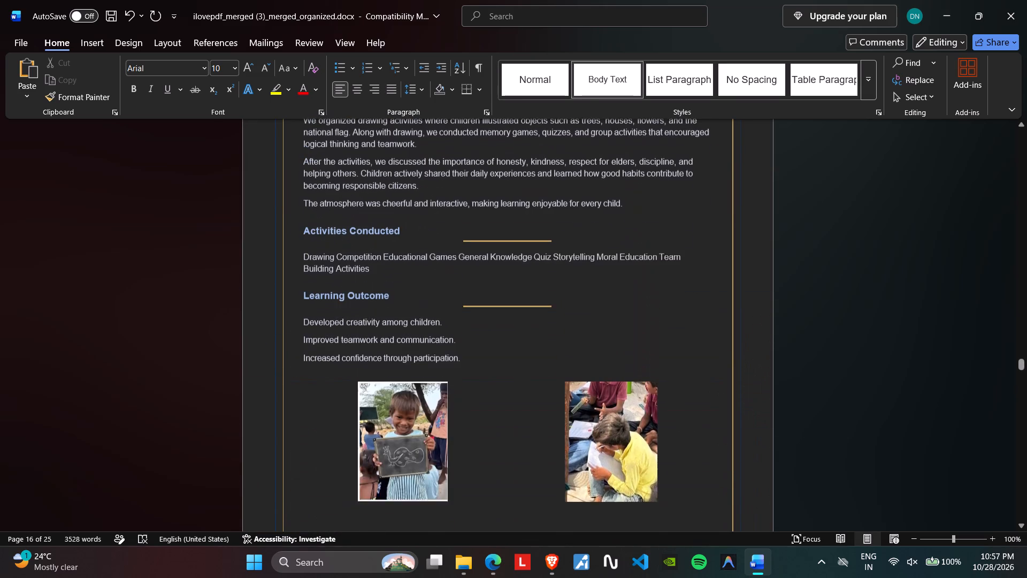
{"action": "left_click_drag", "start_coordinate": [630, 282], "coordinate": [304, 163]}
{"action": "left_click", "coordinate": [362, 84]}
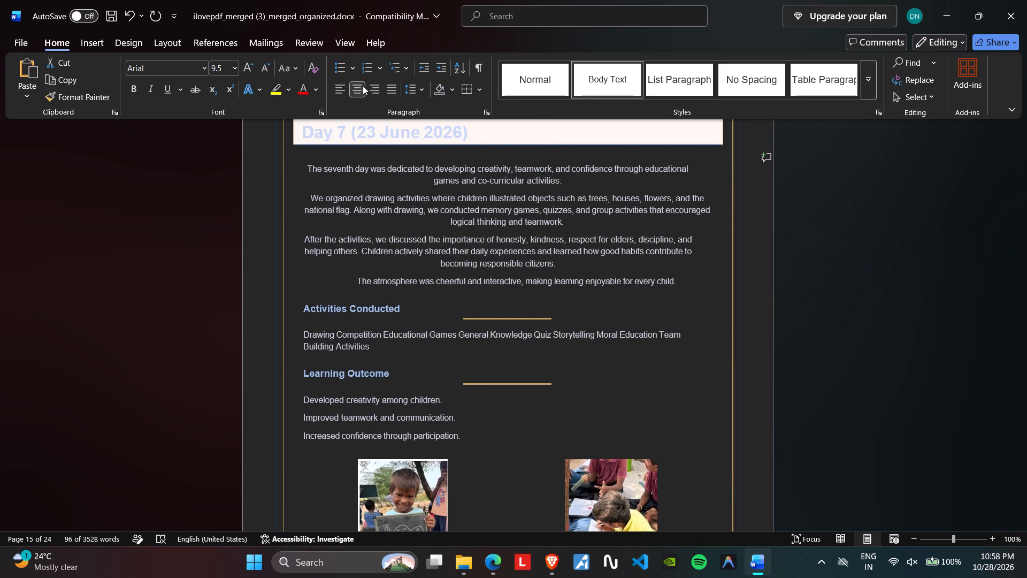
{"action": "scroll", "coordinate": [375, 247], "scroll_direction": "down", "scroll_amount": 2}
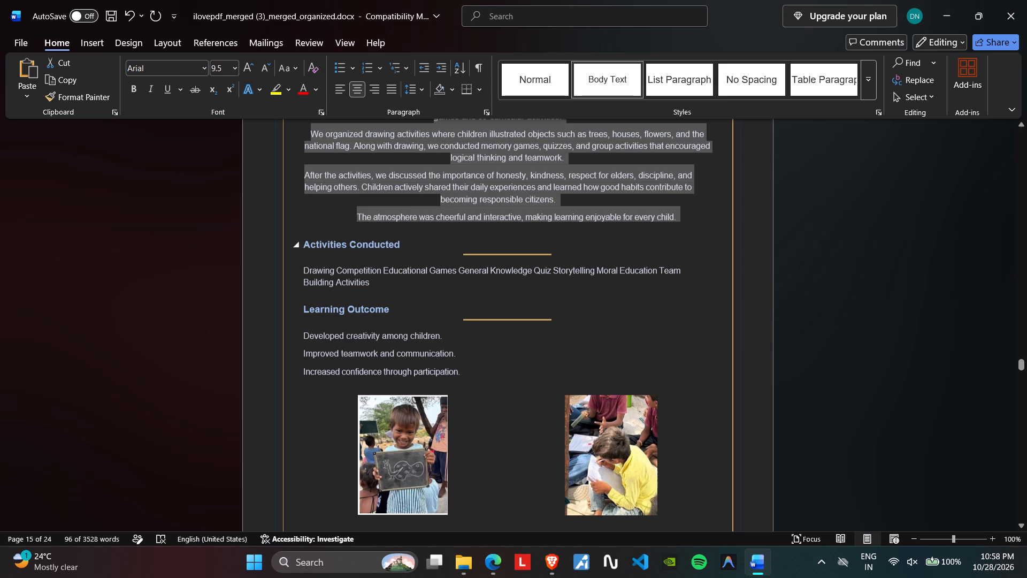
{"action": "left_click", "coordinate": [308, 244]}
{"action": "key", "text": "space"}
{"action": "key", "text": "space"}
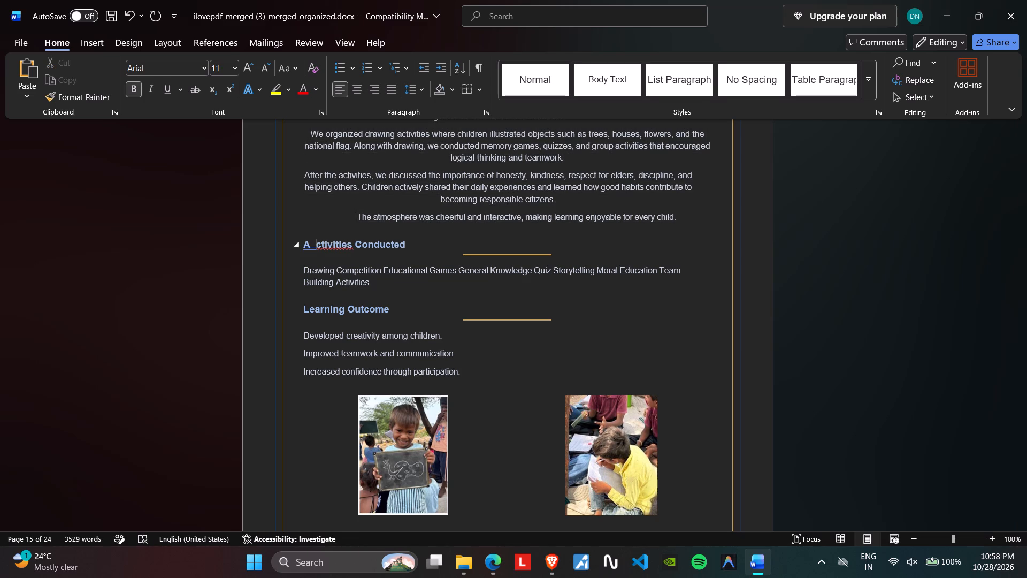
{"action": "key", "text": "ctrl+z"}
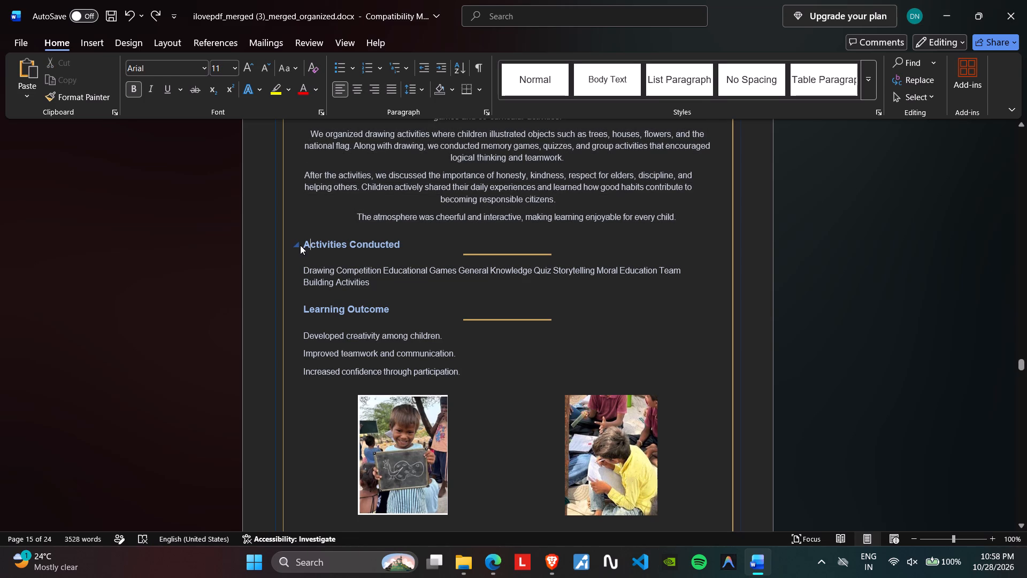
Centre the Activities Conducted heading on the Day 7 page above its gold line by inserting leading spaces.
{"action": "left_click", "coordinate": [300, 245]}
{"action": "left_click", "coordinate": [301, 244]}
{"action": "left_click", "coordinate": [300, 244]}
{"action": "key", "text": "space"}
{"action": "key", "text": "space"}
{"action": "key", "text": "space"}
{"action": "key", "text": "space"}
{"action": "key", "text": "space"}
{"action": "key", "text": "space"}
{"action": "key", "text": "space"}
{"action": "key", "text": "space"}
{"action": "key", "text": "space"}
{"action": "key", "text": "space"}
{"action": "key", "text": "space"}
{"action": "key", "text": "space"}
{"action": "key", "text": "space"}
{"action": "key", "text": "space"}
{"action": "key", "text": "space"}
{"action": "key", "text": "space"}
{"action": "key", "text": "space"}
{"action": "key", "text": "space"}
{"action": "key", "text": "space"}
{"action": "key", "text": "space"}
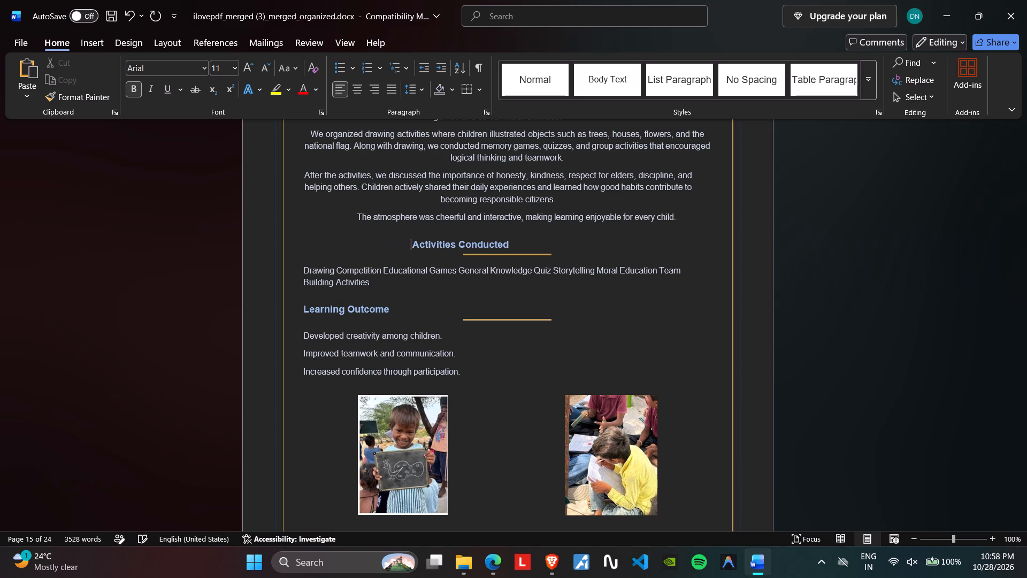
{"action": "key", "text": "space"}
{"action": "key", "text": "space"}
{"action": "key", "text": "space"}
{"action": "key", "text": "space"}
{"action": "key", "text": "space"}
{"action": "key", "text": "space"}
{"action": "key", "text": "space"}
{"action": "key", "text": "space"}
{"action": "key", "text": "space"}
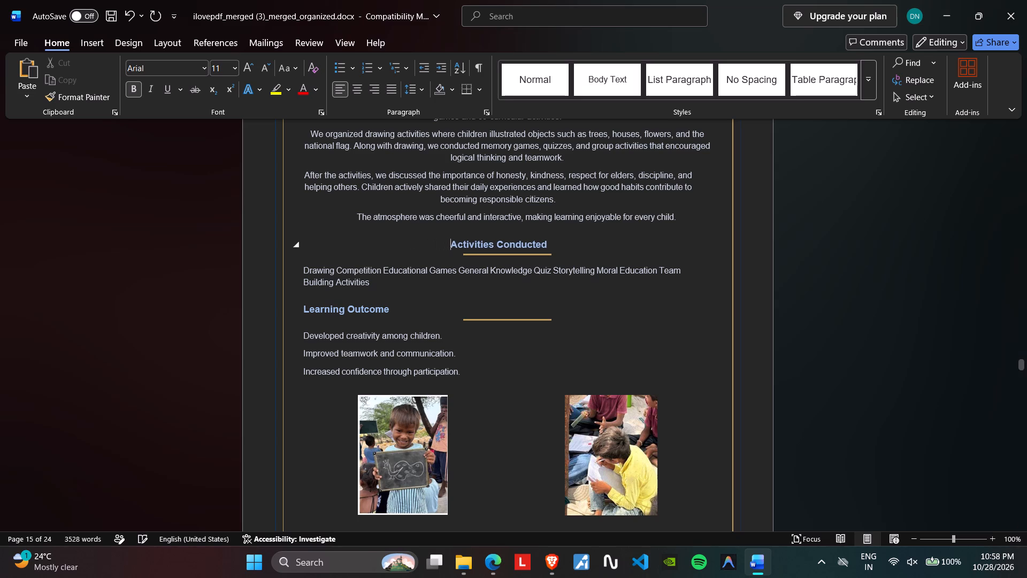
{"action": "key", "text": "space"}
{"action": "key", "text": "space"}
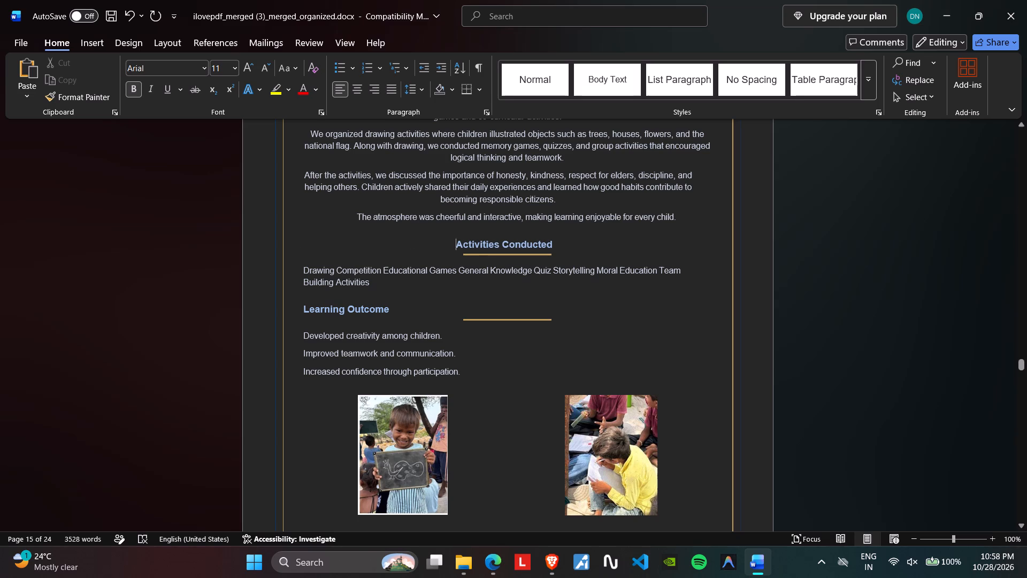
Split the Day 7 activities into separate lines: Drawing Competition, Educational Games, General Knowledge, Quiz, Storytelling, Moral Education and Team Building Activities.
{"action": "left_click", "coordinate": [382, 269]}
{"action": "key", "text": "Return"}
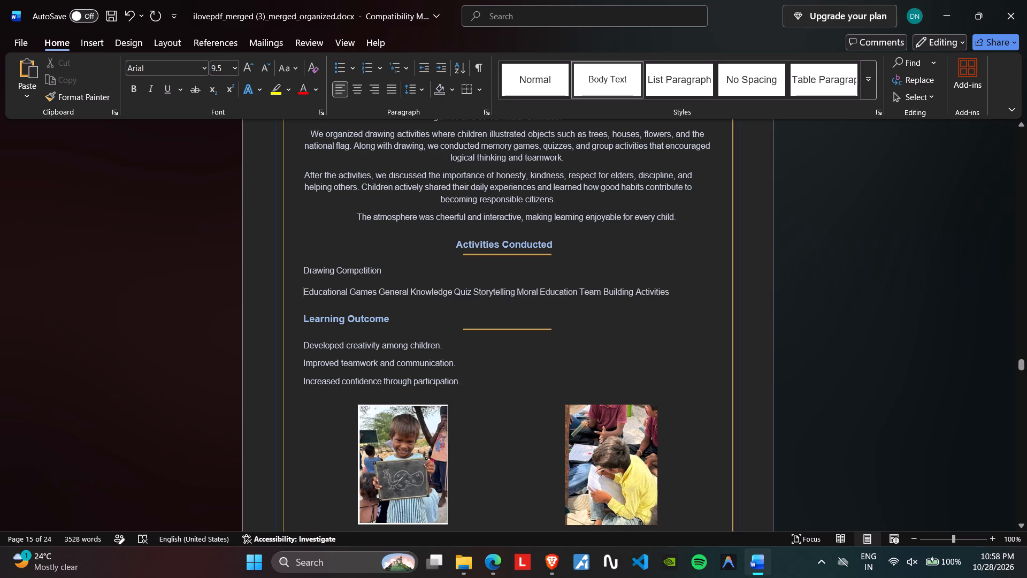
{"action": "left_click", "coordinate": [379, 291]}
{"action": "key", "text": "Return"}
{"action": "left_click", "coordinate": [379, 314]}
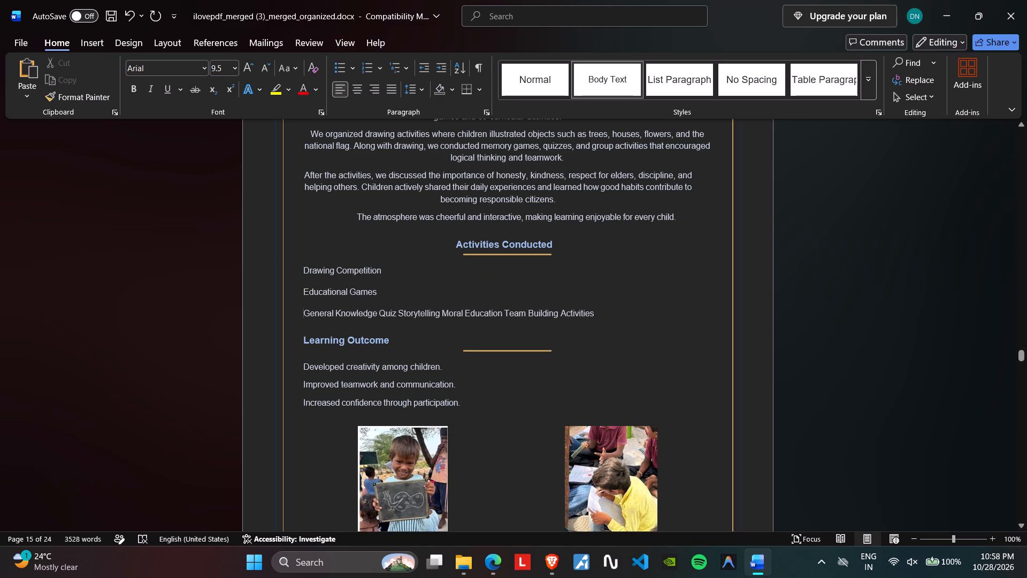
{"action": "key", "text": "Return"}
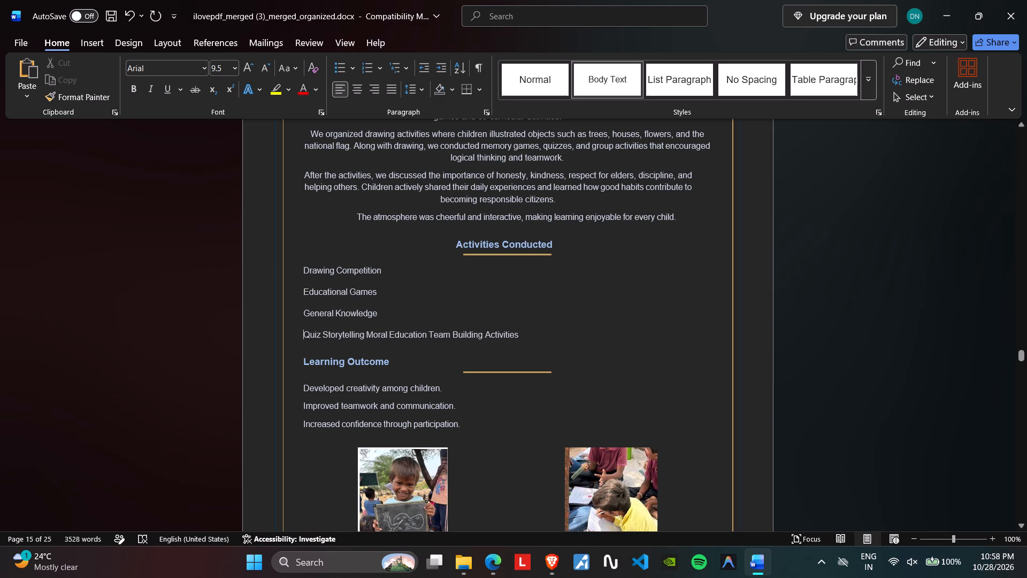
{"action": "left_click", "coordinate": [324, 334]}
{"action": "key", "text": "Return"}
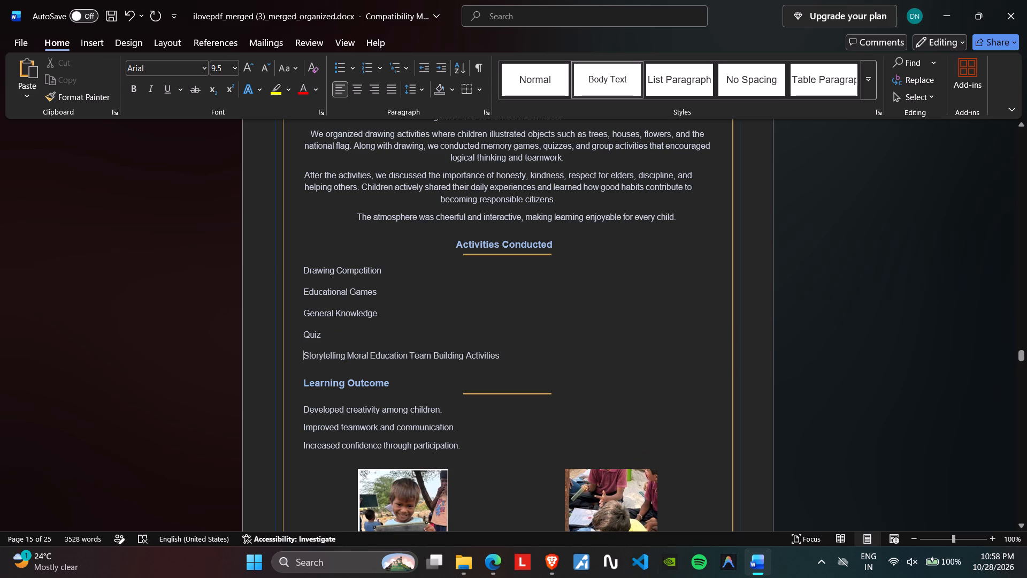
{"action": "left_click", "coordinate": [346, 355]}
{"action": "key", "text": "Return"}
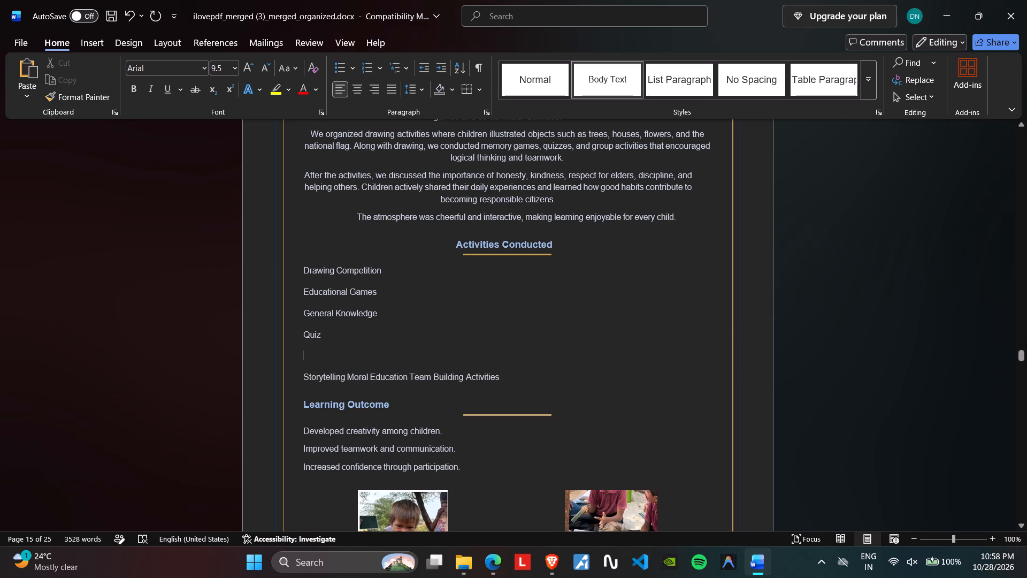
{"action": "key", "text": "ctrl+z"}
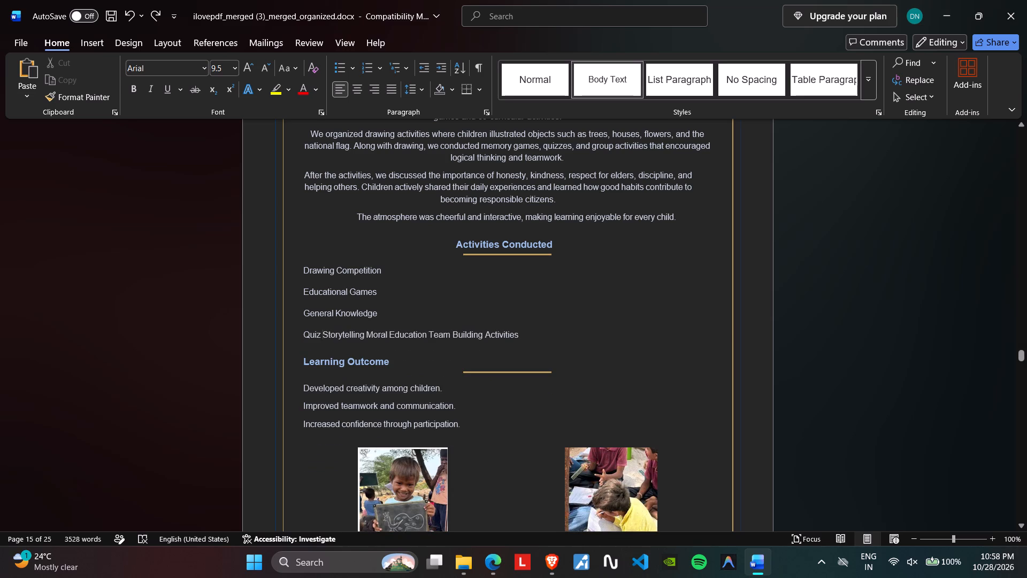
{"action": "key", "text": "Return"}
{"action": "left_click", "coordinate": [348, 353]}
{"action": "key", "text": "Return"}
{"action": "scroll", "coordinate": [348, 354], "scroll_direction": "down", "scroll_amount": 1}
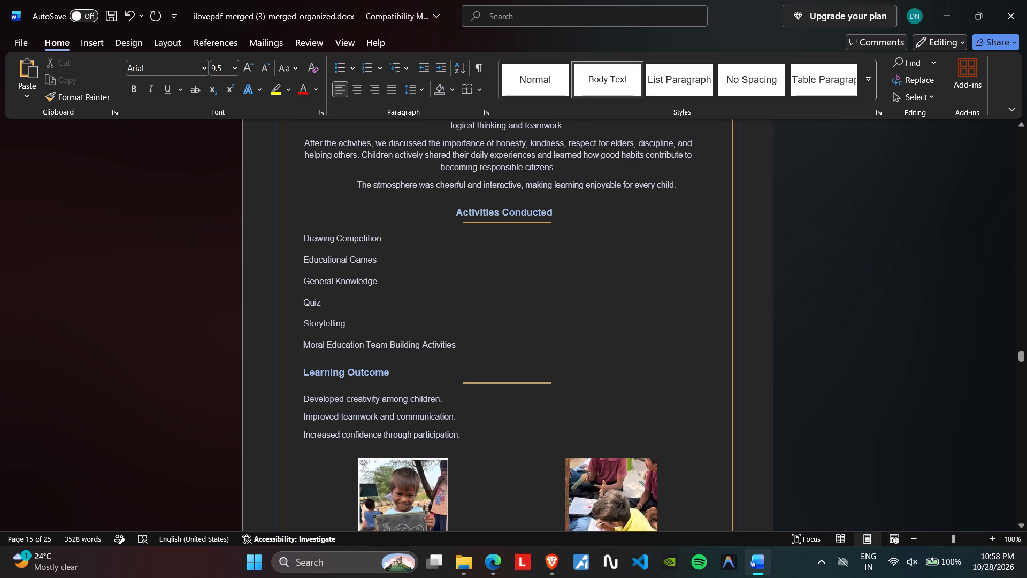
{"action": "left_click", "coordinate": [365, 344]}
{"action": "key", "text": "Return"}
{"action": "scroll", "coordinate": [365, 344], "scroll_direction": "down", "scroll_amount": 4}
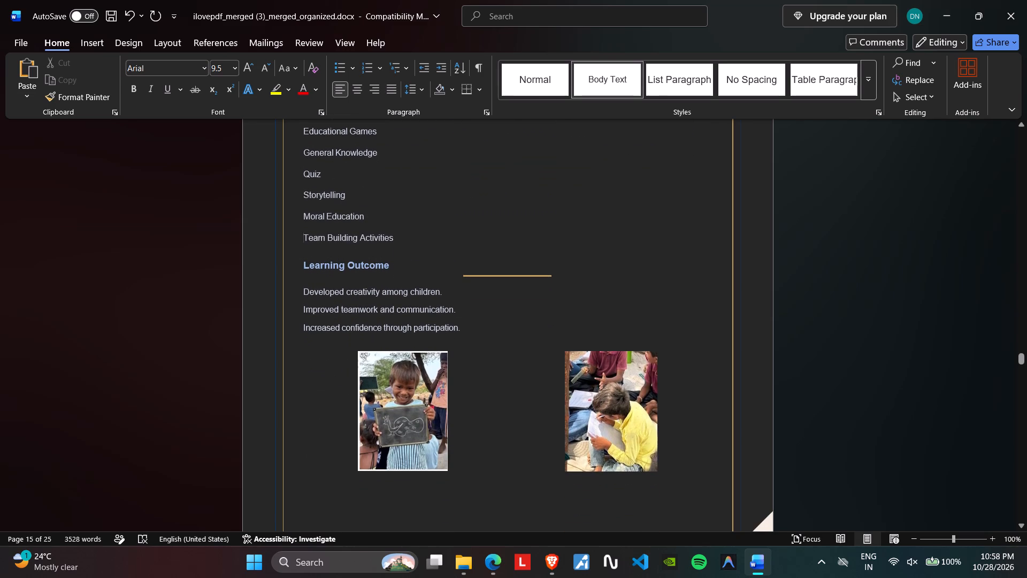
{"action": "scroll", "coordinate": [386, 302], "scroll_direction": "up", "scroll_amount": 6}
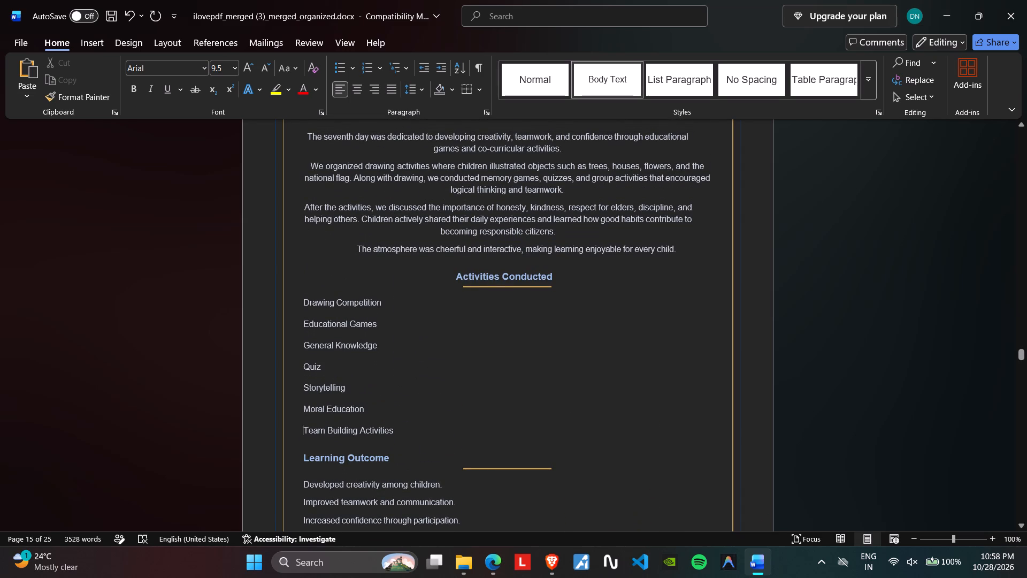
Apply bullets to the seven Day 7 activities, from Drawing Competition to Team Building Activities.
{"action": "left_click_drag", "start_coordinate": [399, 430], "coordinate": [313, 294]}
{"action": "left_click", "coordinate": [339, 72]}
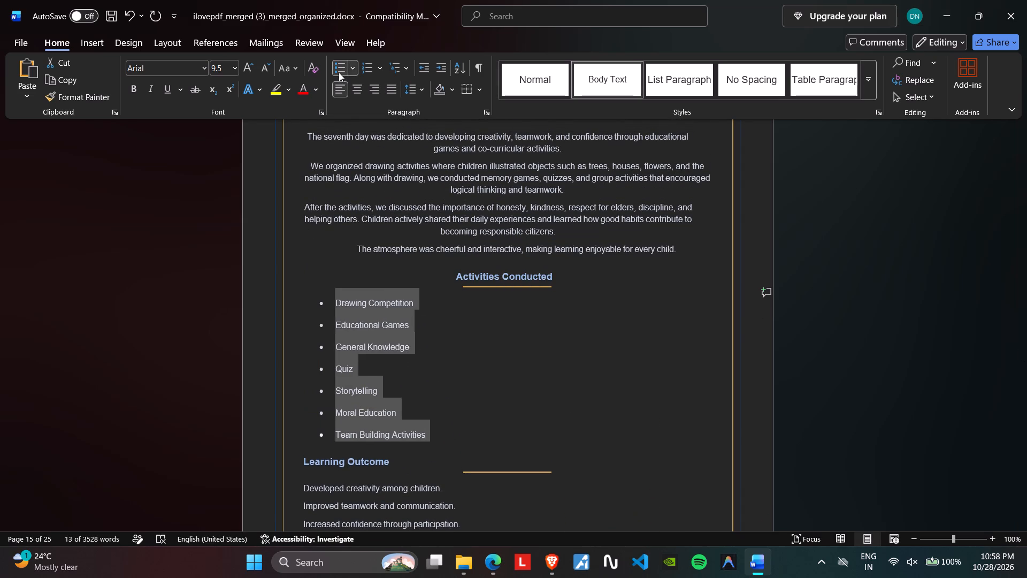
{"action": "scroll", "coordinate": [490, 349], "scroll_direction": "down", "scroll_amount": 7}
{"action": "left_click", "coordinate": [435, 269]}
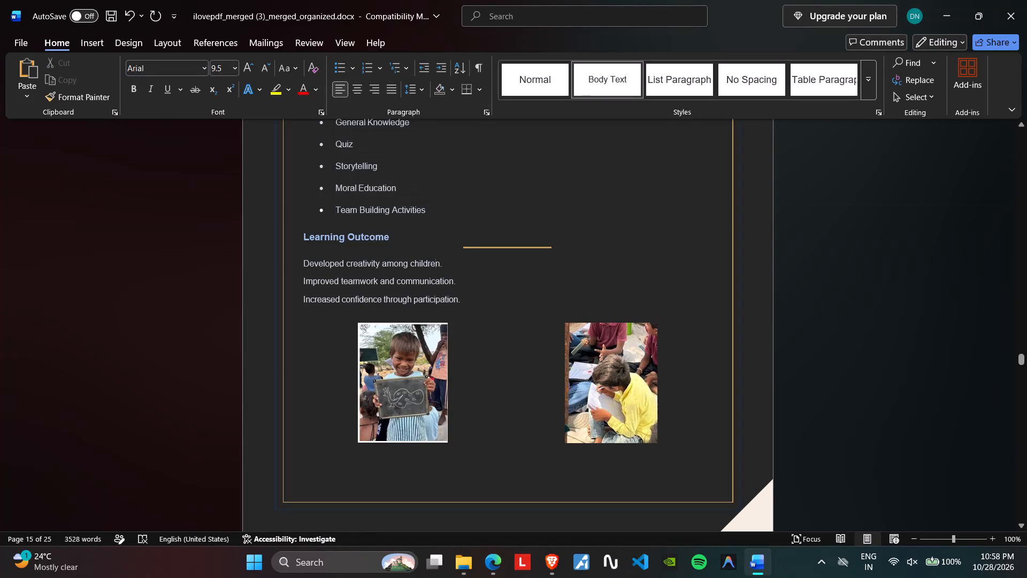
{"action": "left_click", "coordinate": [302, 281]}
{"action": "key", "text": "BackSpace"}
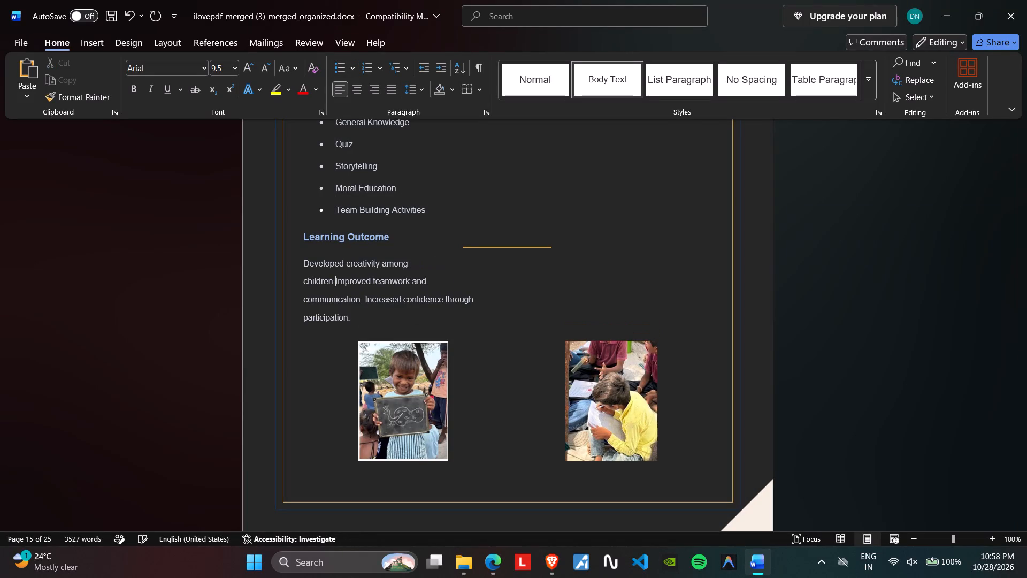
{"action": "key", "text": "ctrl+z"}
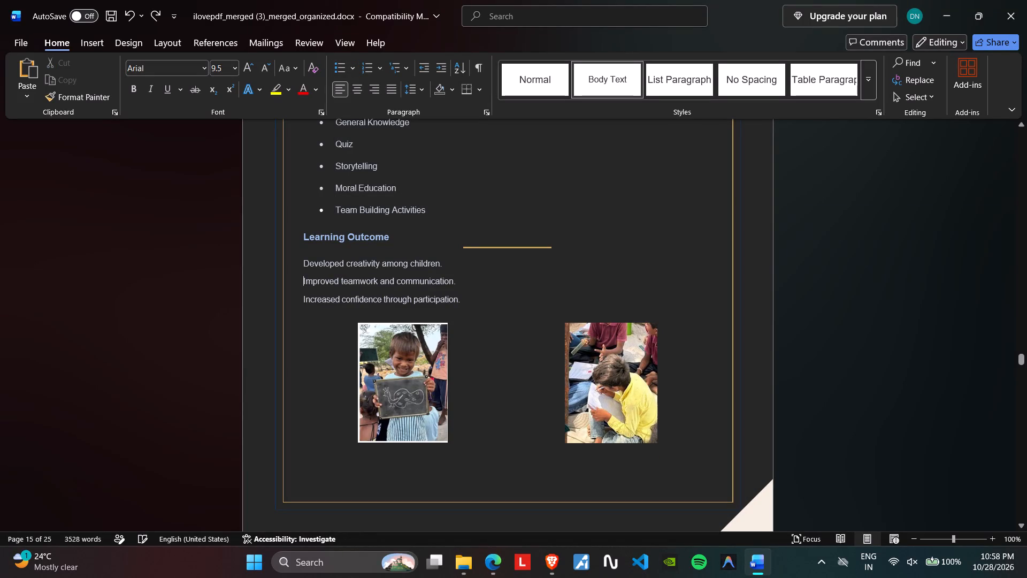
Centre the Learning Outcome heading on the Day 7 page above its gold line by inserting leading spaces.
{"action": "left_click", "coordinate": [302, 235]}
{"action": "key", "text": "space"}
{"action": "key", "text": "space"}
{"action": "key", "text": "space"}
{"action": "key", "text": "space"}
{"action": "key", "text": "space"}
{"action": "key", "text": "space"}
{"action": "key", "text": "space"}
{"action": "key", "text": "space"}
{"action": "key", "text": "space"}
{"action": "key", "text": "space"}
{"action": "key", "text": "space"}
{"action": "key", "text": "space"}
{"action": "key", "text": "space"}
{"action": "key", "text": "space"}
{"action": "key", "text": "space"}
{"action": "key", "text": "space"}
{"action": "key", "text": "space"}
{"action": "key", "text": "space"}
{"action": "key", "text": "space"}
{"action": "key", "text": "space"}
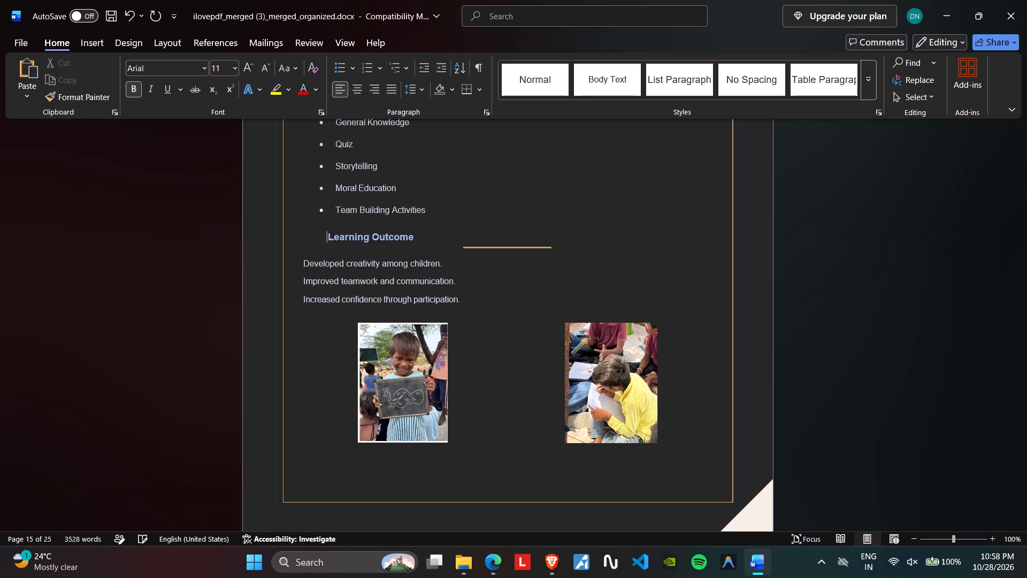
{"action": "key", "text": "space"}
{"action": "key", "text": "space"}
{"action": "key", "text": "space"}
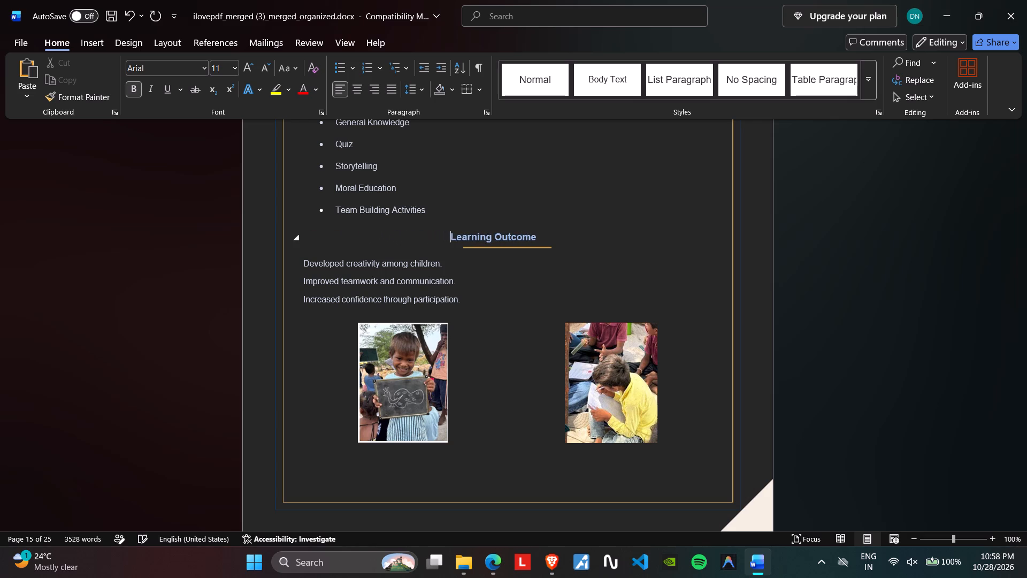
{"action": "key", "text": "space"}
{"action": "key", "text": "space"}
{"action": "key", "text": "space"}
{"action": "key", "text": "space"}
Split the Day 6 topics into separate lines: Parts of an Analog Clock, Hour Hand and Minute Hand, Reading Time (O'clock, Half Past, Quarter Past), Time-based Practice Exercises.
{"action": "scroll", "coordinate": [421, 314], "scroll_direction": "up", "scroll_amount": 8}
{"action": "scroll", "coordinate": [421, 314], "scroll_direction": "down", "scroll_amount": 1}
{"action": "scroll", "coordinate": [421, 314], "scroll_direction": "up", "scroll_amount": 8}
{"action": "scroll", "coordinate": [433, 310], "scroll_direction": "up", "scroll_amount": 13}
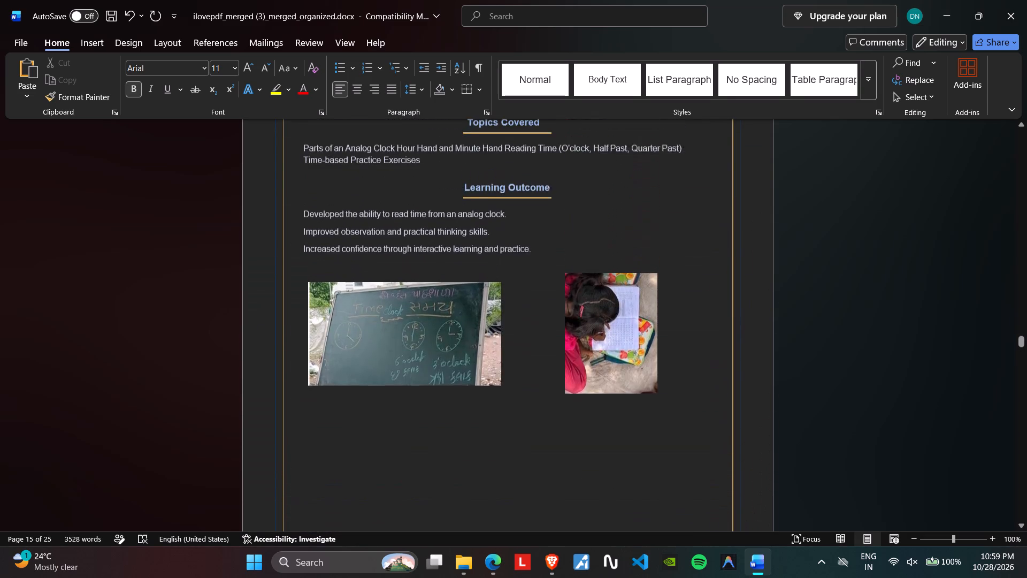
{"action": "scroll", "coordinate": [438, 307], "scroll_direction": "up", "scroll_amount": 8}
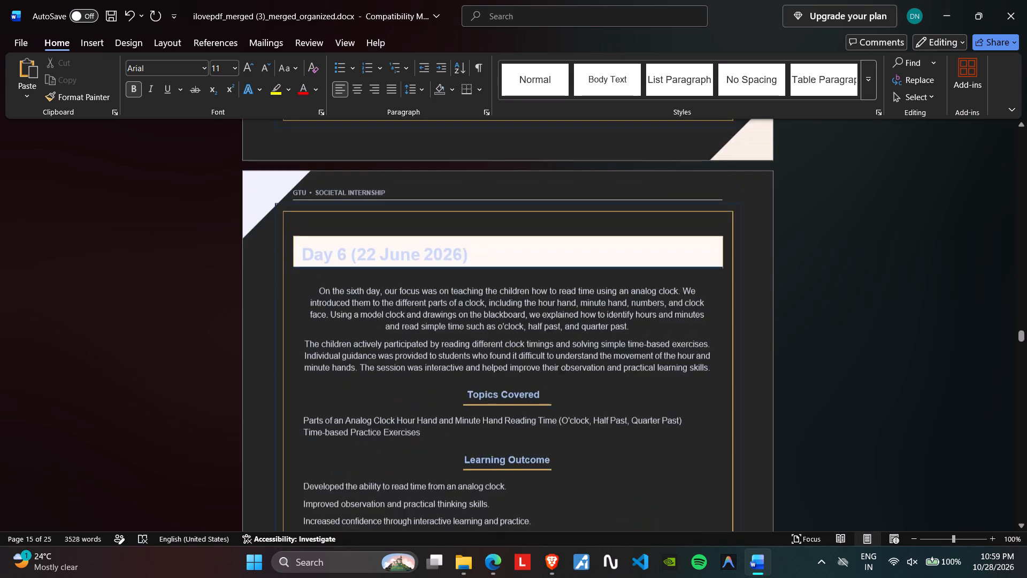
{"action": "scroll", "coordinate": [438, 307], "scroll_direction": "up", "scroll_amount": 1}
{"action": "scroll", "coordinate": [438, 307], "scroll_direction": "down", "scroll_amount": 4}
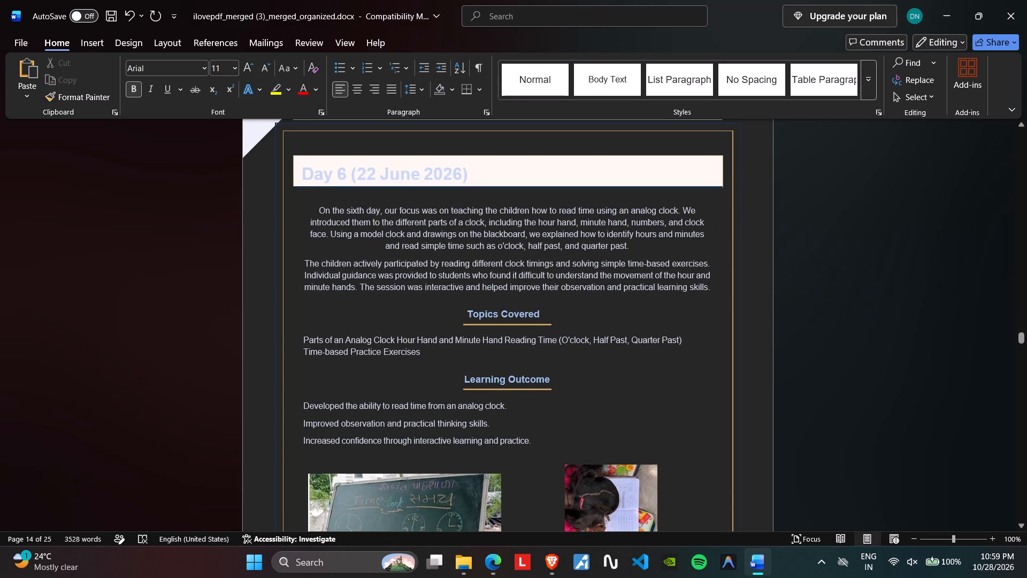
{"action": "left_click", "coordinate": [397, 336]}
{"action": "key", "text": "Return"}
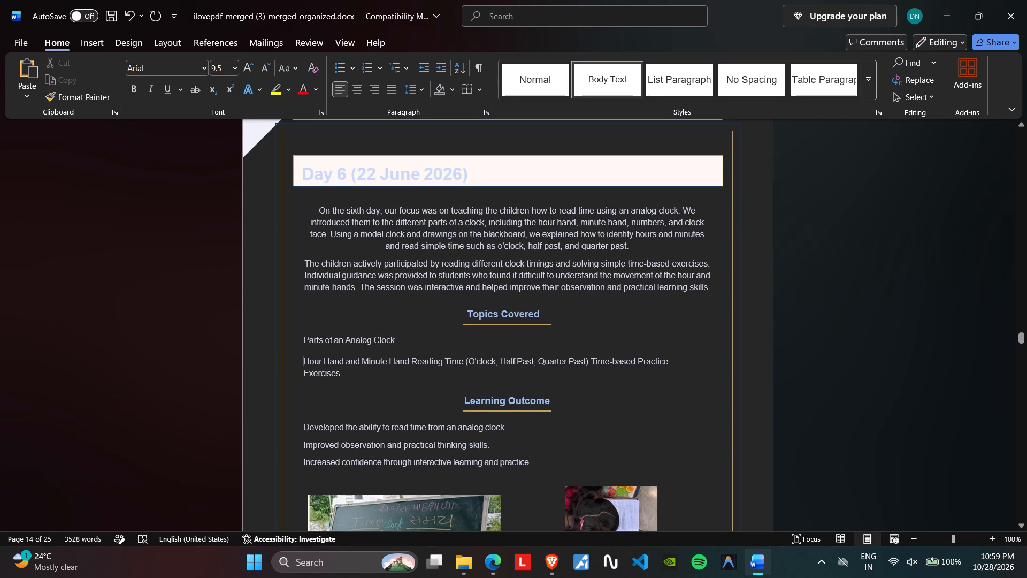
{"action": "left_click", "coordinate": [412, 360]}
{"action": "key", "text": "Return"}
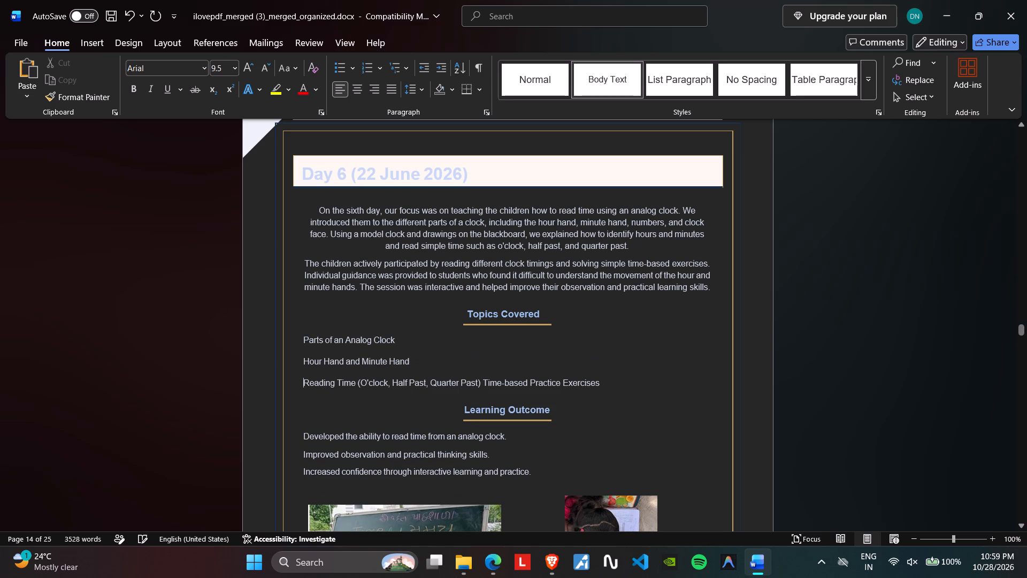
{"action": "left_click", "coordinate": [481, 381]}
{"action": "key", "text": "Return"}
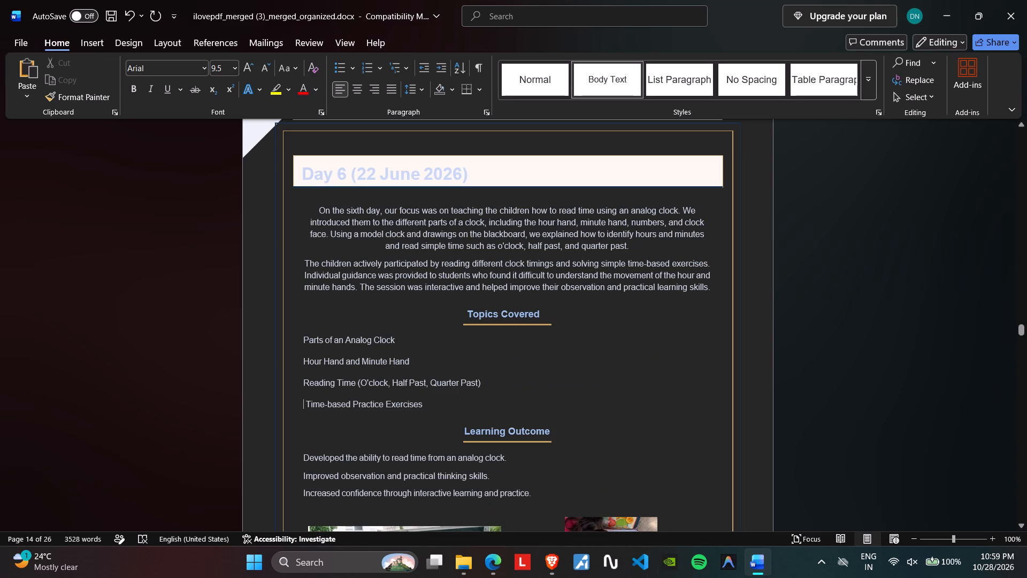
{"action": "key", "text": "BackSpace"}
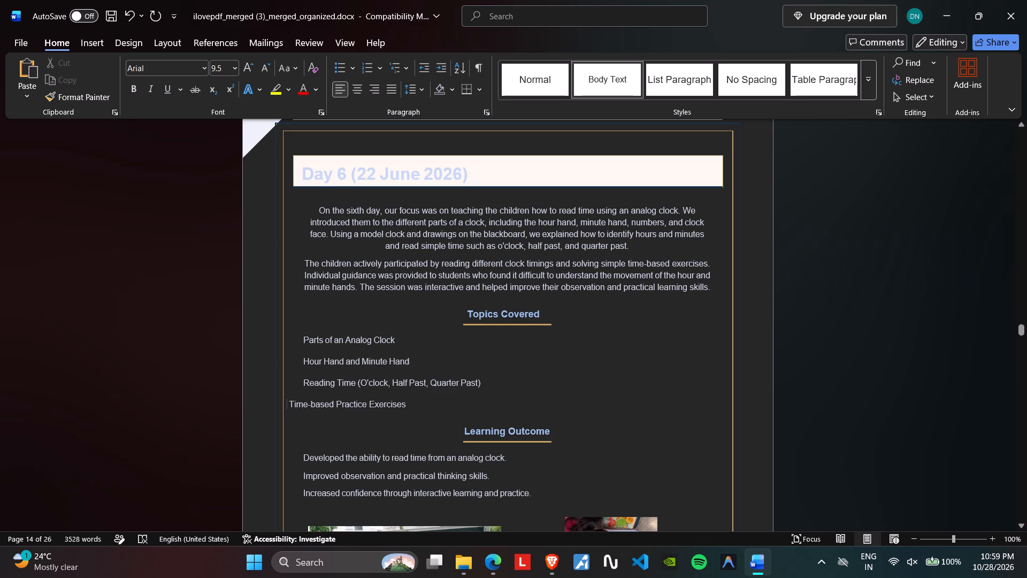
{"action": "key", "text": "BackSpace"}
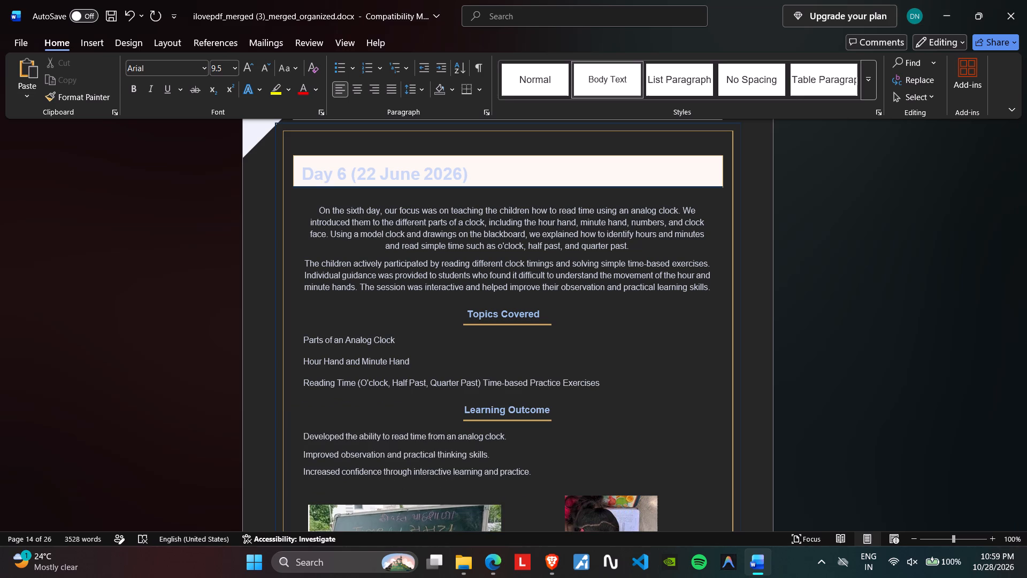
{"action": "key", "text": "Right"}
{"action": "key", "text": "Return"}
Apply bullets to the four Day 6 topics under the Topics Covered heading.
{"action": "left_click_drag", "start_coordinate": [433, 403], "coordinate": [432, 402]}
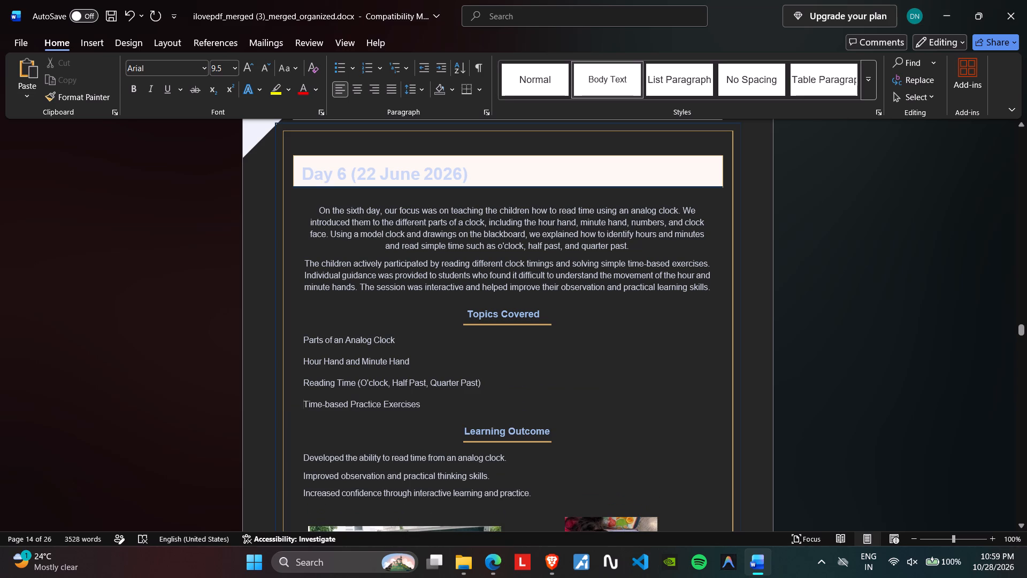
{"action": "left_click_drag", "start_coordinate": [432, 402], "coordinate": [299, 344]}
{"action": "left_click", "coordinate": [345, 69]}
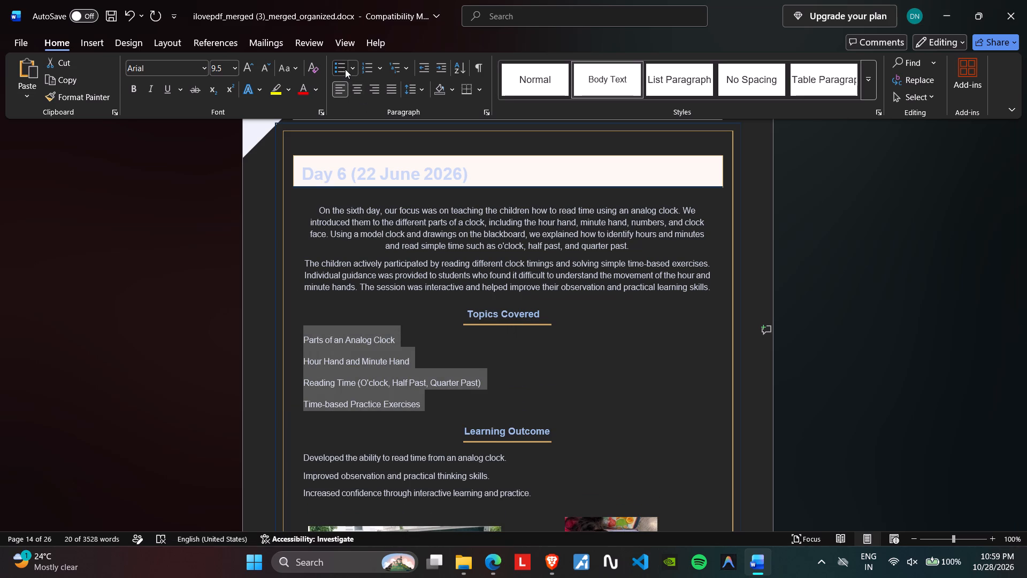
{"action": "scroll", "coordinate": [413, 322], "scroll_direction": "down", "scroll_amount": 4}
{"action": "scroll", "coordinate": [537, 310], "scroll_direction": "down", "scroll_amount": 3}
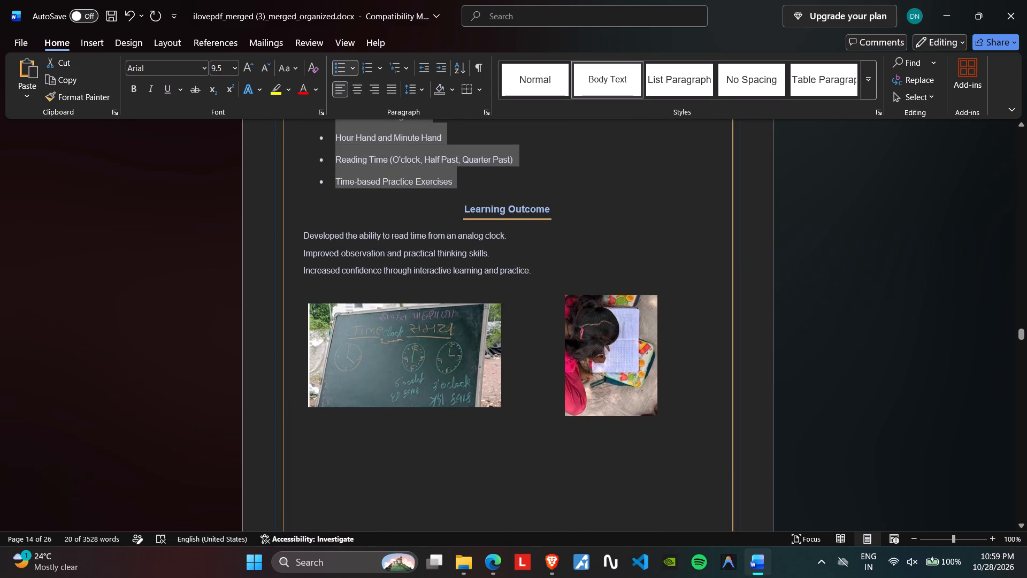
{"action": "left_click", "coordinate": [611, 253]}
Delete the surplus empty lines below the Day 6 photos to pull the page 13 footer back onto the Day 6 page.
{"action": "scroll", "coordinate": [549, 349], "scroll_direction": "down", "scroll_amount": 8}
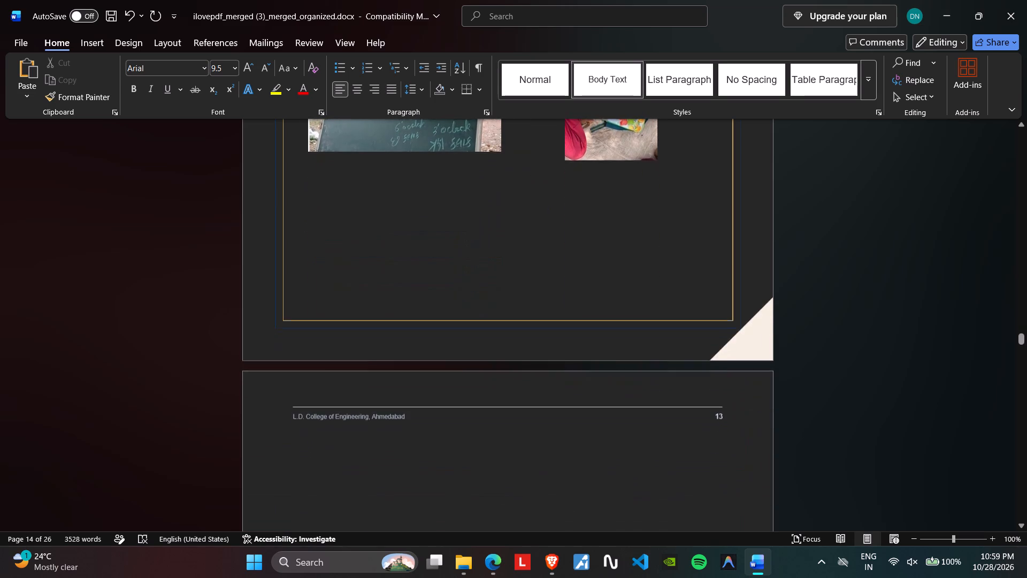
{"action": "scroll", "coordinate": [551, 342], "scroll_direction": "down", "scroll_amount": 5}
{"action": "scroll", "coordinate": [551, 340], "scroll_direction": "up", "scroll_amount": 6}
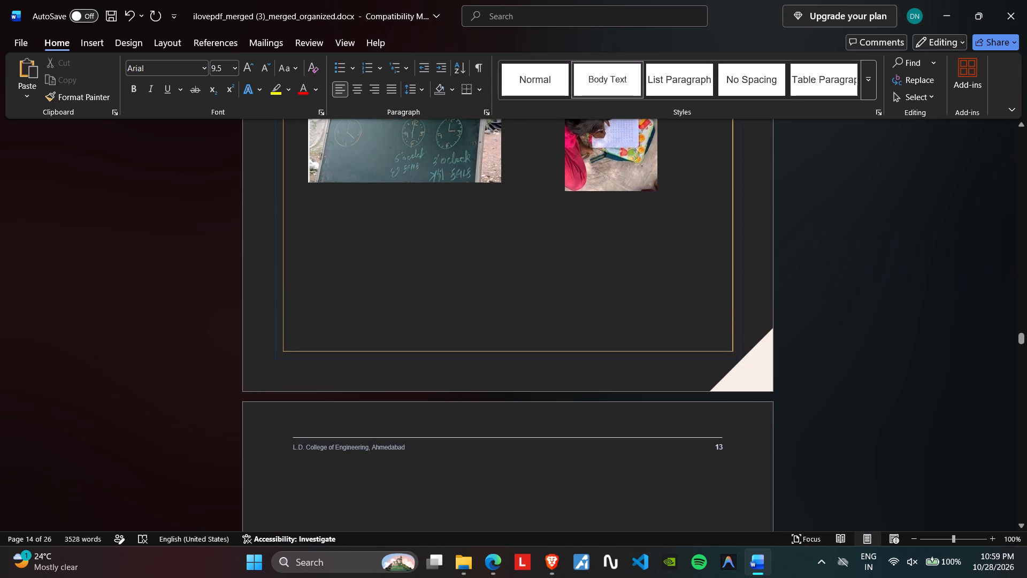
{"action": "left_click", "coordinate": [285, 427]}
{"action": "key", "text": "BackSpace"}
{"action": "key", "text": "BackSpace"}
{"action": "key", "text": "BackSpace"}
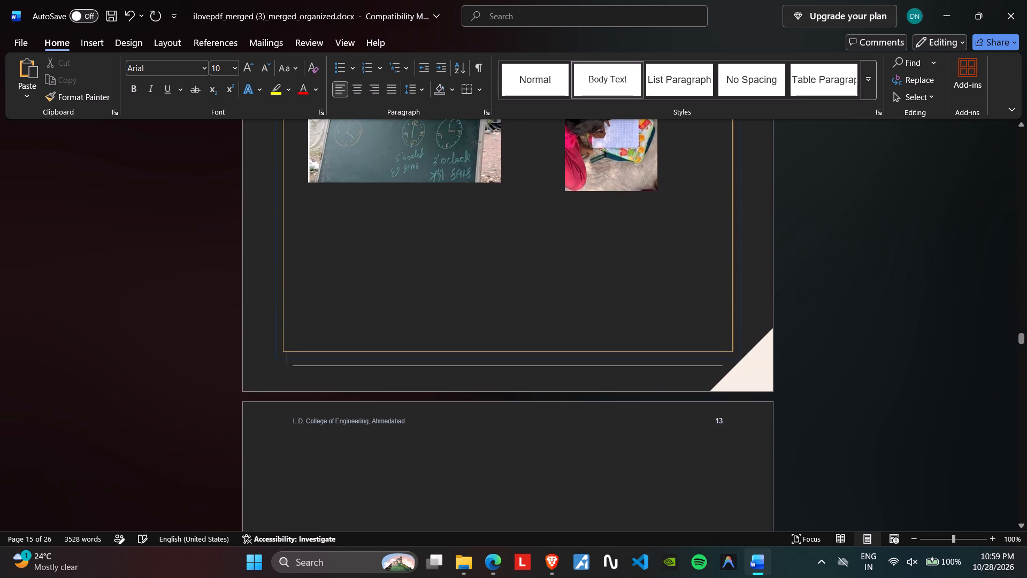
{"action": "key", "text": "BackSpace"}
{"action": "key", "text": "BackSpace"}
{"action": "key", "text": "BackSpace"}
{"action": "key", "text": "BackSpace"}
Delete the surplus empty lines below the Day 7 photos to pull the page 14 footer back onto the Day 7 page.
{"action": "scroll", "coordinate": [370, 395], "scroll_direction": "down", "scroll_amount": 12}
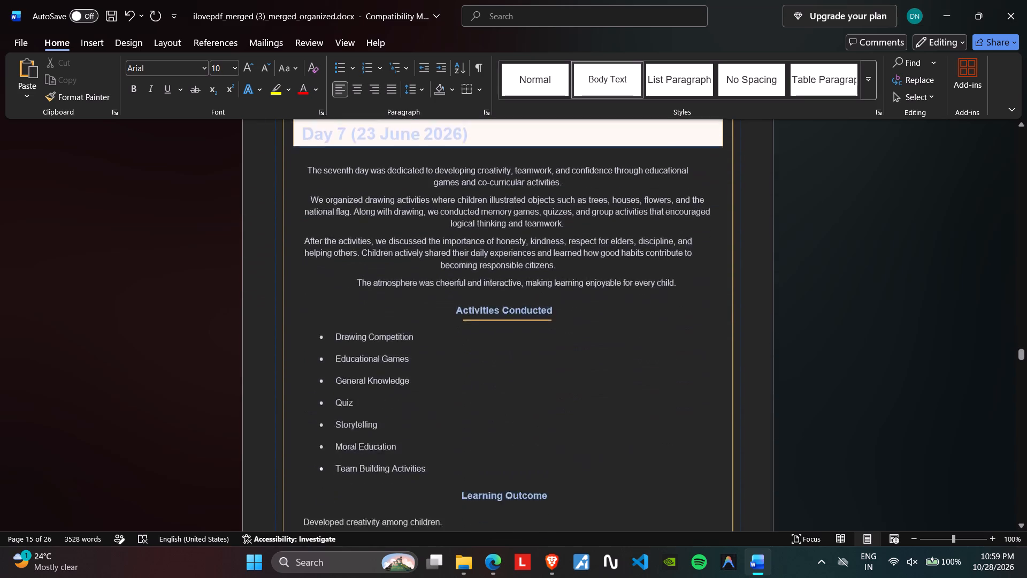
{"action": "scroll", "coordinate": [419, 380], "scroll_direction": "down", "scroll_amount": 13}
{"action": "left_click", "coordinate": [281, 454]}
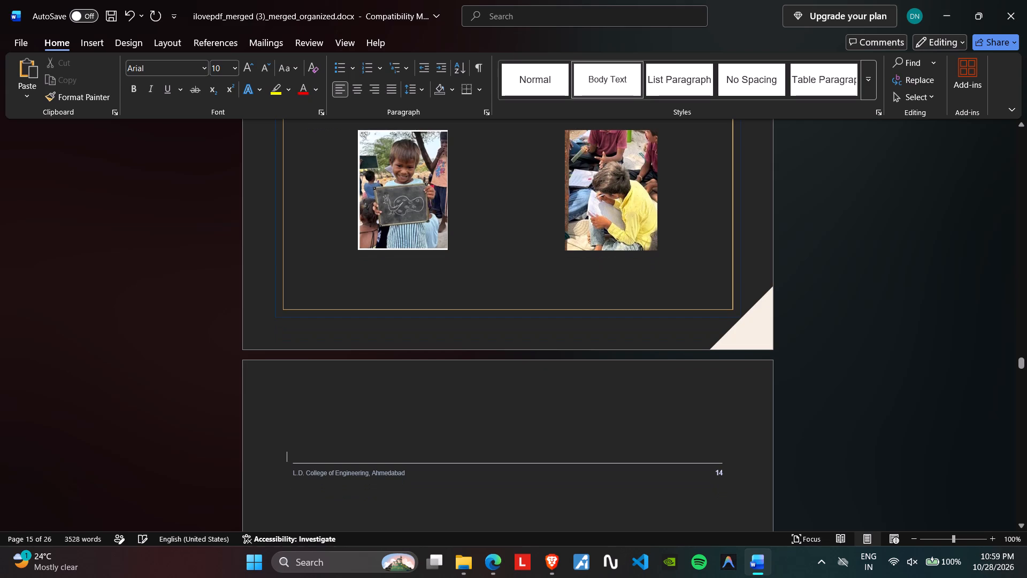
{"action": "key", "text": "BackSpace"}
{"action": "key", "text": "BackSpace"}
{"action": "key", "text": "BackSpace"}
{"action": "key", "text": "BackSpace"}
{"action": "key", "text": "BackSpace"}
{"action": "key", "text": "BackSpace"}
{"action": "key", "text": "BackSpace"}
{"action": "key", "text": "BackSpace"}
{"action": "key", "text": "BackSpace"}
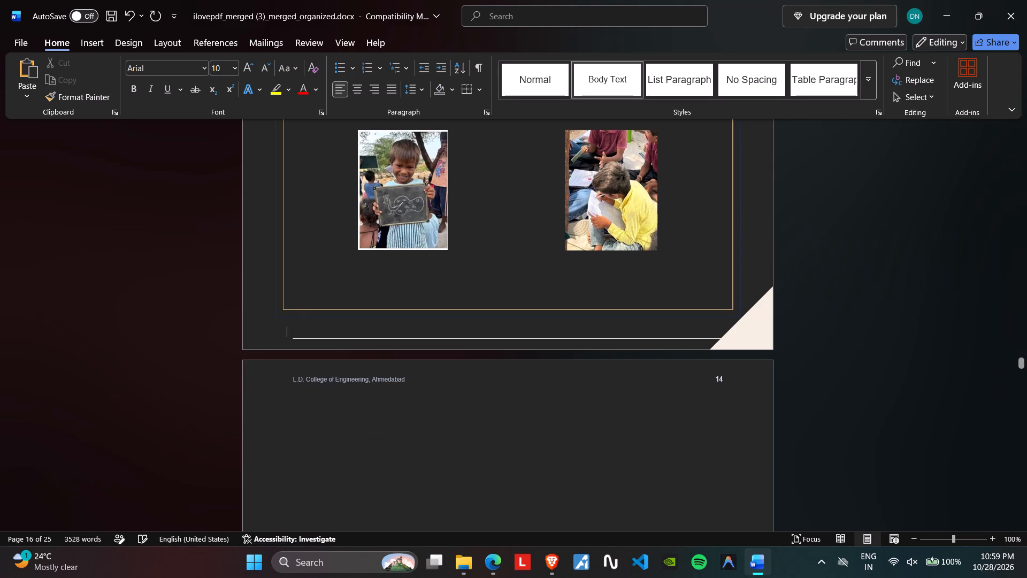
{"action": "key", "text": "BackSpace"}
{"action": "key", "text": "BackSpace"}
{"action": "key", "text": "BackSpace"}
{"action": "key", "text": "BackSpace"}
Review the layout of the Day 8 and Day 9 pages, and of the earlier day pages back to Day 2.
{"action": "scroll", "coordinate": [307, 442], "scroll_direction": "down", "scroll_amount": 5}
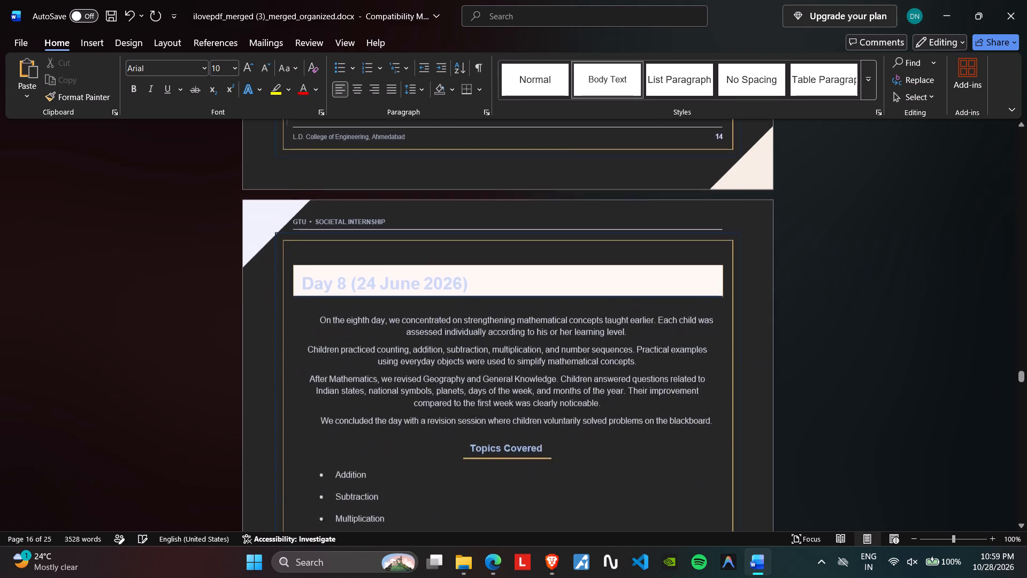
{"action": "scroll", "coordinate": [307, 442], "scroll_direction": "down", "scroll_amount": 2}
{"action": "scroll", "coordinate": [307, 442], "scroll_direction": "up", "scroll_amount": 1}
{"action": "scroll", "coordinate": [307, 442], "scroll_direction": "down", "scroll_amount": 14}
{"action": "scroll", "coordinate": [307, 441], "scroll_direction": "down", "scroll_amount": 13}
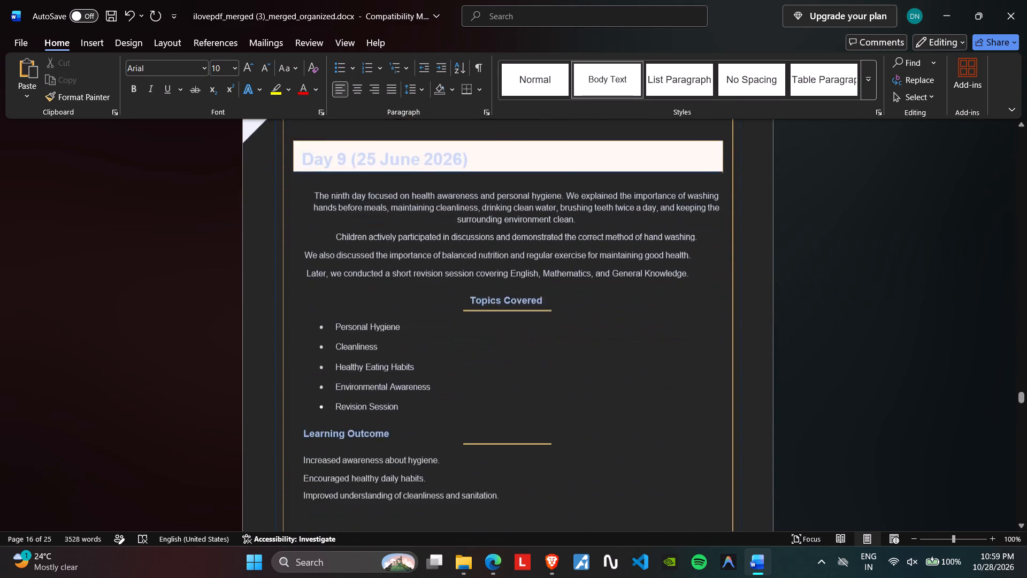
{"action": "scroll", "coordinate": [315, 435], "scroll_direction": "down", "scroll_amount": 10}
{"action": "scroll", "coordinate": [331, 425], "scroll_direction": "up", "scroll_amount": 15}
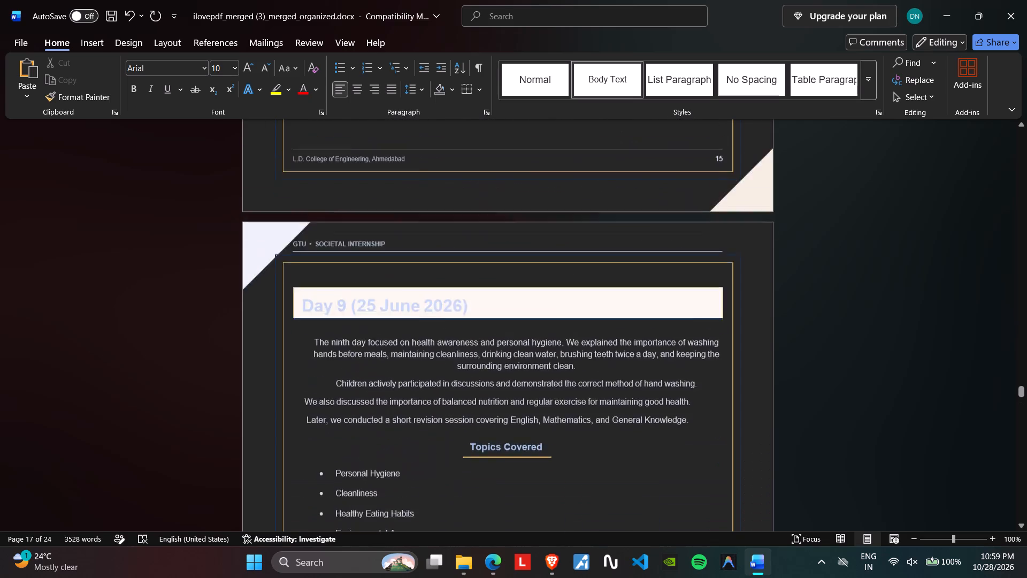
{"action": "scroll", "coordinate": [334, 422], "scroll_direction": "up", "scroll_amount": 20}
{"action": "scroll", "coordinate": [334, 422], "scroll_direction": "up", "scroll_amount": 20}
{"action": "scroll", "coordinate": [334, 422], "scroll_direction": "up", "scroll_amount": 8}
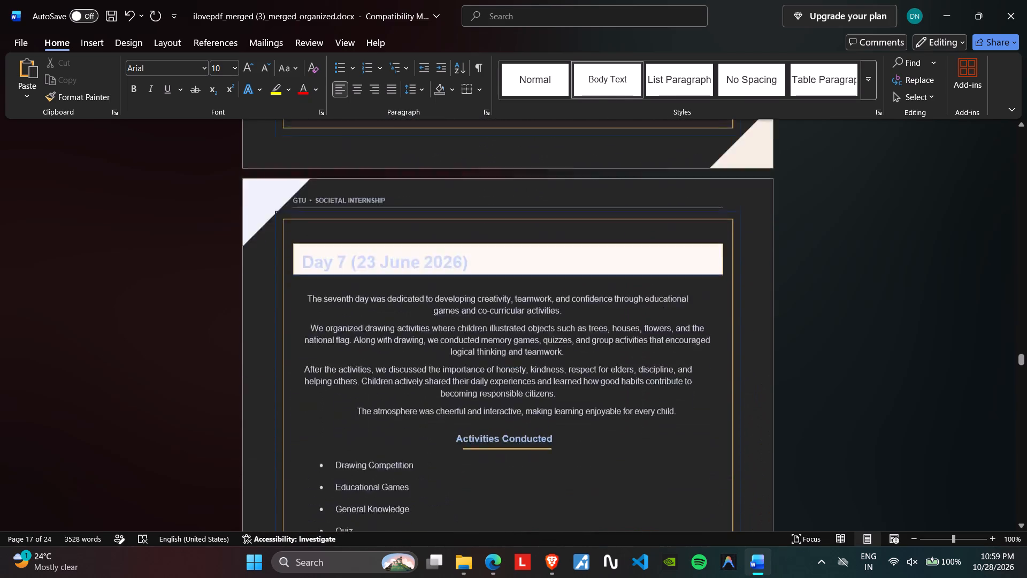
{"action": "scroll", "coordinate": [347, 410], "scroll_direction": "up", "scroll_amount": 20}
{"action": "scroll", "coordinate": [347, 410], "scroll_direction": "up", "scroll_amount": 11}
{"action": "scroll", "coordinate": [367, 400], "scroll_direction": "up", "scroll_amount": 12}
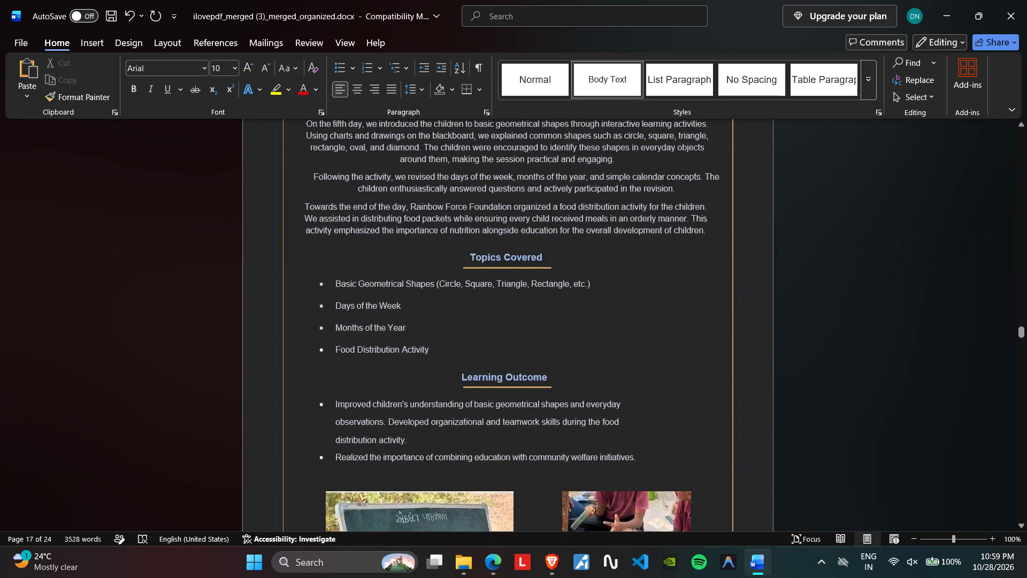
{"action": "scroll", "coordinate": [370, 398], "scroll_direction": "up", "scroll_amount": 8}
{"action": "scroll", "coordinate": [370, 398], "scroll_direction": "up", "scroll_amount": 17}
{"action": "scroll", "coordinate": [375, 397], "scroll_direction": "up", "scroll_amount": 9}
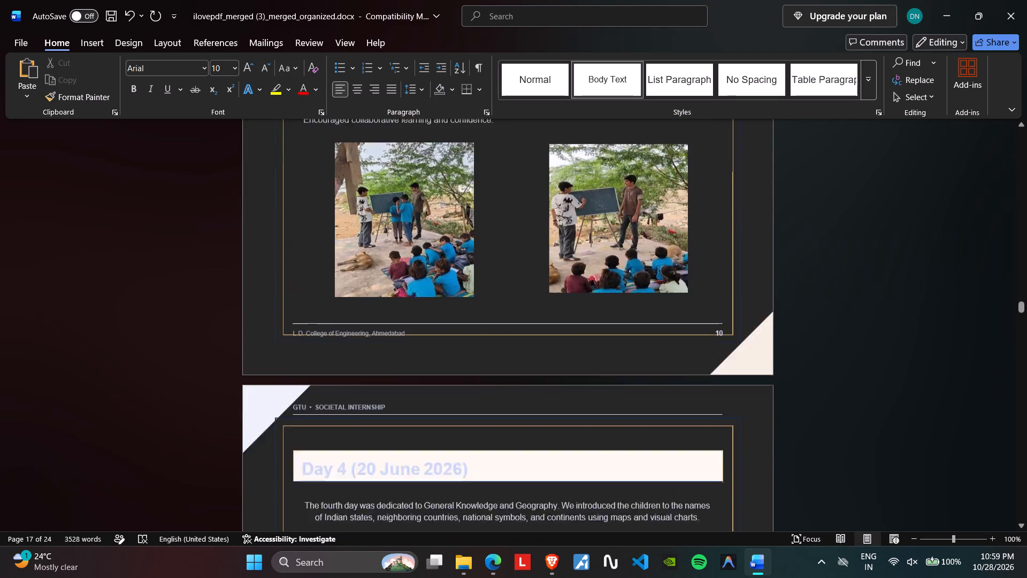
{"action": "scroll", "coordinate": [375, 397], "scroll_direction": "up", "scroll_amount": 8}
{"action": "scroll", "coordinate": [375, 397], "scroll_direction": "up", "scroll_amount": 20}
{"action": "scroll", "coordinate": [375, 397], "scroll_direction": "up", "scroll_amount": 11}
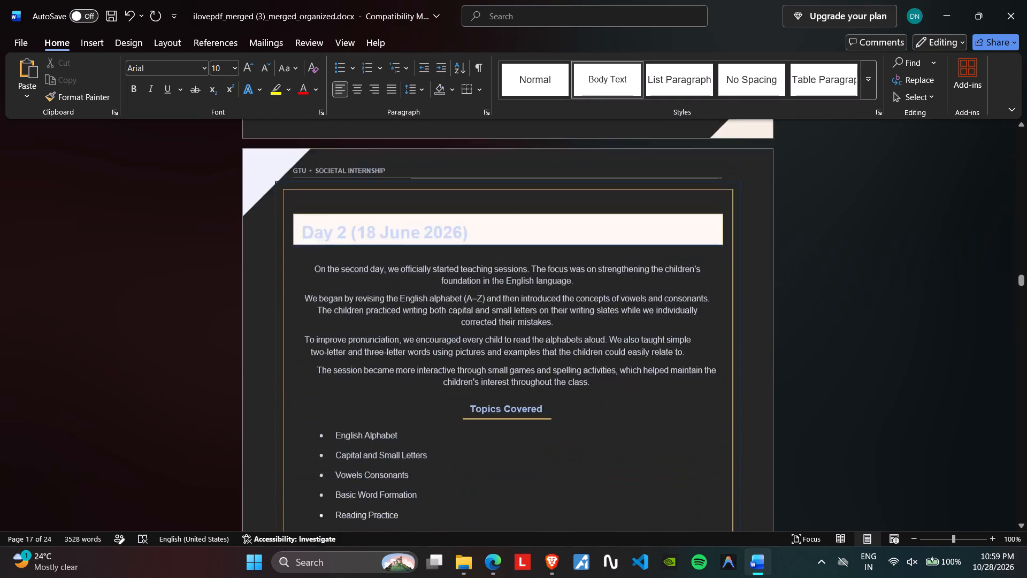
{"action": "scroll", "coordinate": [381, 394], "scroll_direction": "up", "scroll_amount": 15}
{"action": "scroll", "coordinate": [384, 391], "scroll_direction": "down", "scroll_amount": 20}
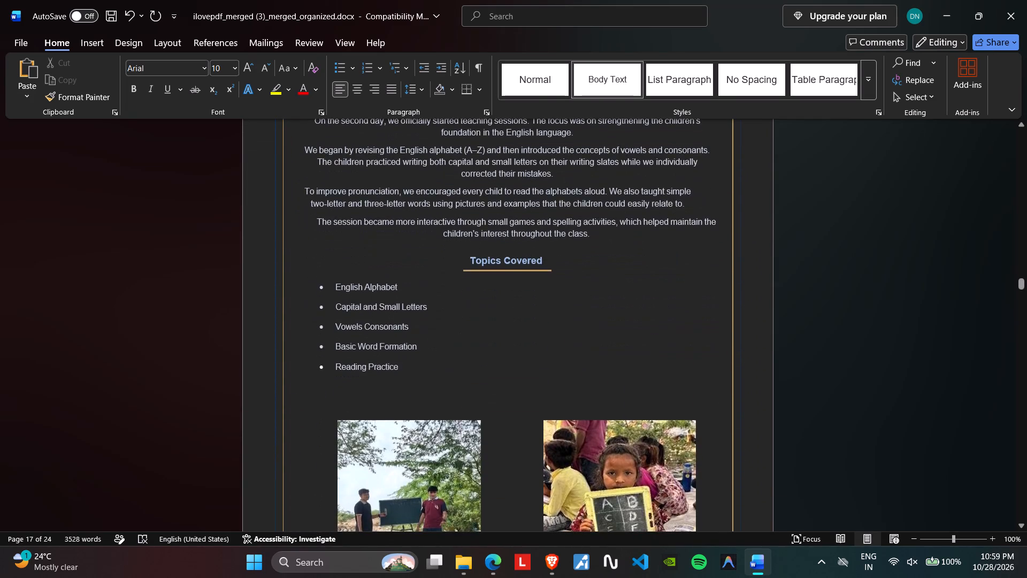
{"action": "scroll", "coordinate": [393, 388], "scroll_direction": "down", "scroll_amount": 4}
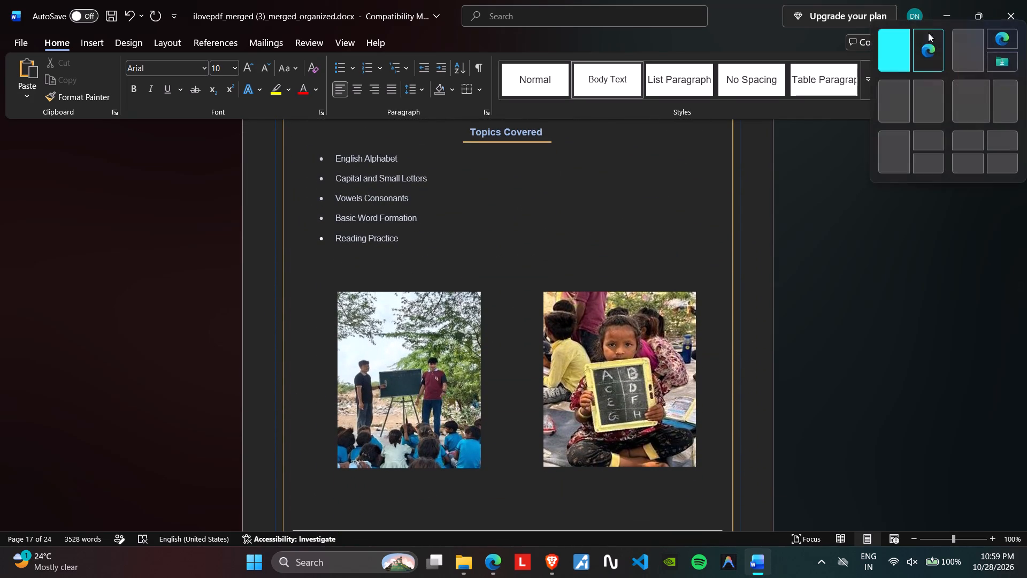
Arrange the Word document side by side with the Edge window showing the internship report PDF.
{"action": "left_click", "coordinate": [917, 40]}
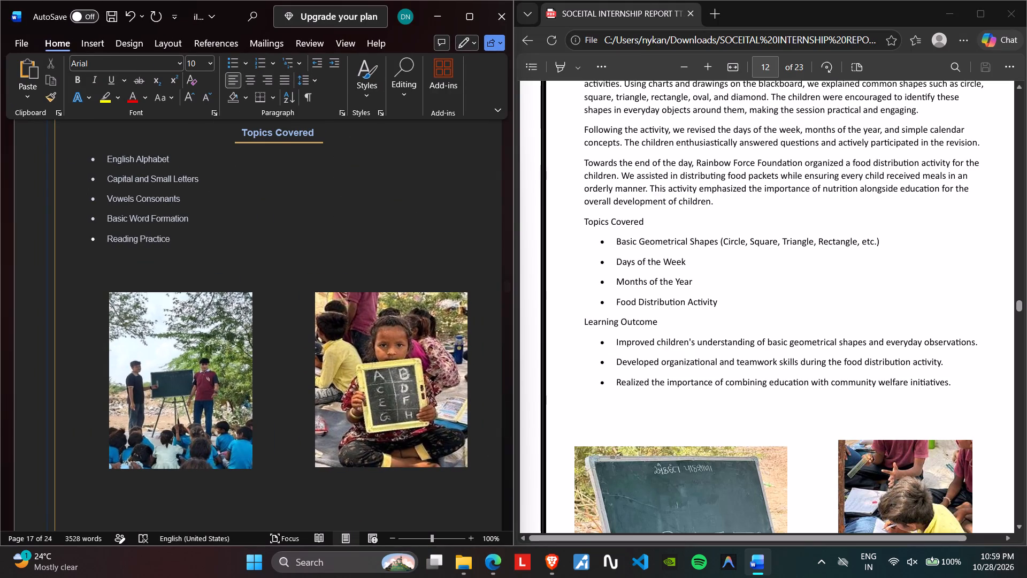
Examine the Day 1 and Day 2 photo layout in the reference PDF.
{"action": "scroll", "coordinate": [765, 336], "scroll_direction": "up", "scroll_amount": 15}
{"action": "scroll", "coordinate": [767, 332], "scroll_direction": "up", "scroll_amount": 20}
{"action": "scroll", "coordinate": [767, 332], "scroll_direction": "up", "scroll_amount": 9}
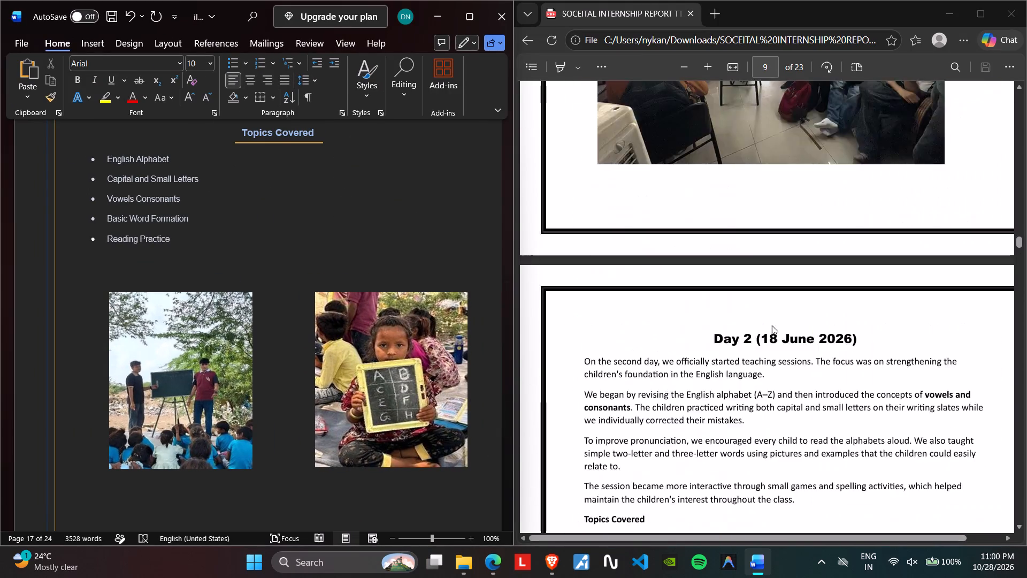
{"action": "scroll", "coordinate": [772, 325], "scroll_direction": "up", "scroll_amount": 5}
{"action": "scroll", "coordinate": [772, 325], "scroll_direction": "down", "scroll_amount": 7}
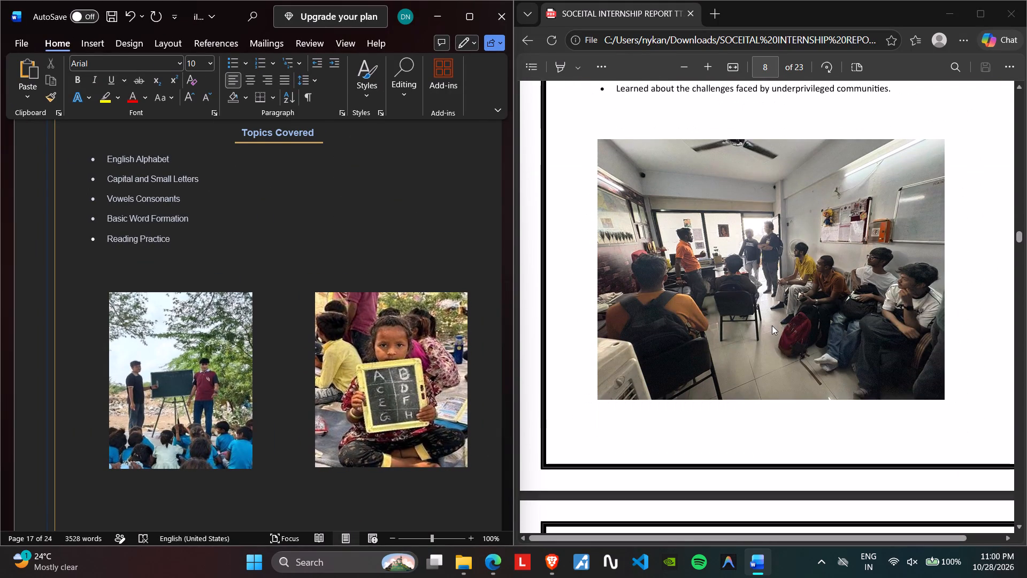
{"action": "scroll", "coordinate": [772, 325], "scroll_direction": "down", "scroll_amount": 11}
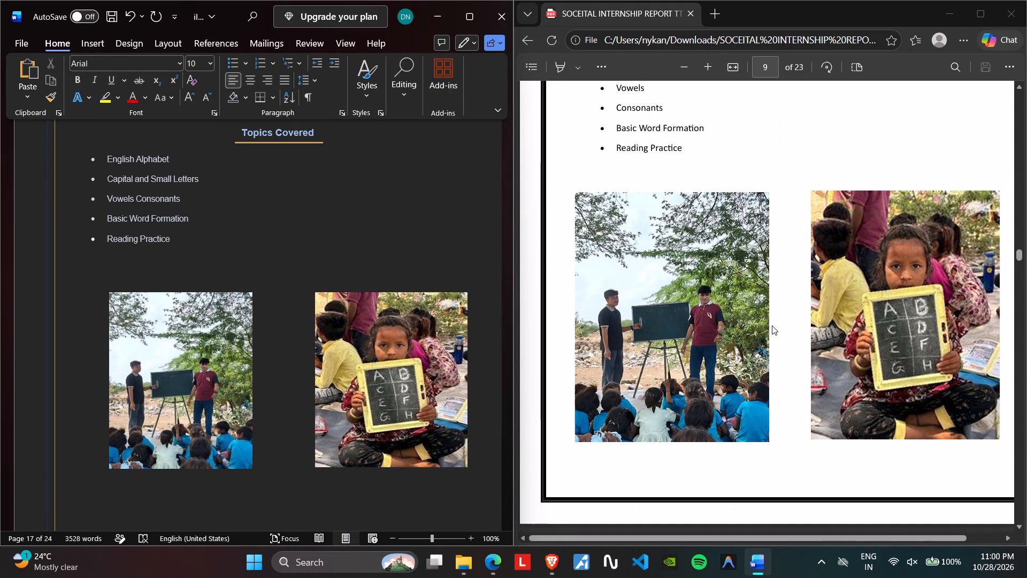
Delete the two photos below the Day 2 Topics Covered list in the Word document.
{"action": "left_click", "coordinate": [281, 337]}
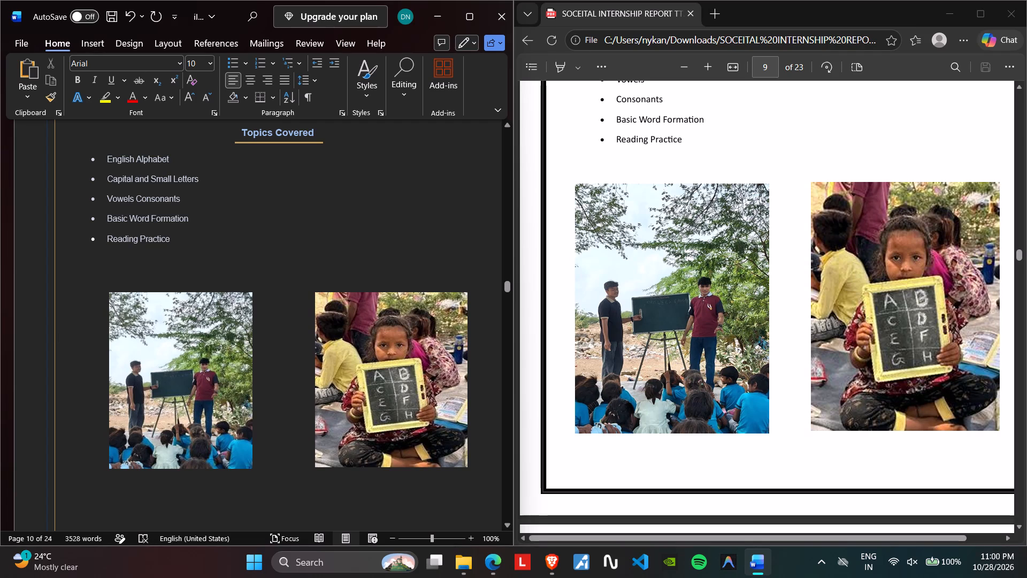
{"action": "left_click", "coordinate": [169, 371]}
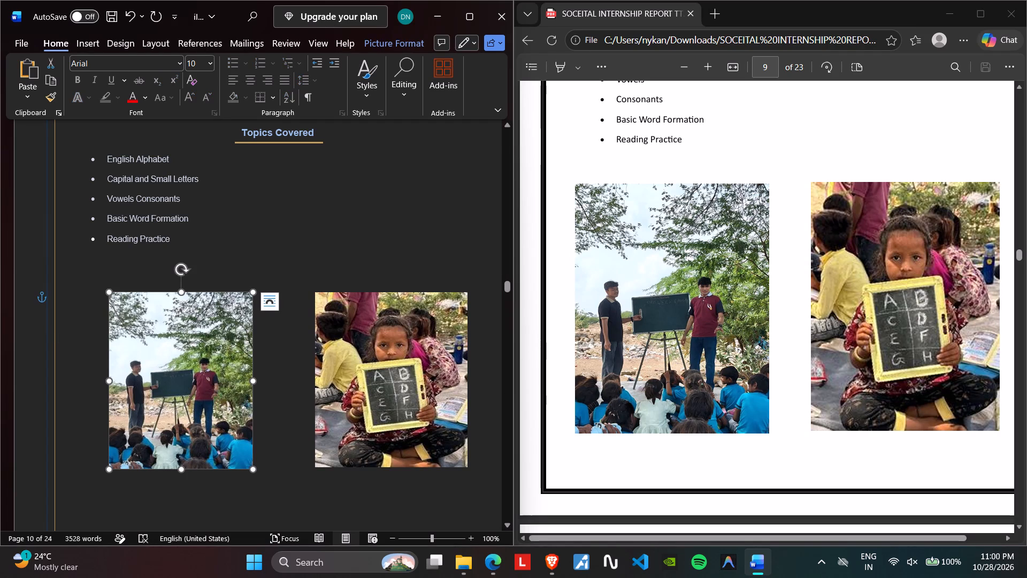
{"action": "key", "text": "Delete"}
{"action": "left_click", "coordinate": [407, 385]}
{"action": "key", "text": "Delete"}
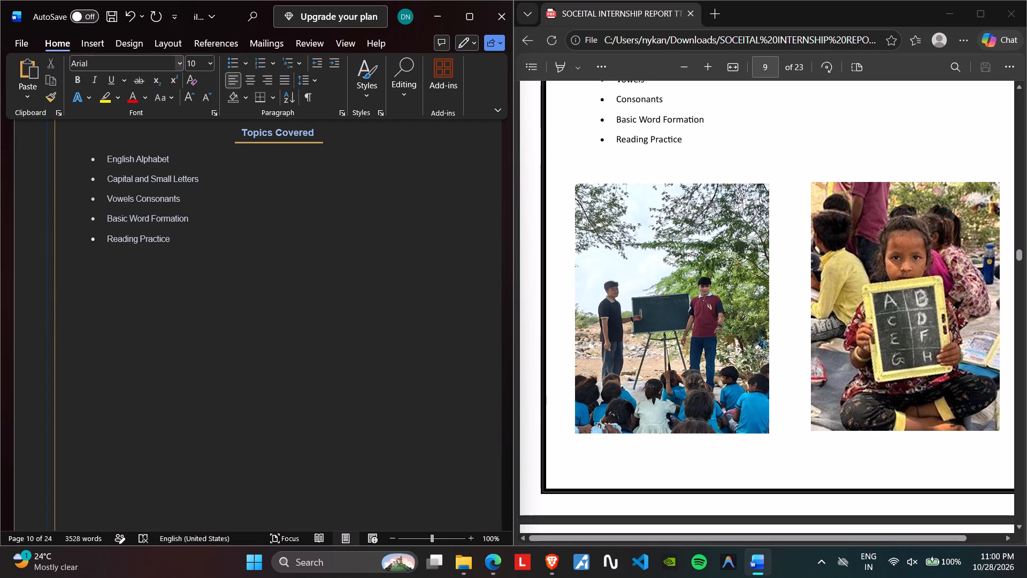
Maximize the Word window and insert the picture IMG-20260618-WA0087.jpg from the Societal Internship folder on the Day 2 page.
{"action": "left_click", "coordinate": [84, 50]}
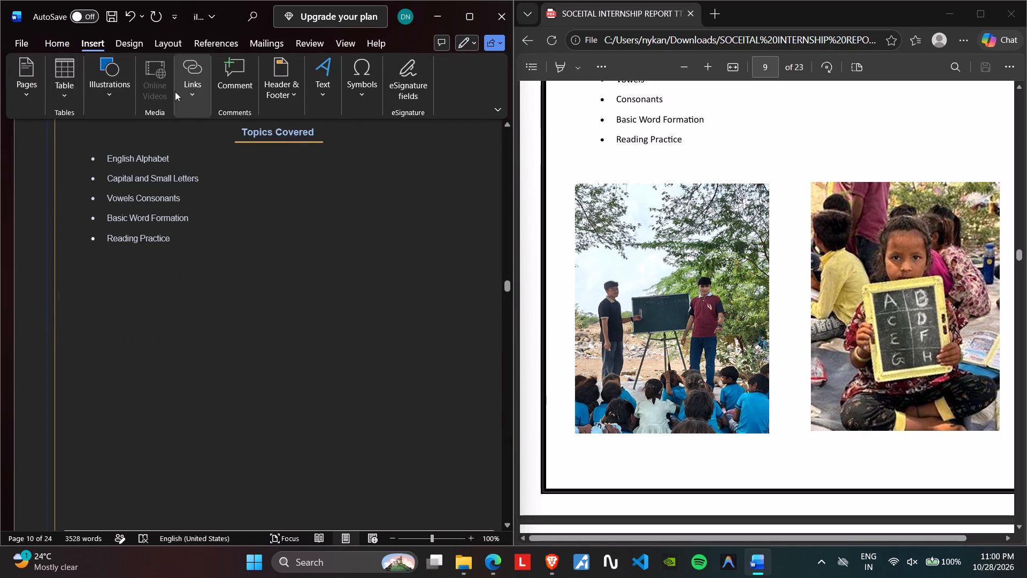
{"action": "left_click", "coordinate": [90, 45]}
{"action": "left_click", "coordinate": [471, 17]}
{"action": "left_click", "coordinate": [151, 92]}
{"action": "left_click", "coordinate": [173, 142]}
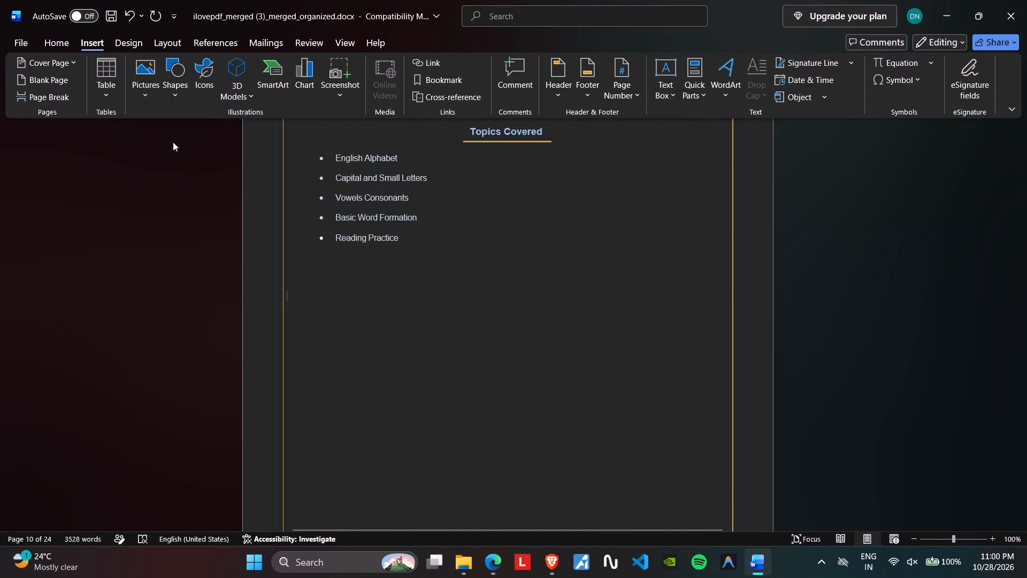
{"action": "scroll", "coordinate": [296, 186], "scroll_direction": "down", "scroll_amount": 4}
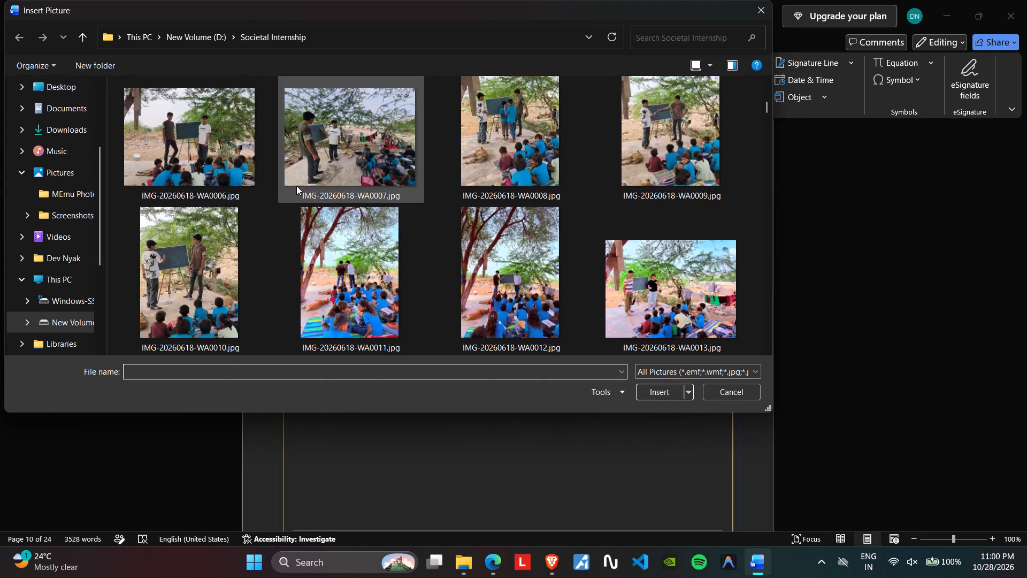
{"action": "scroll", "coordinate": [296, 186], "scroll_direction": "down", "scroll_amount": 4}
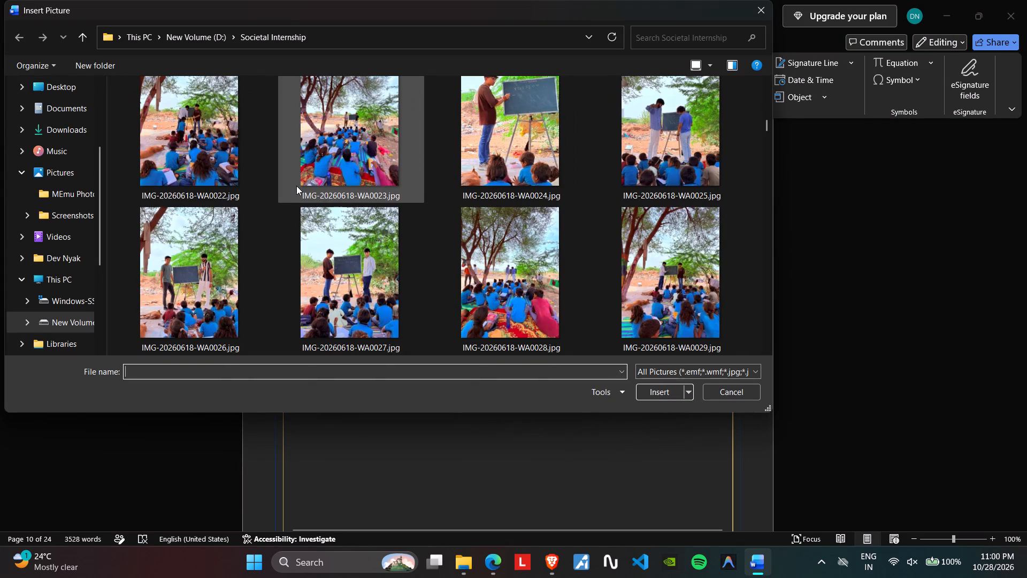
{"action": "scroll", "coordinate": [291, 184], "scroll_direction": "down", "scroll_amount": 9}
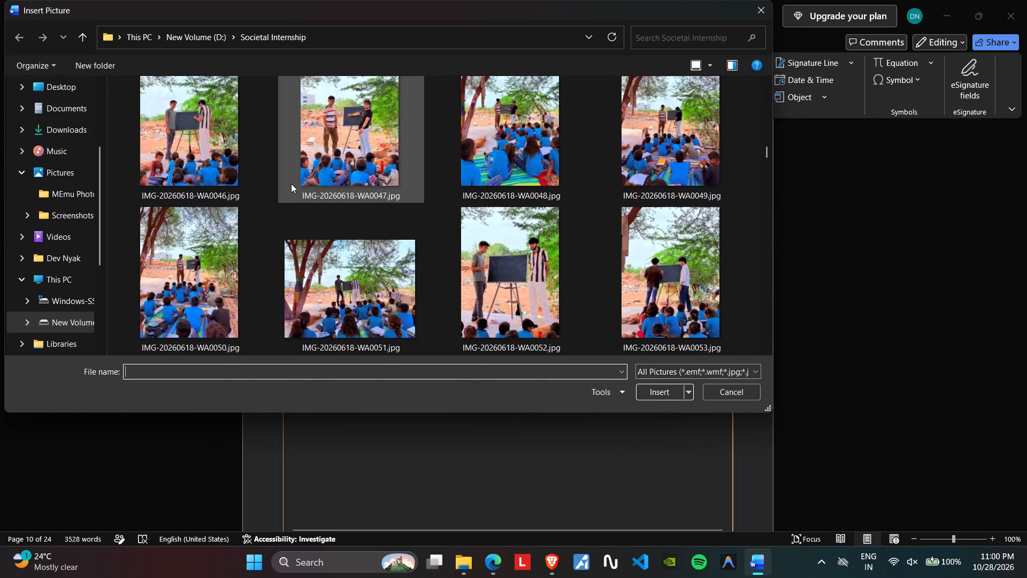
{"action": "scroll", "coordinate": [291, 184], "scroll_direction": "down", "scroll_amount": 9}
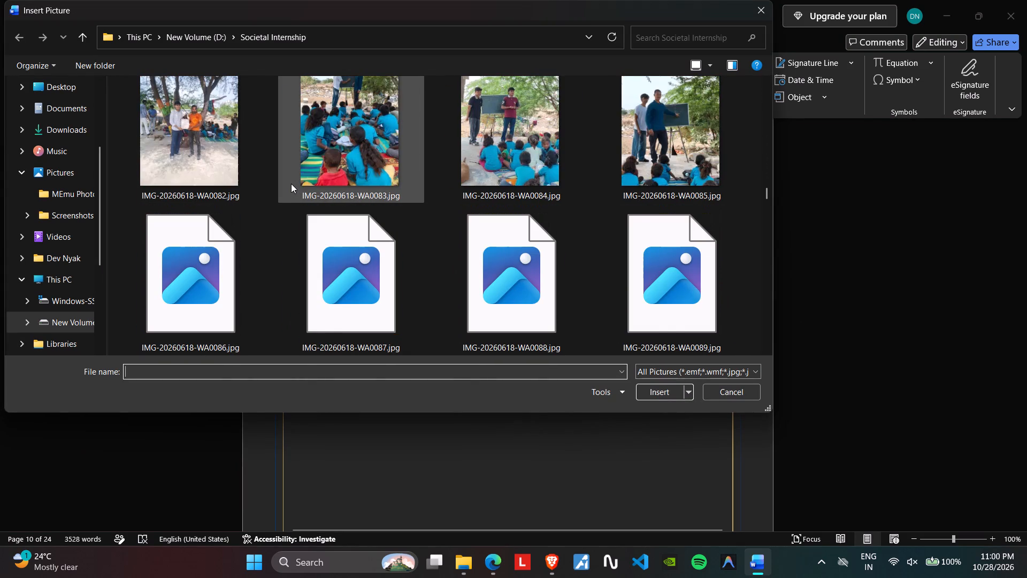
{"action": "scroll", "coordinate": [466, 182], "scroll_direction": "down", "scroll_amount": 1}
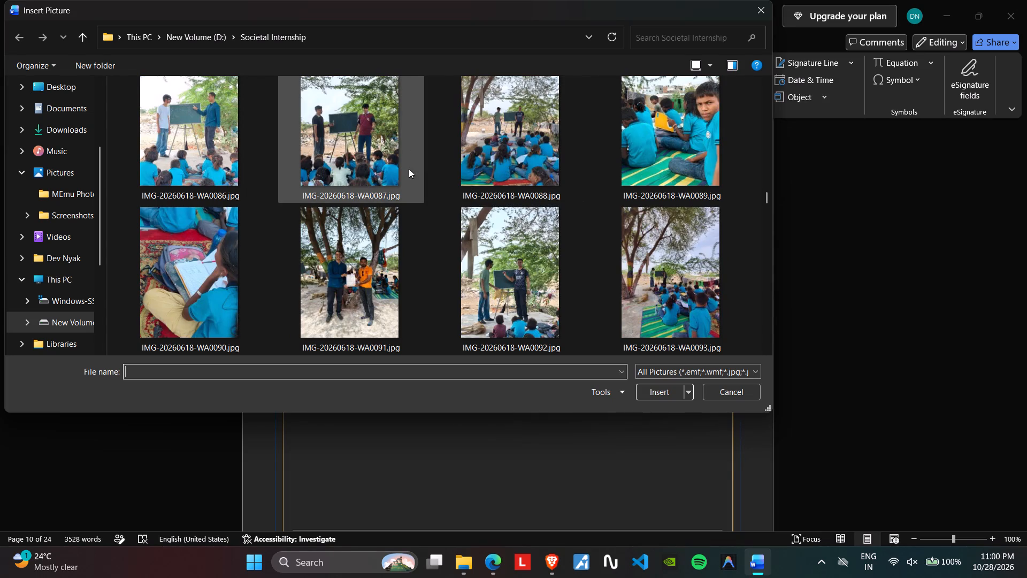
{"action": "left_click", "coordinate": [380, 157]}
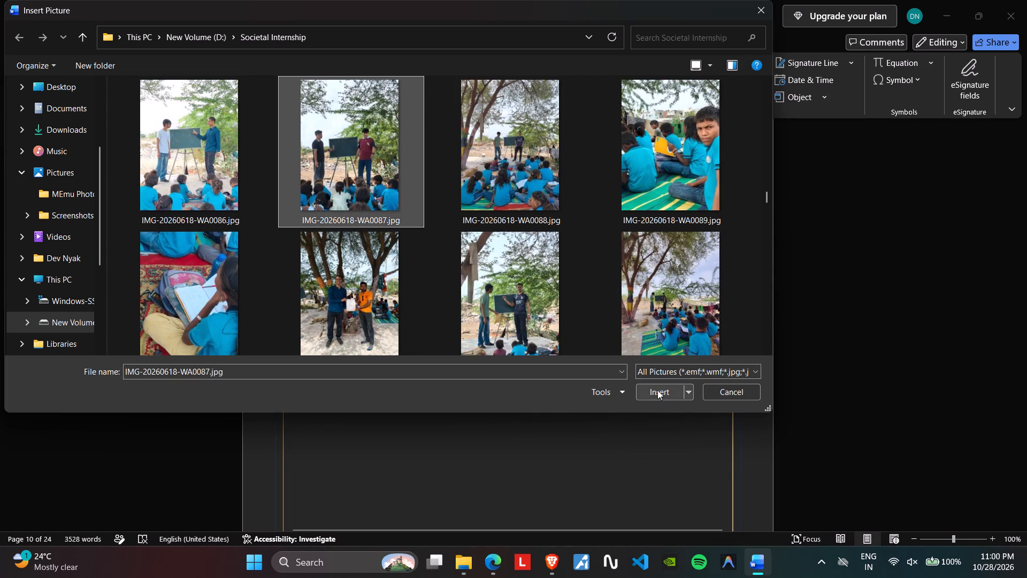
{"action": "left_click", "coordinate": [657, 390]}
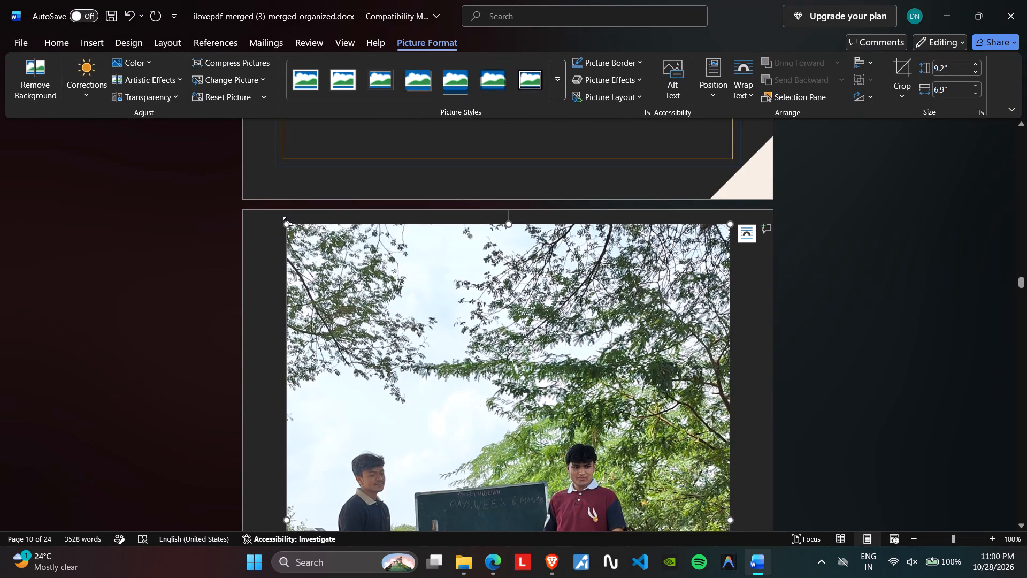
Shrink the inserted blackboard photo proportionally to about 2.58" high by 1.93" wide so it fits on the Day 2 page.
{"action": "left_click_drag", "start_coordinate": [286, 223], "coordinate": [533, 491]}
{"action": "scroll", "coordinate": [495, 439], "scroll_direction": "down", "scroll_amount": 3}
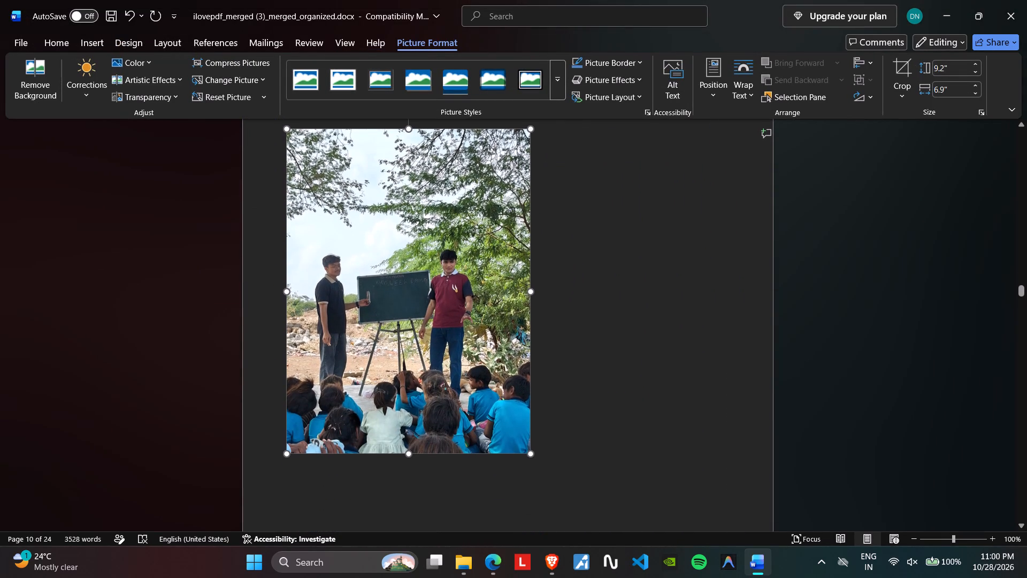
{"action": "left_click_drag", "start_coordinate": [531, 454], "coordinate": [409, 252]}
{"action": "scroll", "coordinate": [408, 278], "scroll_direction": "up", "scroll_amount": 2}
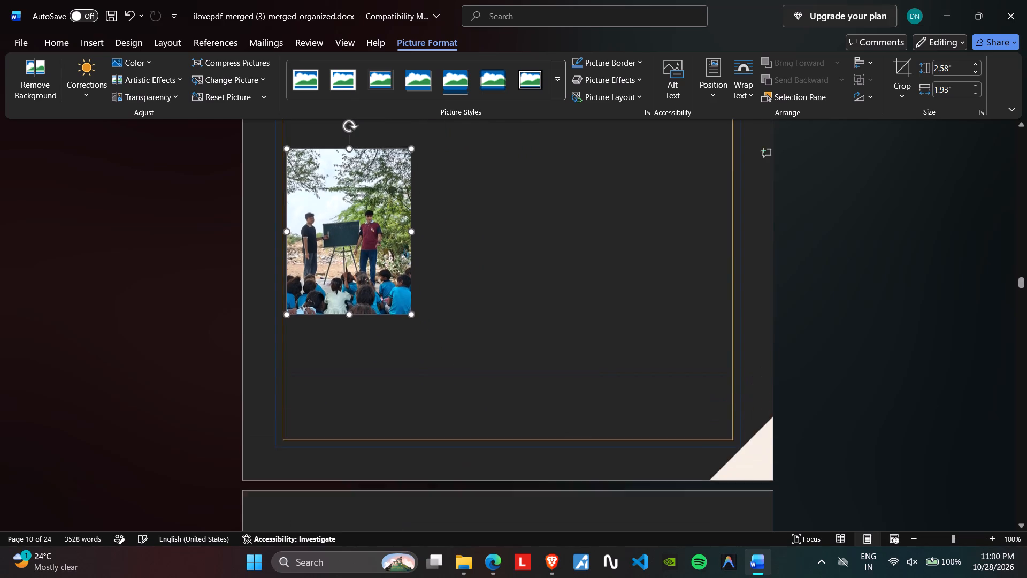
{"action": "scroll", "coordinate": [408, 278], "scroll_direction": "up", "scroll_amount": 1}
Set the blackboard photo's text wrapping to Through and shift it slightly inward from the page border, below the Day 2 topics.
{"action": "left_click", "coordinate": [734, 80]}
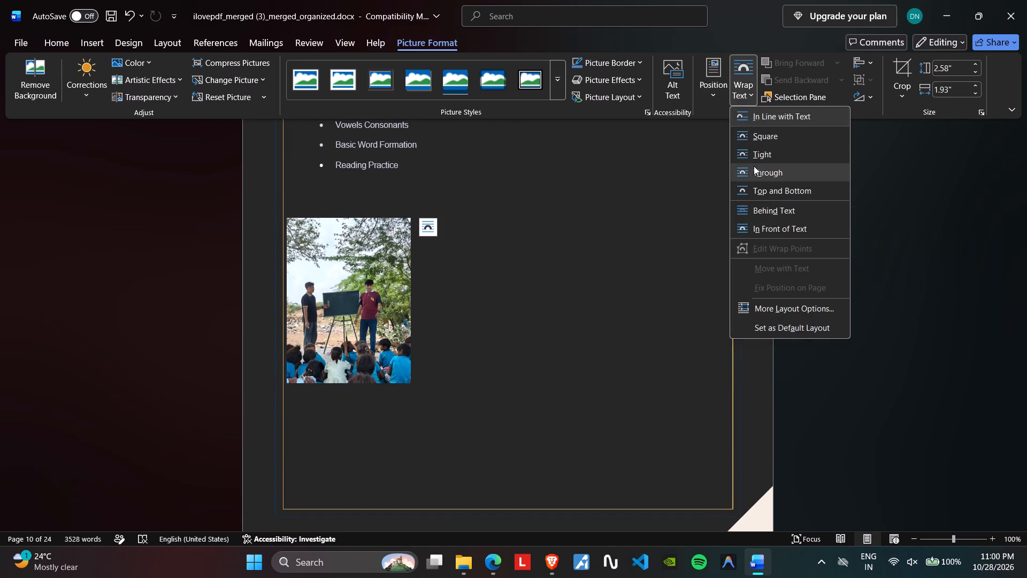
{"action": "left_click", "coordinate": [753, 164]}
{"action": "left_click_drag", "start_coordinate": [349, 265], "coordinate": [380, 263]}
{"action": "left_click", "coordinate": [482, 270]}
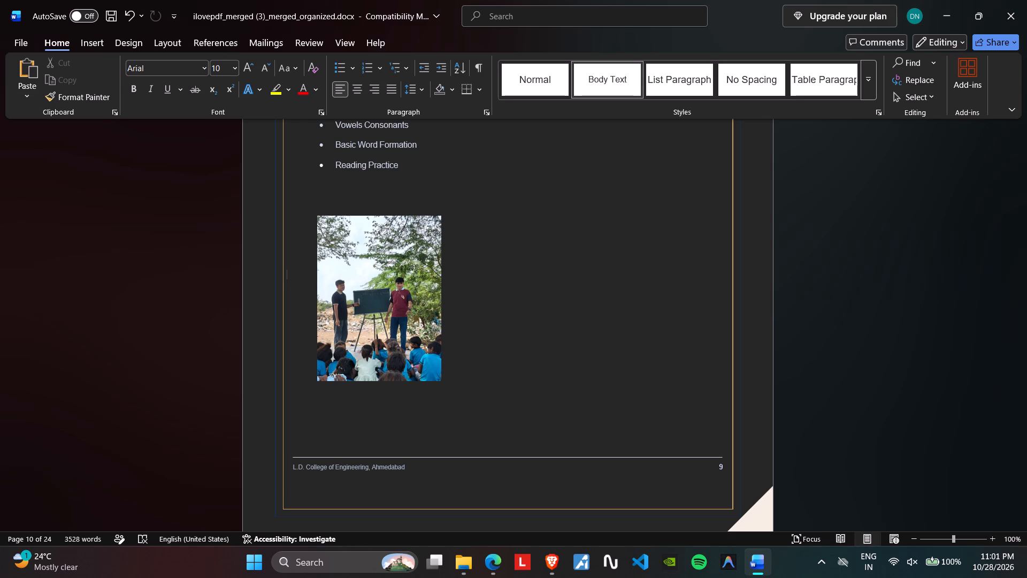
Insert the picture Screenshot 2026-07-16 224648.png from the Societal Internship folder below the Day 2 topics list.
{"action": "left_click", "coordinate": [92, 41]}
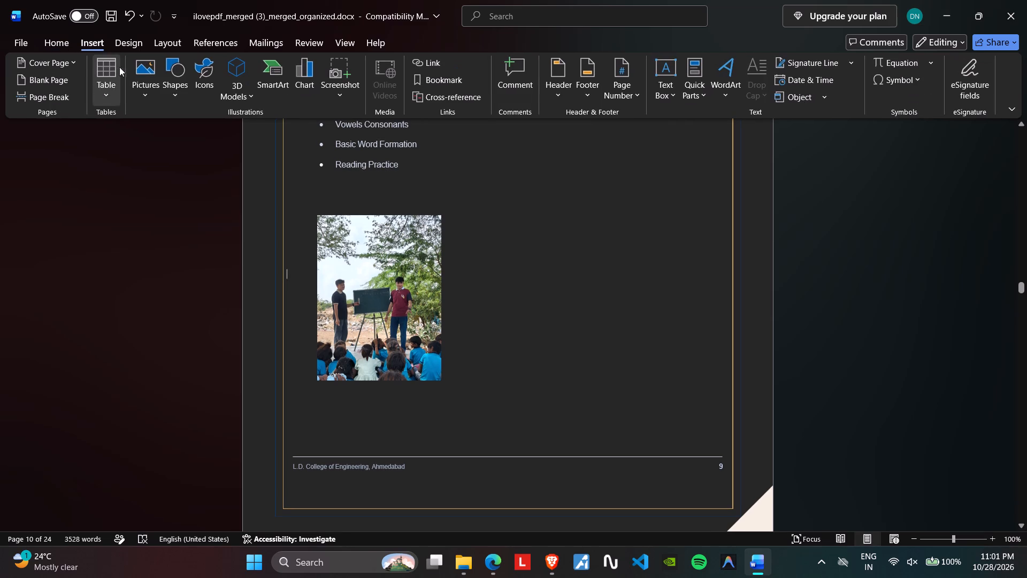
{"action": "left_click", "coordinate": [132, 74]}
{"action": "left_click", "coordinate": [620, 250]}
{"action": "left_click", "coordinate": [573, 238]}
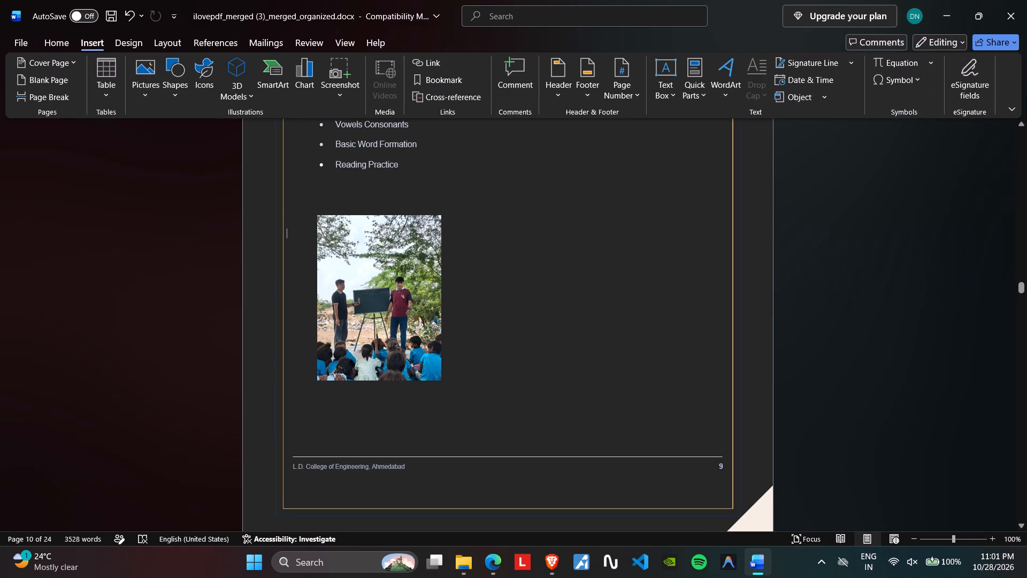
{"action": "left_click", "coordinate": [532, 200]}
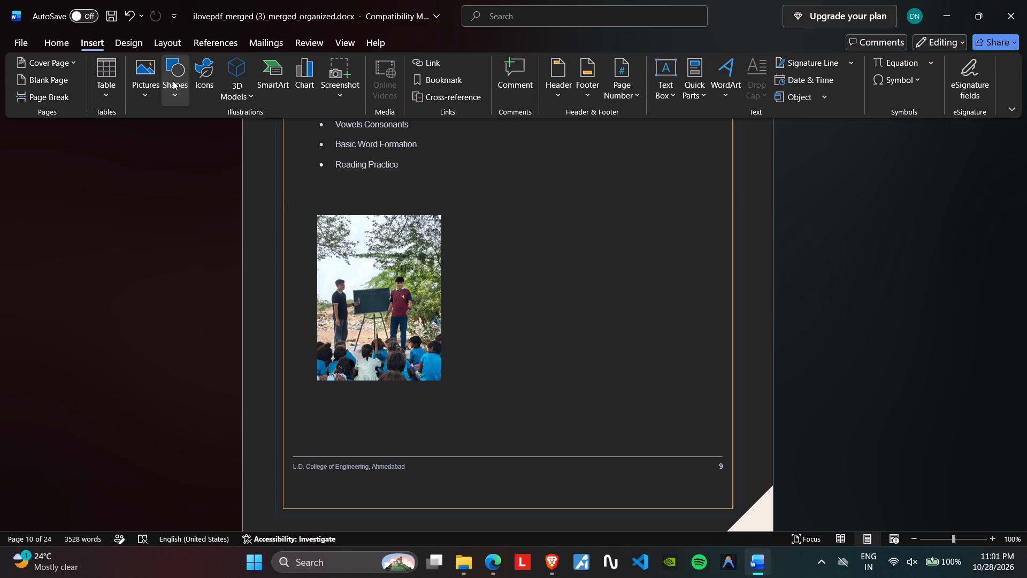
{"action": "left_click", "coordinate": [149, 93]}
{"action": "left_click", "coordinate": [172, 127]}
{"action": "scroll", "coordinate": [495, 186], "scroll_direction": "down", "scroll_amount": 5}
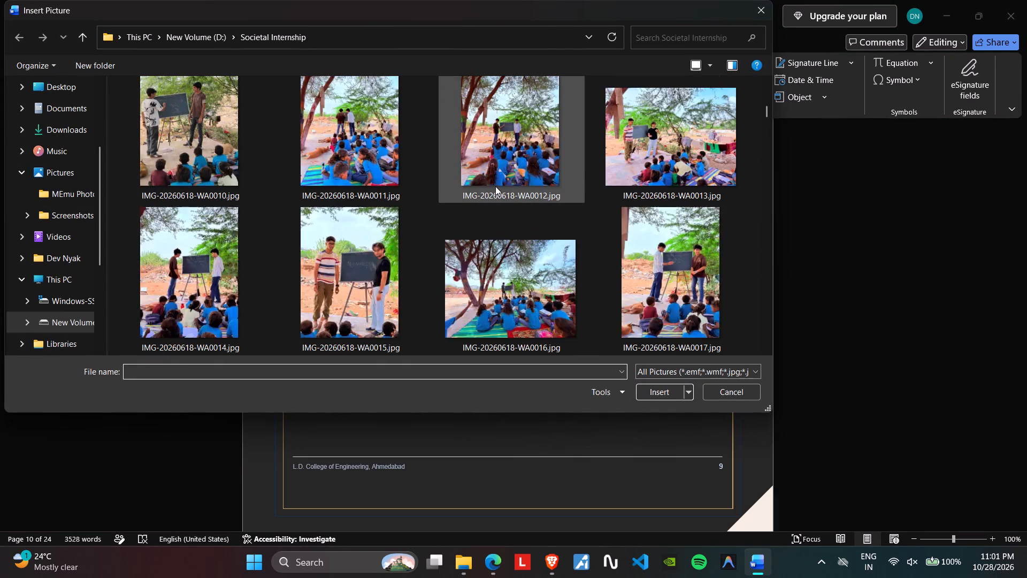
{"action": "scroll", "coordinate": [495, 186], "scroll_direction": "down", "scroll_amount": 14}
{"action": "scroll", "coordinate": [495, 186], "scroll_direction": "down", "scroll_amount": 13}
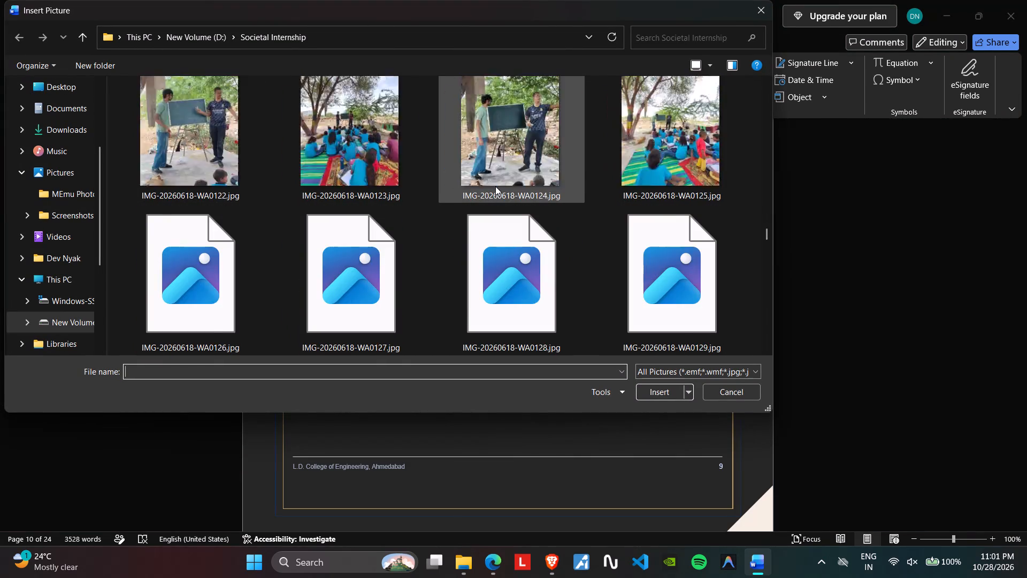
{"action": "scroll", "coordinate": [495, 186], "scroll_direction": "down", "scroll_amount": 20}
{"action": "scroll", "coordinate": [495, 186], "scroll_direction": "down", "scroll_amount": 6}
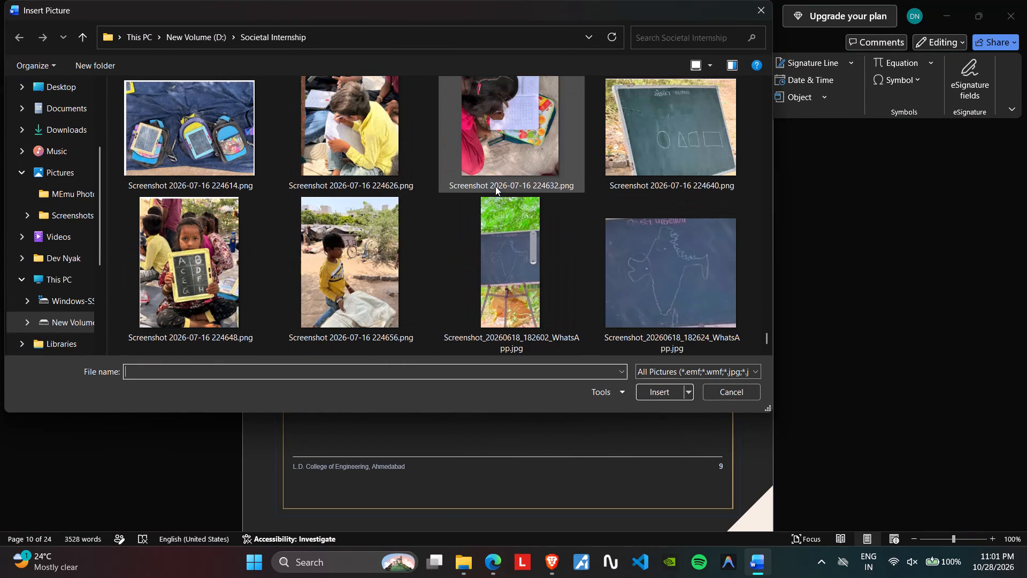
{"action": "left_click", "coordinate": [236, 248]}
{"action": "left_click", "coordinate": [662, 400]}
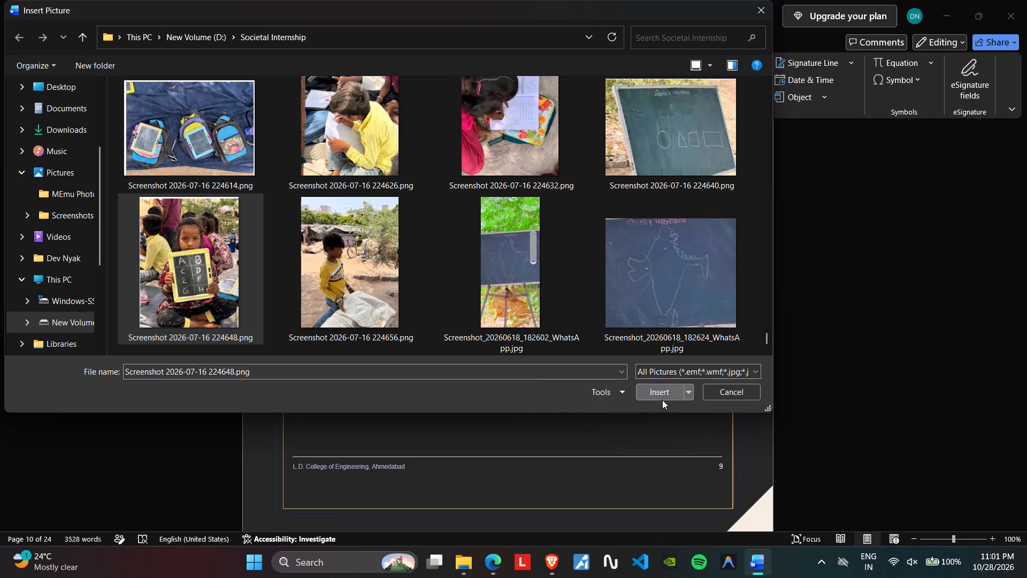
Set the slate photo's text wrapping to Through and place it beside the blackboard photo, with a gap between them.
{"action": "left_click_drag", "start_coordinate": [356, 284], "coordinate": [574, 288]}
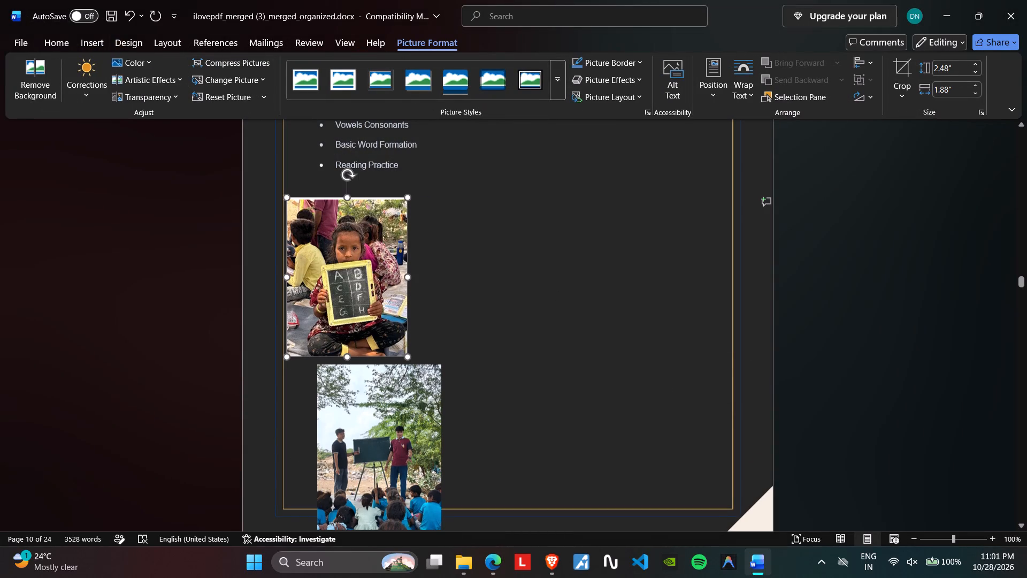
{"action": "left_click", "coordinate": [745, 109]}
{"action": "left_click", "coordinate": [746, 96]}
{"action": "left_click", "coordinate": [751, 171]}
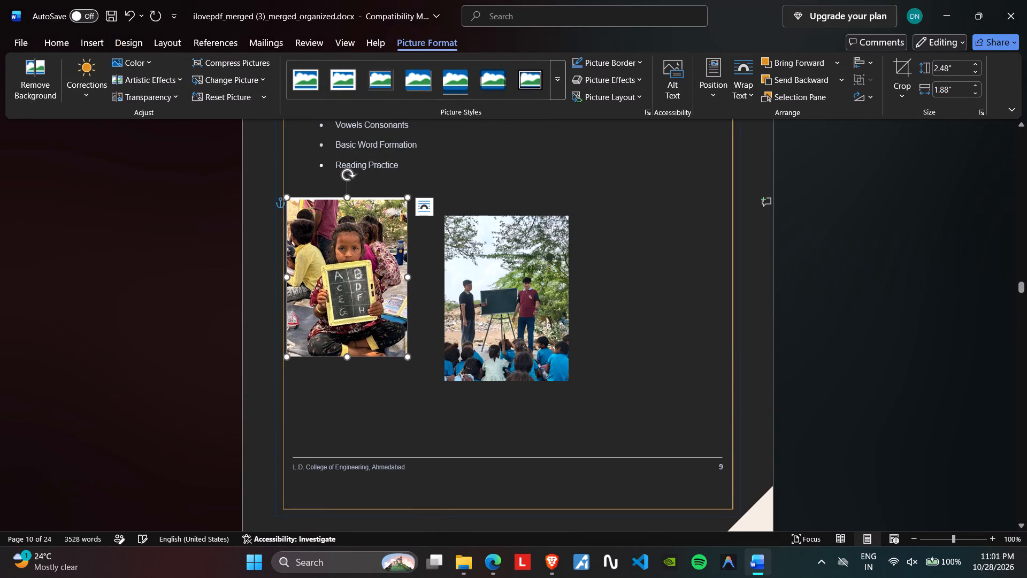
{"action": "left_click_drag", "start_coordinate": [361, 257], "coordinate": [610, 281]}
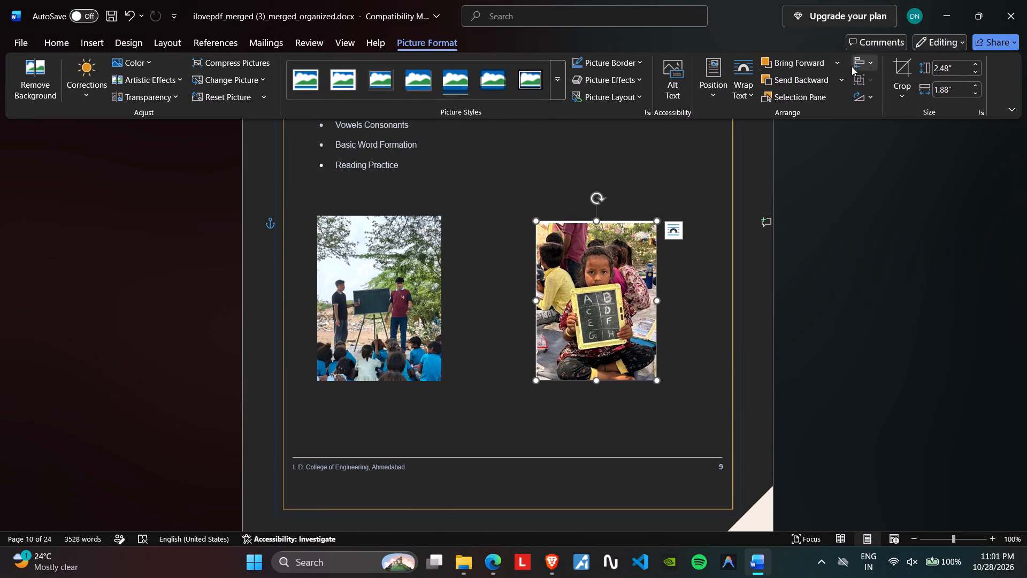
Crop a thin strip off the top edge of the slate photo.
{"action": "left_click", "coordinate": [914, 71]}
{"action": "left_click_drag", "start_coordinate": [596, 221], "coordinate": [596, 226]}
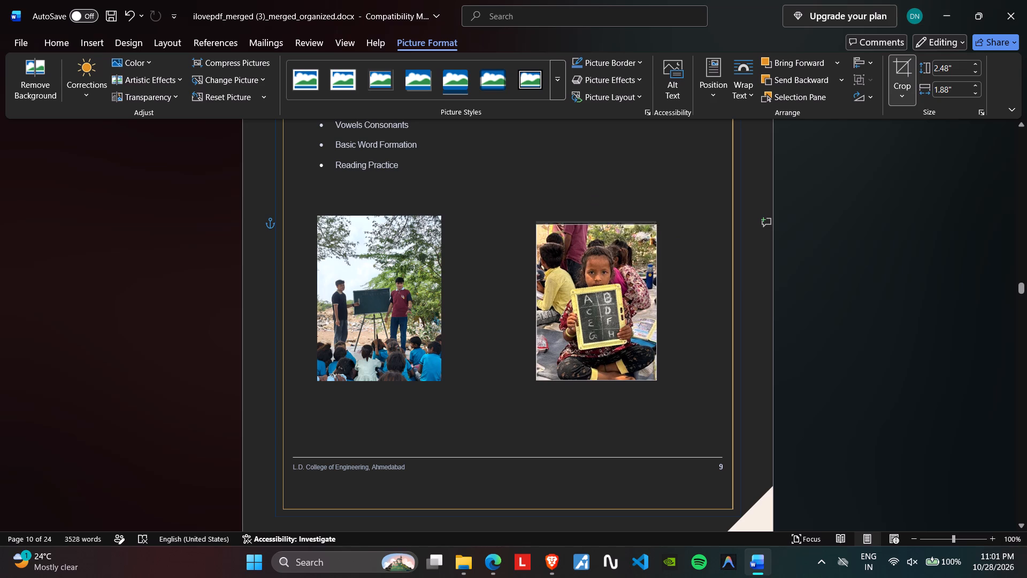
{"action": "left_click_drag", "start_coordinate": [596, 226], "coordinate": [596, 227]}
{"action": "left_click", "coordinate": [698, 280]}
{"action": "left_click_drag", "start_coordinate": [507, 284], "coordinate": [518, 285]}
Enlarge the slate photo proportionally and reposition it between the Day 2 topics list and the footer.
{"action": "left_click", "coordinate": [604, 277]}
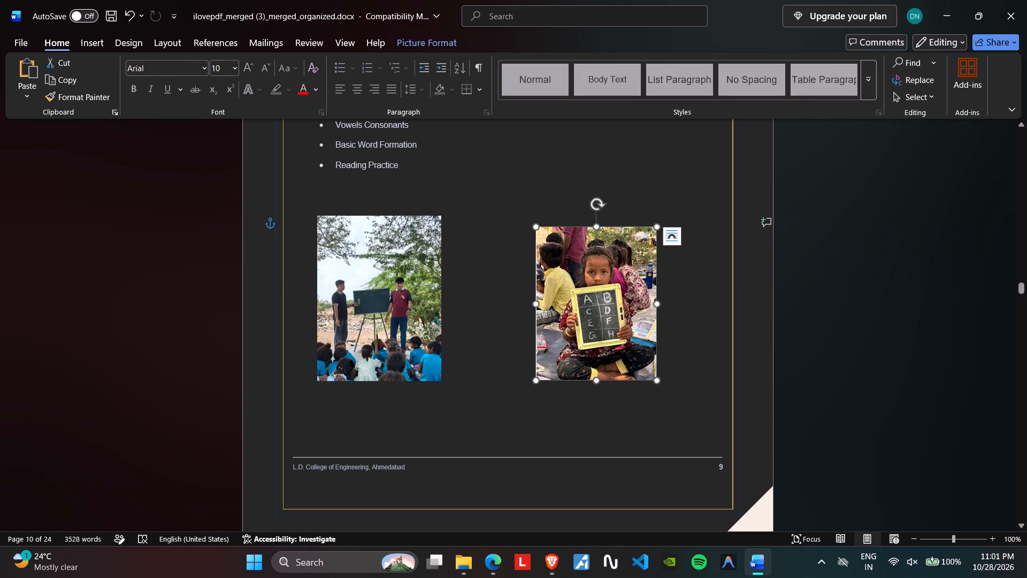
{"action": "left_click_drag", "start_coordinate": [620, 291], "coordinate": [637, 305]}
{"action": "left_click_drag", "start_coordinate": [661, 387], "coordinate": [705, 435]}
{"action": "left_click_drag", "start_coordinate": [637, 387], "coordinate": [634, 362]}
Enlarge the Day 2 blackboard photo proportionally to roughly match the slate photo and move it slightly up.
{"action": "left_click", "coordinate": [400, 326]}
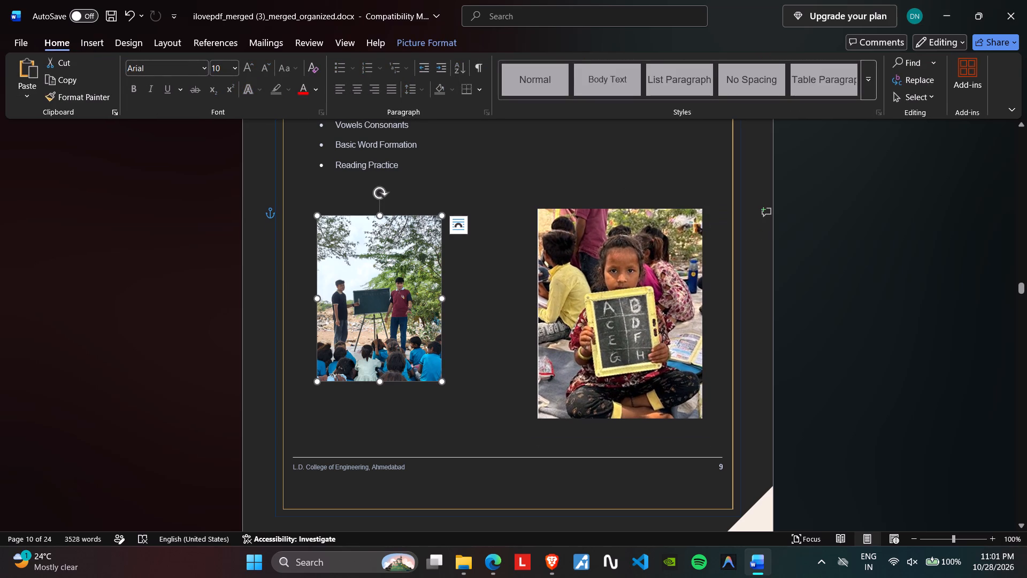
{"action": "left_click", "coordinate": [441, 386]}
{"action": "left_click", "coordinate": [411, 351]}
{"action": "left_click_drag", "start_coordinate": [441, 382], "coordinate": [457, 401]}
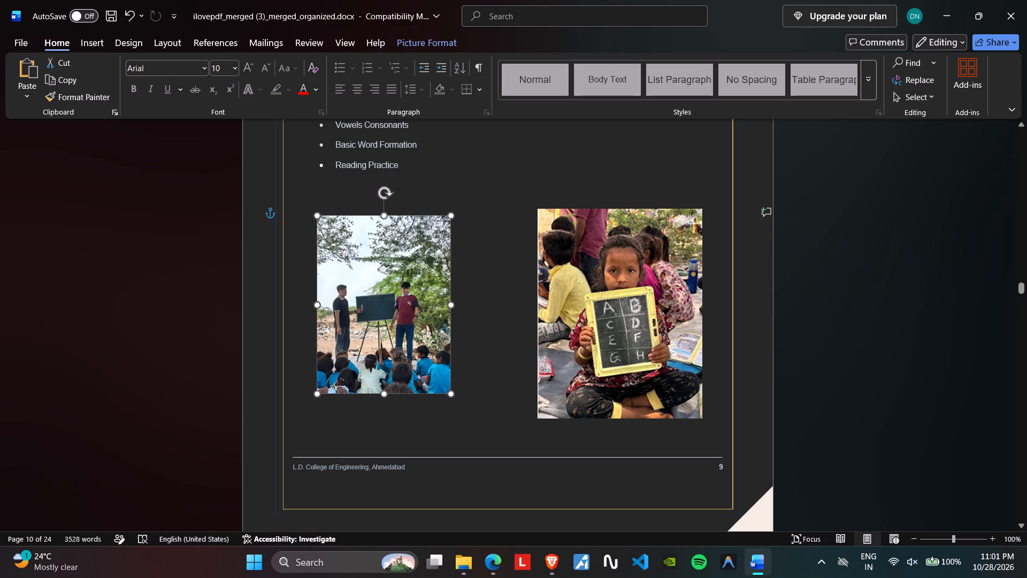
{"action": "left_click_drag", "start_coordinate": [457, 401], "coordinate": [479, 424]}
{"action": "left_click_drag", "start_coordinate": [424, 365], "coordinate": [424, 350]}
{"action": "left_click", "coordinate": [495, 365]}
{"action": "scroll", "coordinate": [506, 364], "scroll_direction": "down", "scroll_amount": 11}
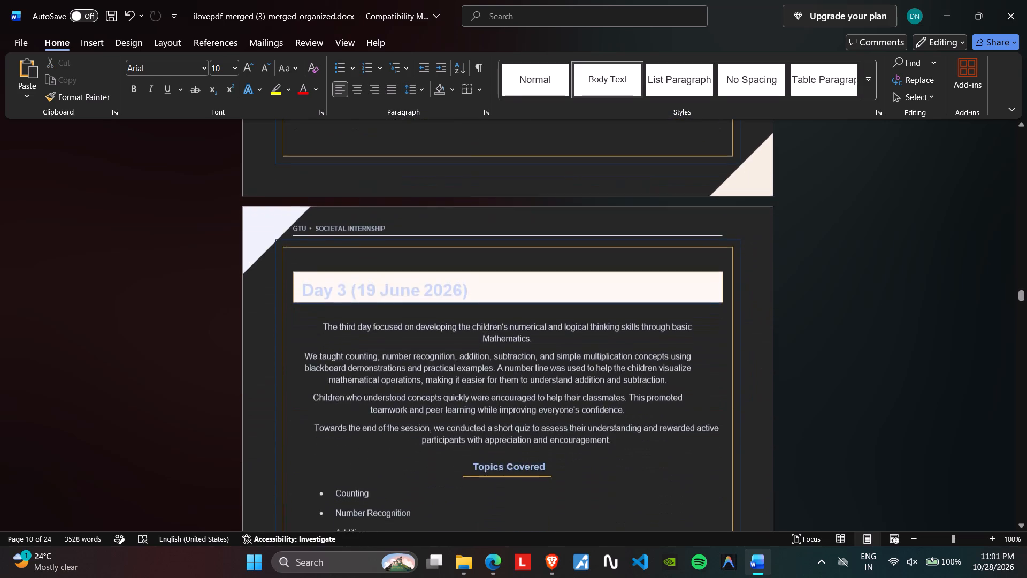
Delete both existing blackboard photos below the Learning Outcome section on the Day 3 page.
{"action": "scroll", "coordinate": [507, 344], "scroll_direction": "down", "scroll_amount": 12}
{"action": "scroll", "coordinate": [374, 390], "scroll_direction": "down", "scroll_amount": 3}
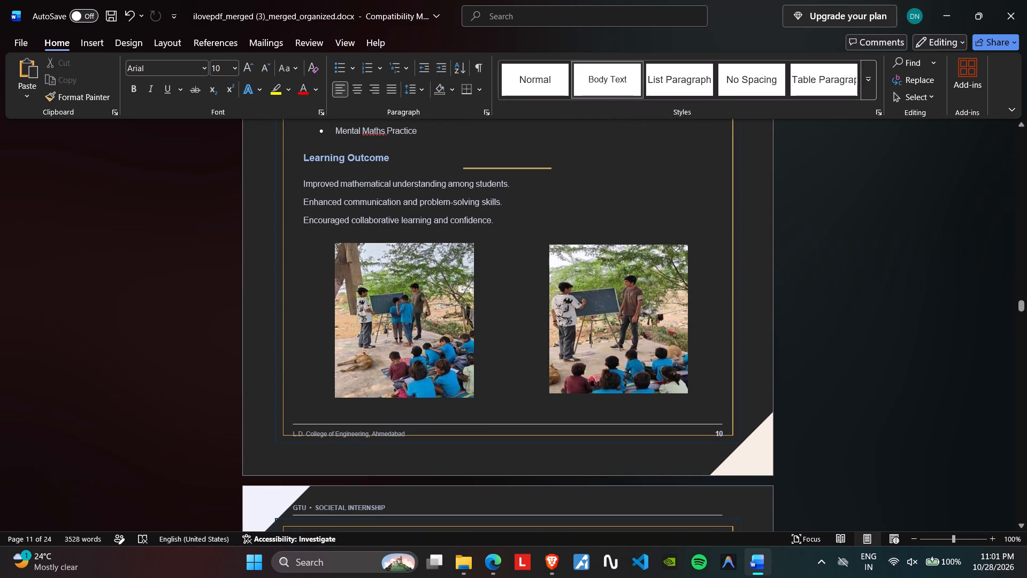
{"action": "left_click", "coordinate": [375, 387]}
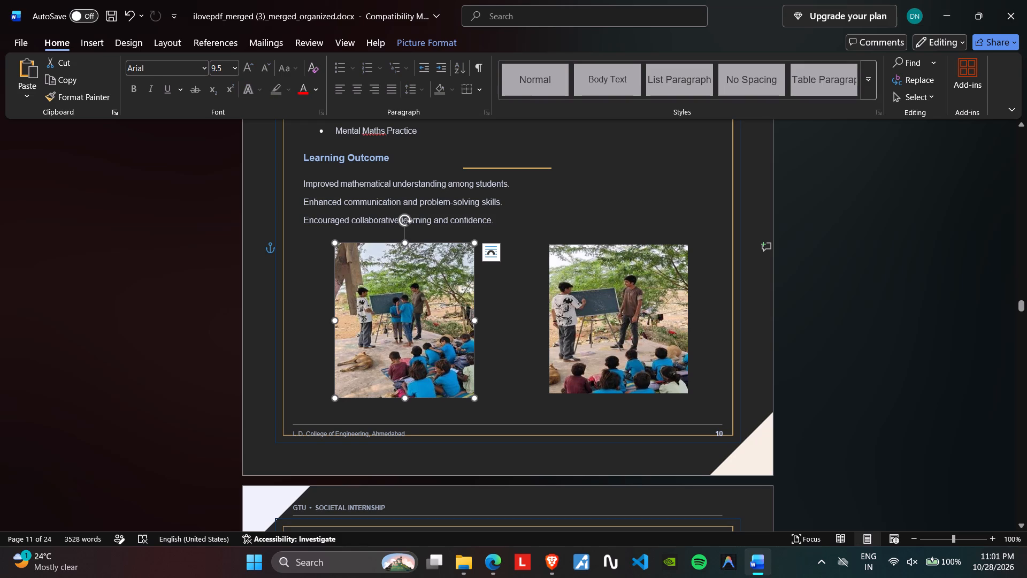
{"action": "key", "text": "Delete"}
{"action": "left_click", "coordinate": [578, 327]}
{"action": "key", "text": "Delete"}
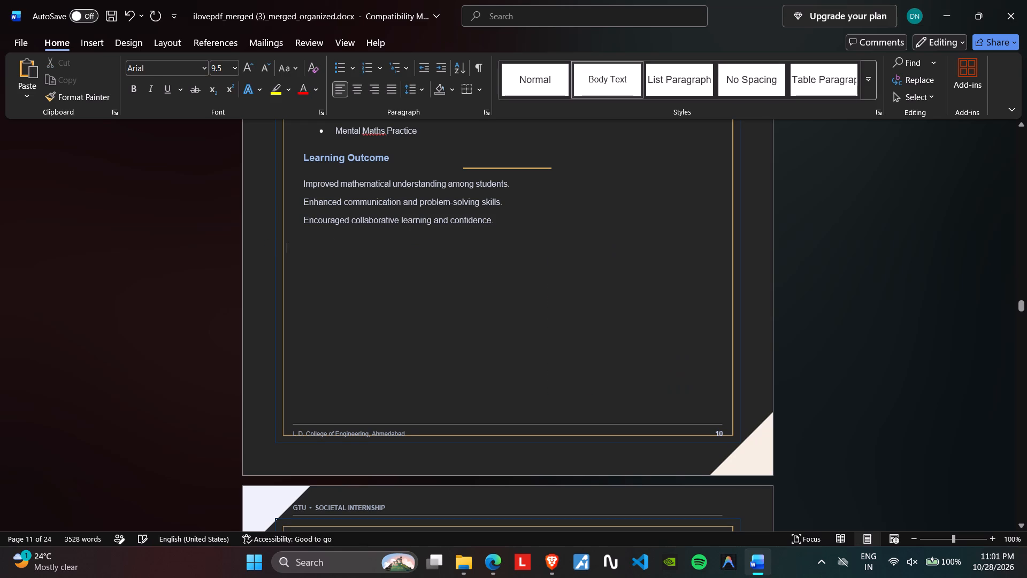
Insert the photo IMG-20260618-WA0008.jpg from the Societal Internship folder below the Day 3 learning outcomes.
{"action": "left_click", "coordinate": [85, 40]}
{"action": "left_click", "coordinate": [131, 90]}
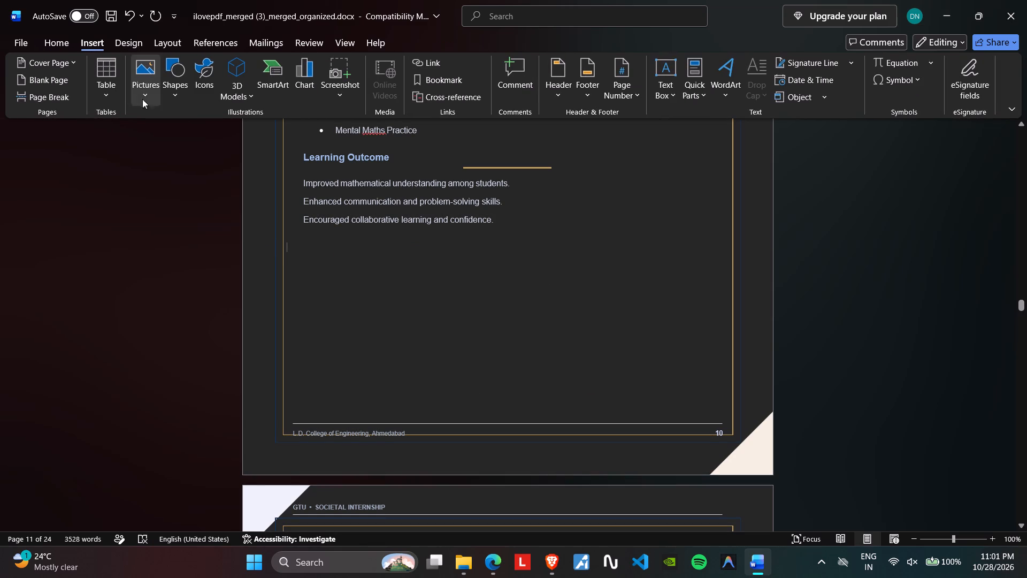
{"action": "left_click", "coordinate": [158, 96]}
{"action": "left_click", "coordinate": [179, 135]}
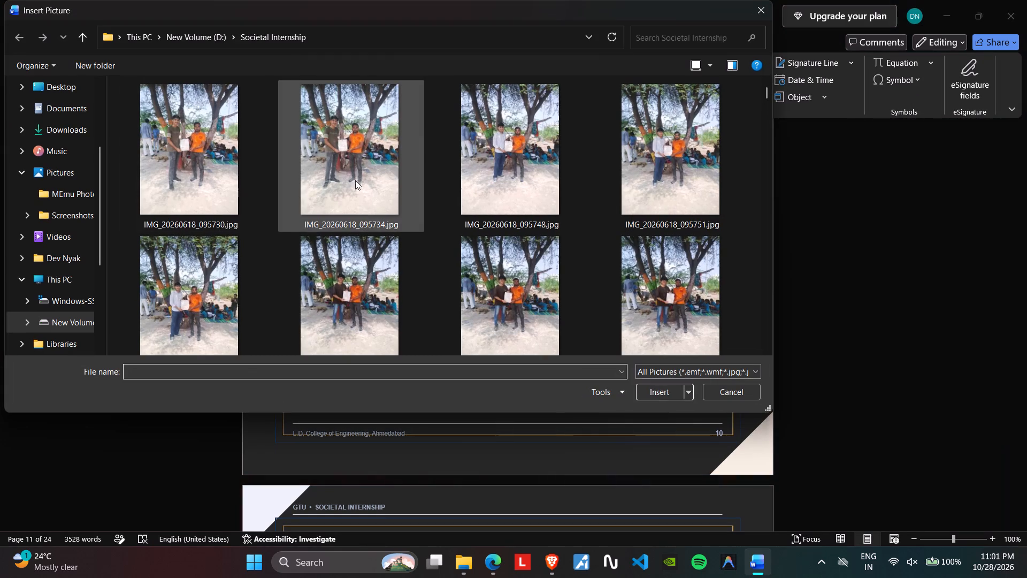
{"action": "scroll", "coordinate": [440, 202], "scroll_direction": "down", "scroll_amount": 3}
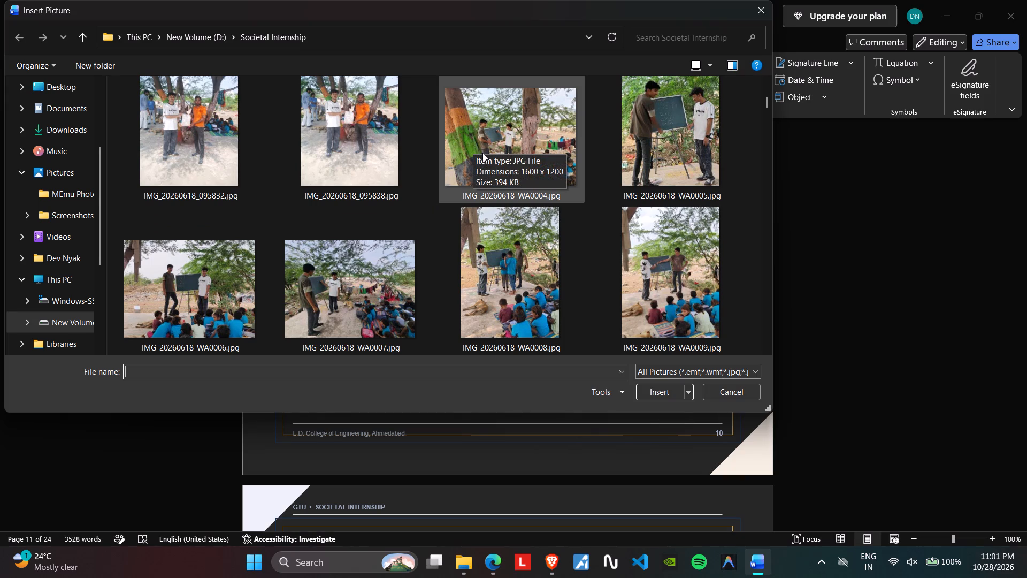
{"action": "left_click", "coordinate": [457, 287]}
{"action": "left_click", "coordinate": [493, 281]}
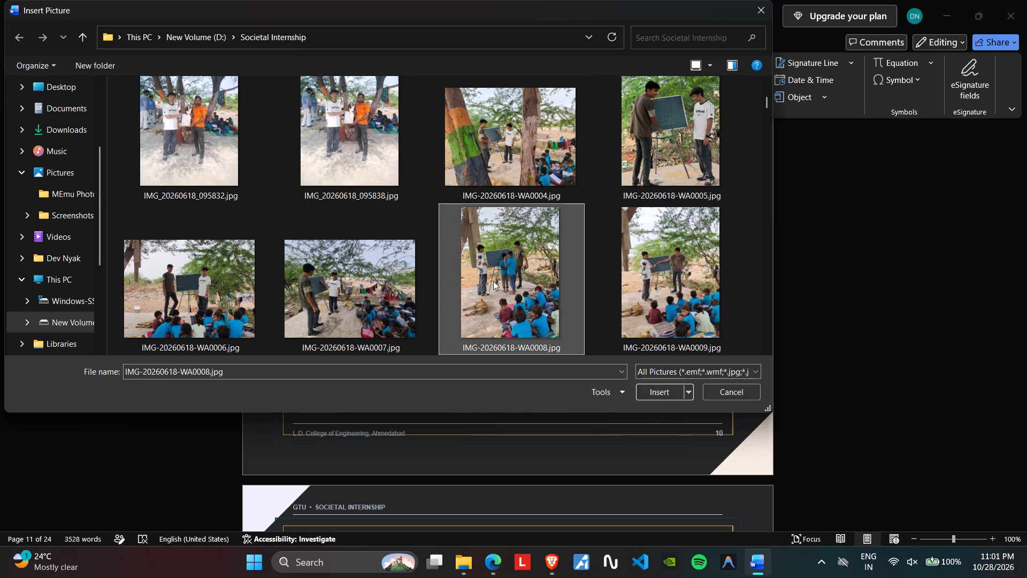
{"action": "left_click", "coordinate": [669, 393]}
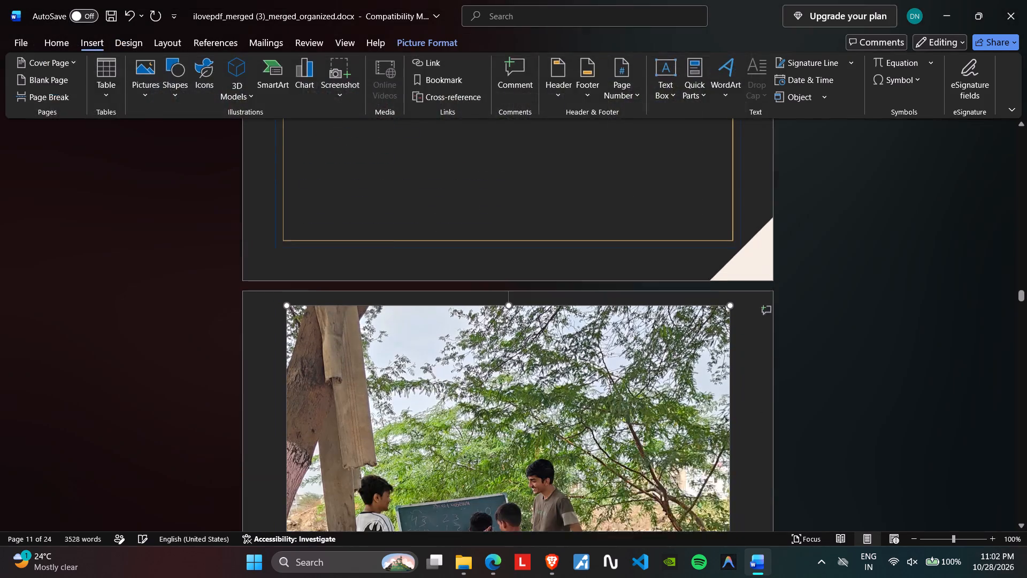
Shrink the inserted blackboard photo proportionally to about 2.58" high by 1.93" wide so it fits on the Day 3 page.
{"action": "left_click_drag", "start_coordinate": [288, 227], "coordinate": [549, 470]}
{"action": "scroll", "coordinate": [523, 410], "scroll_direction": "down", "scroll_amount": 2}
{"action": "left_click_drag", "start_coordinate": [549, 514], "coordinate": [479, 422]}
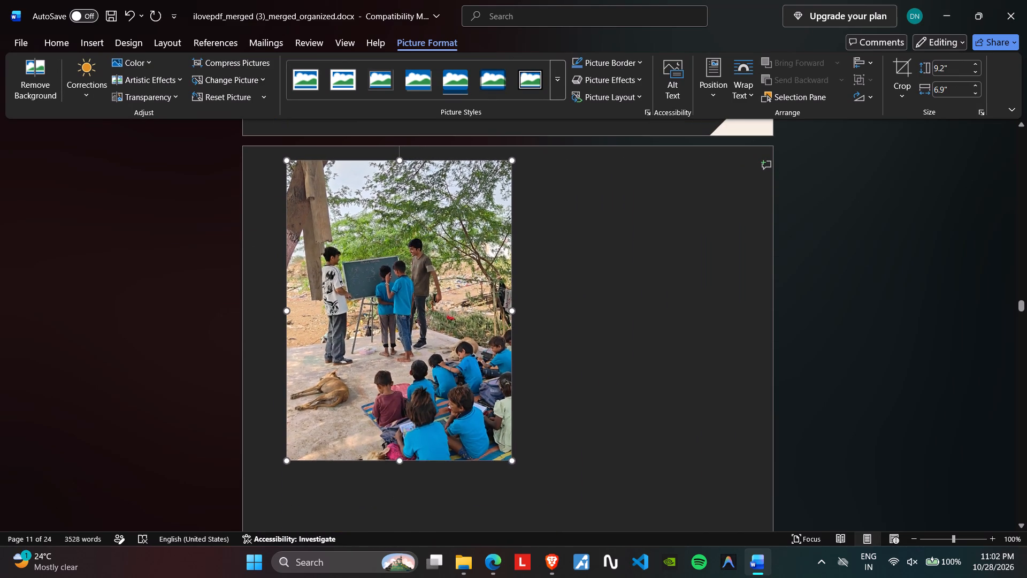
{"action": "left_click_drag", "start_coordinate": [479, 422], "coordinate": [428, 342]}
{"action": "scroll", "coordinate": [408, 283], "scroll_direction": "up", "scroll_amount": 6}
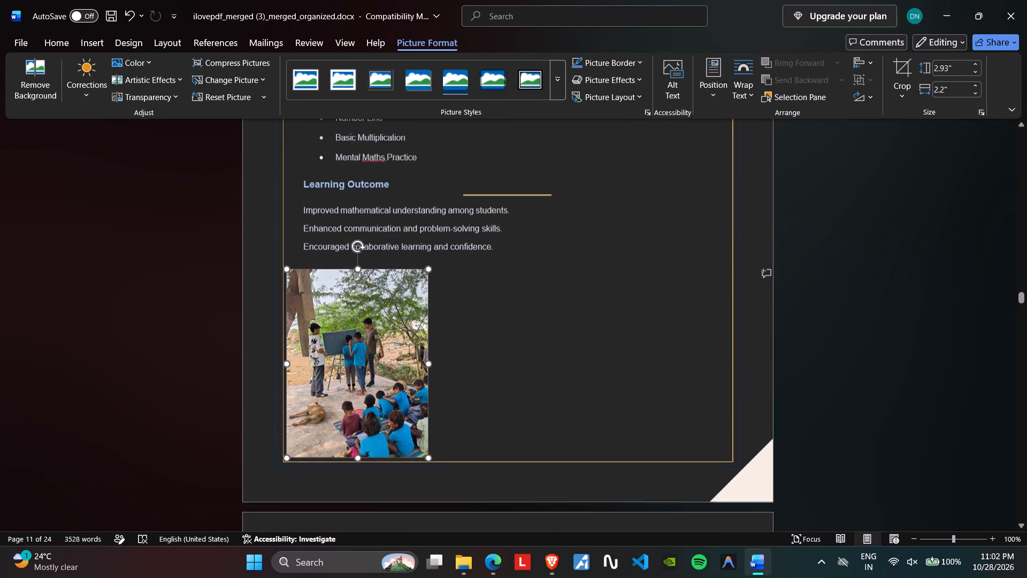
{"action": "scroll", "coordinate": [414, 412], "scroll_direction": "down", "scroll_amount": 2}
{"action": "left_click_drag", "start_coordinate": [430, 437], "coordinate": [411, 369]}
Set the photo's text wrapping to Through and place it just below the Day 3 learning outcomes, slightly inside the page border.
{"action": "left_click", "coordinate": [756, 82]}
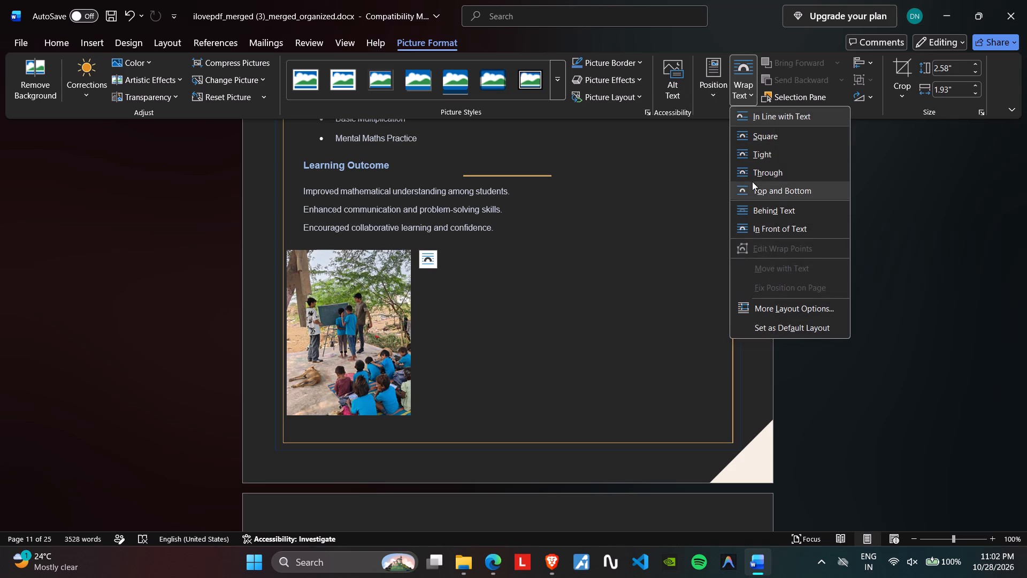
{"action": "left_click", "coordinate": [753, 174]}
{"action": "left_click_drag", "start_coordinate": [360, 315], "coordinate": [388, 307]}
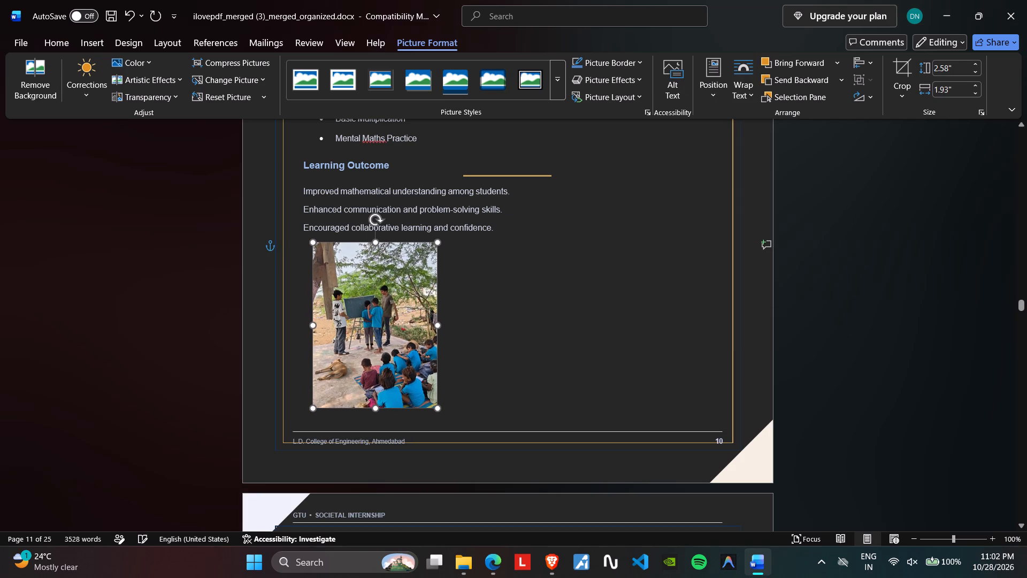
{"action": "left_click_drag", "start_coordinate": [388, 307], "coordinate": [388, 307]}
Find a second Day 3 blackboard photo in the Societal Internship folder and insert IMG-20260618-WA0010.jpg.
{"action": "left_click", "coordinate": [525, 312]}
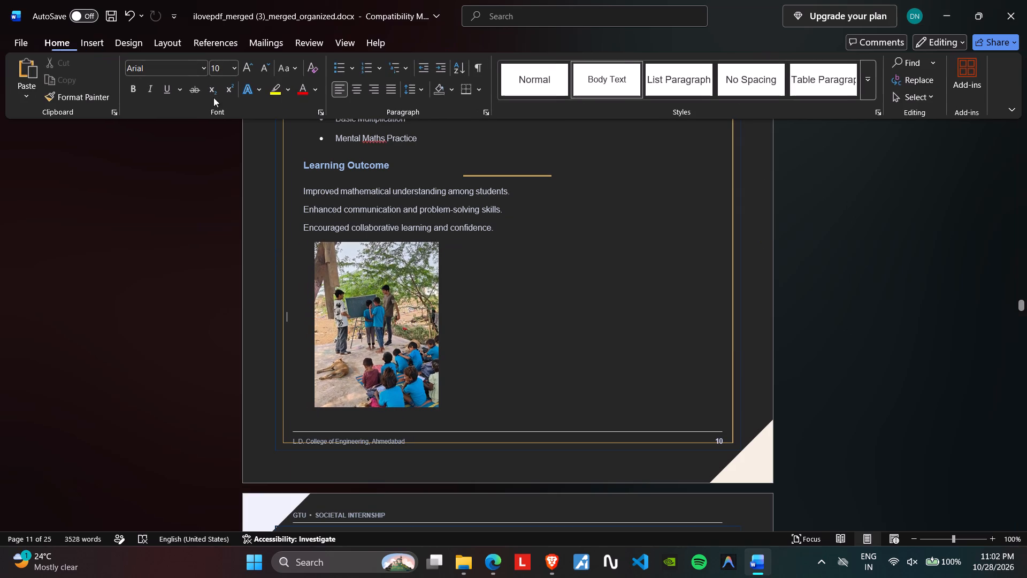
{"action": "left_click", "coordinate": [84, 44]}
{"action": "left_click", "coordinate": [140, 77]}
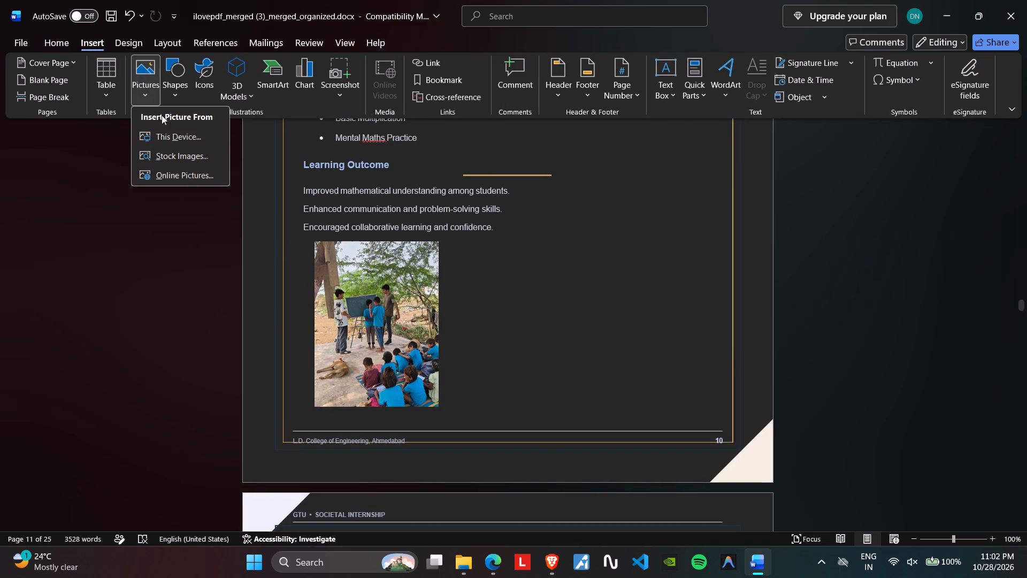
{"action": "left_click", "coordinate": [167, 131]}
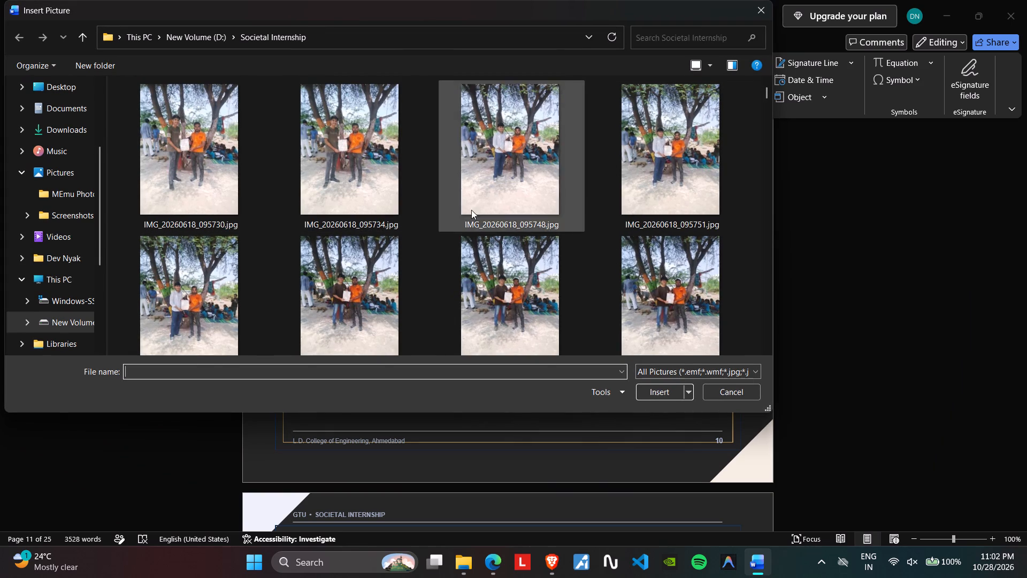
{"action": "scroll", "coordinate": [471, 210], "scroll_direction": "down", "scroll_amount": 10}
{"action": "scroll", "coordinate": [471, 209], "scroll_direction": "down", "scroll_amount": 17}
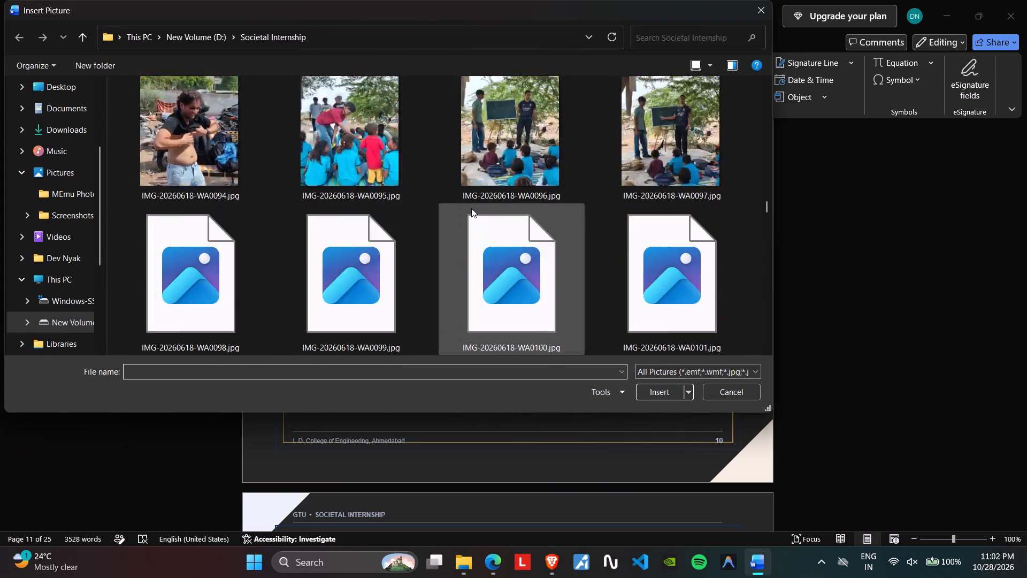
{"action": "scroll", "coordinate": [471, 208], "scroll_direction": "down", "scroll_amount": 11}
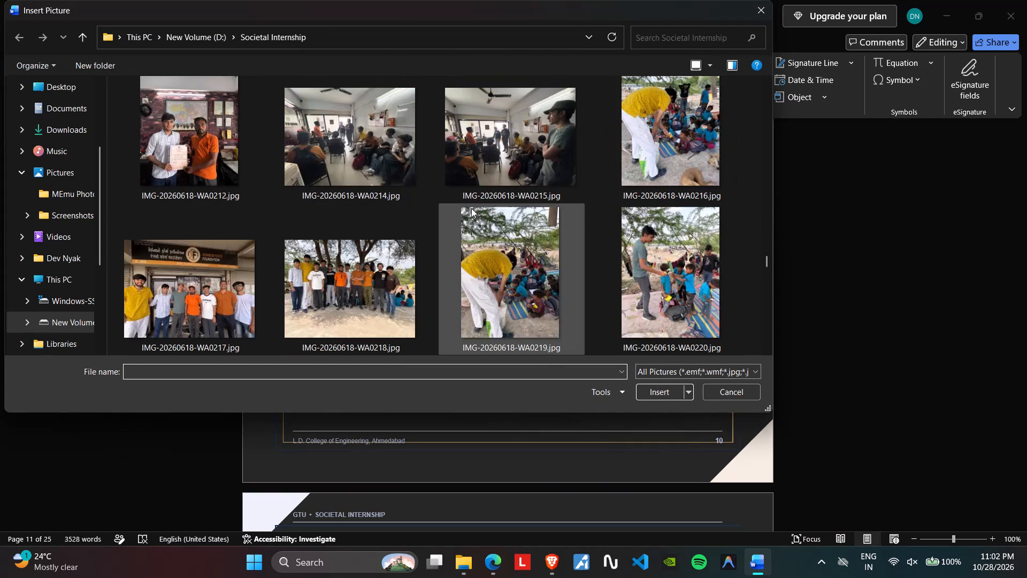
{"action": "scroll", "coordinate": [471, 208], "scroll_direction": "down", "scroll_amount": 10}
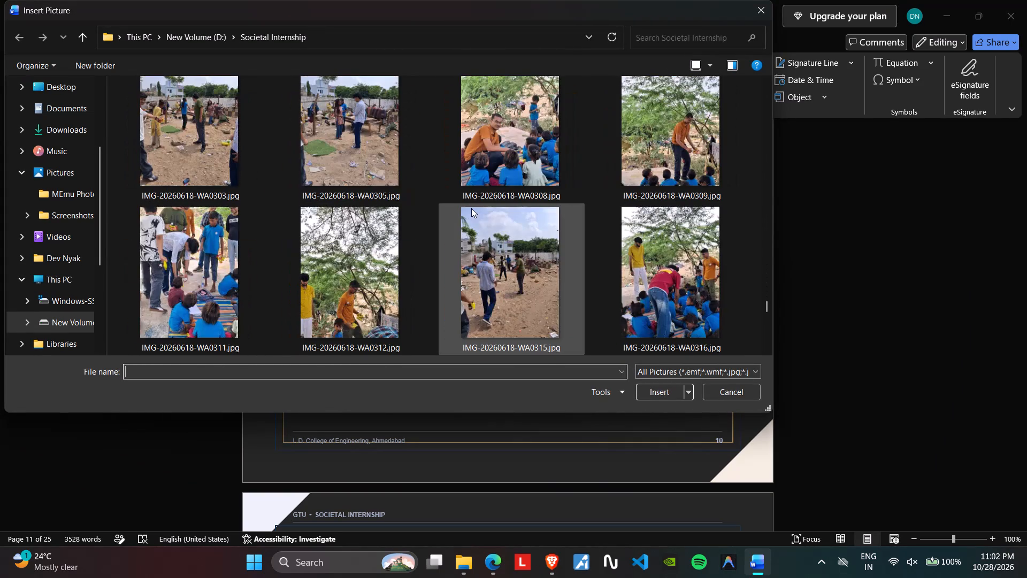
{"action": "scroll", "coordinate": [471, 208], "scroll_direction": "up", "scroll_amount": 18}
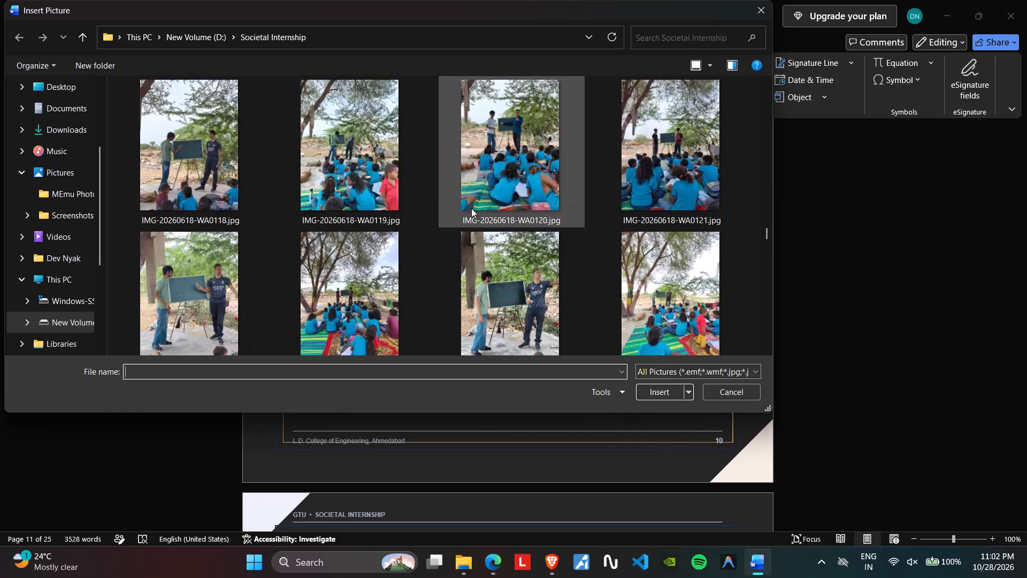
{"action": "scroll", "coordinate": [471, 208], "scroll_direction": "up", "scroll_amount": 7}
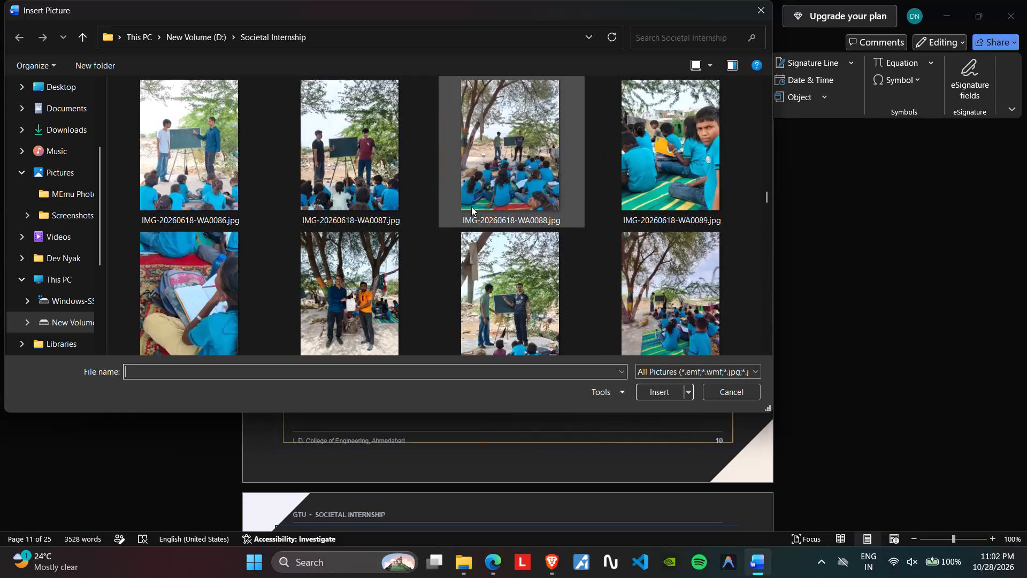
{"action": "scroll", "coordinate": [471, 207], "scroll_direction": "up", "scroll_amount": 4}
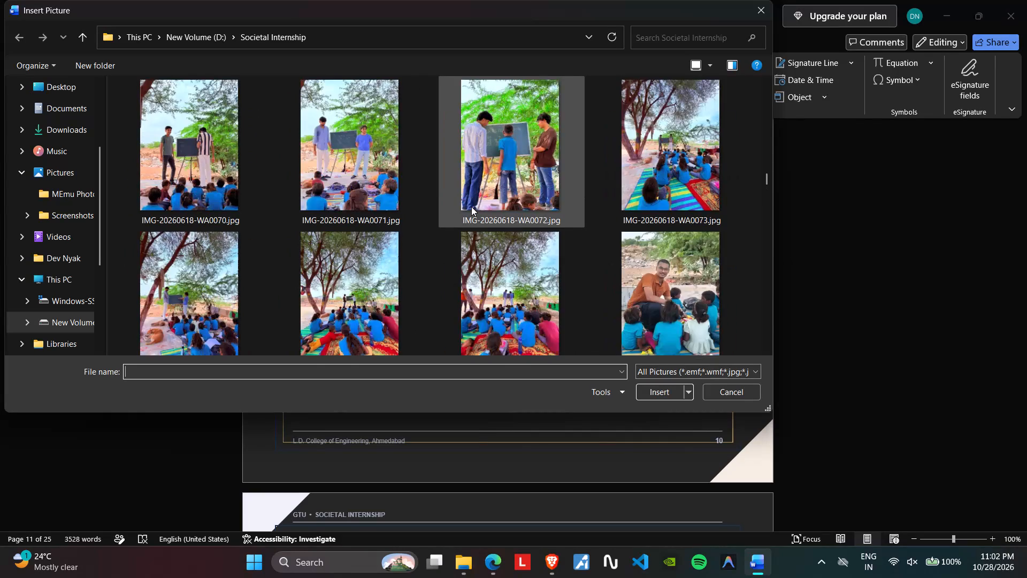
{"action": "scroll", "coordinate": [471, 207], "scroll_direction": "up", "scroll_amount": 11}
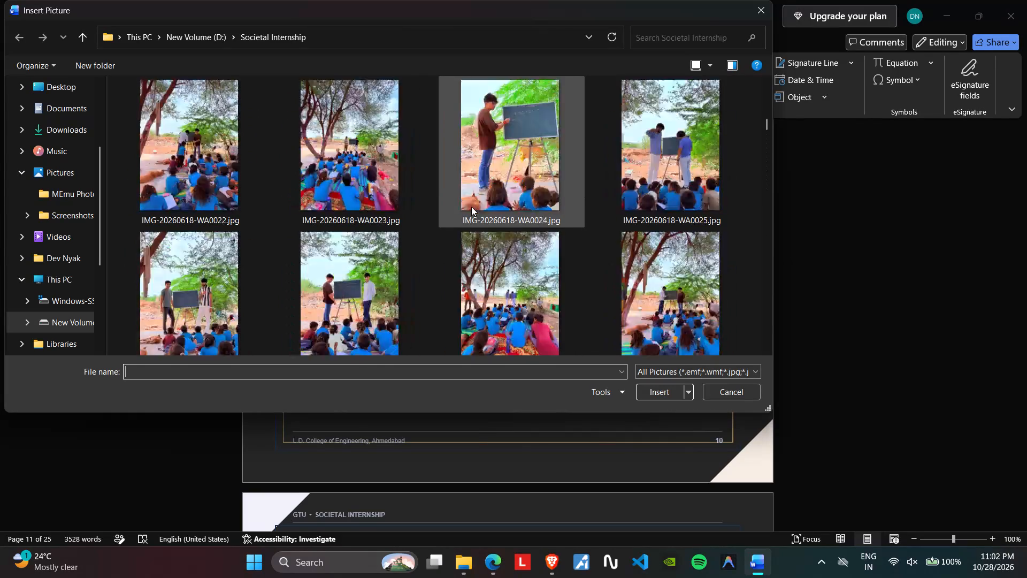
{"action": "scroll", "coordinate": [471, 207], "scroll_direction": "up", "scroll_amount": 6}
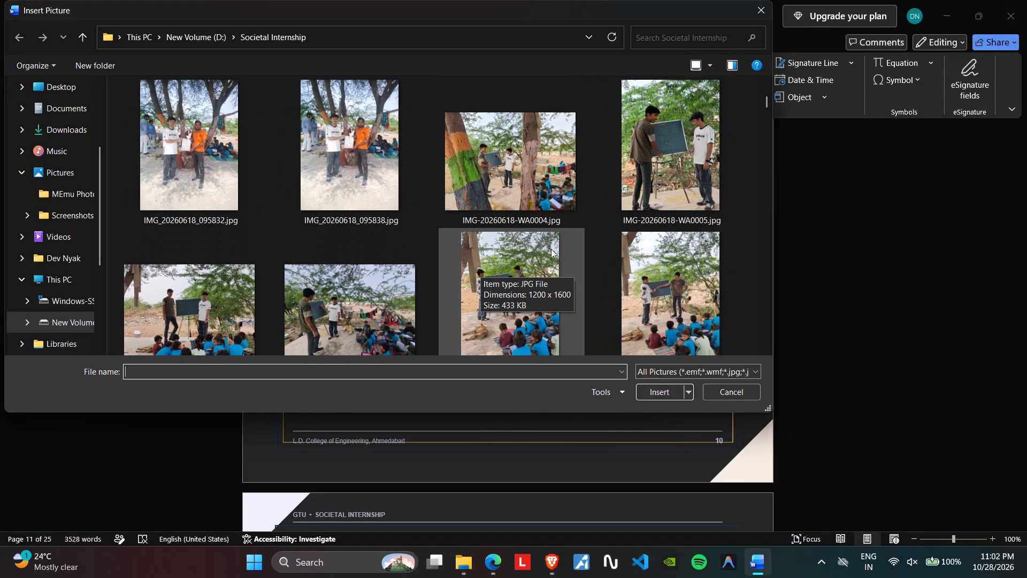
{"action": "scroll", "coordinate": [557, 249], "scroll_direction": "down", "scroll_amount": 2}
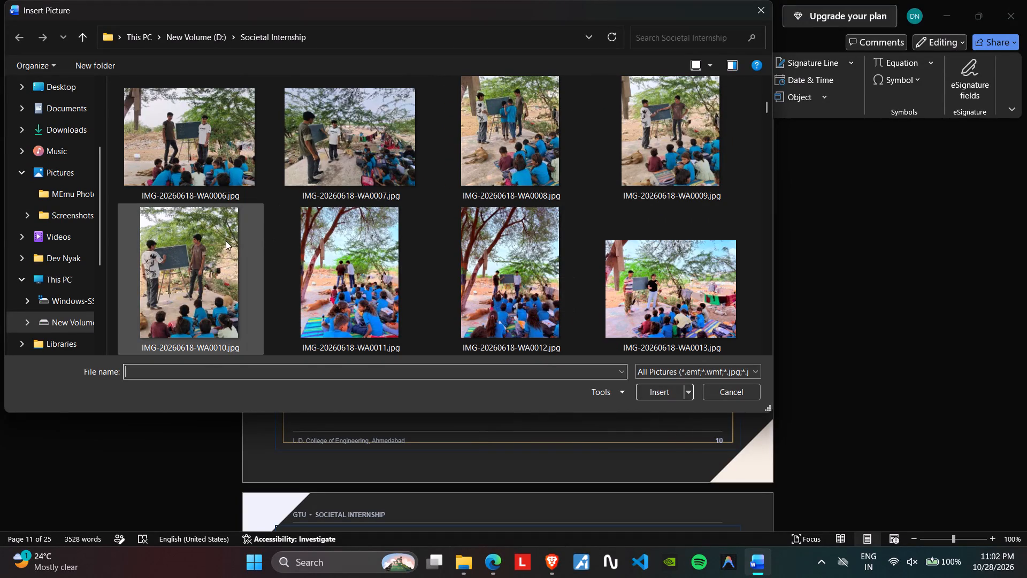
{"action": "left_click", "coordinate": [214, 244]}
{"action": "left_click", "coordinate": [643, 387]}
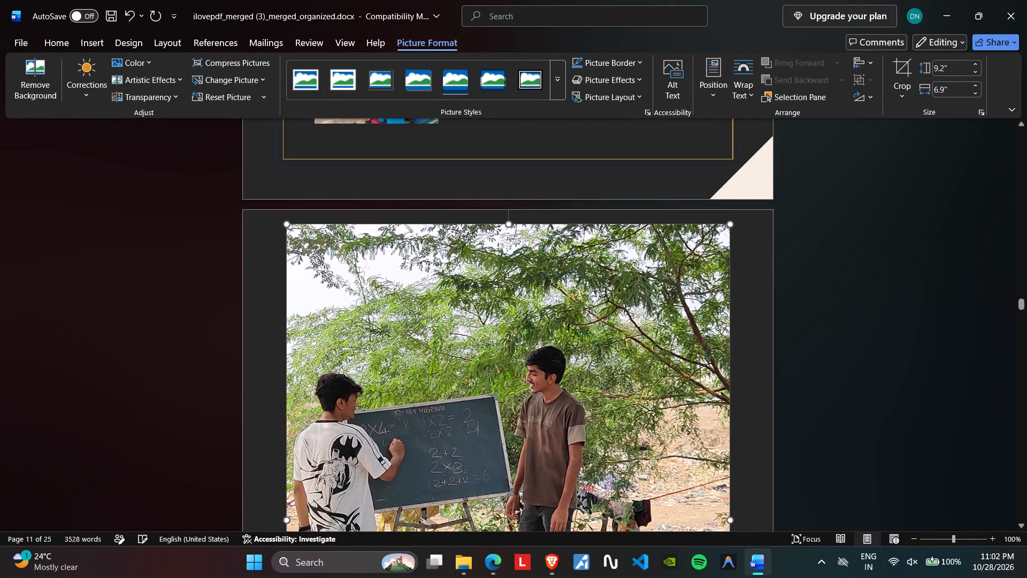
Shrink the second photo proportionally to about 2.61" high by 1.96" wide, roughly matching the first Day 3 photo.
{"action": "left_click_drag", "start_coordinate": [287, 226], "coordinate": [557, 488]}
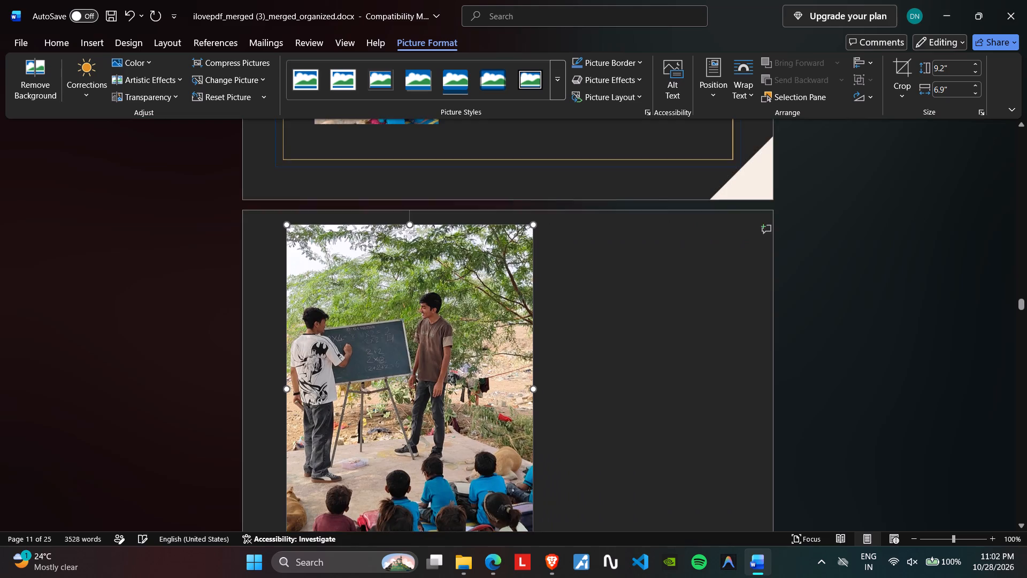
{"action": "scroll", "coordinate": [555, 487], "scroll_direction": "down", "scroll_amount": 2}
{"action": "left_click_drag", "start_coordinate": [535, 488], "coordinate": [412, 303]}
{"action": "scroll", "coordinate": [372, 301], "scroll_direction": "up", "scroll_amount": 8}
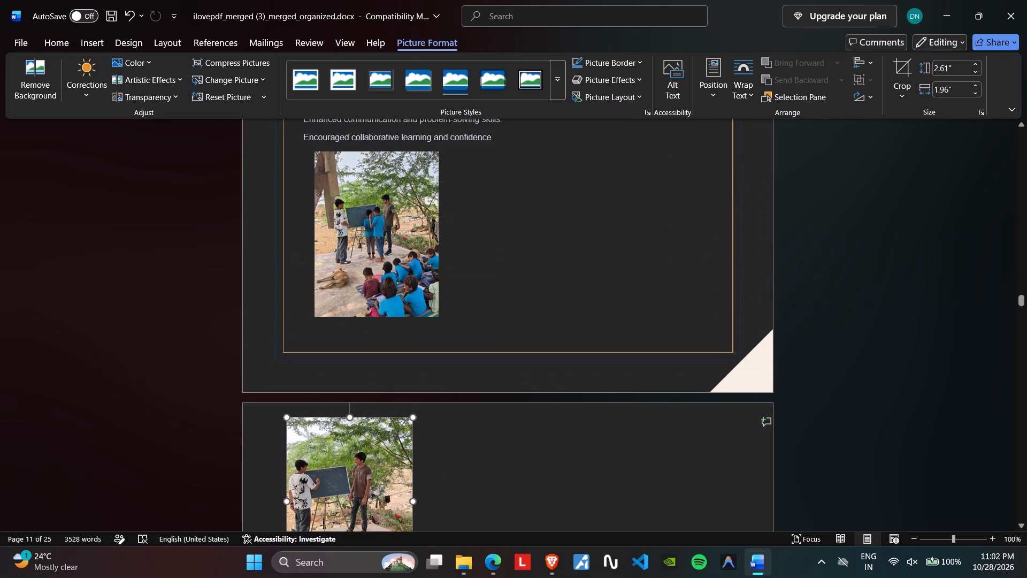
Set the second photo's text wrapping to Through and place it level with the first Day 3 photo, leaving a wide gap between them.
{"action": "left_click", "coordinate": [366, 451]}
{"action": "left_click", "coordinate": [744, 85]}
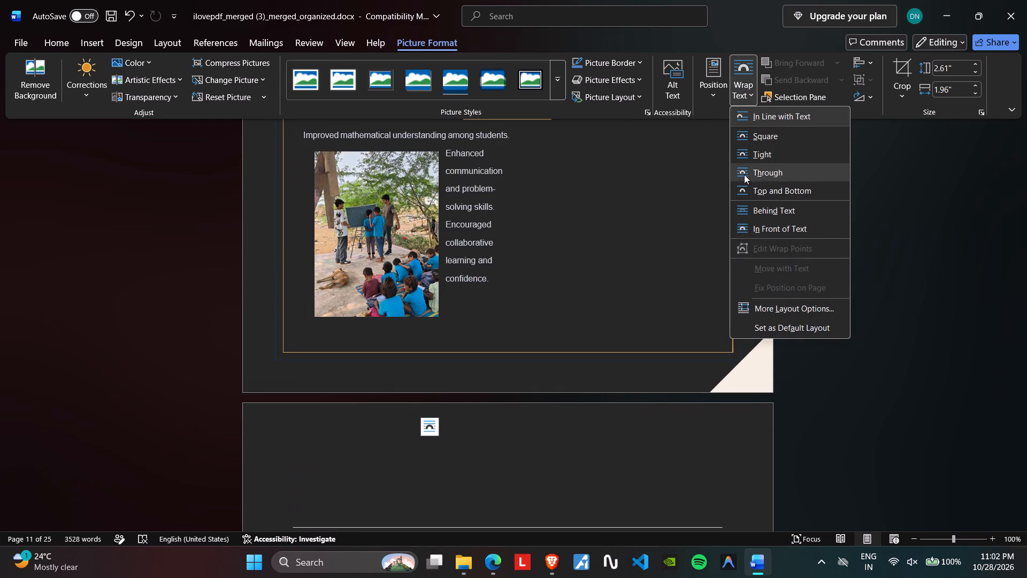
{"action": "left_click", "coordinate": [744, 174]}
{"action": "scroll", "coordinate": [570, 251], "scroll_direction": "down", "scroll_amount": 5}
{"action": "scroll", "coordinate": [570, 251], "scroll_direction": "up", "scroll_amount": 3}
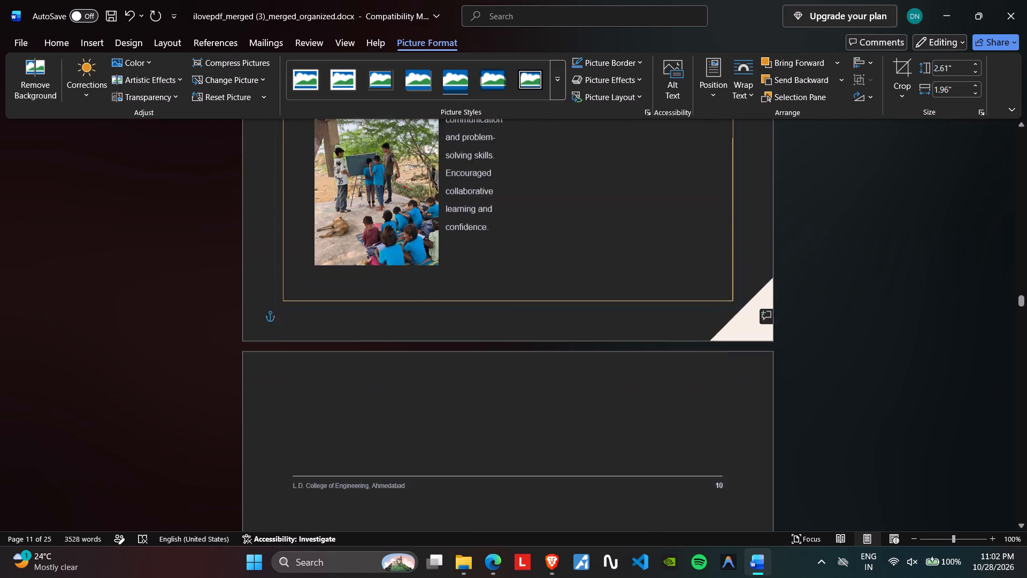
{"action": "scroll", "coordinate": [570, 251], "scroll_direction": "up", "scroll_amount": 16}
{"action": "left_click_drag", "start_coordinate": [324, 171], "coordinate": [473, 293]}
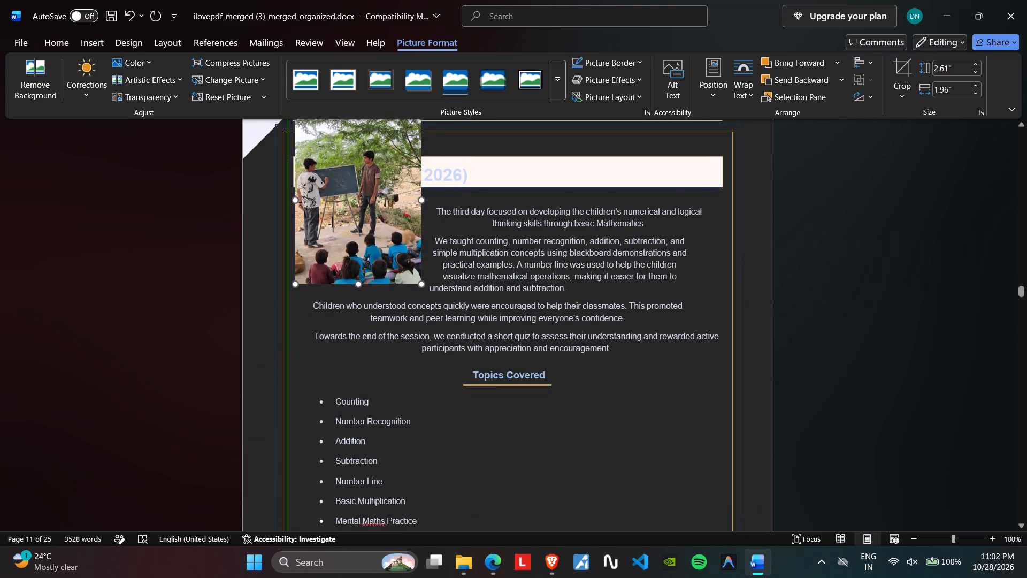
{"action": "left_click_drag", "start_coordinate": [473, 293], "coordinate": [585, 443]}
{"action": "scroll", "coordinate": [471, 344], "scroll_direction": "down", "scroll_amount": 8}
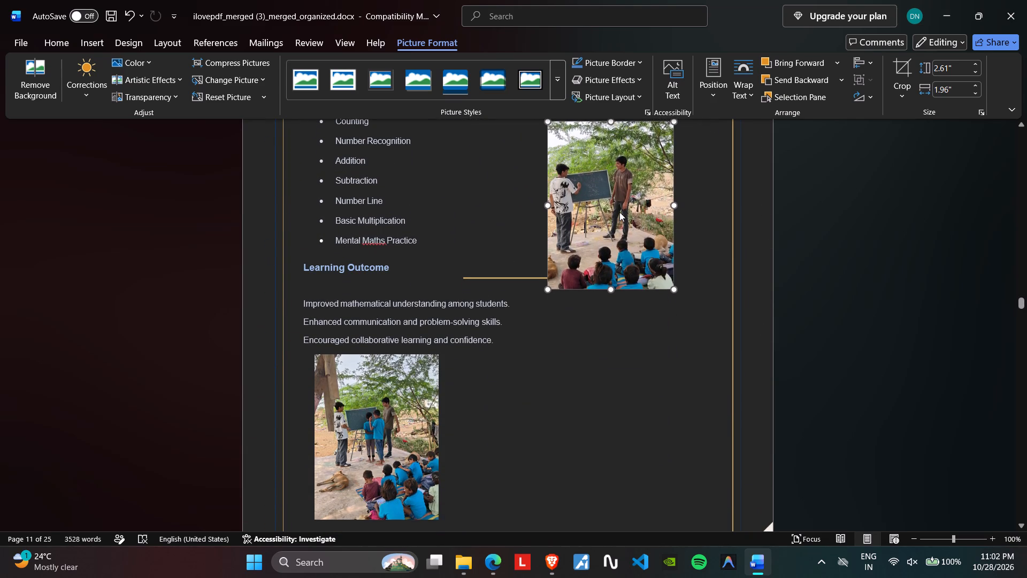
{"action": "left_click_drag", "start_coordinate": [619, 212], "coordinate": [610, 440]}
{"action": "scroll", "coordinate": [540, 367], "scroll_direction": "down", "scroll_amount": 4}
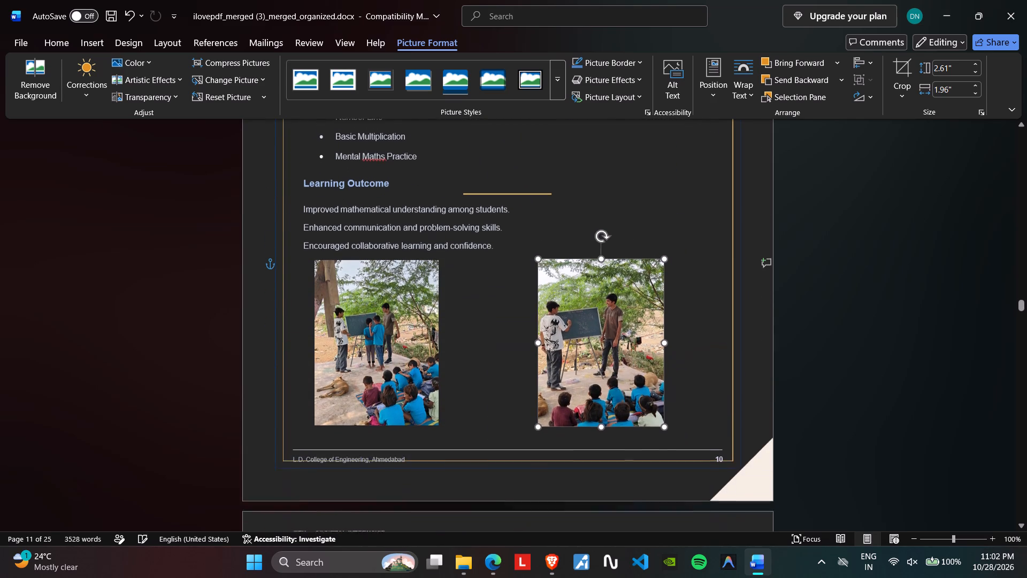
{"action": "left_click_drag", "start_coordinate": [591, 326], "coordinate": [614, 326]}
Remove the extra space above the page 10 footer so the footer moves up inside the page border.
{"action": "left_click", "coordinate": [293, 389]}
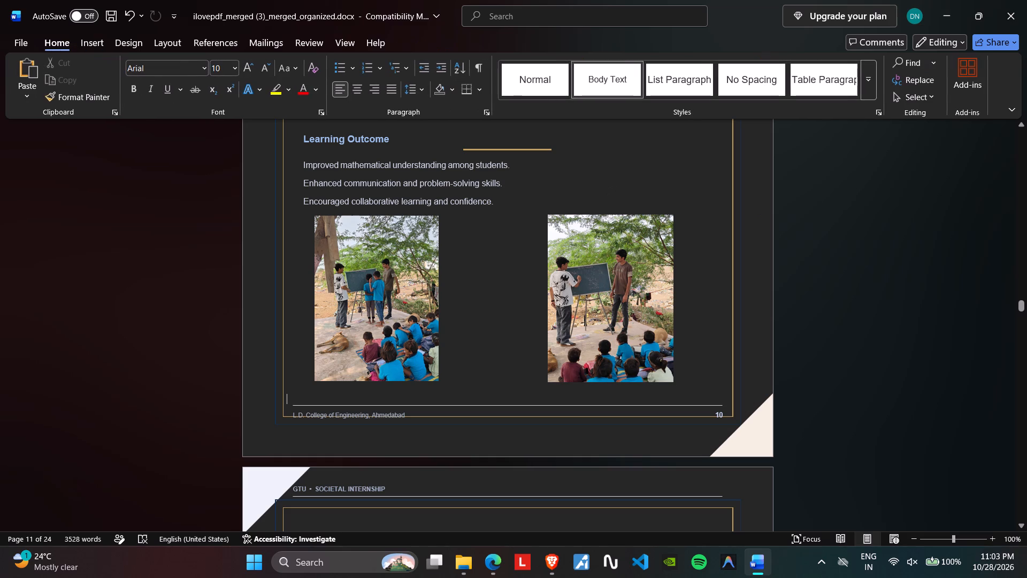
{"action": "key", "text": "BackSpace"}
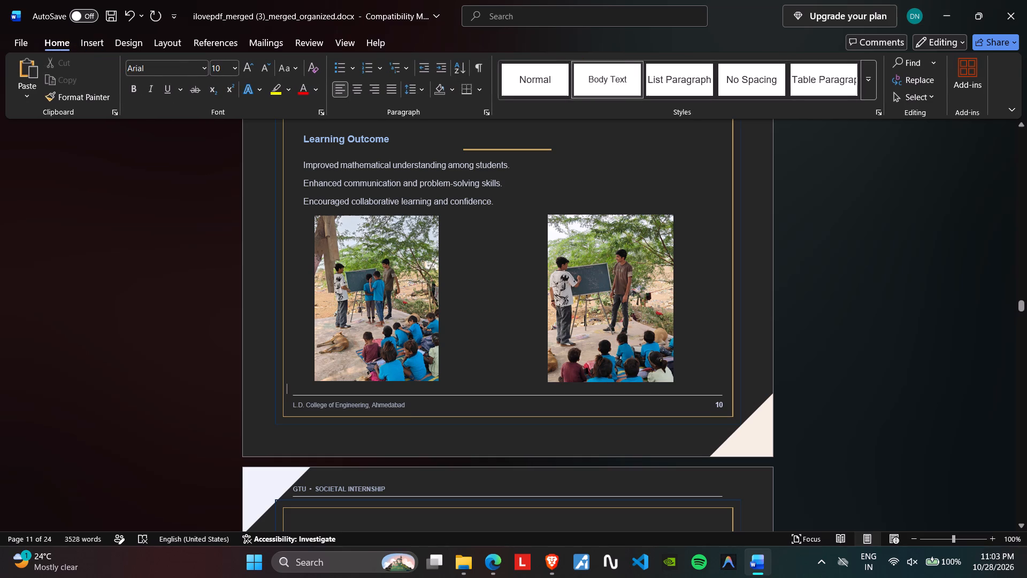
{"action": "left_click", "coordinate": [849, 290]}
Delete both photos below the Topics Covered list on page 11: the blackboard class photo and the chalk map photo.
{"action": "scroll", "coordinate": [761, 326], "scroll_direction": "down", "scroll_amount": 8}
{"action": "scroll", "coordinate": [577, 316], "scroll_direction": "down", "scroll_amount": 8}
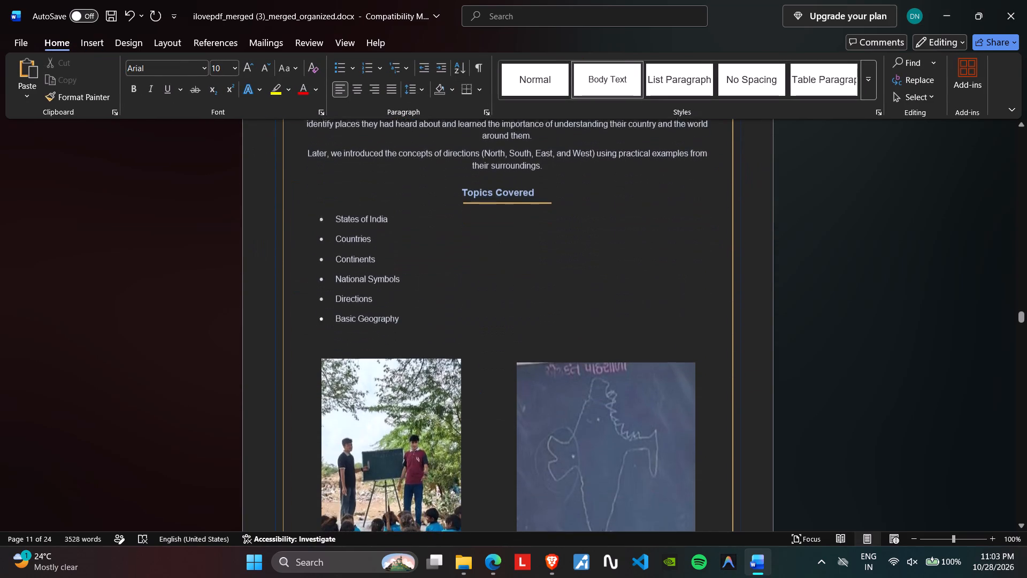
{"action": "scroll", "coordinate": [366, 346], "scroll_direction": "down", "scroll_amount": 3}
{"action": "left_click", "coordinate": [371, 334]}
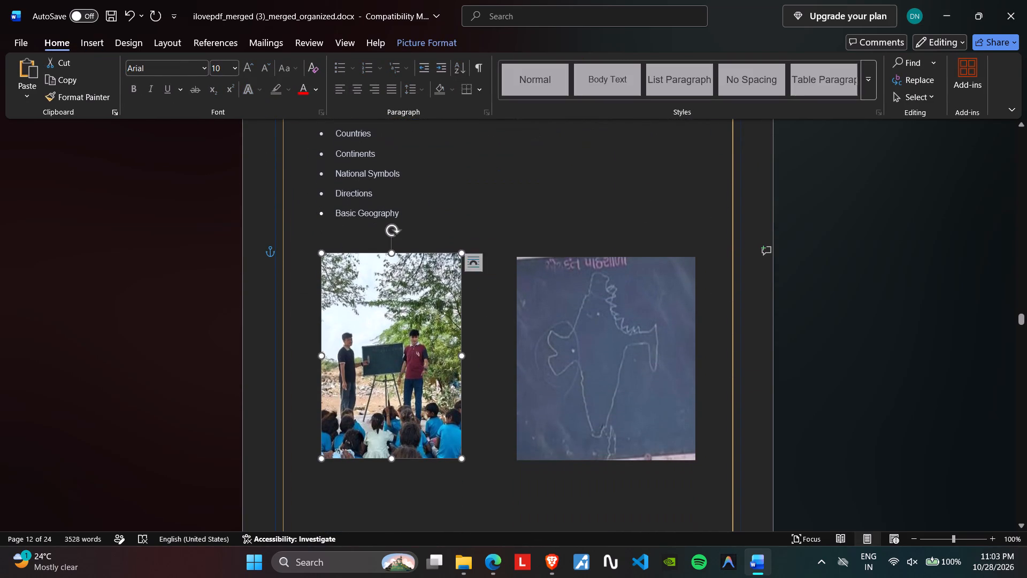
{"action": "key", "text": "Delete"}
{"action": "left_click", "coordinate": [609, 348]}
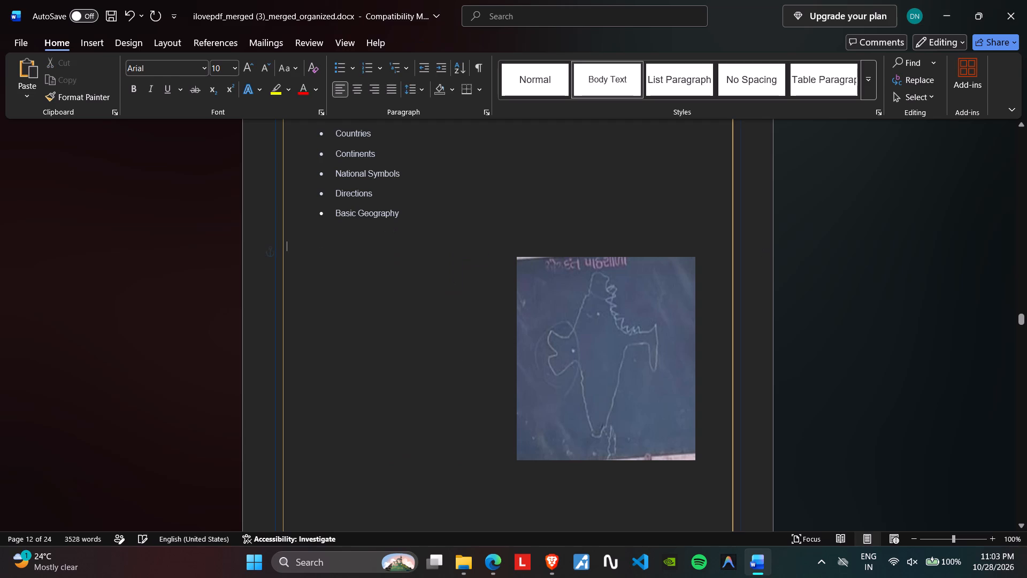
{"action": "key", "text": "Delete"}
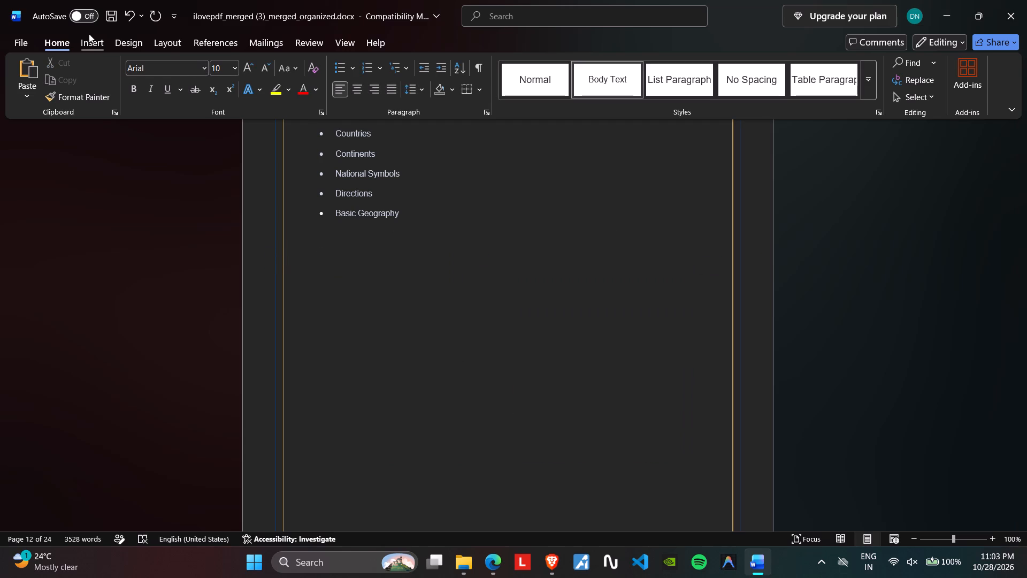
Find the blackboard class photo in the Societal Internship folder and insert IMG-20260618-WA0087.jpg below the Topics Covered list.
{"action": "left_click", "coordinate": [89, 34]}
{"action": "left_click", "coordinate": [144, 71]}
{"action": "left_click", "coordinate": [151, 129]}
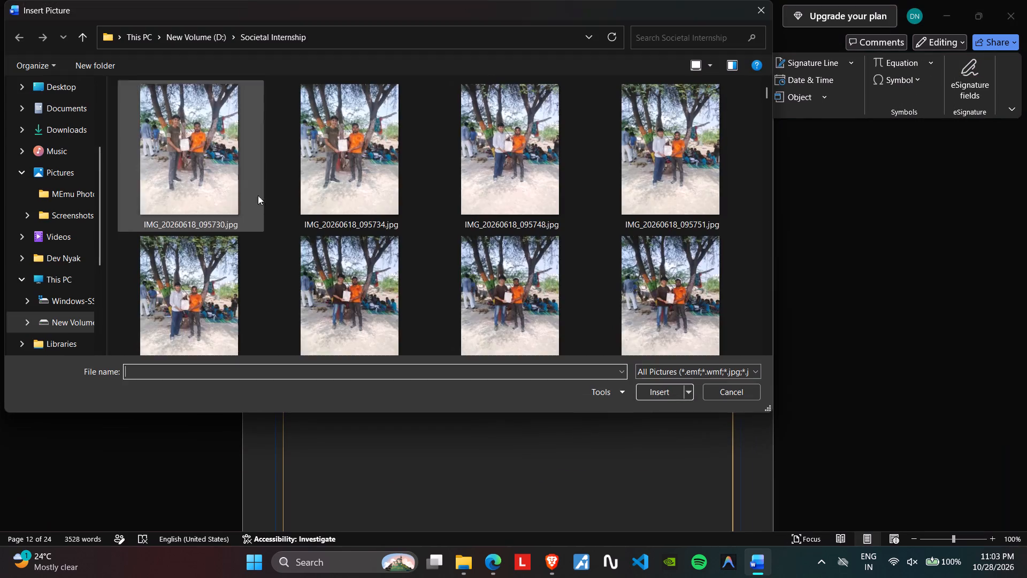
{"action": "scroll", "coordinate": [463, 232], "scroll_direction": "down", "scroll_amount": 19}
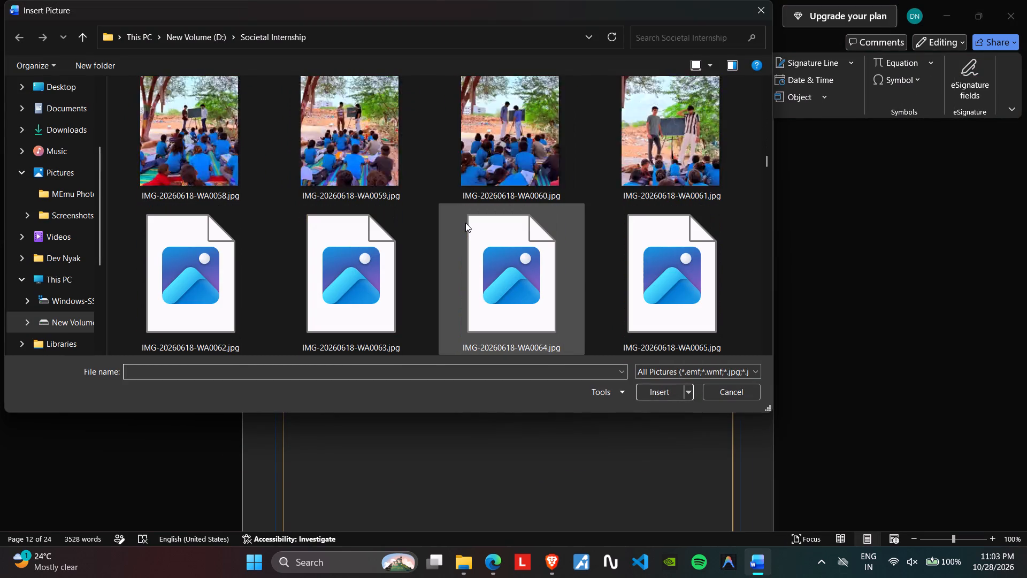
{"action": "scroll", "coordinate": [465, 223], "scroll_direction": "down", "scroll_amount": 2}
{"action": "scroll", "coordinate": [465, 223], "scroll_direction": "up", "scroll_amount": 12}
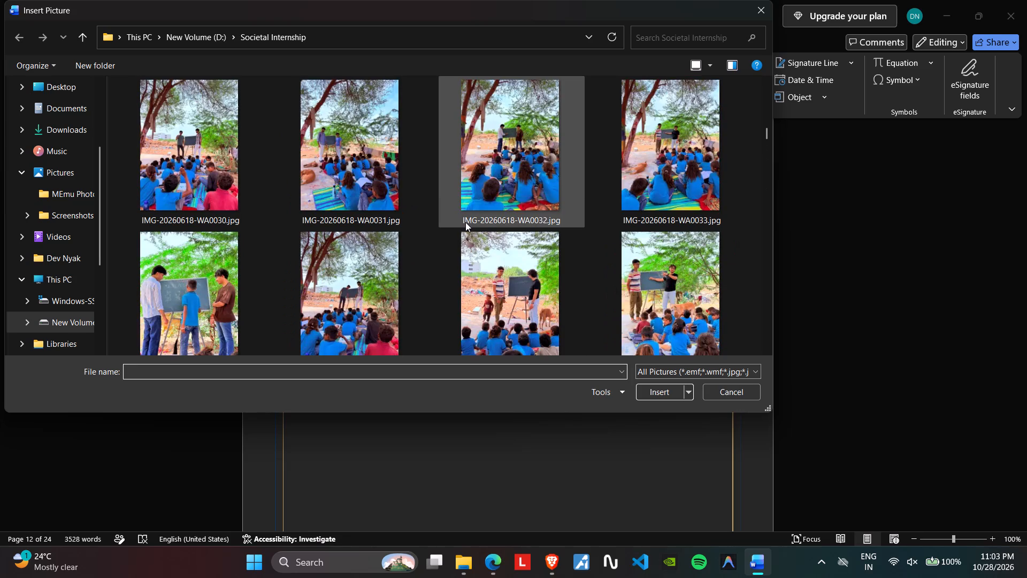
{"action": "scroll", "coordinate": [465, 222], "scroll_direction": "up", "scroll_amount": 3}
{"action": "scroll", "coordinate": [465, 222], "scroll_direction": "down", "scroll_amount": 15}
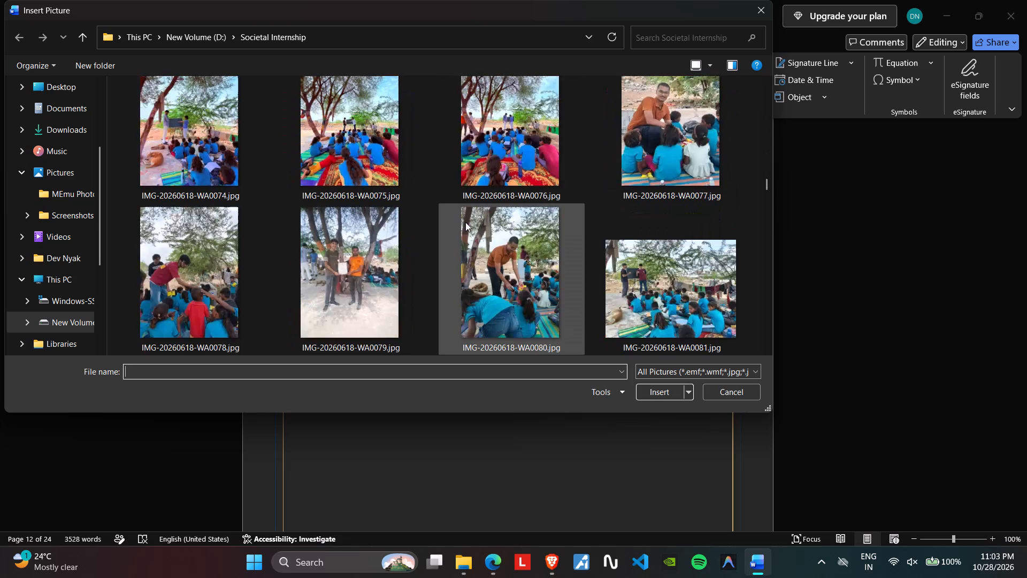
{"action": "scroll", "coordinate": [465, 222], "scroll_direction": "down", "scroll_amount": 2}
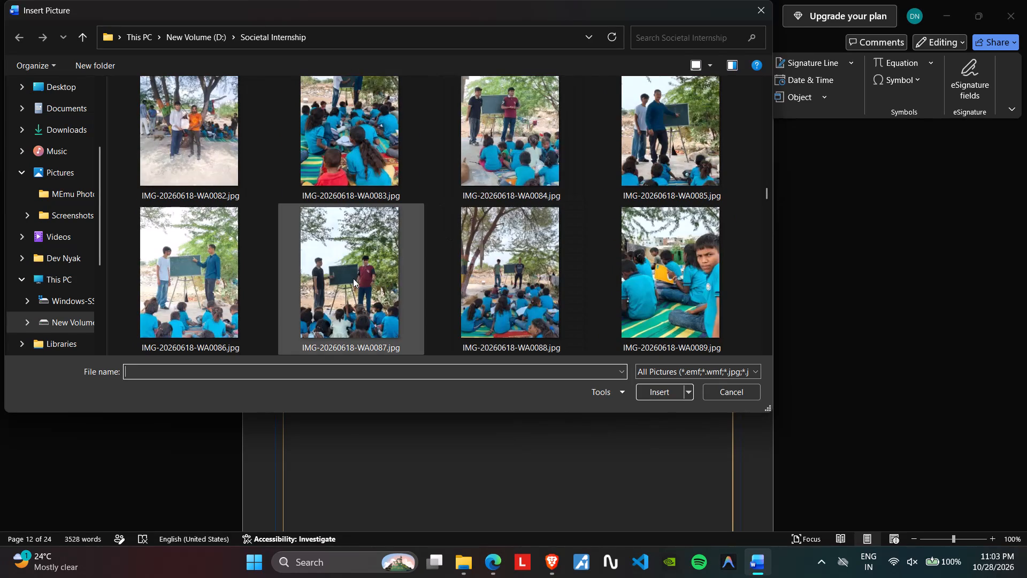
{"action": "left_click", "coordinate": [353, 278]}
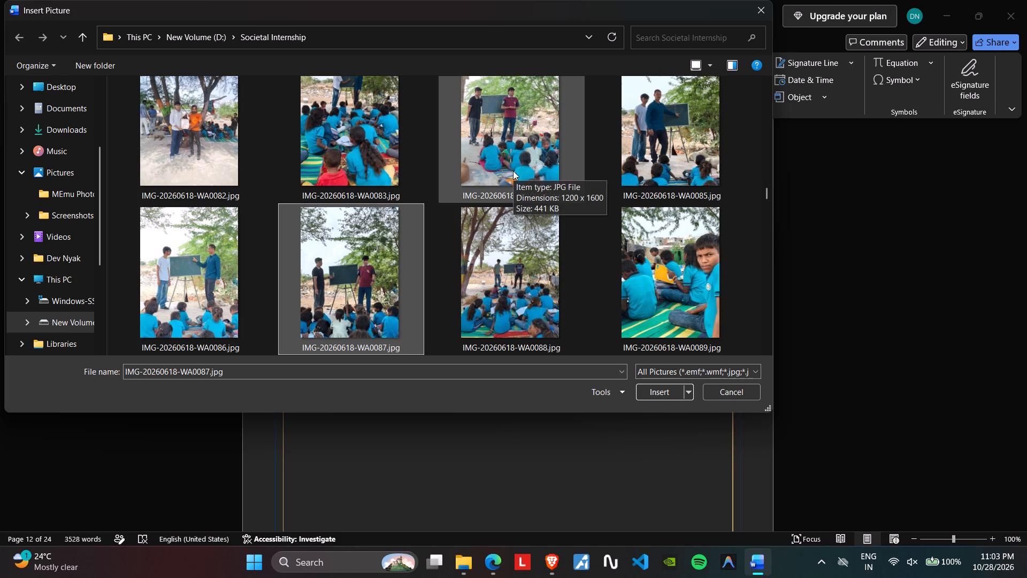
{"action": "scroll", "coordinate": [513, 171], "scroll_direction": "down", "scroll_amount": 2}
{"action": "scroll", "coordinate": [513, 171], "scroll_direction": "up", "scroll_amount": 3}
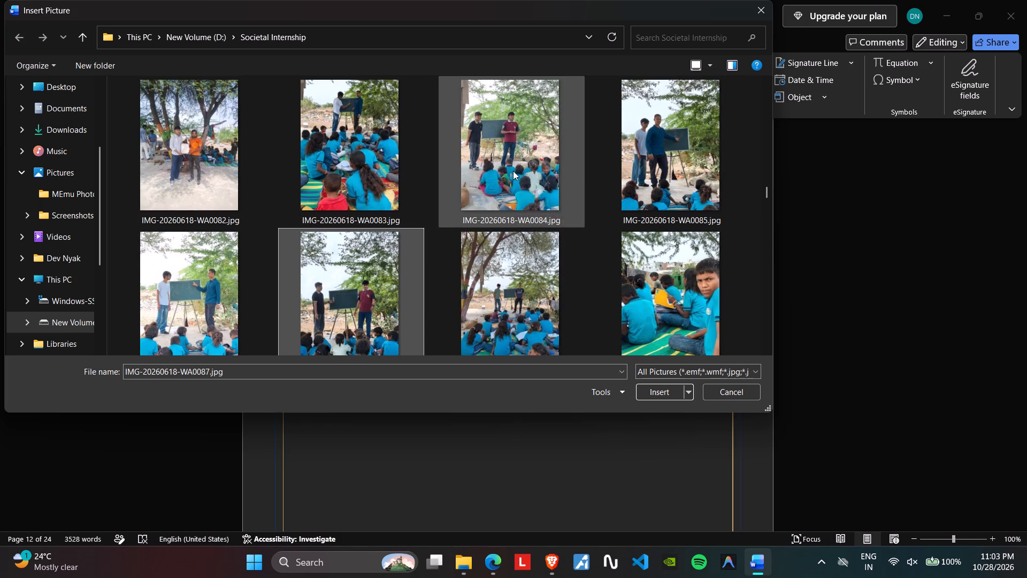
{"action": "scroll", "coordinate": [629, 295], "scroll_direction": "down", "scroll_amount": 2}
{"action": "left_click", "coordinate": [652, 394]}
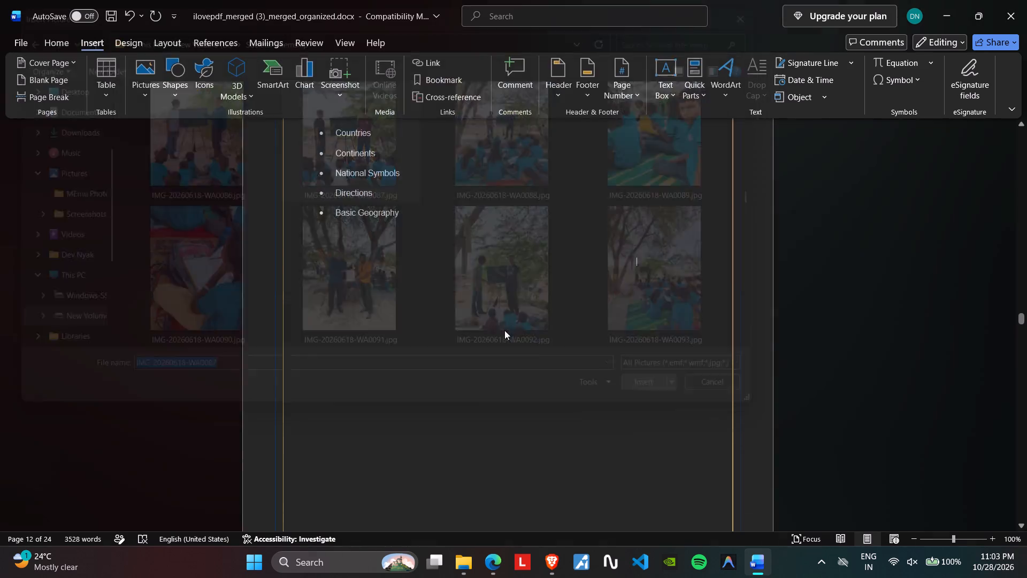
Shrink the inserted class photo proportionally to about 3.42" high by 2.57" wide.
{"action": "left_click_drag", "start_coordinate": [285, 221], "coordinate": [509, 429]}
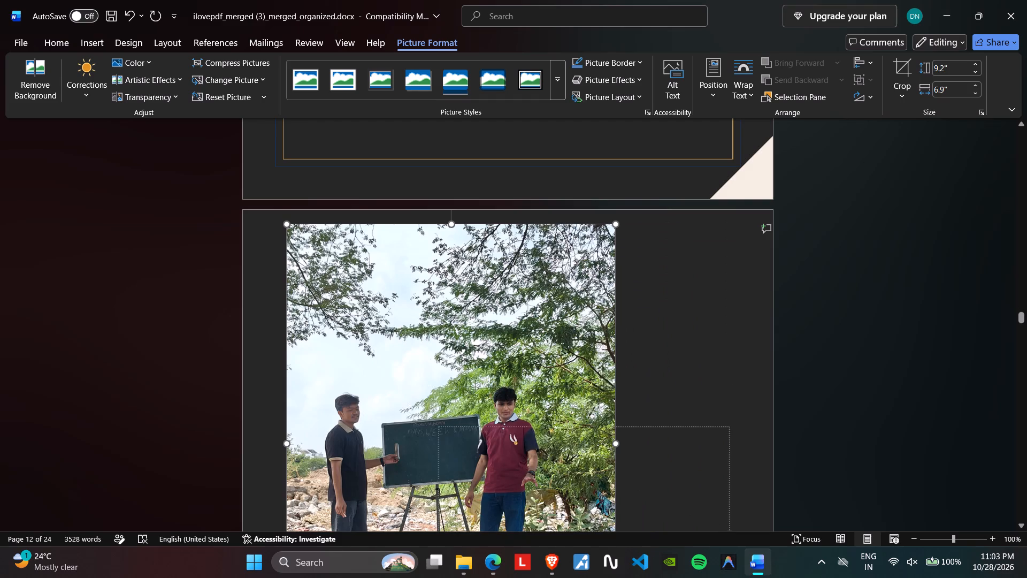
{"action": "left_click_drag", "start_coordinate": [509, 429], "coordinate": [558, 460]}
{"action": "scroll", "coordinate": [561, 457], "scroll_direction": "down", "scroll_amount": 3}
{"action": "left_click_drag", "start_coordinate": [553, 484], "coordinate": [465, 296]}
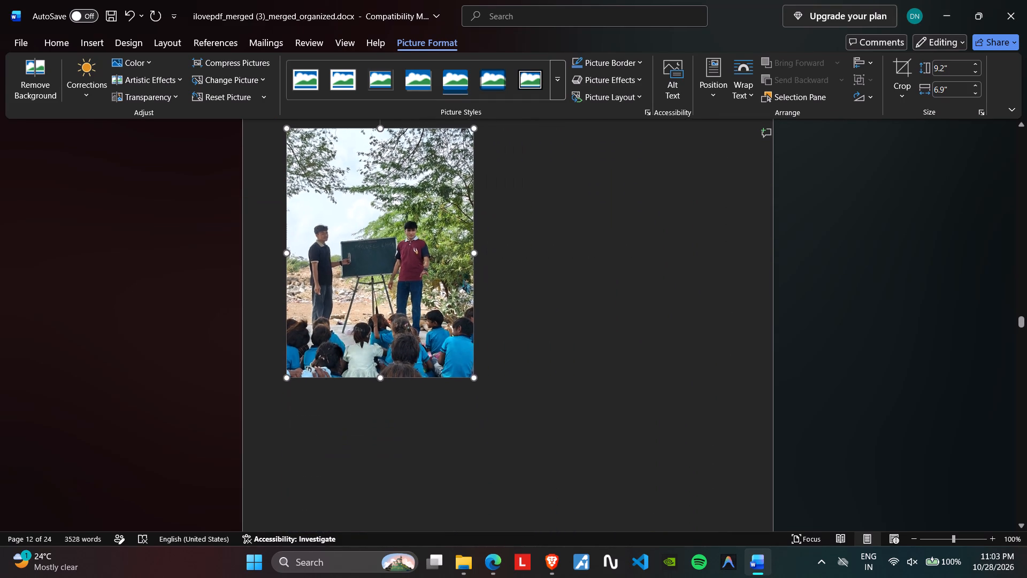
{"action": "left_click_drag", "start_coordinate": [465, 296], "coordinate": [451, 270]}
{"action": "scroll", "coordinate": [441, 270], "scroll_direction": "up", "scroll_amount": 3}
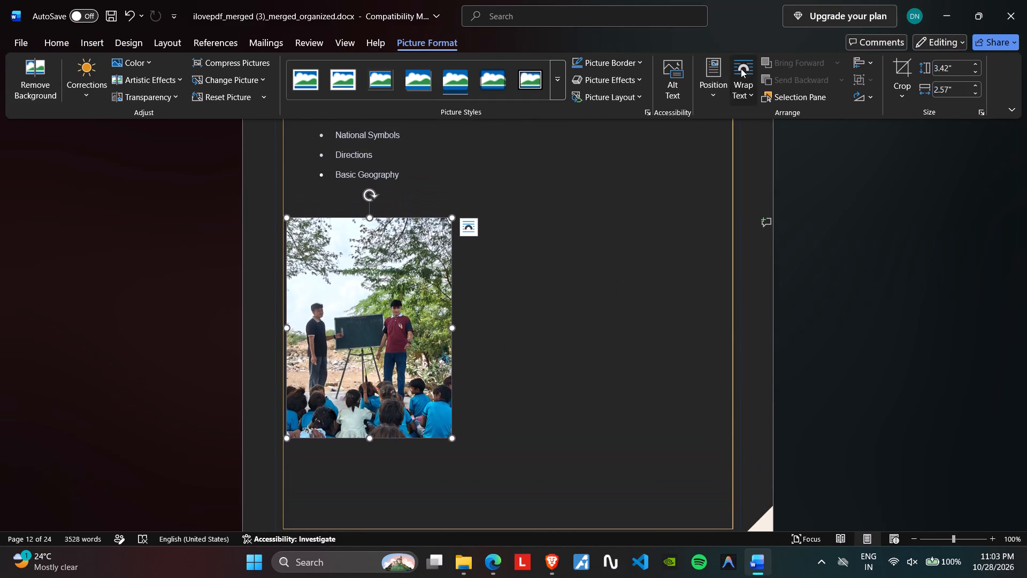
Set the class photo's text wrapping to Through and shift it slightly inward from the page border.
{"action": "left_click", "coordinate": [741, 69]}
{"action": "left_click", "coordinate": [749, 173]}
{"action": "left_click_drag", "start_coordinate": [374, 285], "coordinate": [394, 281]}
Insert the chalk map picture Screenshot_20260618_182624_WhatsApp.jpg from the Societal Internship folder beside the class photo.
{"action": "left_click", "coordinate": [555, 278]}
{"action": "left_click", "coordinate": [80, 39]}
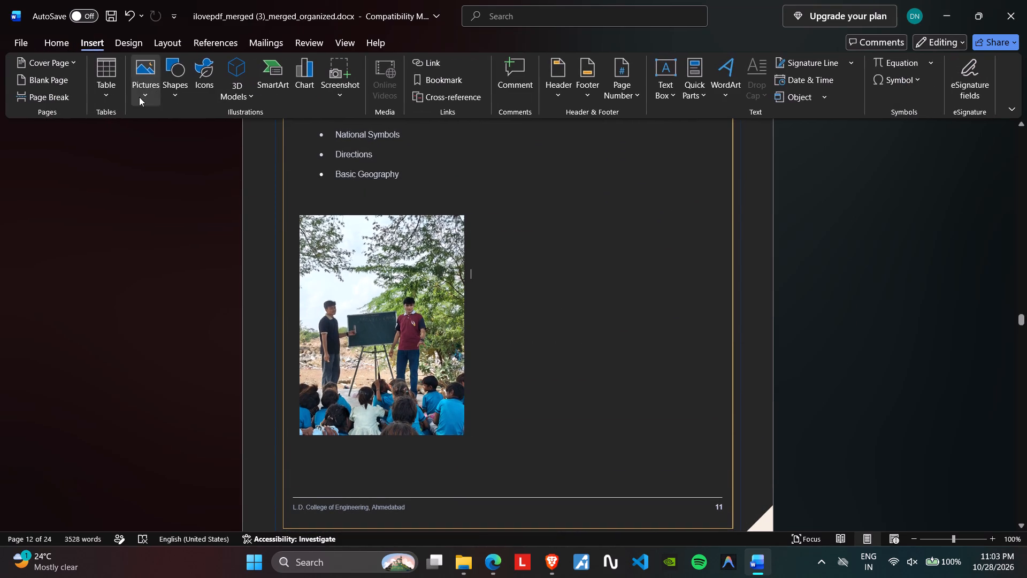
{"action": "left_click", "coordinate": [139, 97]}
{"action": "left_click", "coordinate": [162, 146]}
{"action": "scroll", "coordinate": [341, 187], "scroll_direction": "down", "scroll_amount": 5}
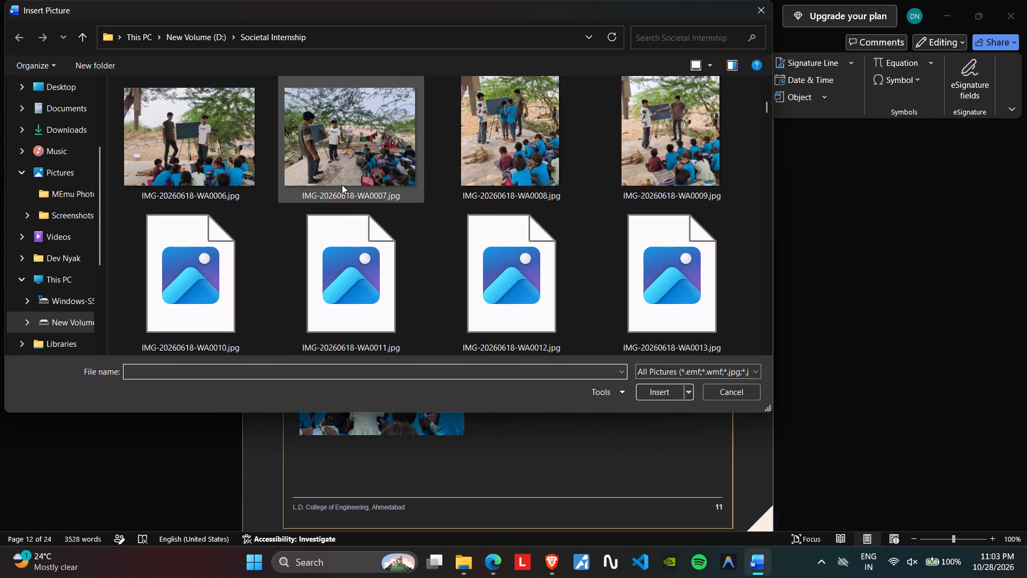
{"action": "scroll", "coordinate": [342, 185], "scroll_direction": "down", "scroll_amount": 20}
{"action": "scroll", "coordinate": [342, 185], "scroll_direction": "down", "scroll_amount": 11}
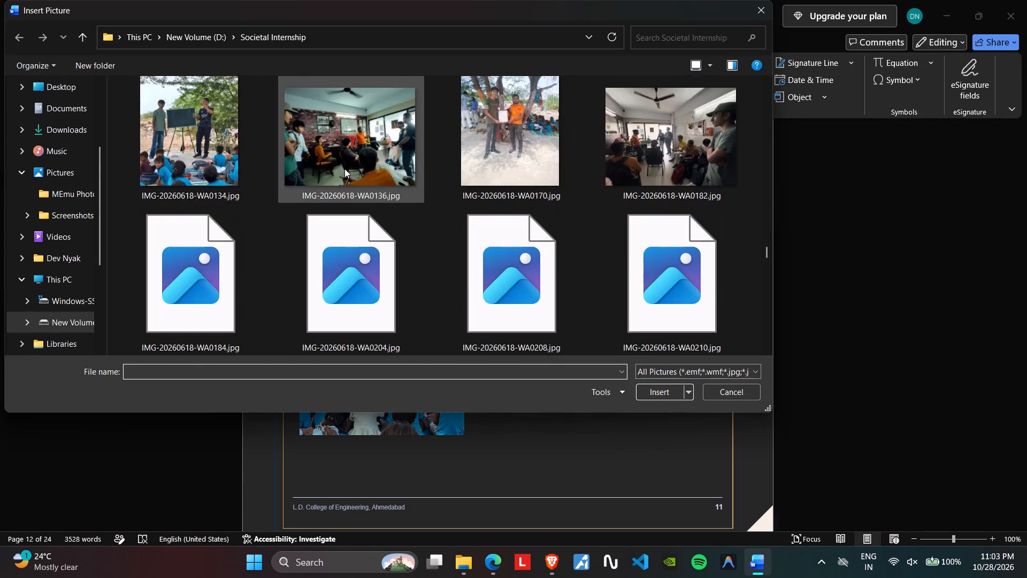
{"action": "scroll", "coordinate": [344, 169], "scroll_direction": "down", "scroll_amount": 20}
{"action": "scroll", "coordinate": [344, 169], "scroll_direction": "down", "scroll_amount": 5}
{"action": "left_click", "coordinate": [659, 235]}
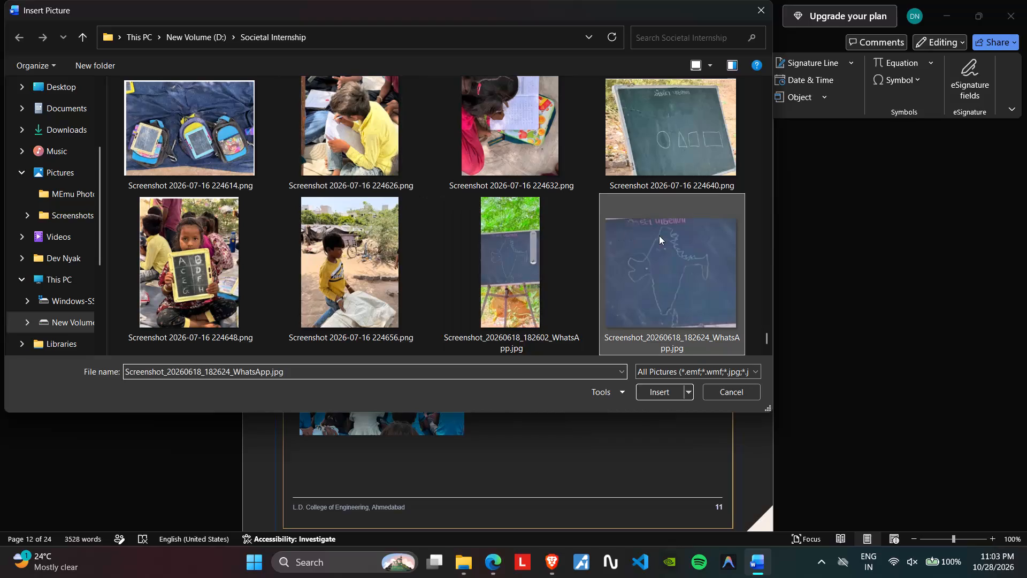
{"action": "left_click", "coordinate": [658, 387]}
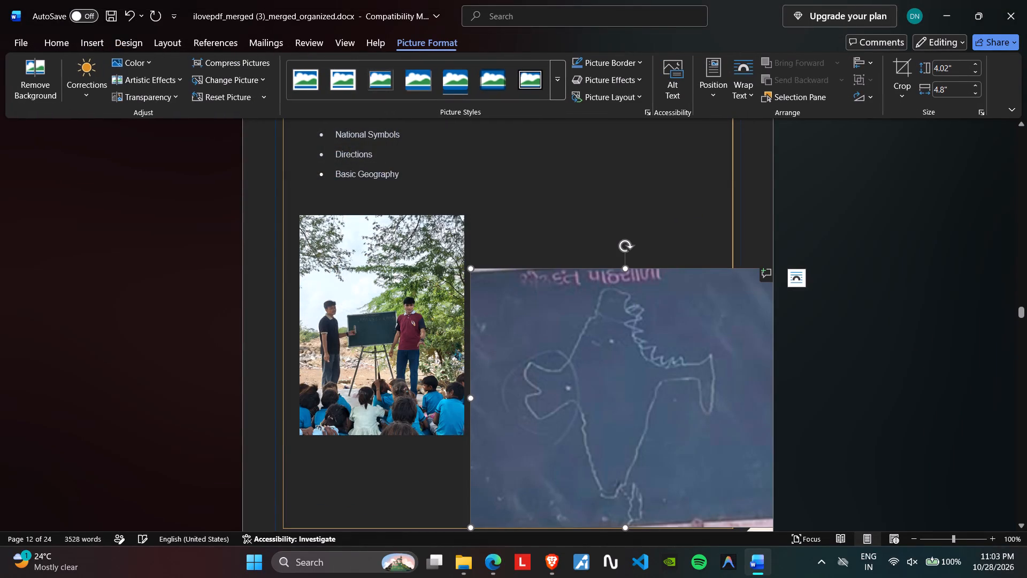
Set the chalk map picture's text wrapping to Through.
{"action": "left_click", "coordinate": [471, 263]}
{"action": "left_click", "coordinate": [520, 303]}
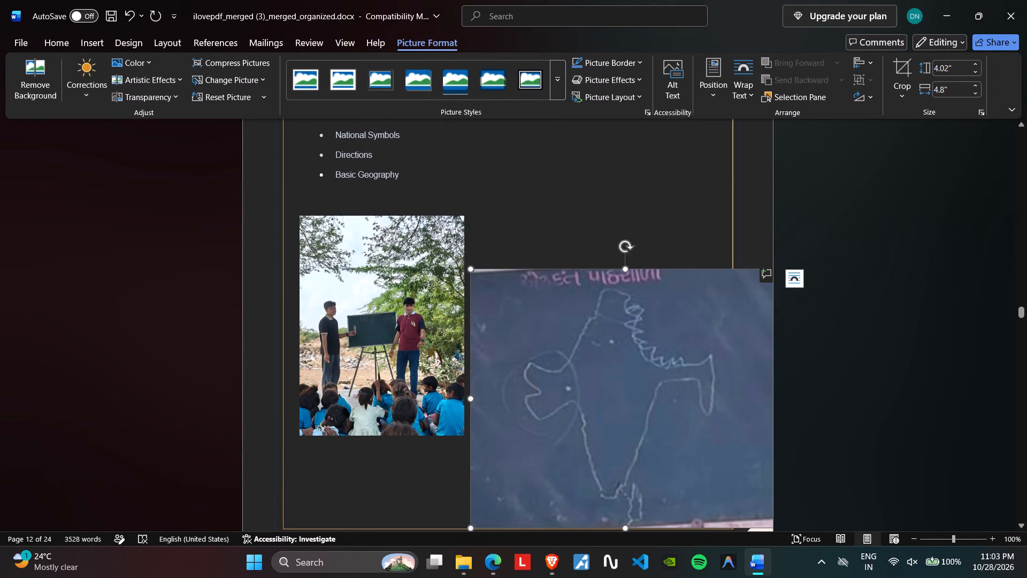
{"action": "left_click", "coordinate": [738, 86]}
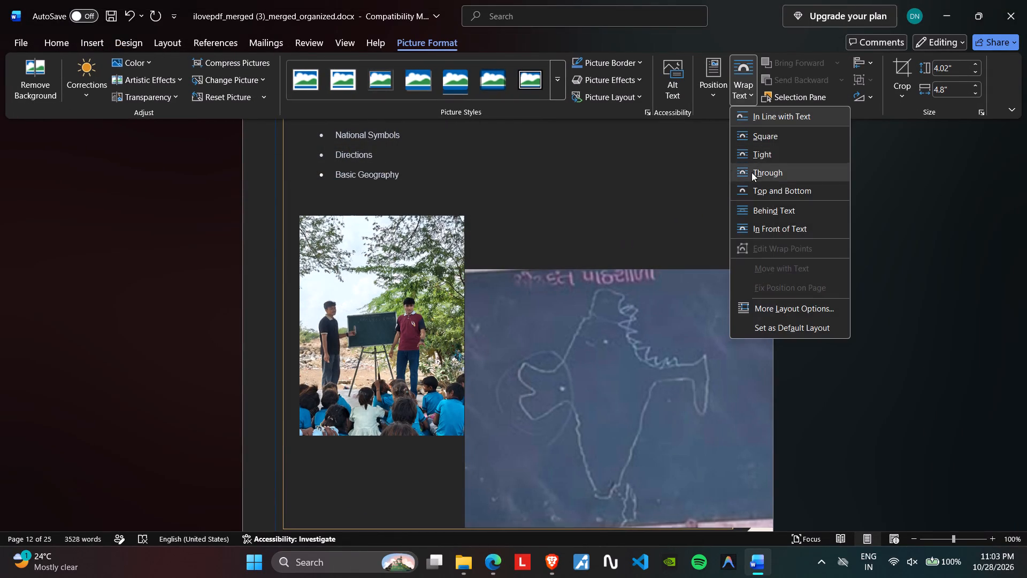
{"action": "left_click", "coordinate": [752, 172]}
Resize the map picture to about 3.31" high by 3.27" wide and align its top edge with the class photo.
{"action": "left_click_drag", "start_coordinate": [467, 271], "coordinate": [607, 401]}
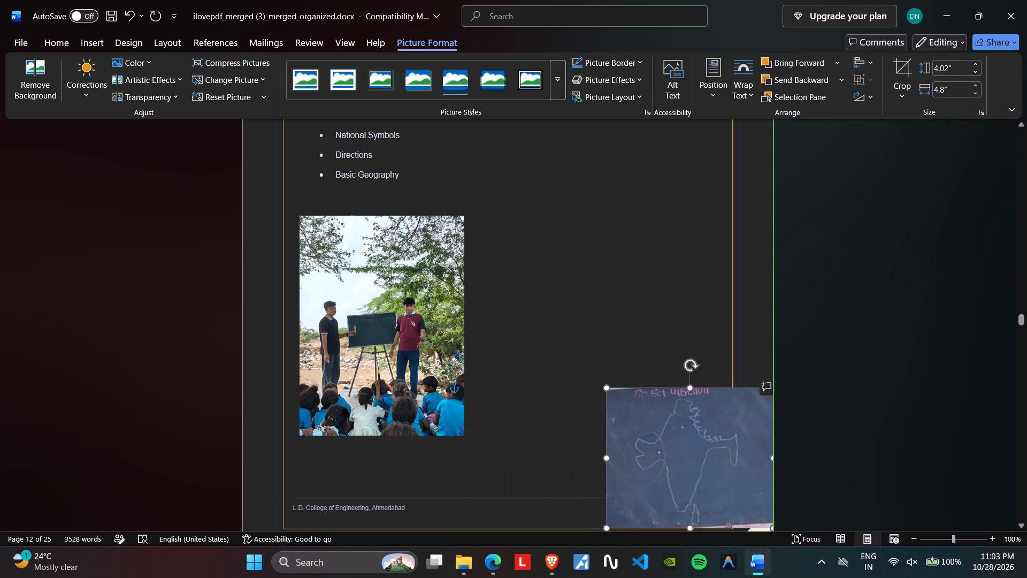
{"action": "left_click_drag", "start_coordinate": [607, 401], "coordinate": [568, 344]}
{"action": "left_click_drag", "start_coordinate": [612, 424], "coordinate": [556, 283]}
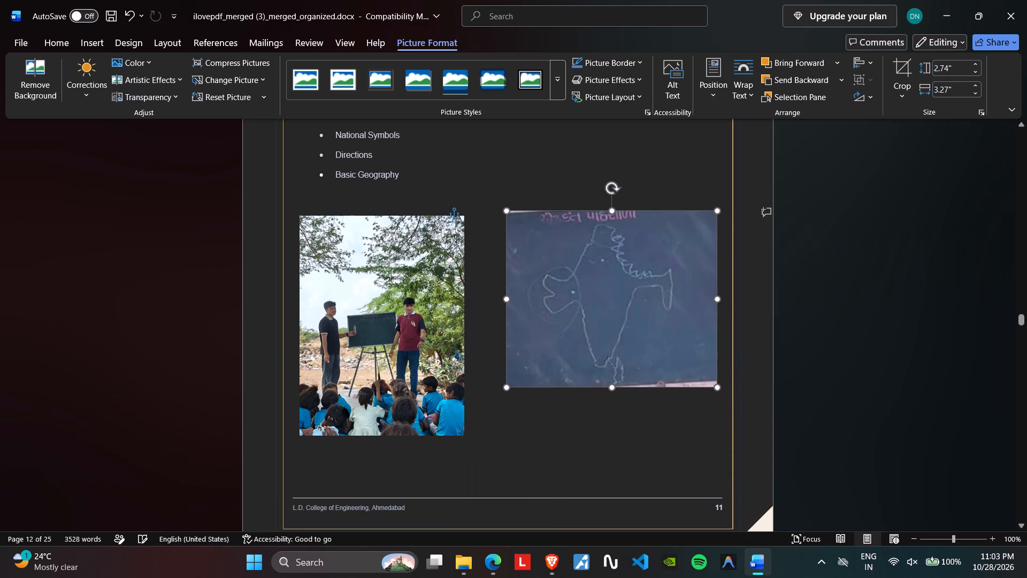
{"action": "left_click_drag", "start_coordinate": [556, 283], "coordinate": [551, 289]}
{"action": "left_click_drag", "start_coordinate": [608, 390], "coordinate": [605, 429]}
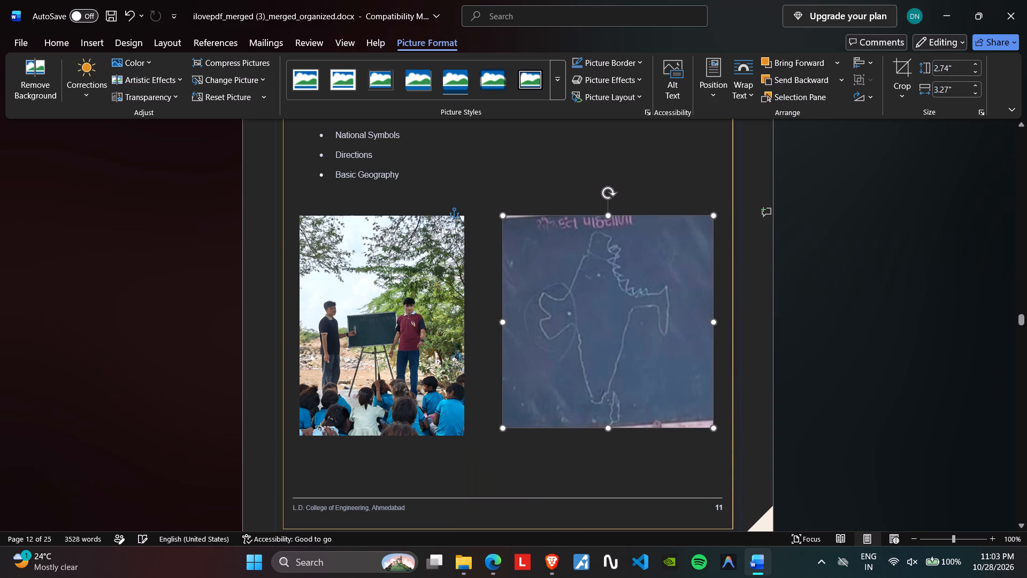
{"action": "left_click_drag", "start_coordinate": [605, 429], "coordinate": [605, 425]}
{"action": "left_click", "coordinate": [551, 191]}
Lower both page 11 photos slightly, placing the map picture so its bottom edge roughly lines up with the class photo's.
{"action": "scroll", "coordinate": [559, 283], "scroll_direction": "down", "scroll_amount": 3}
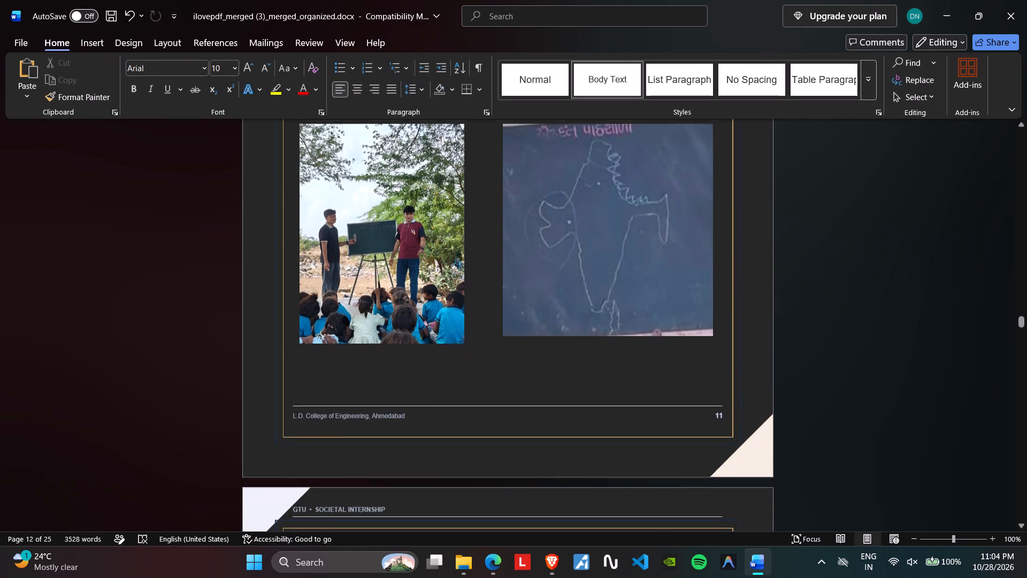
{"action": "scroll", "coordinate": [331, 362], "scroll_direction": "down", "scroll_amount": 9}
{"action": "scroll", "coordinate": [332, 356], "scroll_direction": "up", "scroll_amount": 7}
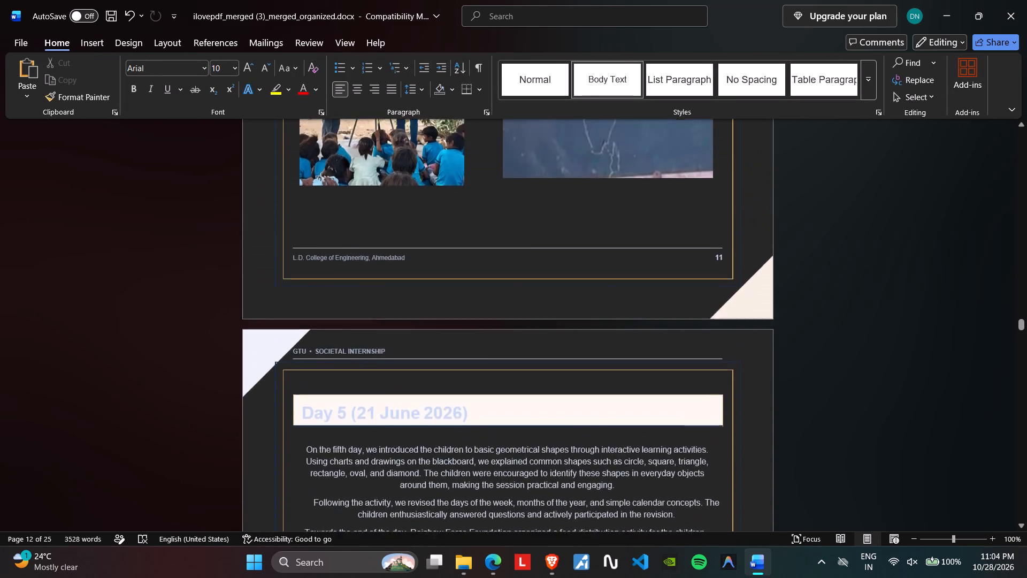
{"action": "scroll", "coordinate": [333, 354], "scroll_direction": "up", "scroll_amount": 2}
{"action": "scroll", "coordinate": [399, 294], "scroll_direction": "up", "scroll_amount": 2}
{"action": "left_click", "coordinate": [391, 306]}
{"action": "left_click_drag", "start_coordinate": [389, 301], "coordinate": [389, 307]}
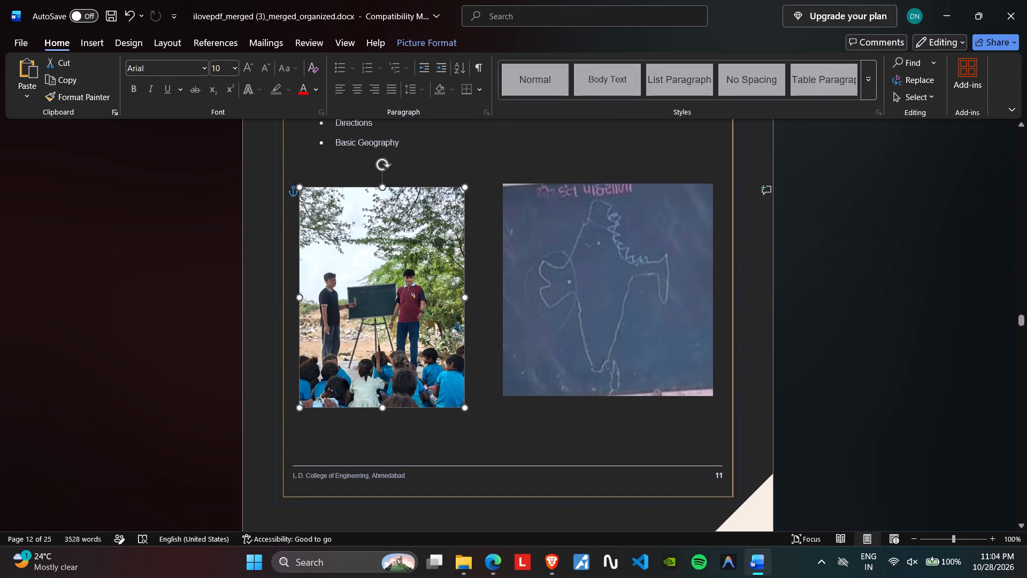
{"action": "left_click", "coordinate": [583, 304]}
{"action": "left_click_drag", "start_coordinate": [583, 303], "coordinate": [580, 320]}
{"action": "left_click_drag", "start_coordinate": [586, 292], "coordinate": [584, 314]}
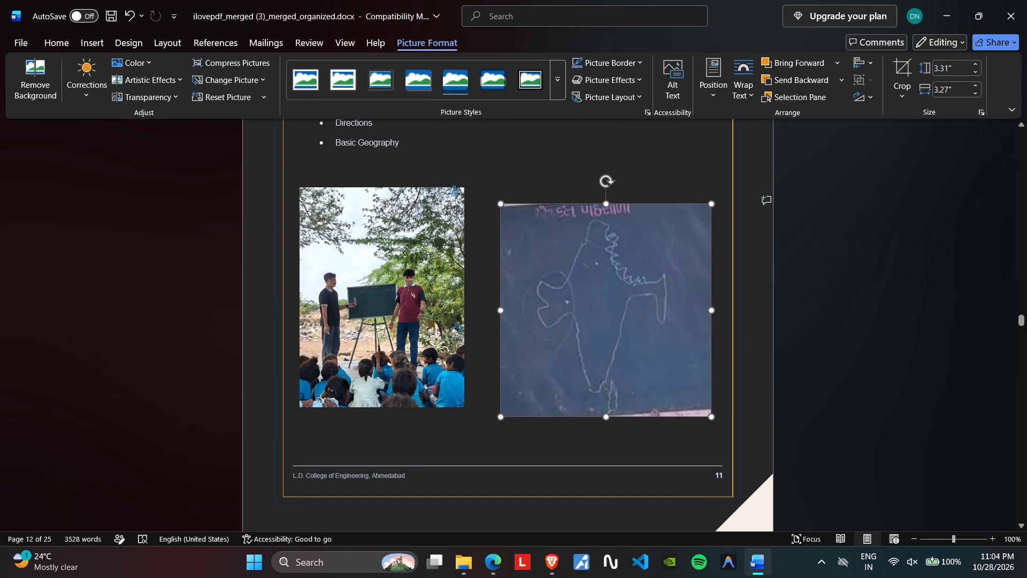
{"action": "left_click_drag", "start_coordinate": [584, 314], "coordinate": [584, 304]}
{"action": "left_click", "coordinate": [485, 327]}
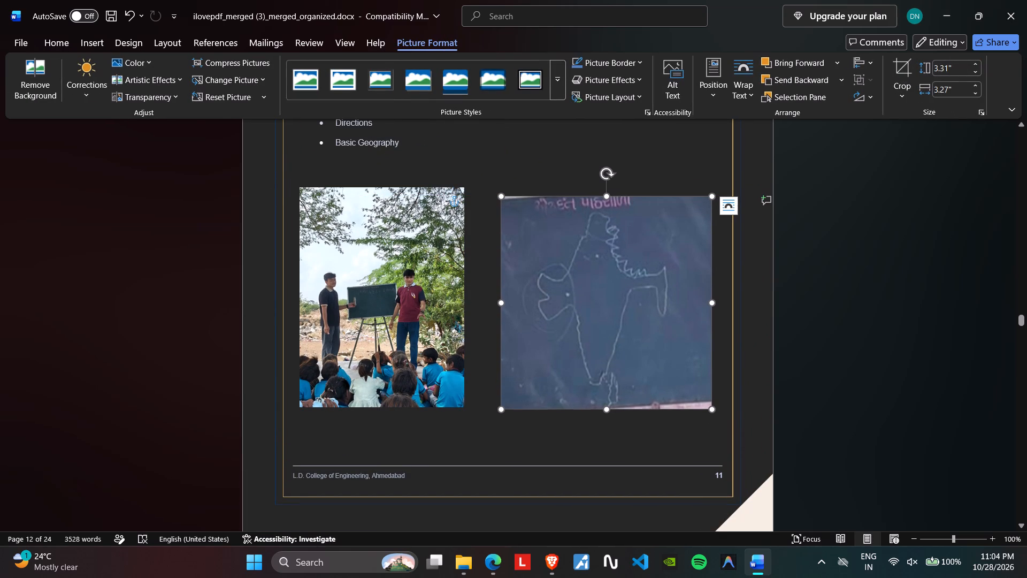
Review the Day 5 page's two photos and footer, and the Day 6 page that follows, for layout problems.
{"action": "scroll", "coordinate": [485, 326], "scroll_direction": "down", "scroll_amount": 10}
{"action": "scroll", "coordinate": [485, 323], "scroll_direction": "down", "scroll_amount": 12}
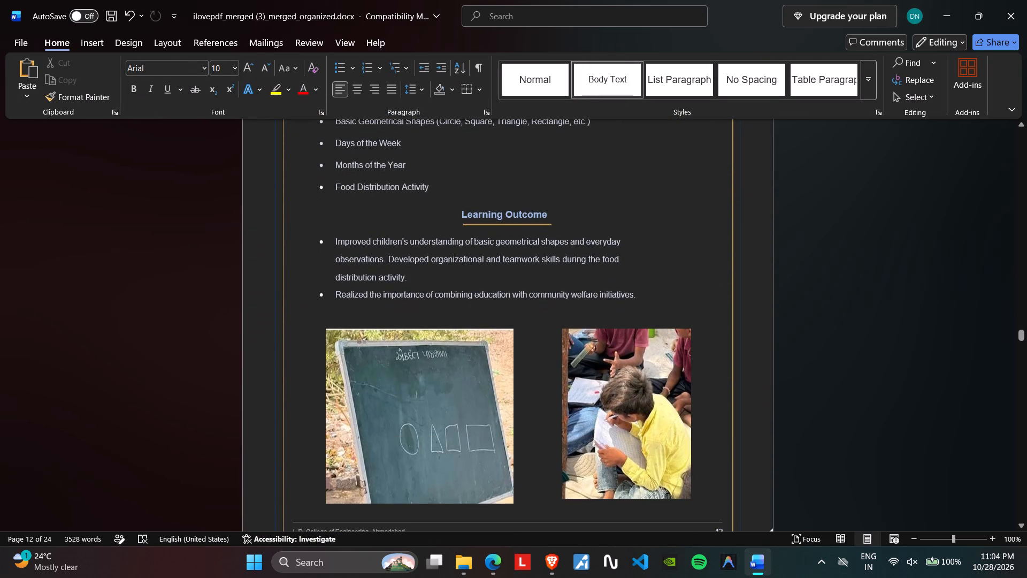
{"action": "scroll", "coordinate": [485, 329], "scroll_direction": "down", "scroll_amount": 3}
{"action": "left_click", "coordinate": [468, 319]}
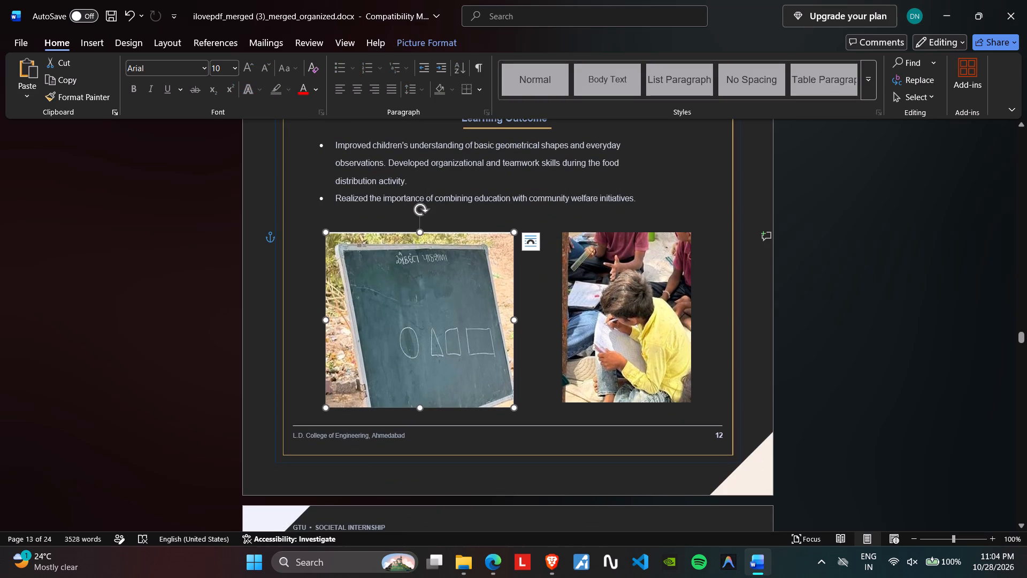
{"action": "left_click", "coordinate": [658, 337]}
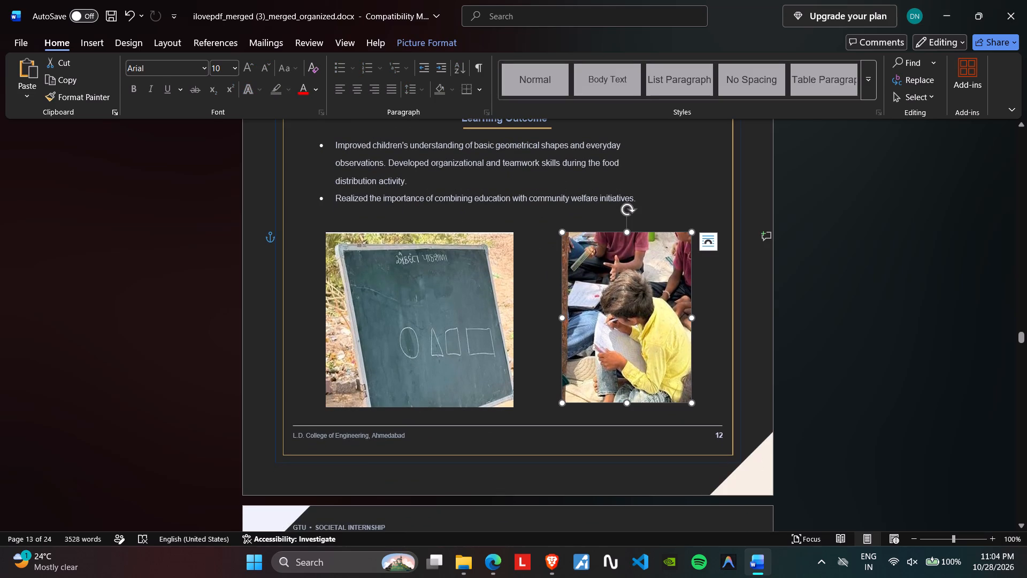
{"action": "left_click", "coordinate": [877, 336]}
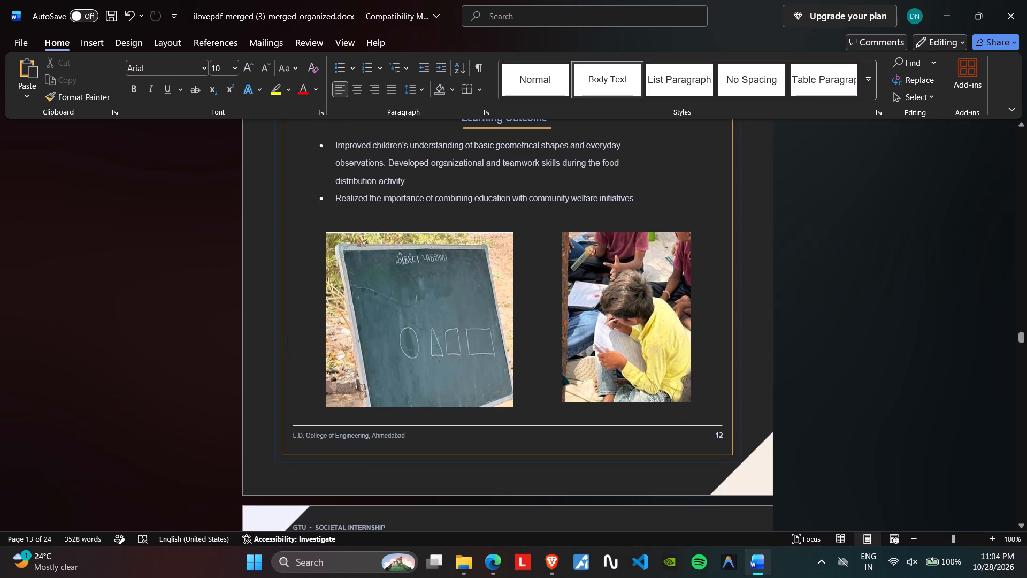
{"action": "scroll", "coordinate": [877, 335], "scroll_direction": "down", "scroll_amount": 14}
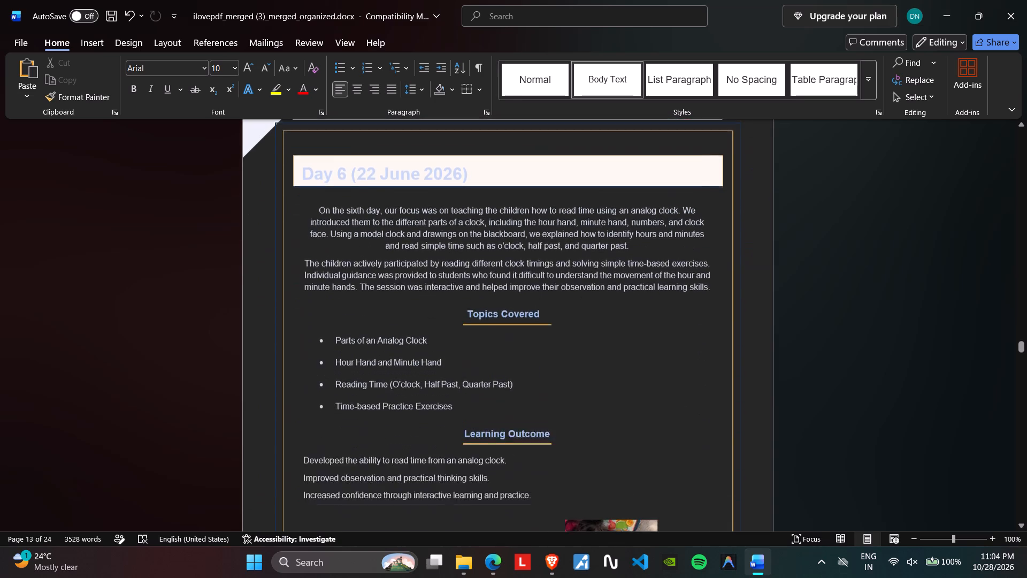
Enlarge the clock blackboard photo on the Day 6 page to about 2.43" high by 3.19" wide.
{"action": "scroll", "coordinate": [877, 333], "scroll_direction": "down", "scroll_amount": 7}
{"action": "left_click", "coordinate": [456, 325]}
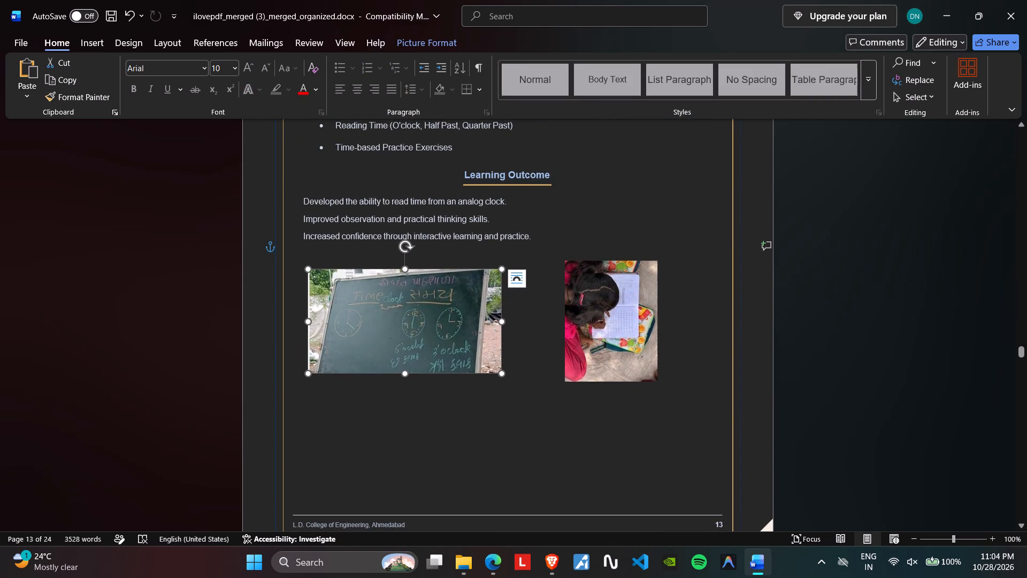
{"action": "left_click_drag", "start_coordinate": [503, 371], "coordinate": [513, 426]}
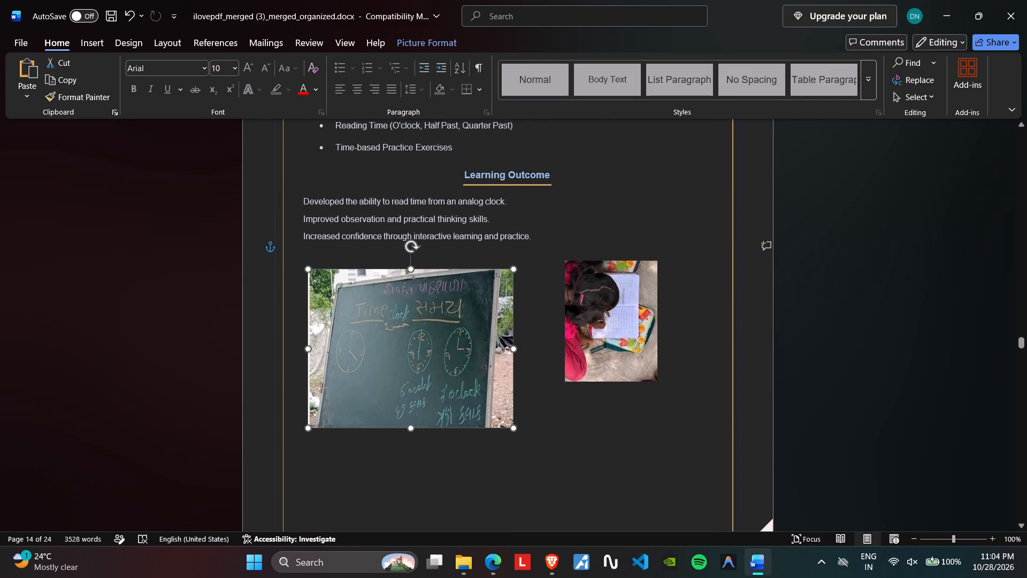
{"action": "left_click_drag", "start_coordinate": [513, 426], "coordinate": [513, 425]}
Set the clock blackboard photo's text wrapping to Through.
{"action": "scroll", "coordinate": [512, 419], "scroll_direction": "down", "scroll_amount": 3}
{"action": "left_click", "coordinate": [449, 33]}
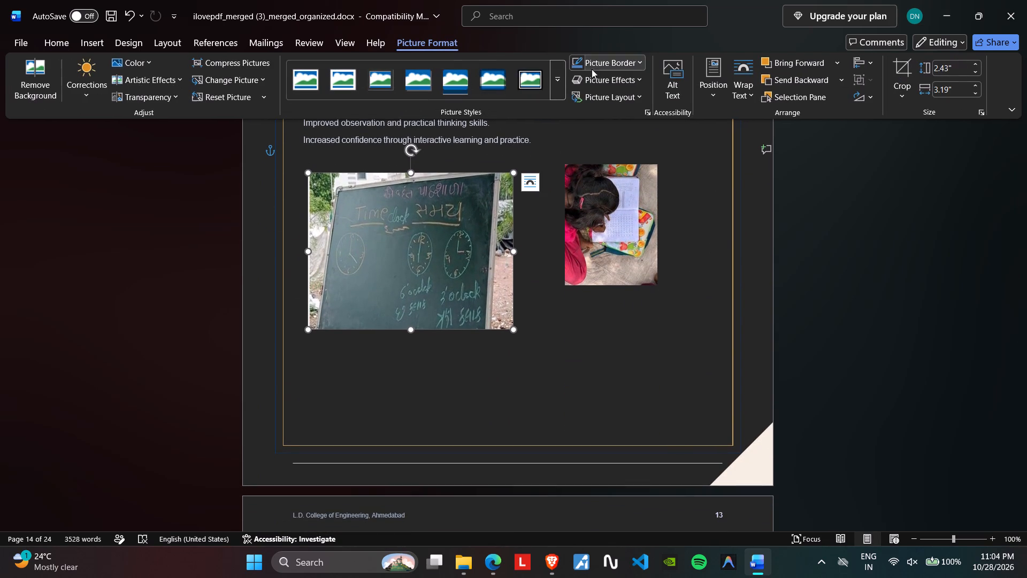
{"action": "left_click", "coordinate": [741, 88]}
{"action": "left_click", "coordinate": [762, 181]}
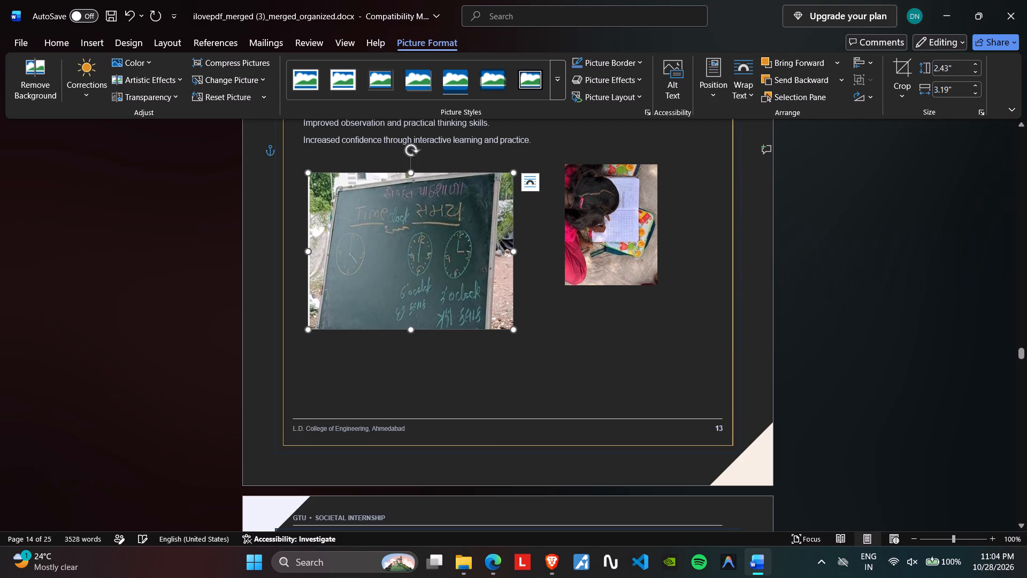
Lower the blackboard photo slightly and stretch it downward to about 2.74" high.
{"action": "left_click", "coordinate": [429, 270]}
{"action": "left_click_drag", "start_coordinate": [436, 267], "coordinate": [434, 276]}
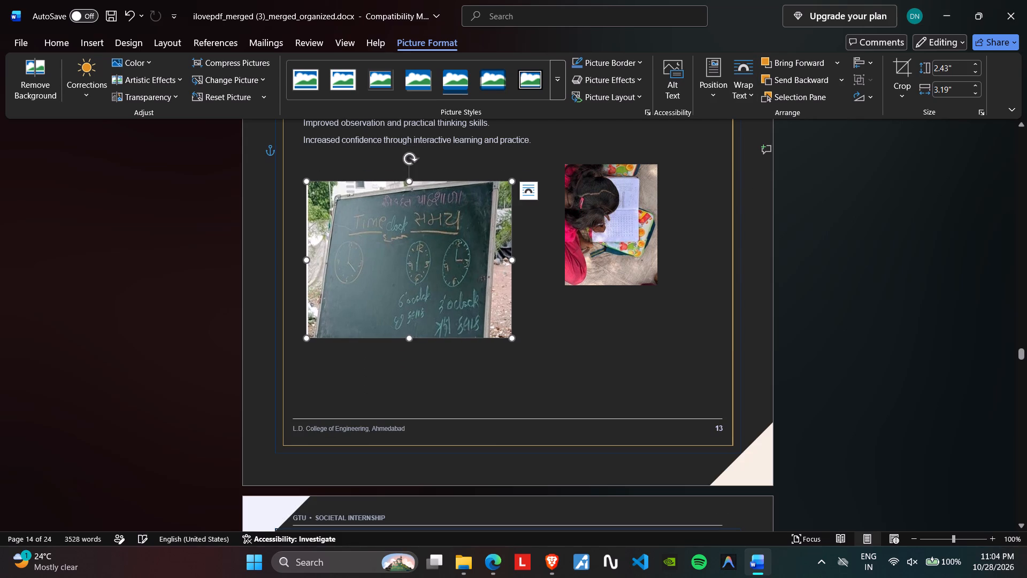
{"action": "left_click_drag", "start_coordinate": [411, 340], "coordinate": [408, 359]}
Lower the Day 6 notebook-writing photo, enlarge it to about 2.62" high by 2.2" wide, and set its wrapping to Through.
{"action": "left_click", "coordinate": [602, 232]}
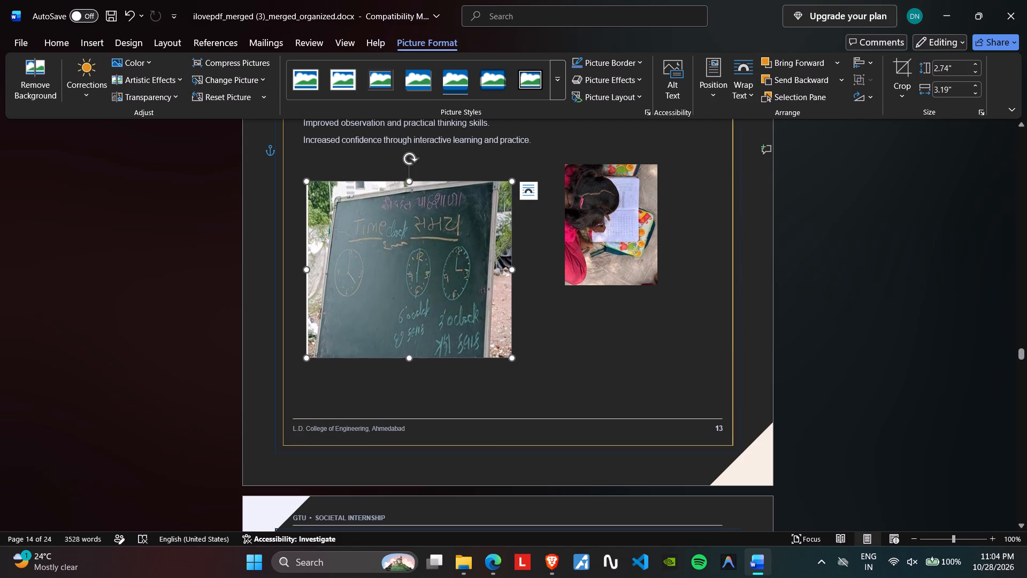
{"action": "left_click_drag", "start_coordinate": [614, 239], "coordinate": [608, 263]}
{"action": "left_click_drag", "start_coordinate": [656, 306], "coordinate": [666, 322]}
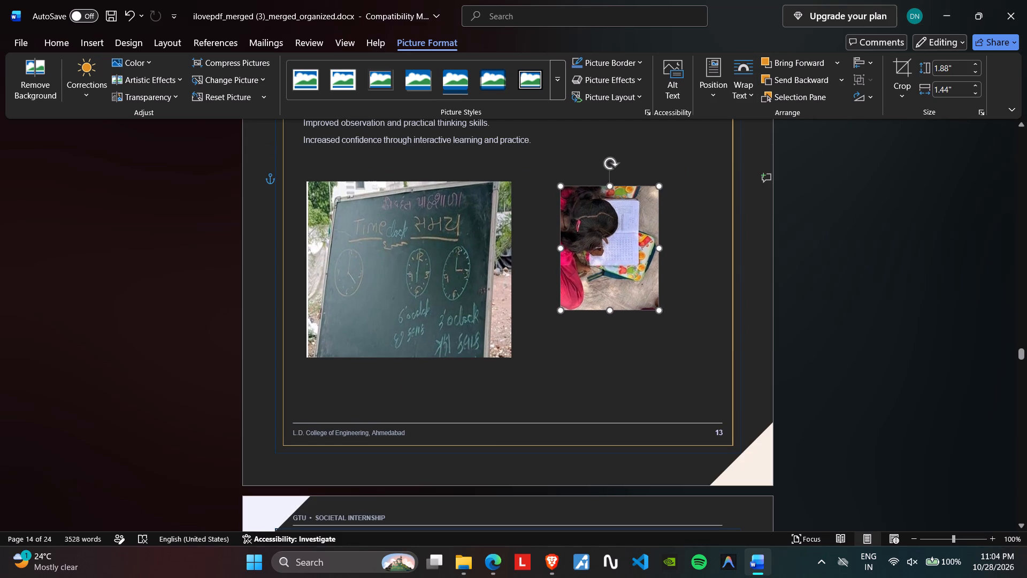
{"action": "left_click_drag", "start_coordinate": [666, 322], "coordinate": [702, 354]}
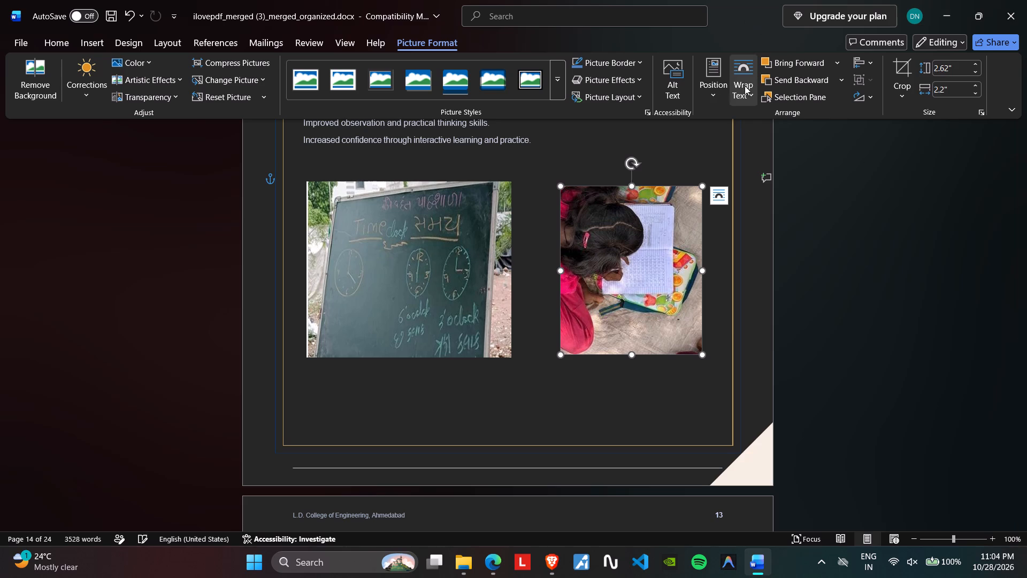
{"action": "left_click", "coordinate": [745, 86]}
{"action": "left_click", "coordinate": [769, 177]}
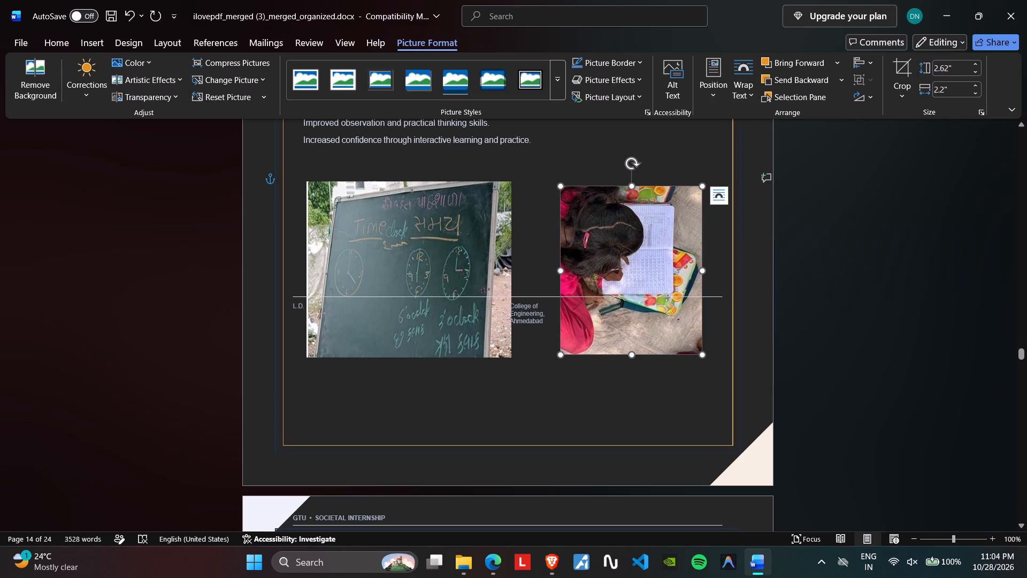
Push the Day 6 footer below the photos and inside the page border by adding six blank lines above it.
{"action": "left_click", "coordinate": [293, 287]}
{"action": "key", "text": "Return"}
{"action": "key", "text": "Return"}
{"action": "key", "text": "Return"}
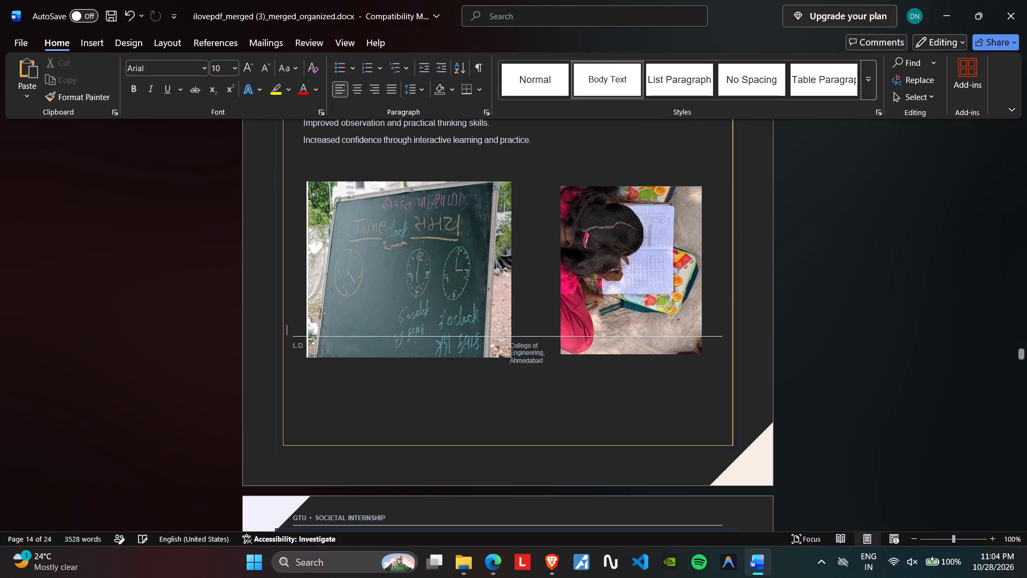
{"action": "key", "text": "Return"}
{"action": "key", "text": "Return"}
{"action": "key", "text": "Return"}
{"action": "key", "text": "Return"}
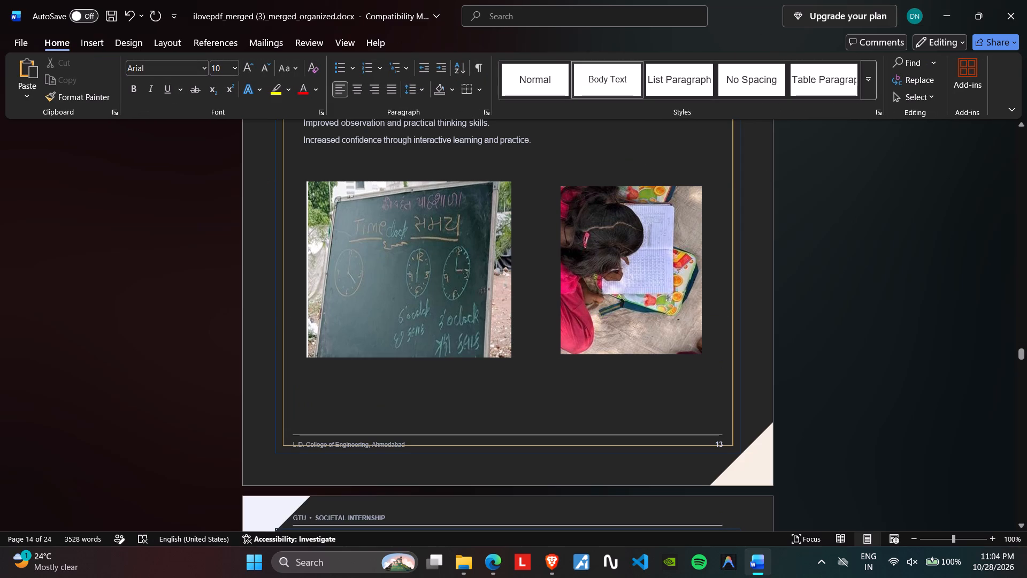
{"action": "key", "text": "BackSpace"}
Nudge both Day 6 photos slightly lower in the space between the learning outcomes and the footer.
{"action": "left_click", "coordinate": [595, 304]}
{"action": "left_click_drag", "start_coordinate": [601, 288], "coordinate": [603, 307]}
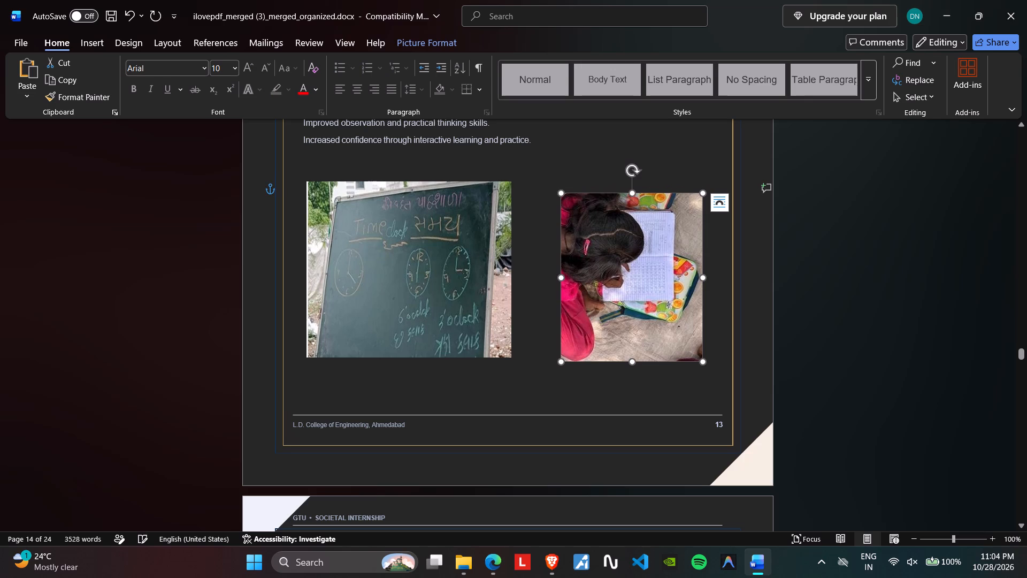
{"action": "left_click", "coordinate": [396, 262]}
{"action": "left_click_drag", "start_coordinate": [407, 261], "coordinate": [409, 262]}
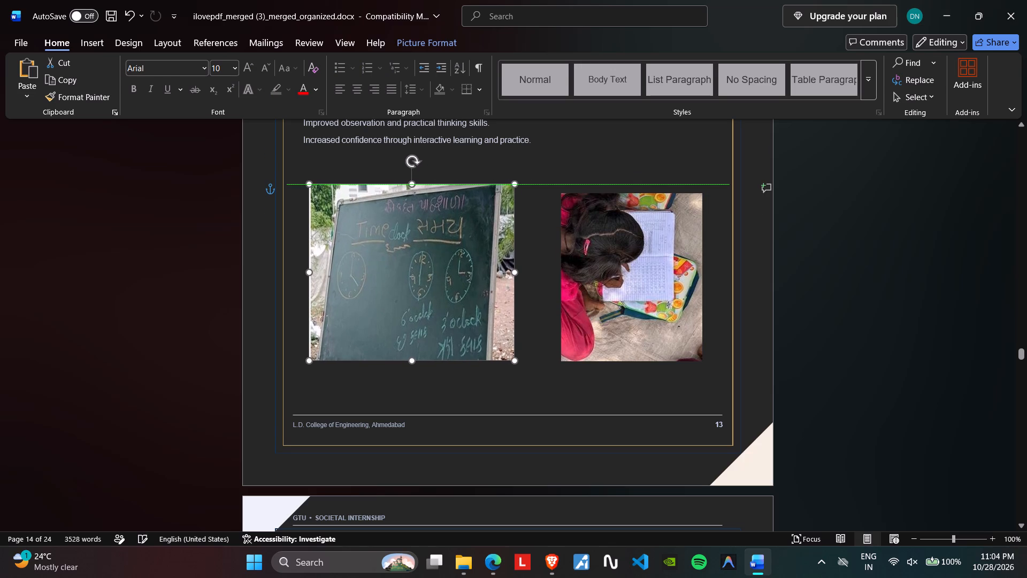
{"action": "left_click_drag", "start_coordinate": [409, 262], "coordinate": [410, 272]}
{"action": "left_click", "coordinate": [208, 241]}
Widen the photo of the boy holding a slate on the Day 7 page to about 1.54", keeping it about 1.87" high.
{"action": "scroll", "coordinate": [546, 313], "scroll_direction": "down", "scroll_amount": 14}
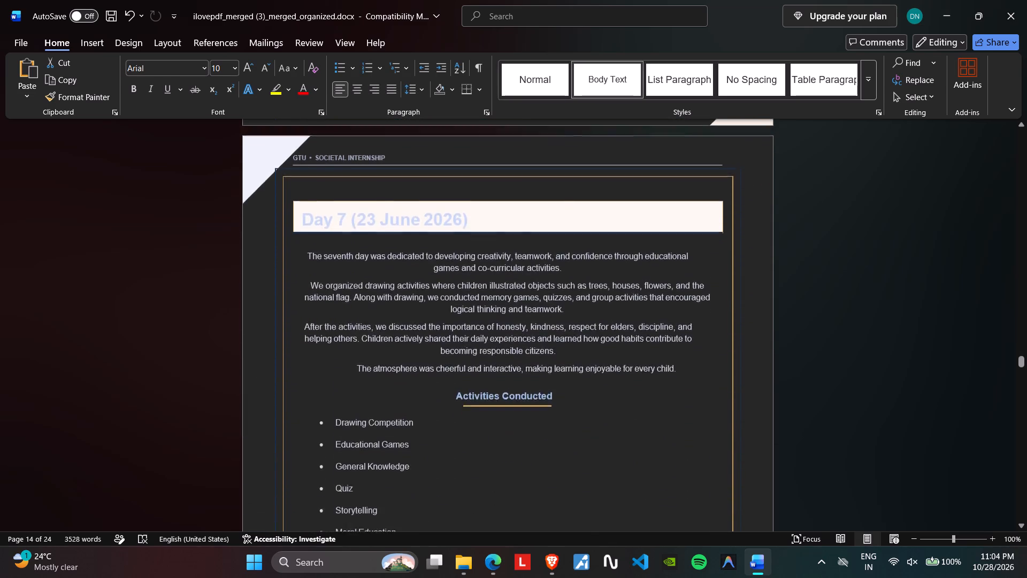
{"action": "scroll", "coordinate": [546, 317], "scroll_direction": "down", "scroll_amount": 2}
{"action": "scroll", "coordinate": [546, 317], "scroll_direction": "up", "scroll_amount": 2}
{"action": "scroll", "coordinate": [546, 317], "scroll_direction": "down", "scroll_amount": 10}
{"action": "left_click", "coordinate": [381, 309]}
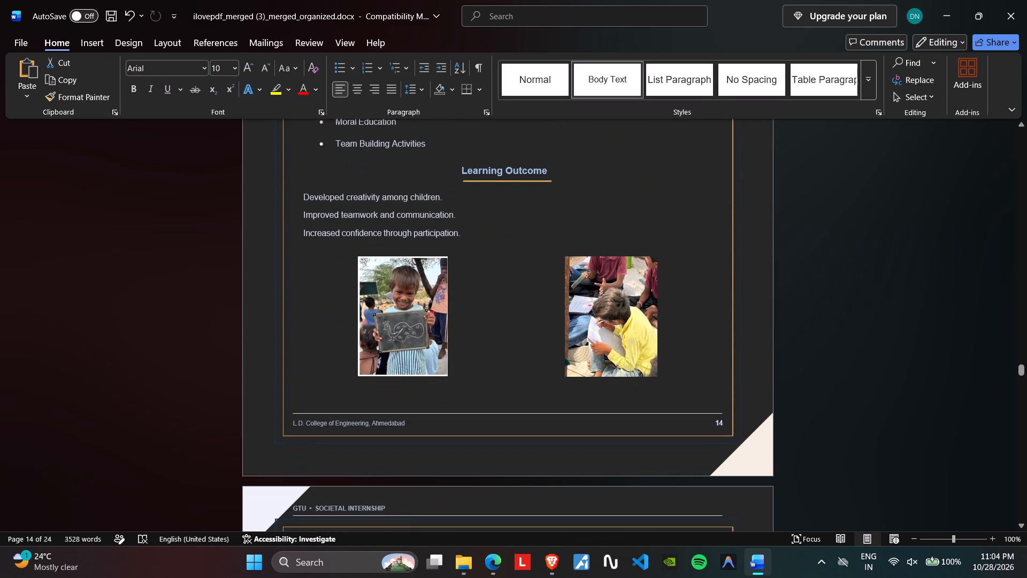
{"action": "left_click_drag", "start_coordinate": [446, 376], "coordinate": [456, 383]}
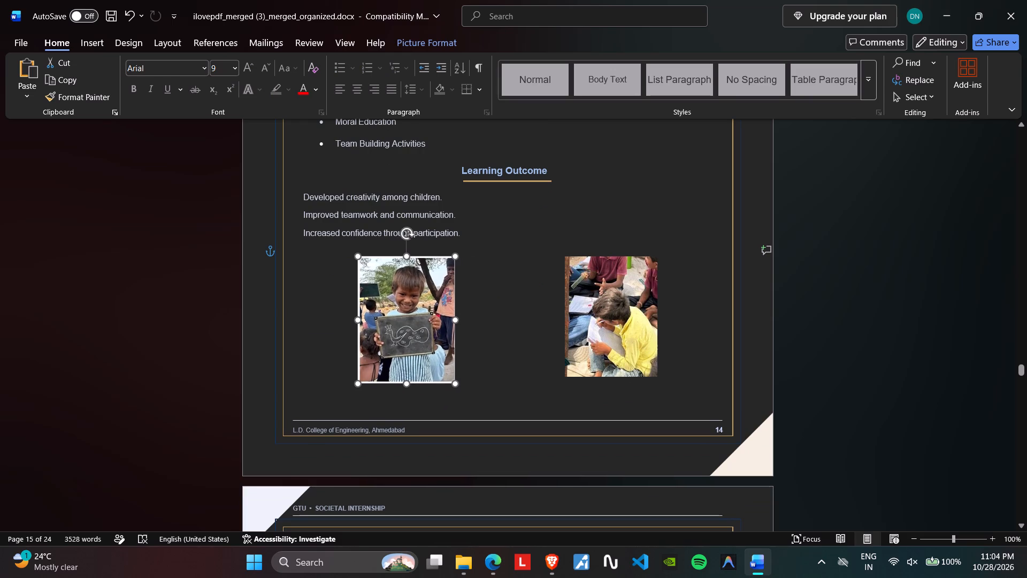
{"action": "left_click_drag", "start_coordinate": [456, 383], "coordinate": [457, 375]}
Change both Day 7 photos' text wrapping so the footer text can flow around them.
{"action": "left_click", "coordinate": [430, 37]}
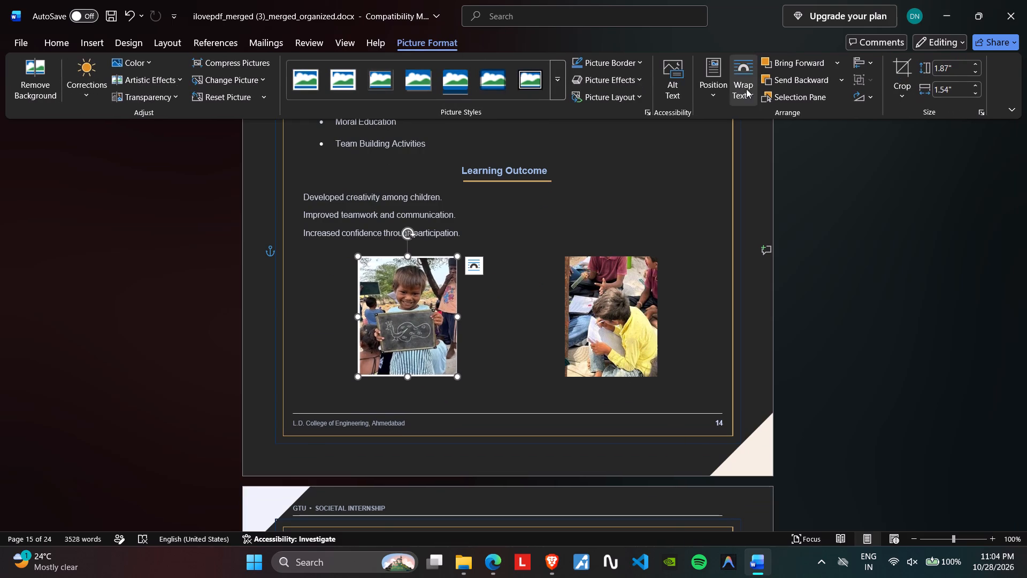
{"action": "left_click", "coordinate": [747, 89]}
{"action": "left_click", "coordinate": [753, 166]}
{"action": "left_click", "coordinate": [597, 302]}
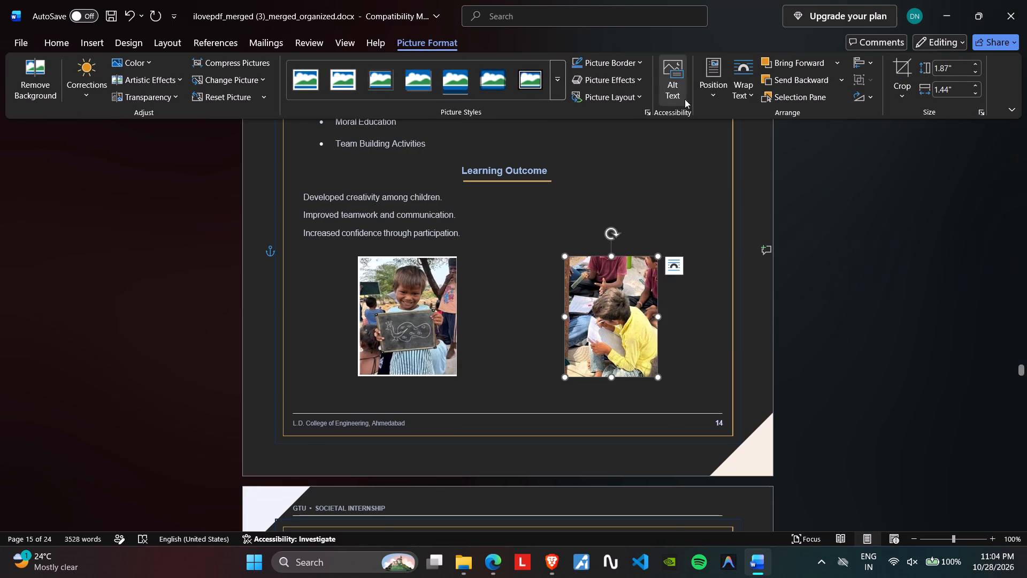
{"action": "left_click", "coordinate": [734, 75]}
{"action": "left_click", "coordinate": [752, 170]}
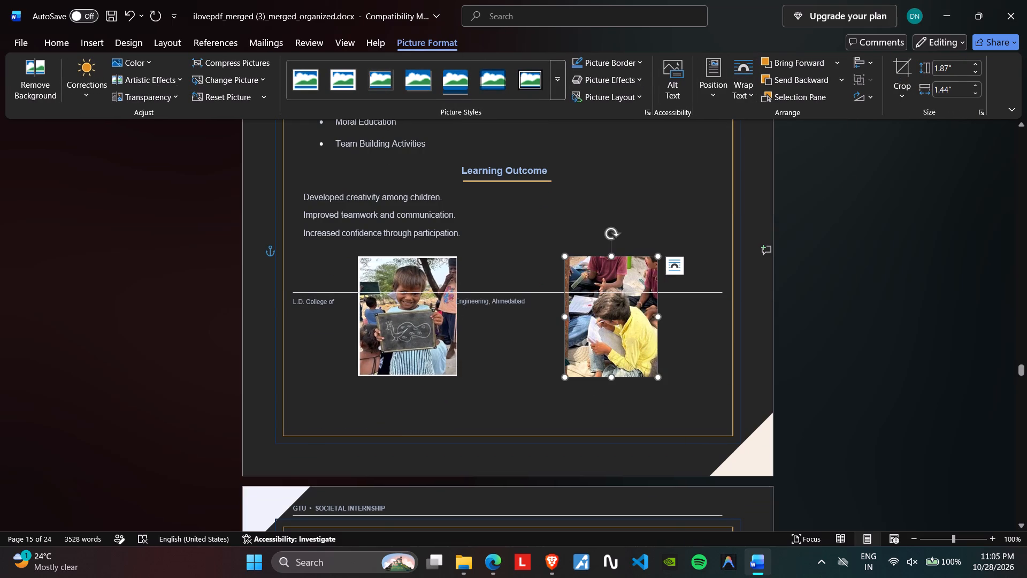
Push the Day 7 footer below the photos to the bottom of the page border with eight blank lines.
{"action": "left_click", "coordinate": [299, 287]}
{"action": "key", "text": "Return"}
{"action": "key", "text": "Return"}
{"action": "key", "text": "Return"}
{"action": "key", "text": "Return"}
{"action": "key", "text": "Return"}
{"action": "key", "text": "Return"}
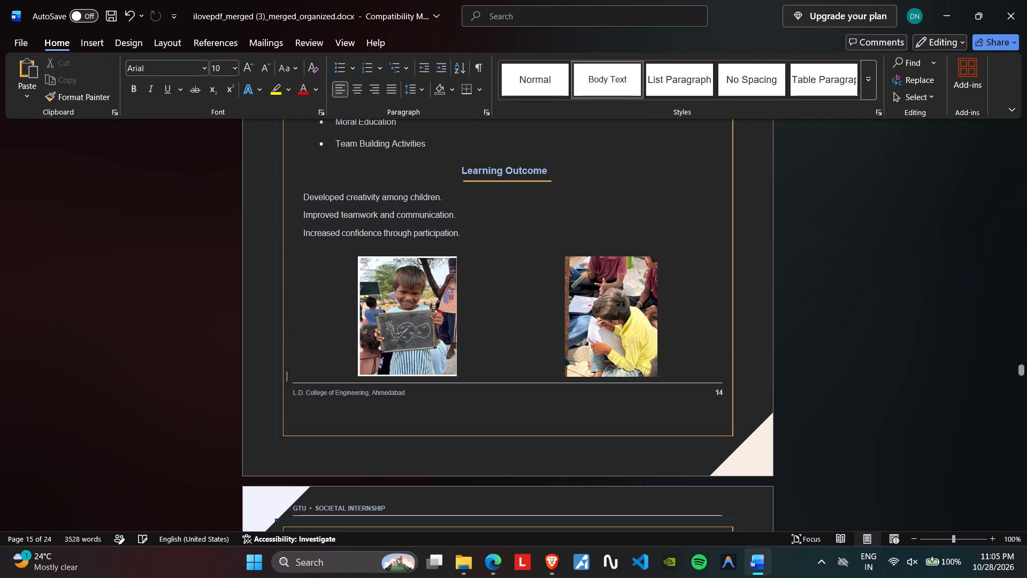
{"action": "key", "text": "Return"}
{"action": "key", "text": "Return"}
Enlarge both Day 7 photos to a similar size and shift them slightly left, keeping their top and bottom edges roughly level.
{"action": "left_click", "coordinate": [407, 315]}
{"action": "left_click_drag", "start_coordinate": [458, 378], "coordinate": [479, 389]}
{"action": "left_click_drag", "start_coordinate": [417, 317], "coordinate": [404, 318]}
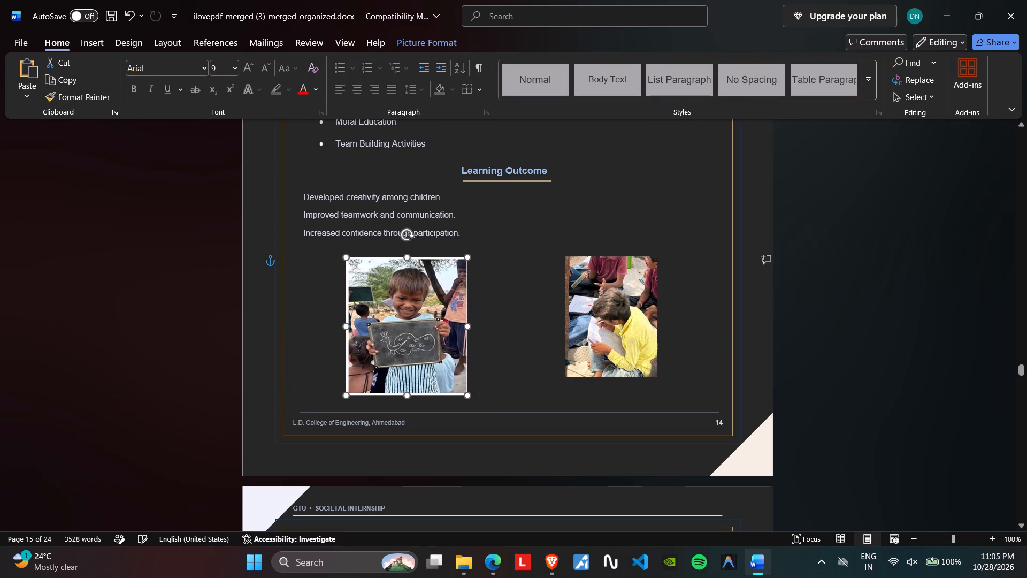
{"action": "left_click_drag", "start_coordinate": [404, 318], "coordinate": [400, 316]}
{"action": "left_click", "coordinate": [619, 322]}
{"action": "left_click_drag", "start_coordinate": [658, 376], "coordinate": [683, 393]}
{"action": "left_click_drag", "start_coordinate": [620, 338], "coordinate": [602, 330]}
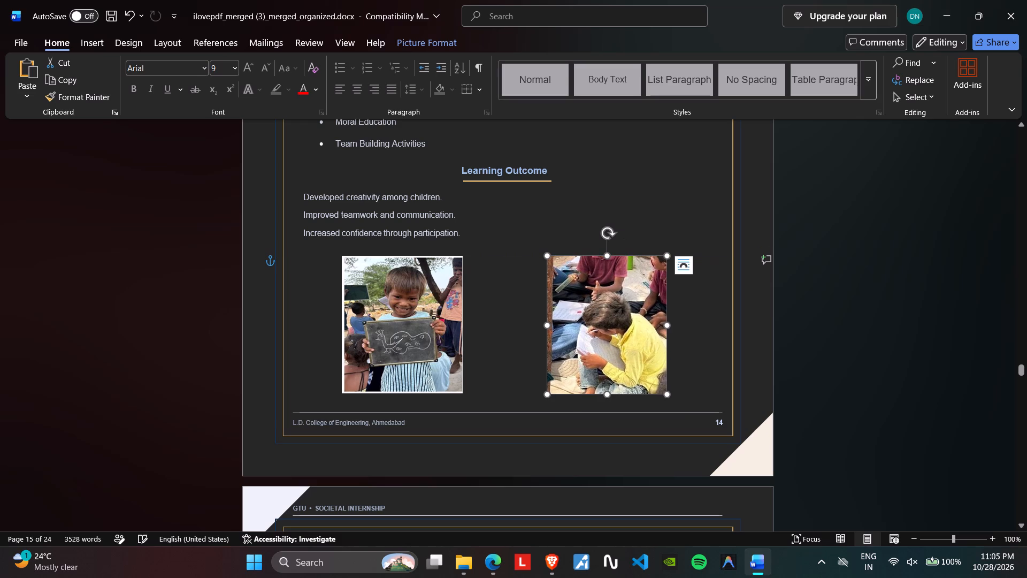
{"action": "left_click", "coordinate": [581, 203]}
Delete the photo of the class under the tree from page 15, just before Day 9.
{"action": "scroll", "coordinate": [580, 204], "scroll_direction": "down", "scroll_amount": 19}
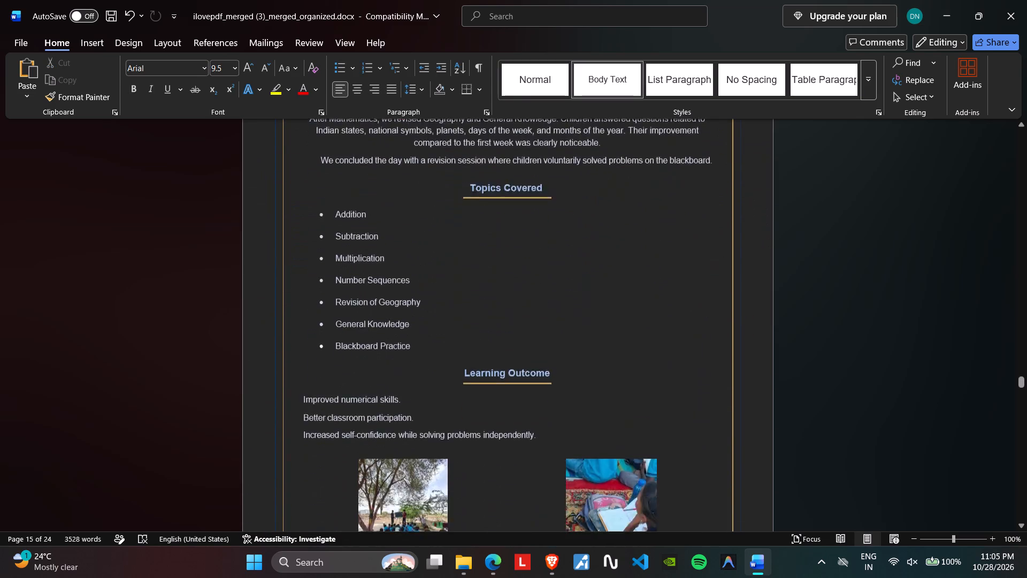
{"action": "scroll", "coordinate": [580, 204], "scroll_direction": "down", "scroll_amount": 7}
{"action": "left_click", "coordinate": [384, 246]}
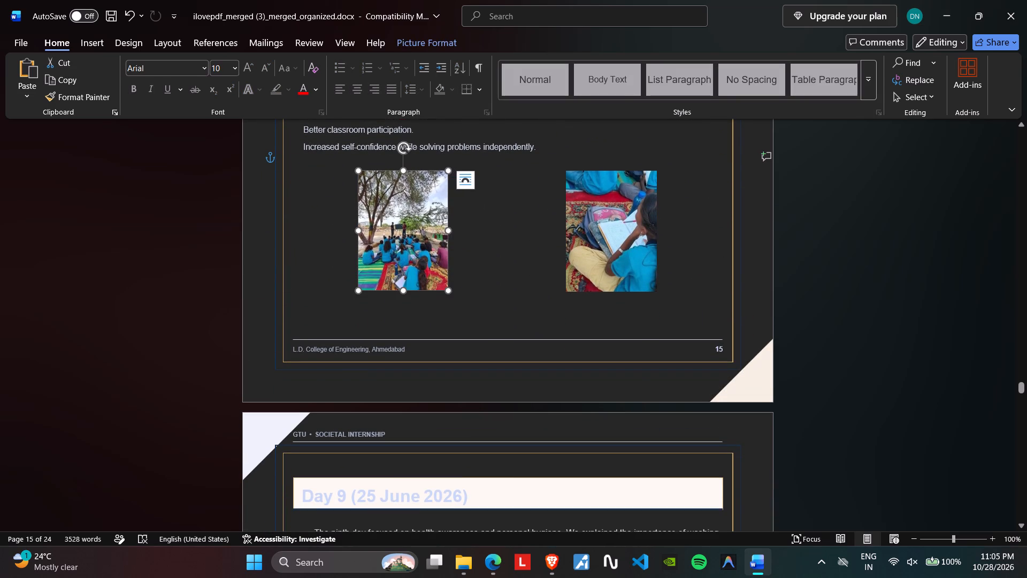
{"action": "key", "text": "Delete"}
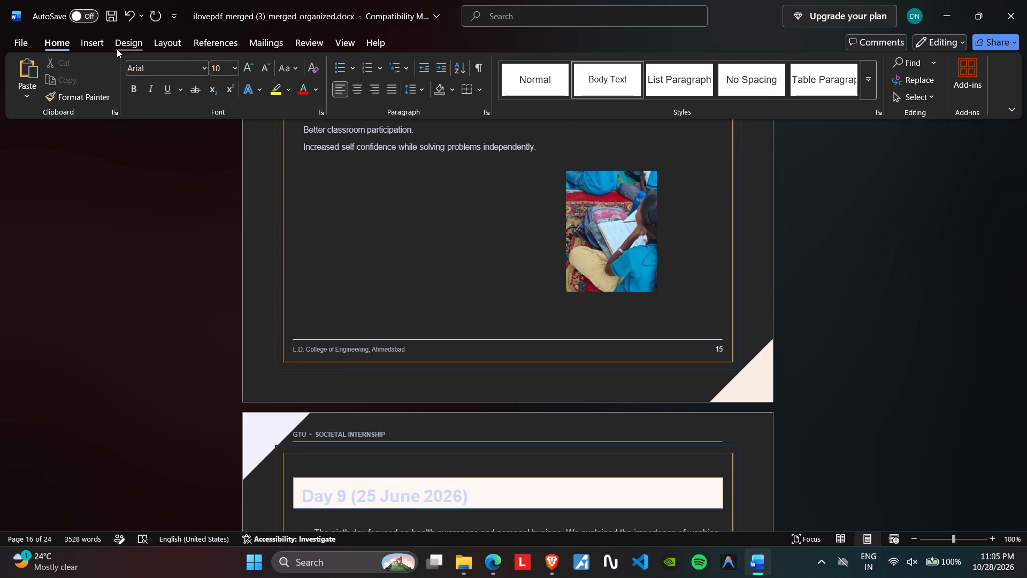
Insert IMG-20260618-WA0081.jpg from the Societal Internship folder below the page 15 learning outcomes.
{"action": "scroll", "coordinate": [366, 324], "scroll_direction": "up", "scroll_amount": 6}
{"action": "scroll", "coordinate": [366, 322], "scroll_direction": "down", "scroll_amount": 4}
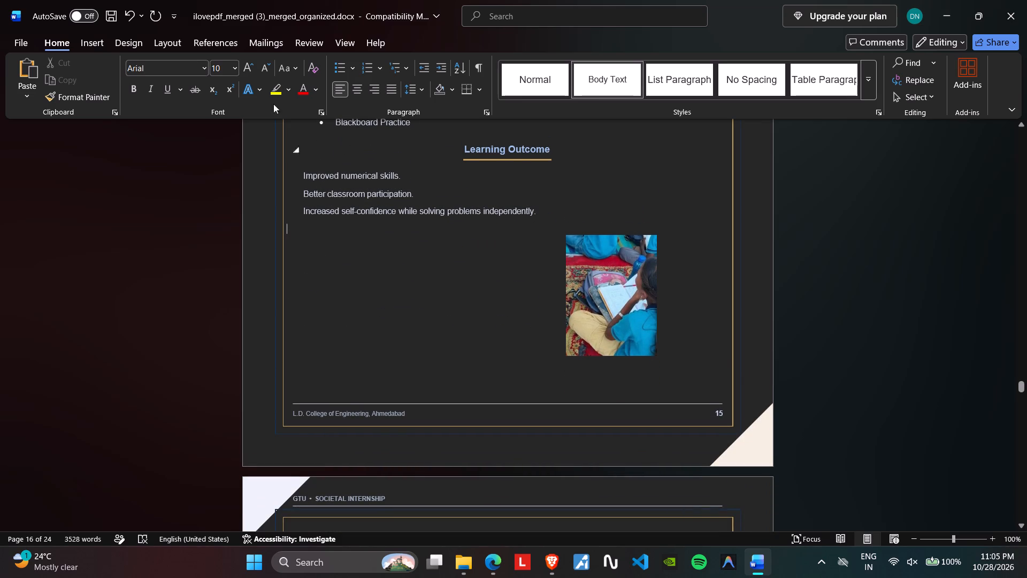
{"action": "left_click", "coordinate": [72, 40]}
{"action": "left_click", "coordinate": [85, 47]}
{"action": "left_click", "coordinate": [132, 91]}
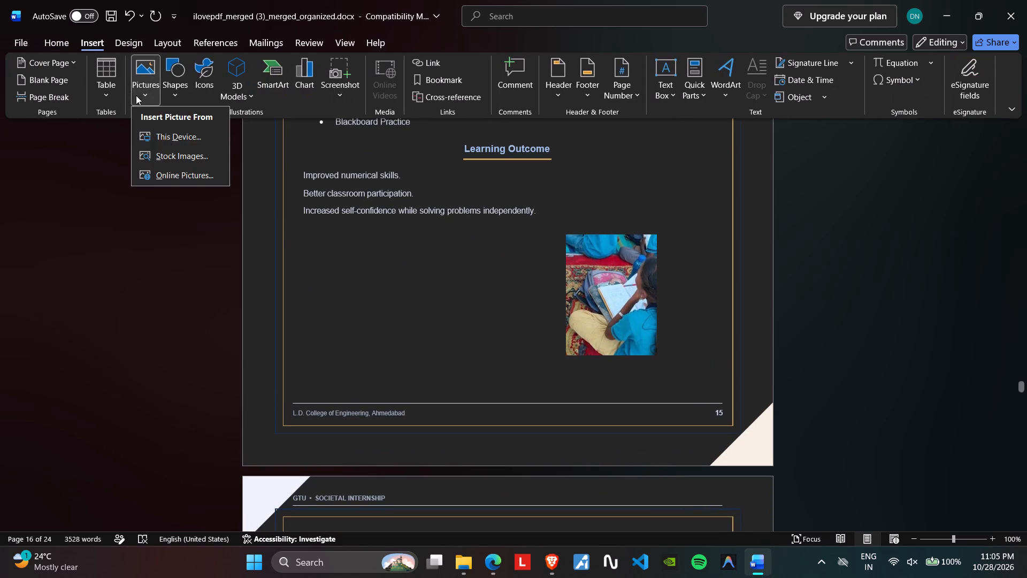
{"action": "left_click", "coordinate": [172, 140]}
{"action": "scroll", "coordinate": [403, 249], "scroll_direction": "down", "scroll_amount": 6}
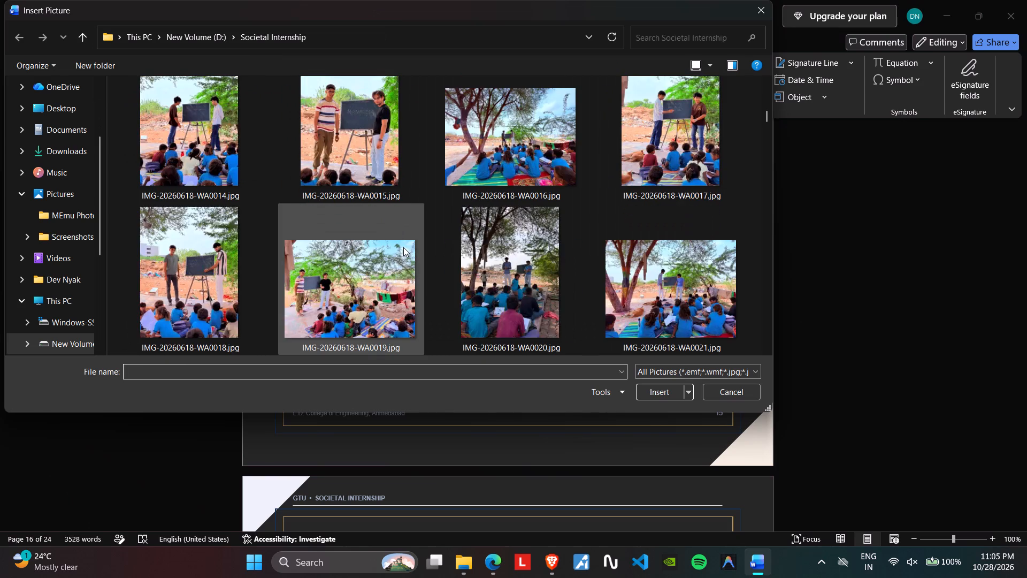
{"action": "scroll", "coordinate": [403, 247], "scroll_direction": "down", "scroll_amount": 14}
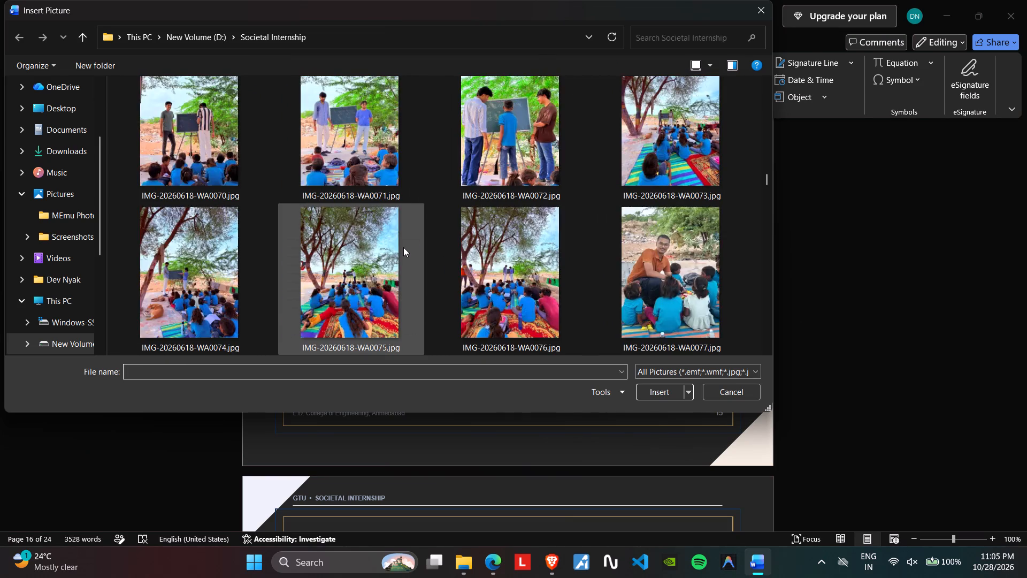
{"action": "scroll", "coordinate": [403, 247], "scroll_direction": "down", "scroll_amount": 2}
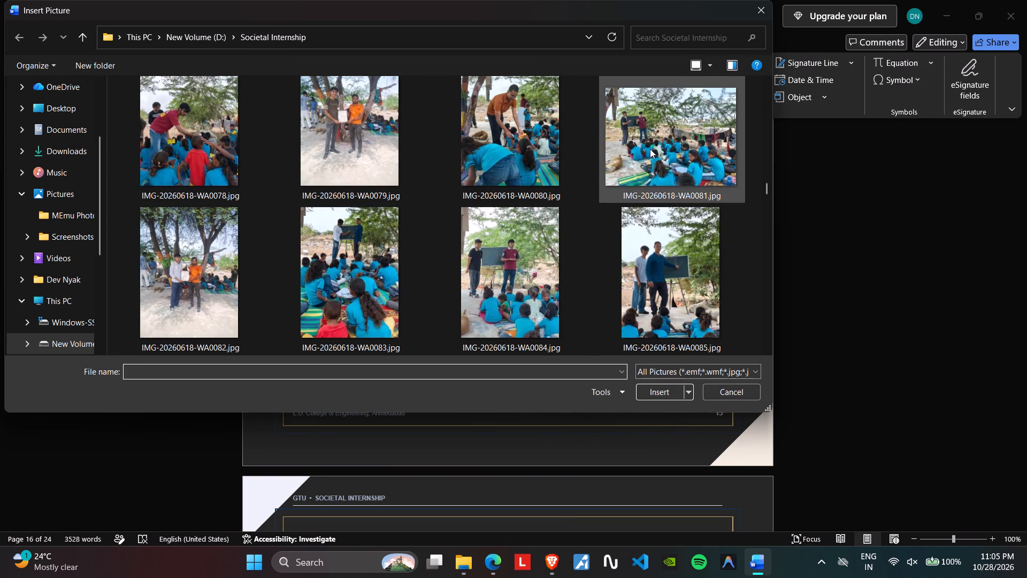
{"action": "left_click", "coordinate": [652, 149]}
{"action": "left_click", "coordinate": [669, 394]}
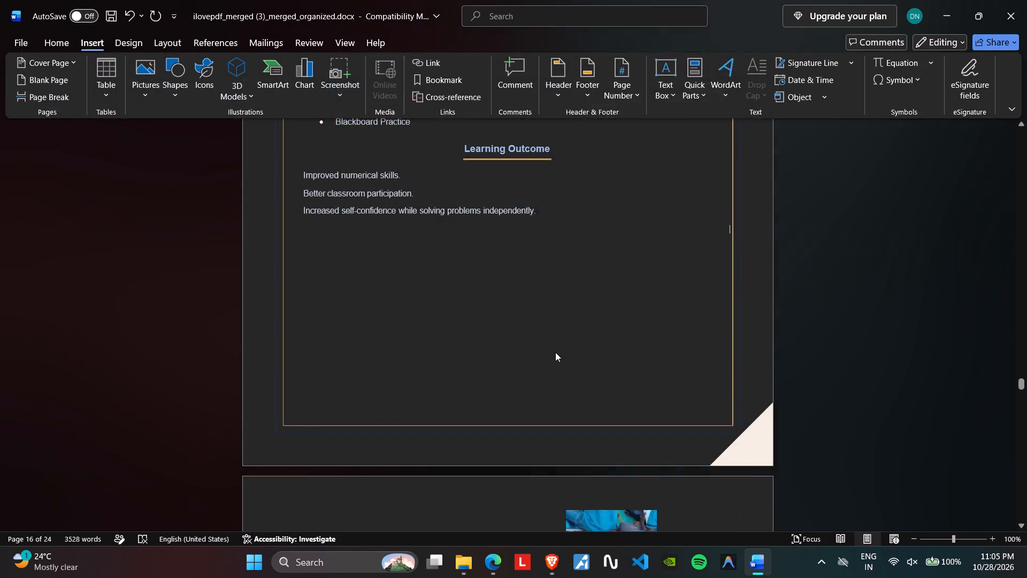
Shrink the inserted outdoor class photo to about 2.18" high by 2.91" wide so it fits beside the notebook photo.
{"action": "left_click_drag", "start_coordinate": [291, 222], "coordinate": [467, 370]}
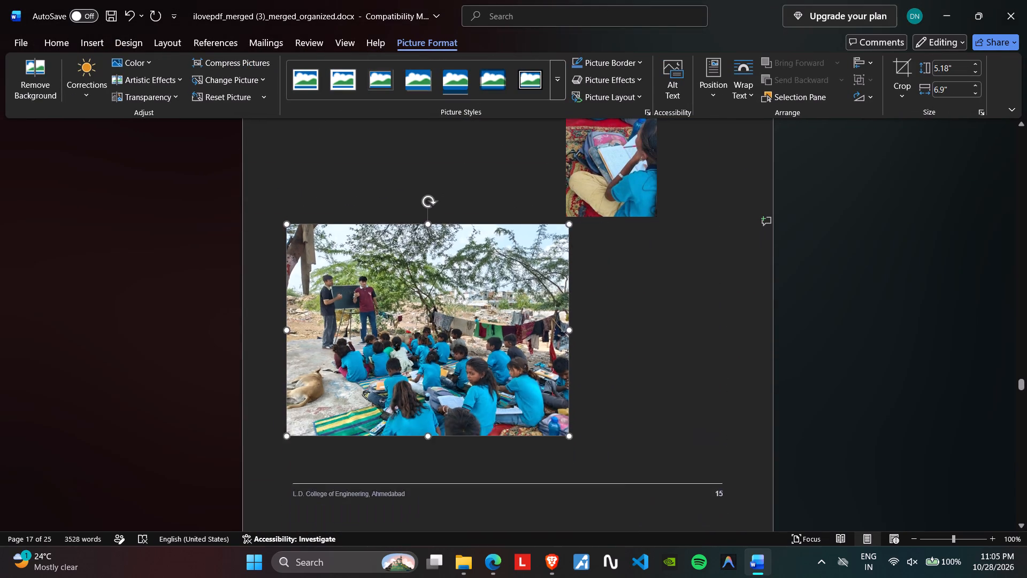
{"action": "left_click_drag", "start_coordinate": [467, 370], "coordinate": [545, 423]}
{"action": "scroll", "coordinate": [504, 334], "scroll_direction": "up", "scroll_amount": 3}
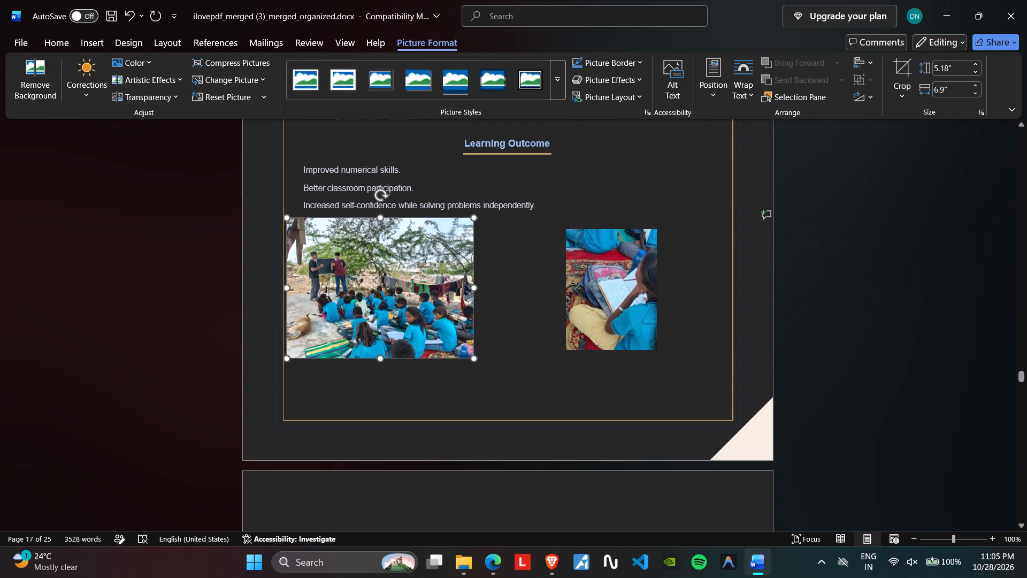
Set the inserted outdoor class photo's text wrapping to Through and place it beside the notebook photo on page 15.
{"action": "left_click", "coordinate": [735, 91]}
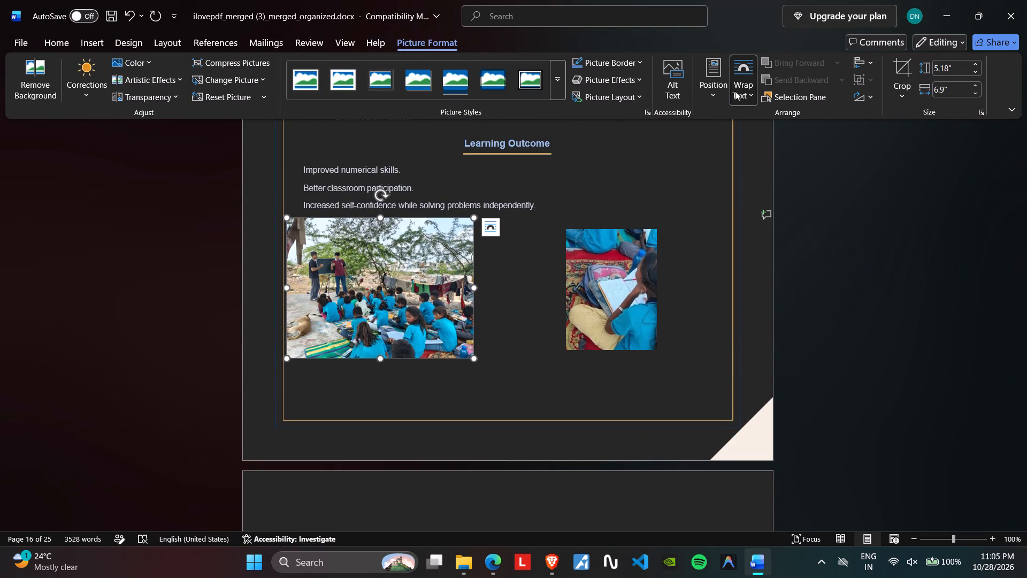
{"action": "left_click", "coordinate": [750, 176]}
{"action": "left_click_drag", "start_coordinate": [379, 277], "coordinate": [402, 280]}
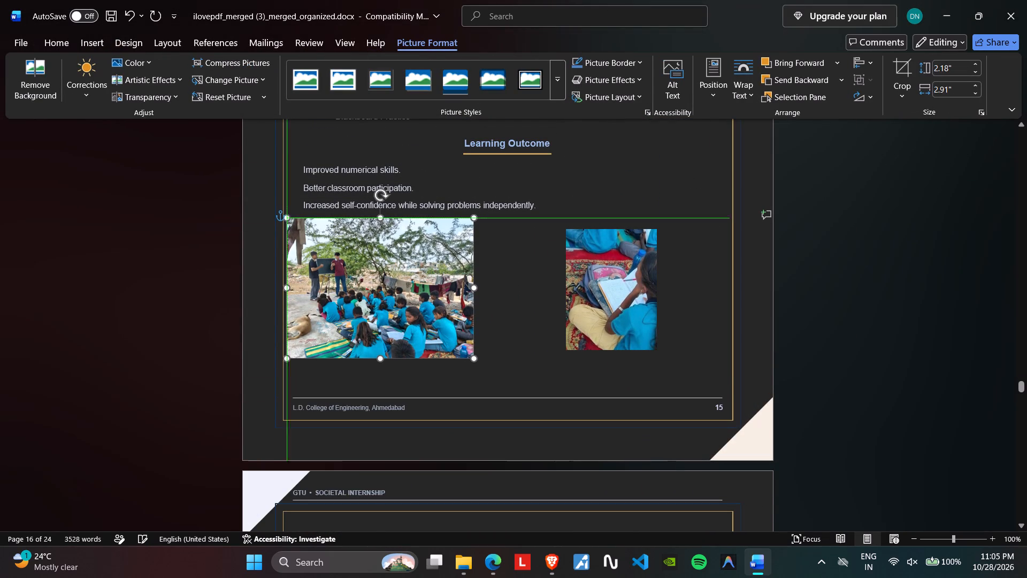
{"action": "left_click_drag", "start_coordinate": [402, 280], "coordinate": [415, 287]}
Enlarge the notebook photo to about 2.08" high by 1.92" wide, lower it slightly, and set its text wrapping to Through.
{"action": "left_click", "coordinate": [602, 280]}
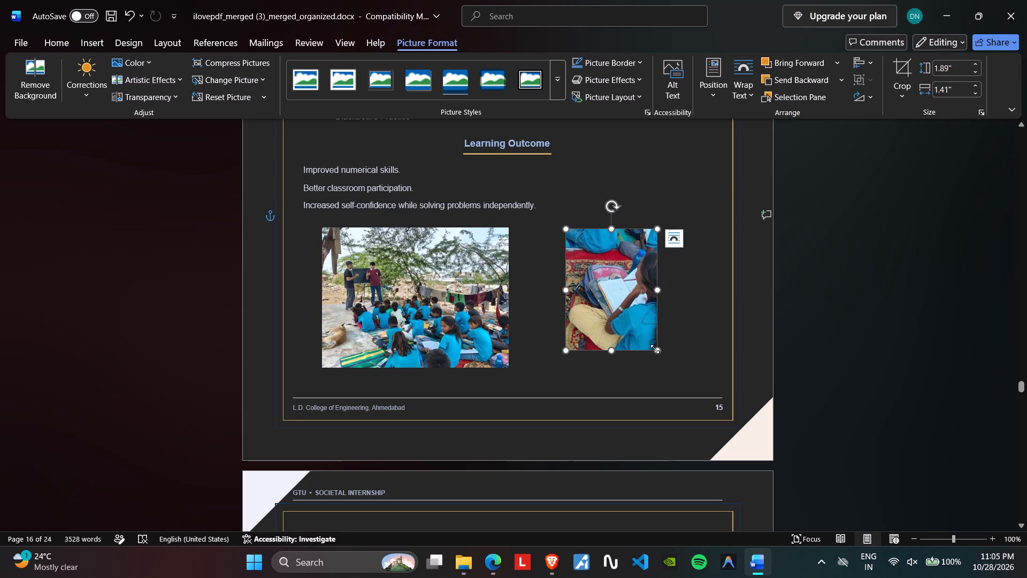
{"action": "left_click_drag", "start_coordinate": [656, 350], "coordinate": [670, 356]}
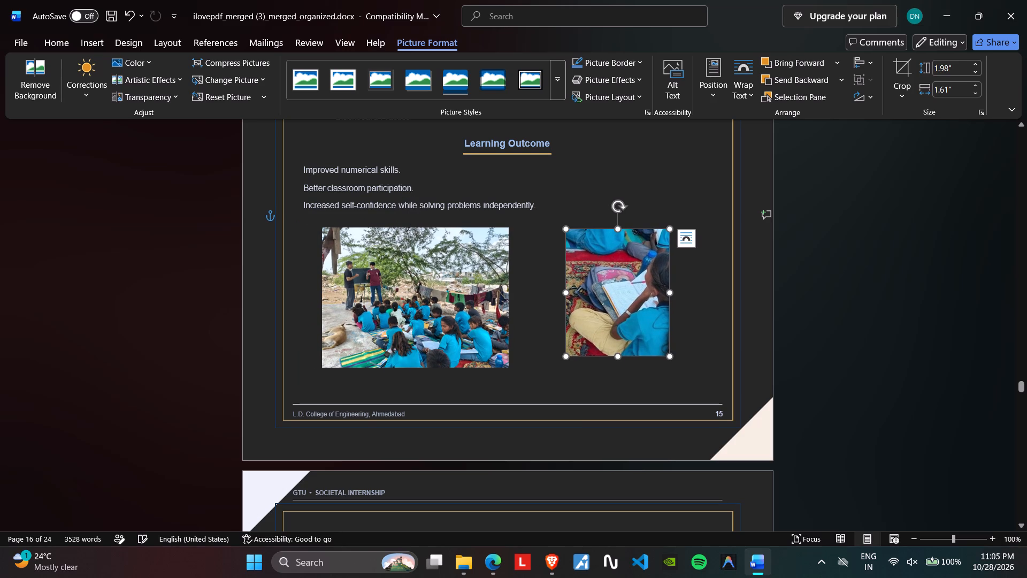
{"action": "left_click_drag", "start_coordinate": [605, 321], "coordinate": [605, 328]}
{"action": "left_click_drag", "start_coordinate": [669, 357], "coordinate": [689, 366]}
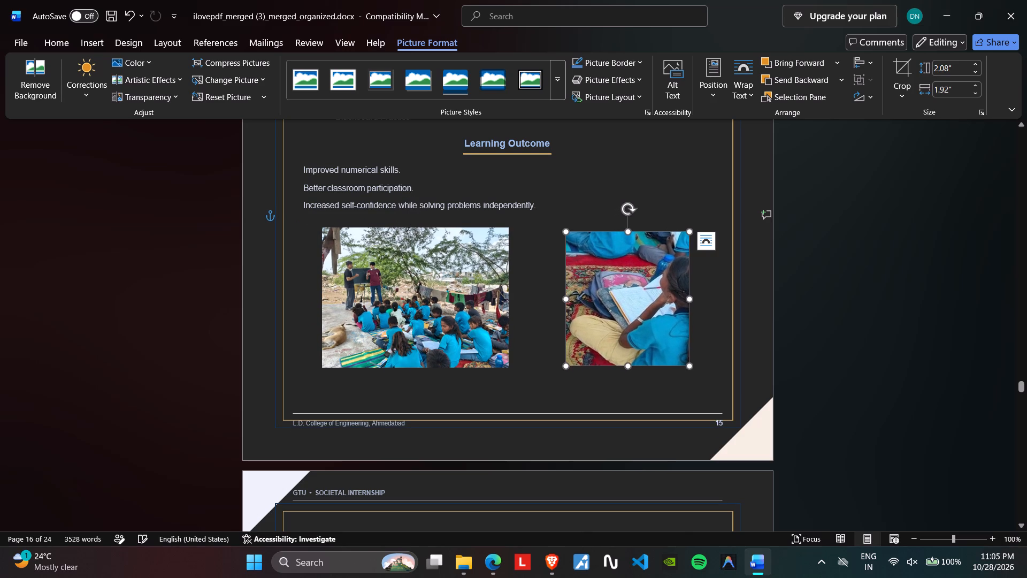
{"action": "left_click", "coordinate": [751, 72]}
{"action": "left_click", "coordinate": [748, 178]}
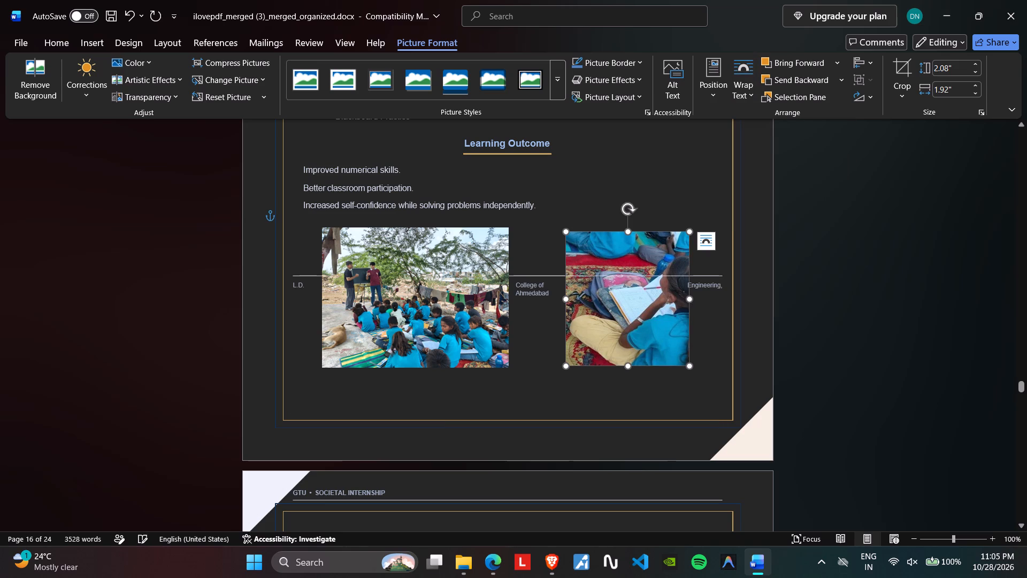
Add seven blank lines above the page 15 footer to push it below the two photos.
{"action": "left_click", "coordinate": [304, 267]}
{"action": "key", "text": "Return"}
{"action": "key", "text": "Return"}
{"action": "key", "text": "Return"}
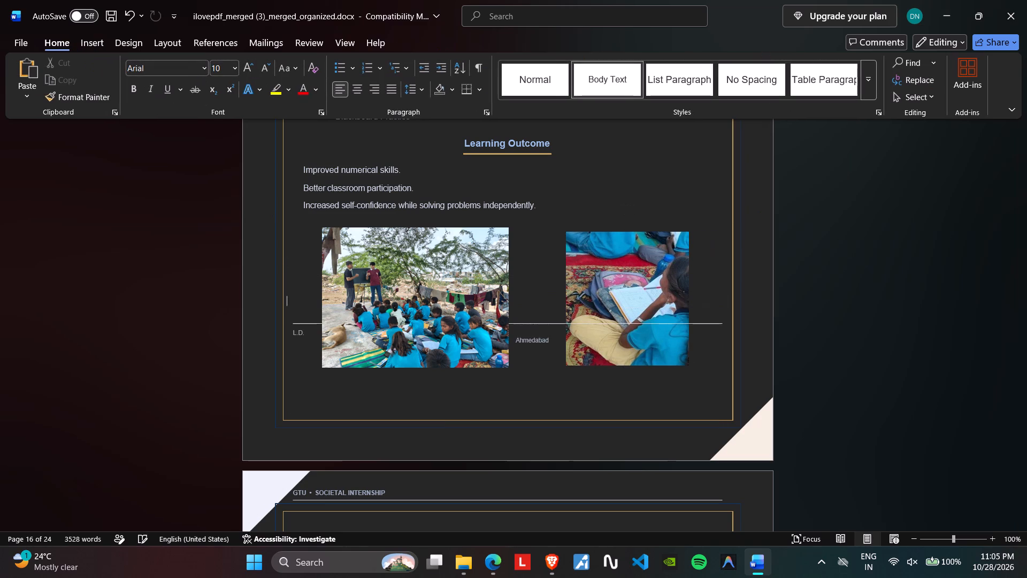
{"action": "key", "text": "Return"}
{"action": "key", "text": "Return"}
{"action": "key", "text": "Return"}
{"action": "key", "text": "Return"}
{"action": "key", "text": "Return"}
{"action": "key", "text": "BackSpace"}
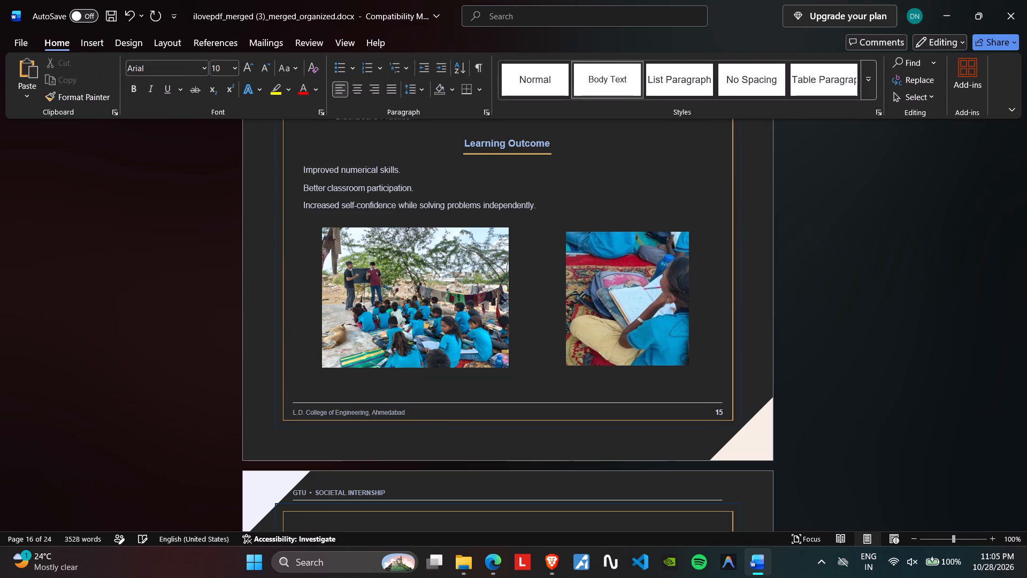
{"action": "left_click", "coordinate": [225, 298]}
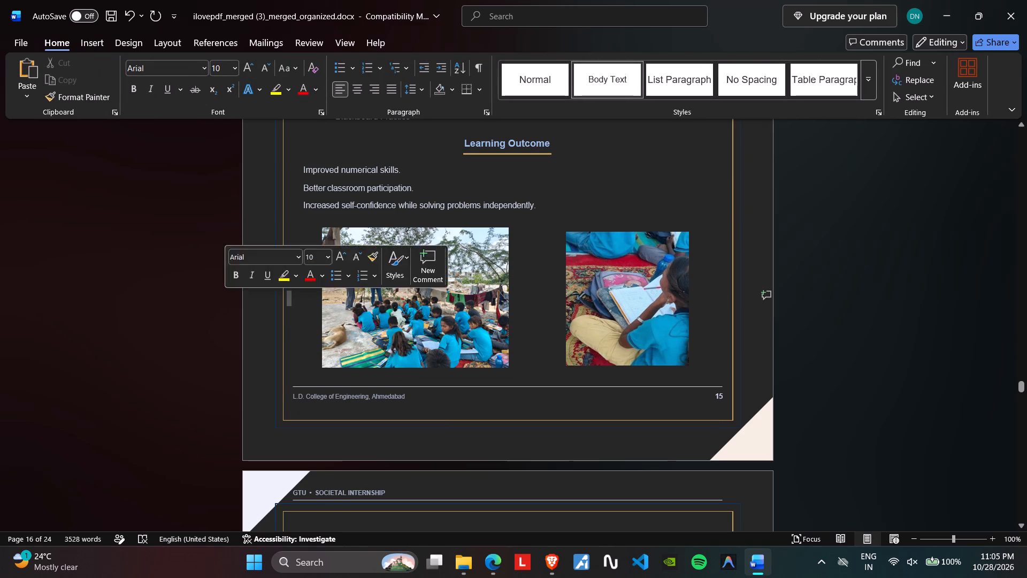
Set the text wrapping of both page 16 photos to Through.
{"action": "scroll", "coordinate": [531, 346], "scroll_direction": "down", "scroll_amount": 17}
{"action": "scroll", "coordinate": [531, 339], "scroll_direction": "down", "scroll_amount": 4}
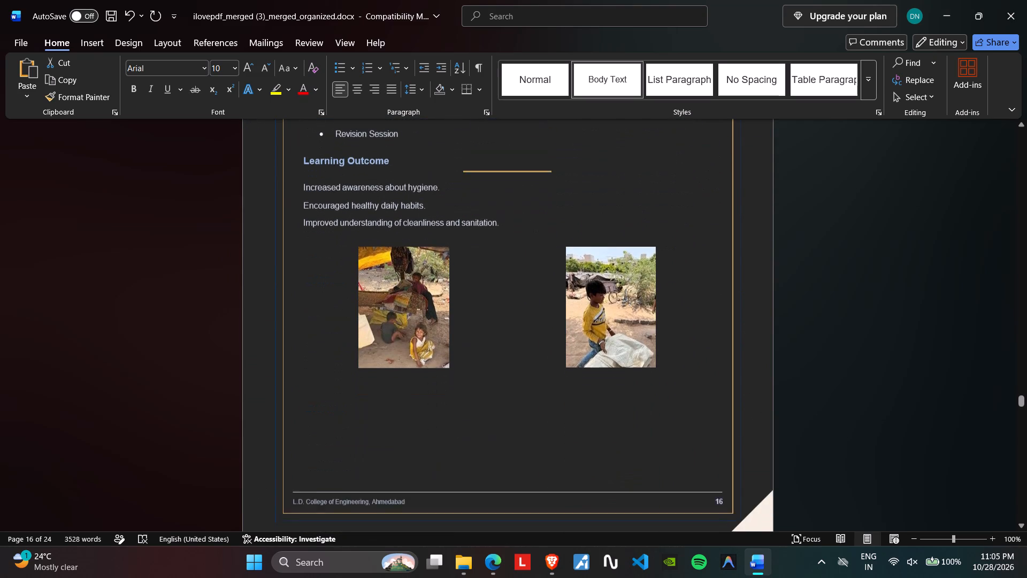
{"action": "left_click", "coordinate": [427, 305]}
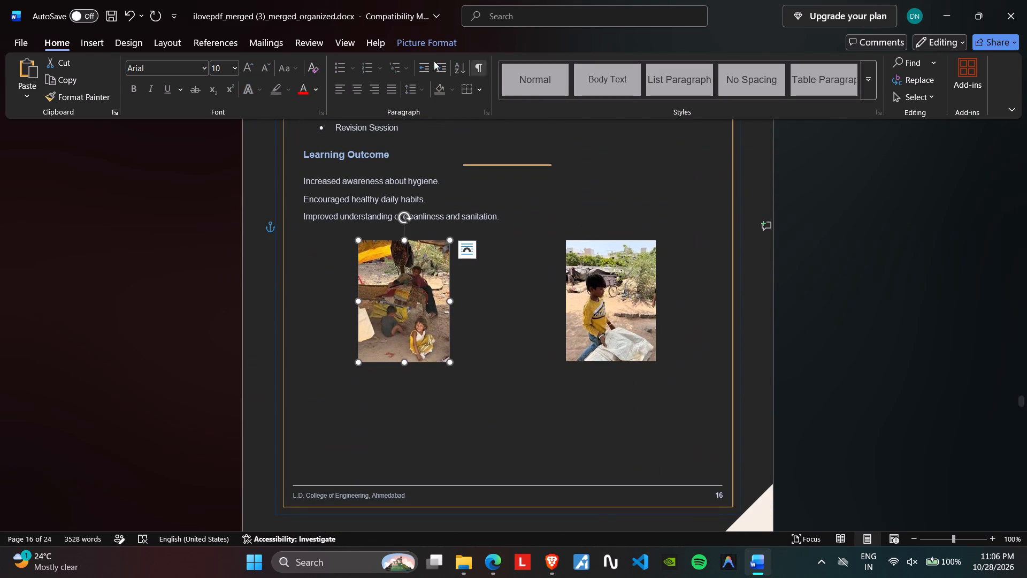
{"action": "left_click", "coordinate": [432, 48]}
{"action": "left_click", "coordinate": [742, 95]}
{"action": "left_click", "coordinate": [756, 173]}
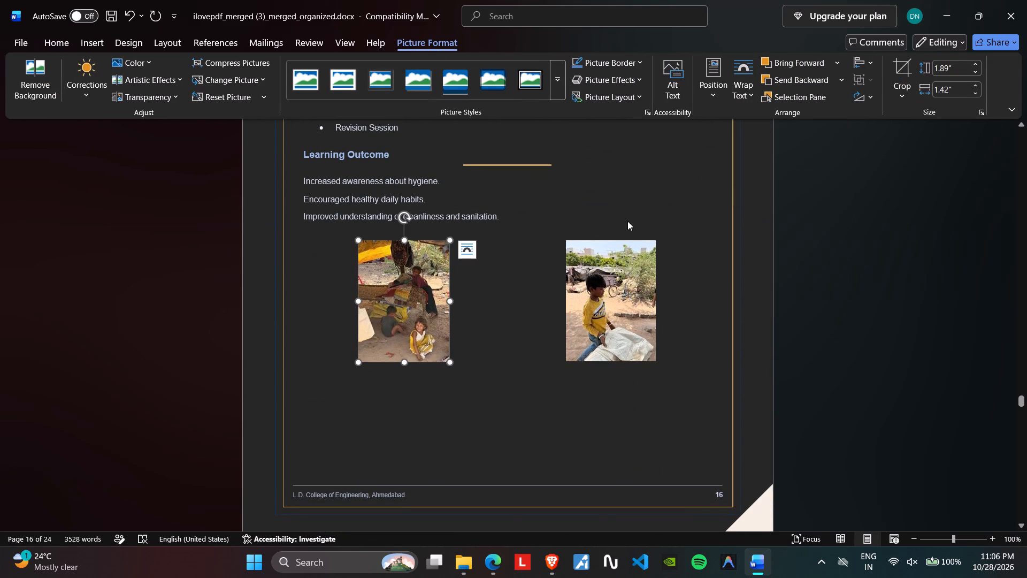
{"action": "left_click", "coordinate": [589, 261]}
{"action": "left_click", "coordinate": [746, 77]}
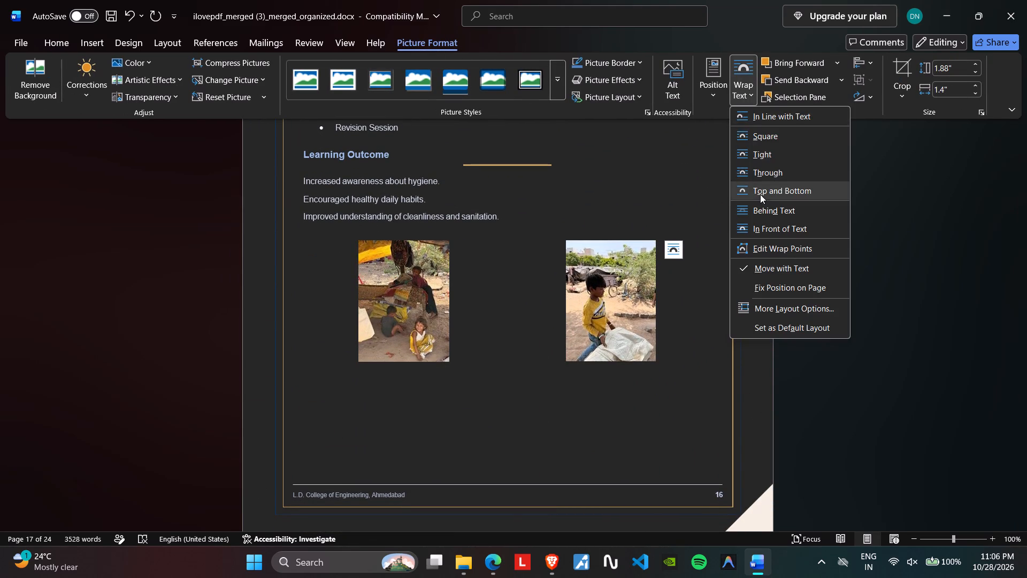
{"action": "left_click", "coordinate": [756, 174]}
Add five blank lines above the page 16 footer to push it well below the photos.
{"action": "left_click", "coordinate": [309, 348]}
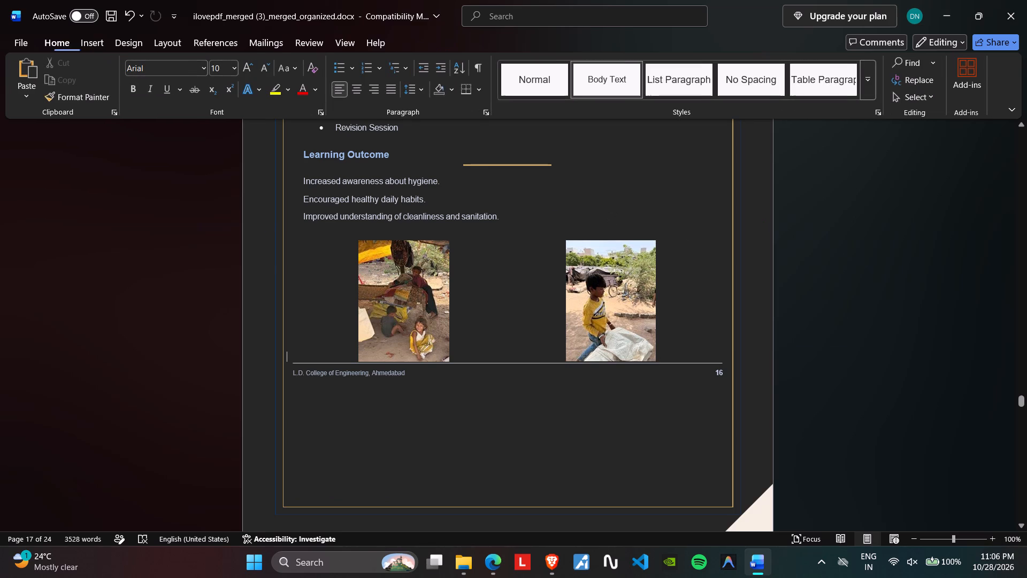
{"action": "key", "text": "Return"}
{"action": "key", "text": "Return"}
{"action": "key", "text": "Return"}
{"action": "key", "text": "Return"}
{"action": "key", "text": "Return"}
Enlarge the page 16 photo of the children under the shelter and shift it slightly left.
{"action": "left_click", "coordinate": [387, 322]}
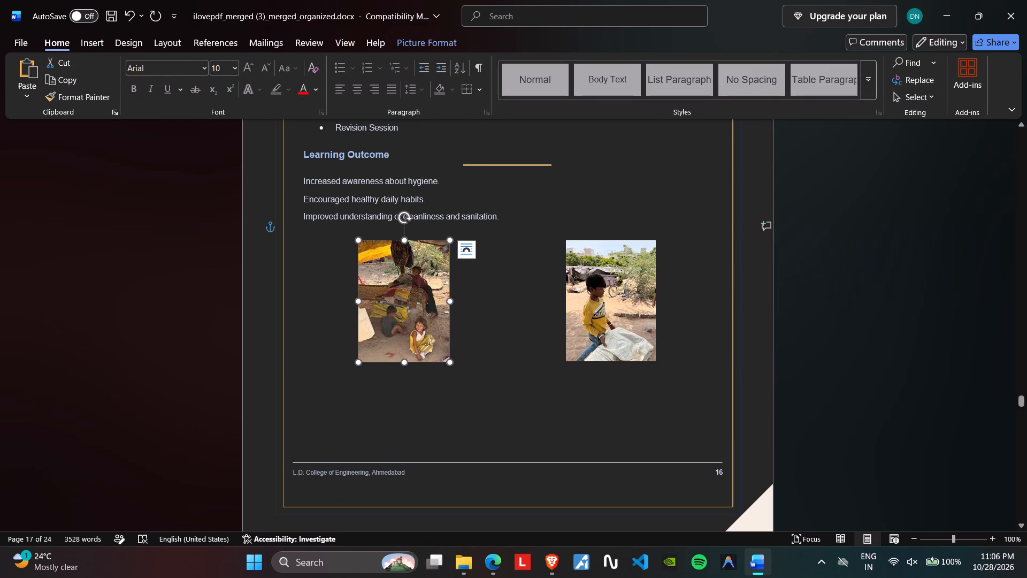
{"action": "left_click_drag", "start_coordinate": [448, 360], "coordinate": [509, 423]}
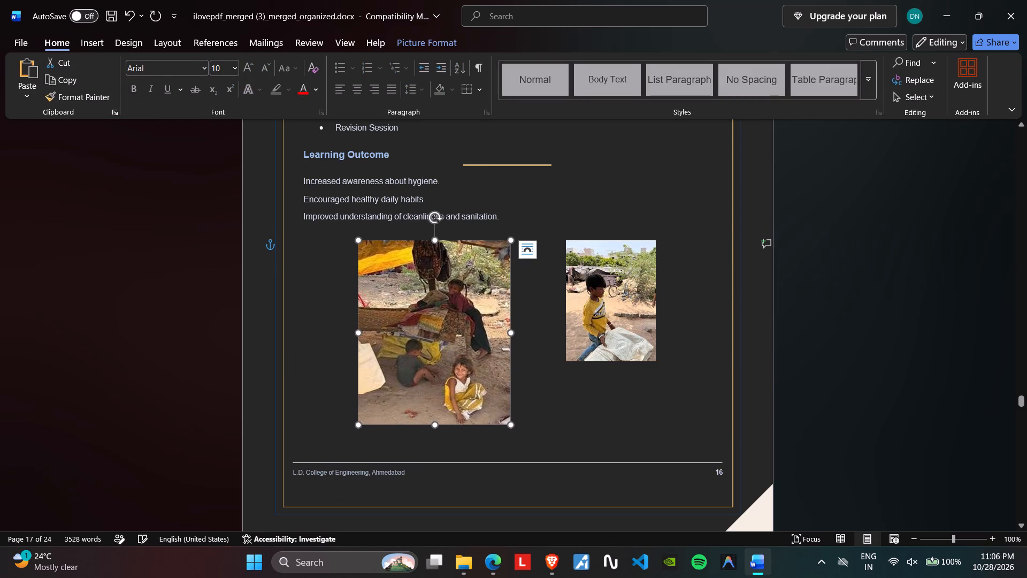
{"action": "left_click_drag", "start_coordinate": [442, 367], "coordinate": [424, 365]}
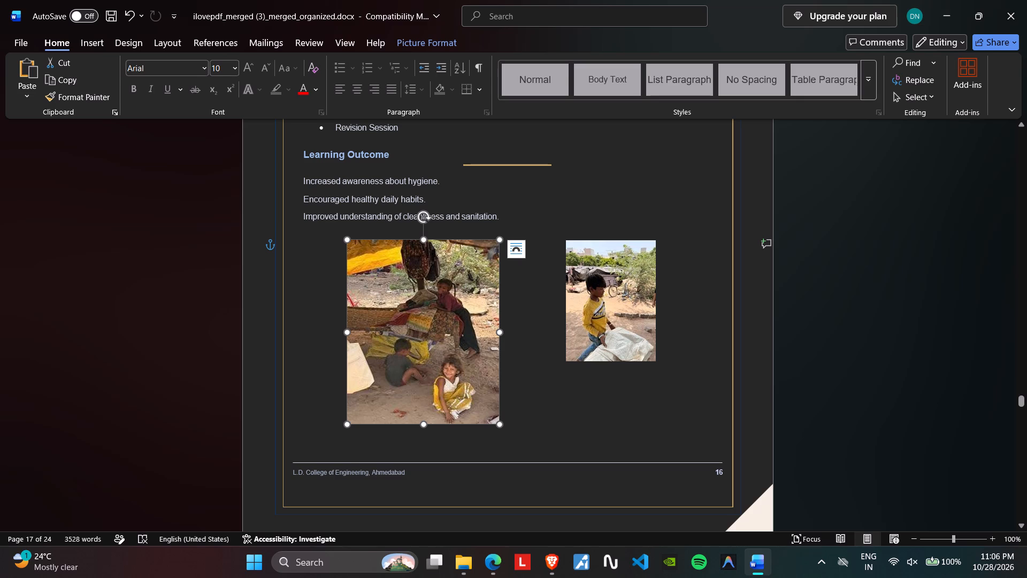
Replace the page 16 photo of the children under the shelter with Screenshot 2026-07-16 224601.png from the Societal Internship folder.
{"action": "key", "text": "Delete"}
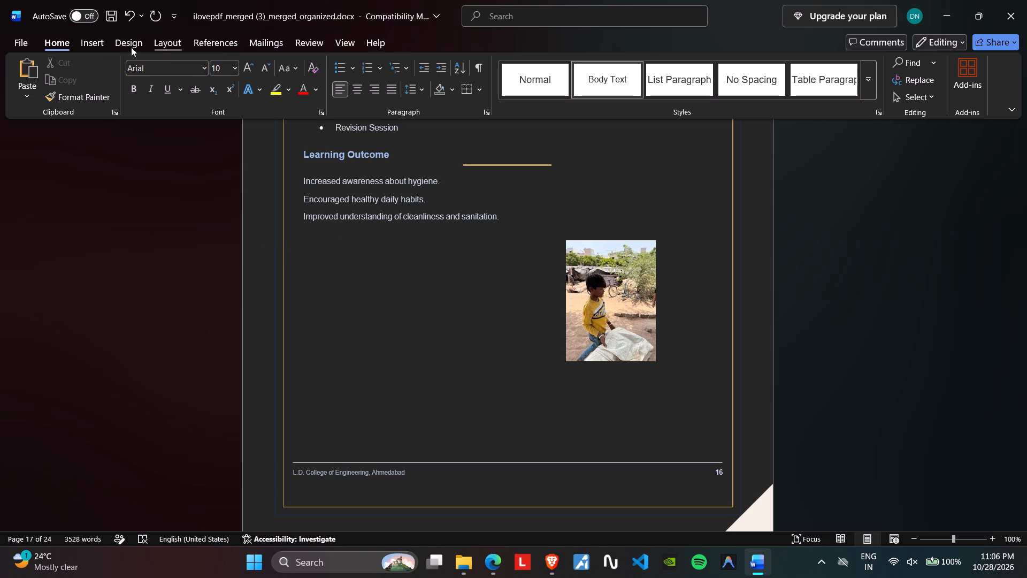
{"action": "left_click", "coordinate": [82, 36]}
{"action": "left_click", "coordinate": [129, 72]}
{"action": "left_click", "coordinate": [143, 76]}
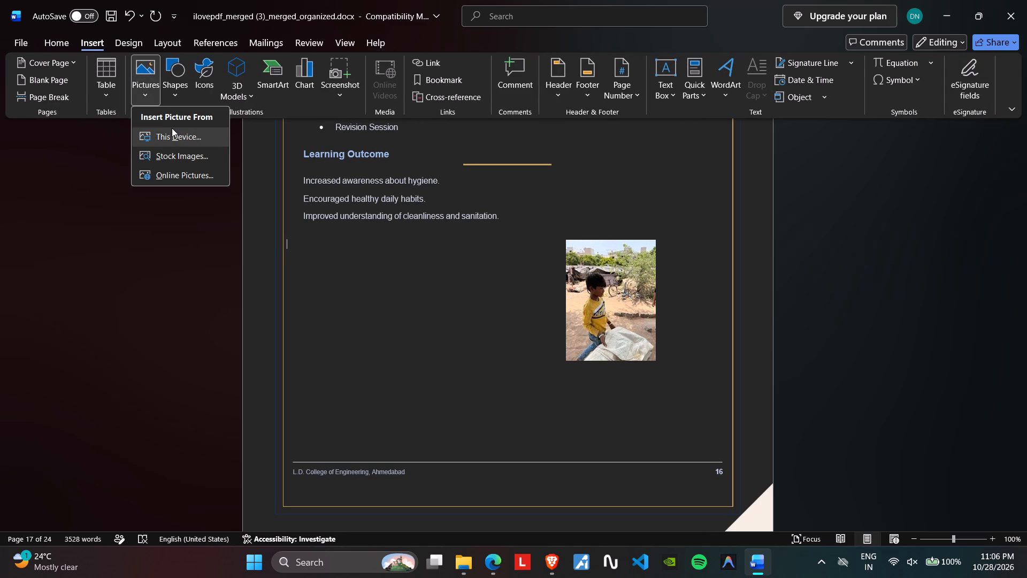
{"action": "left_click", "coordinate": [172, 128]}
{"action": "scroll", "coordinate": [297, 189], "scroll_direction": "down", "scroll_amount": 3}
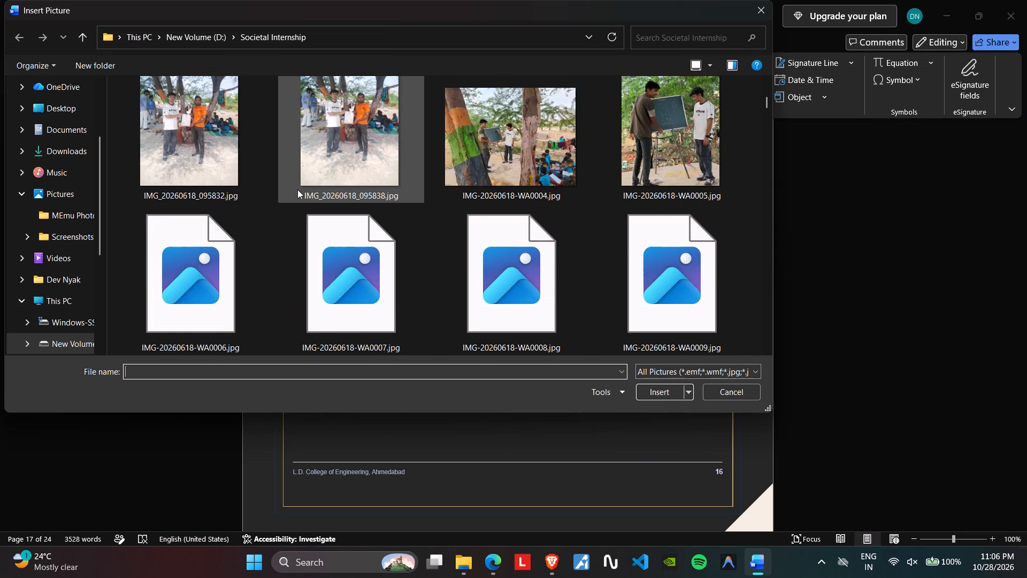
{"action": "scroll", "coordinate": [297, 189], "scroll_direction": "down", "scroll_amount": 11}
{"action": "left_click_drag", "start_coordinate": [767, 151], "coordinate": [750, 269]}
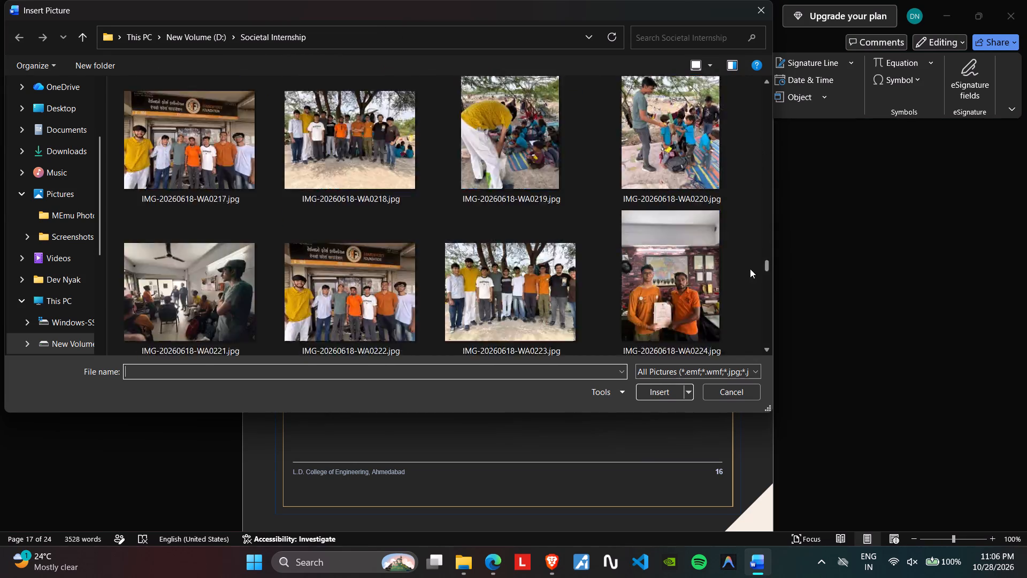
{"action": "left_click_drag", "start_coordinate": [750, 269], "coordinate": [777, 330]}
{"action": "scroll", "coordinate": [565, 267], "scroll_direction": "down", "scroll_amount": 5}
{"action": "scroll", "coordinate": [565, 267], "scroll_direction": "up", "scroll_amount": 2}
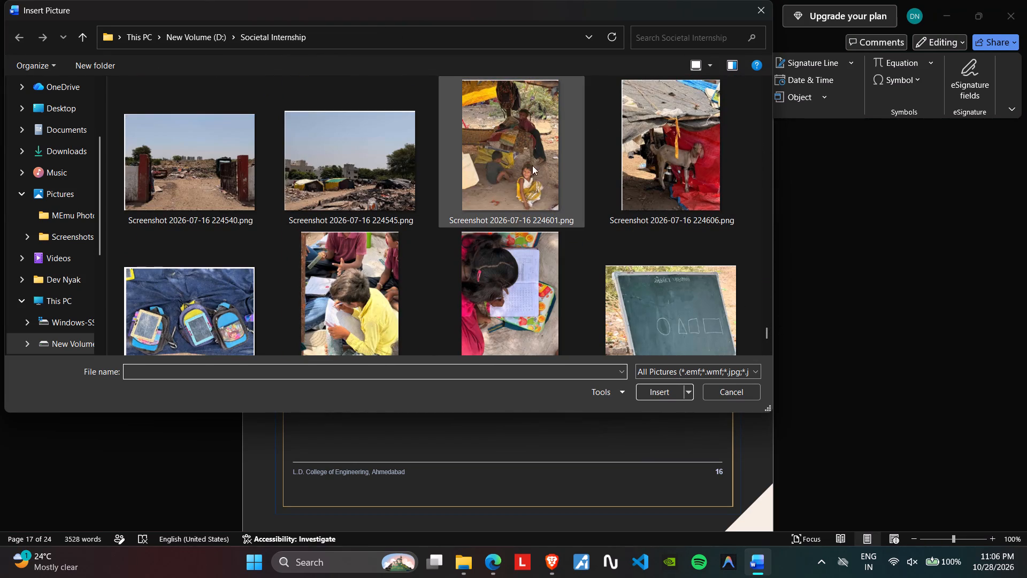
{"action": "left_click", "coordinate": [538, 169]}
{"action": "left_click", "coordinate": [660, 387]}
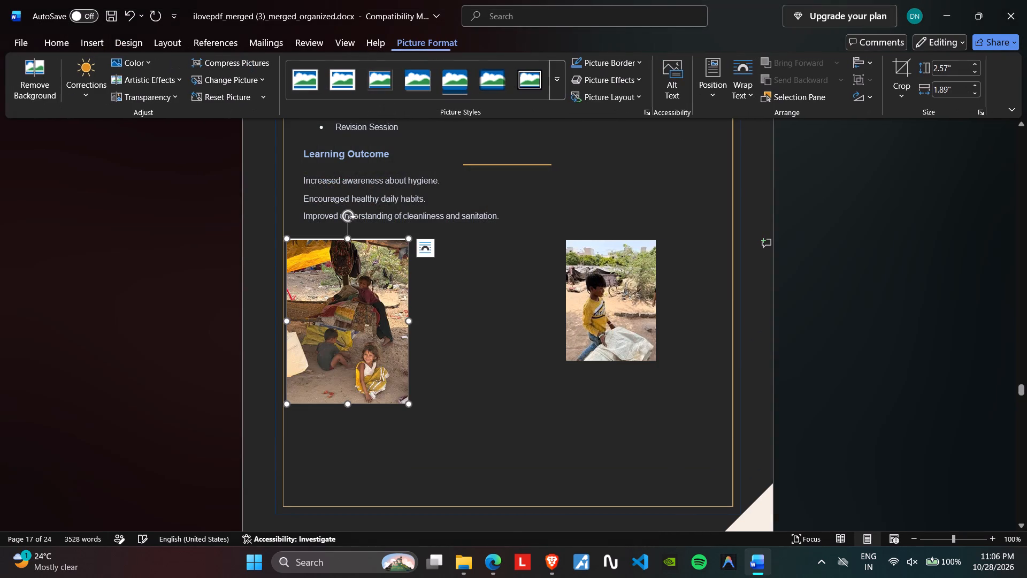
Set the inserted shelter photo's text wrapping to Through and place it below the learning outcomes, left of the boy's photo.
{"action": "left_click", "coordinate": [748, 82]}
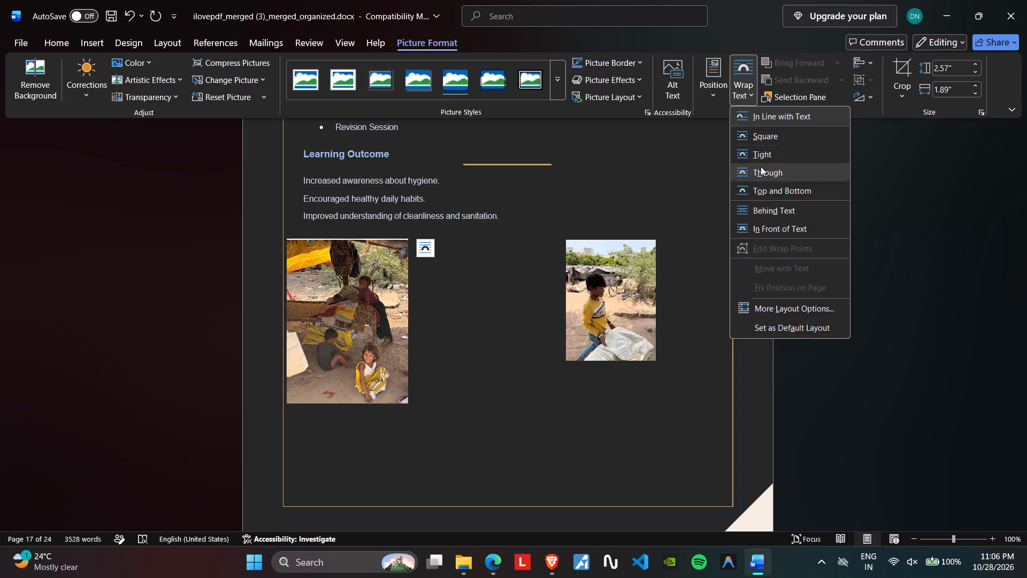
{"action": "left_click", "coordinate": [761, 166]}
{"action": "left_click_drag", "start_coordinate": [342, 283], "coordinate": [401, 301]}
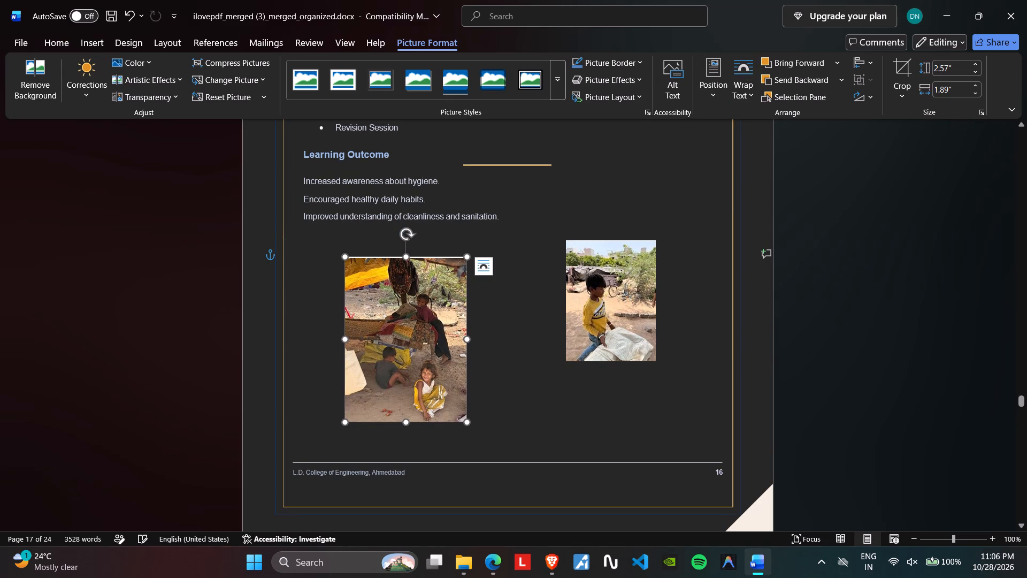
Crop the shelter photo's top edge slightly, to a height of about 2.52".
{"action": "left_click", "coordinate": [892, 72]}
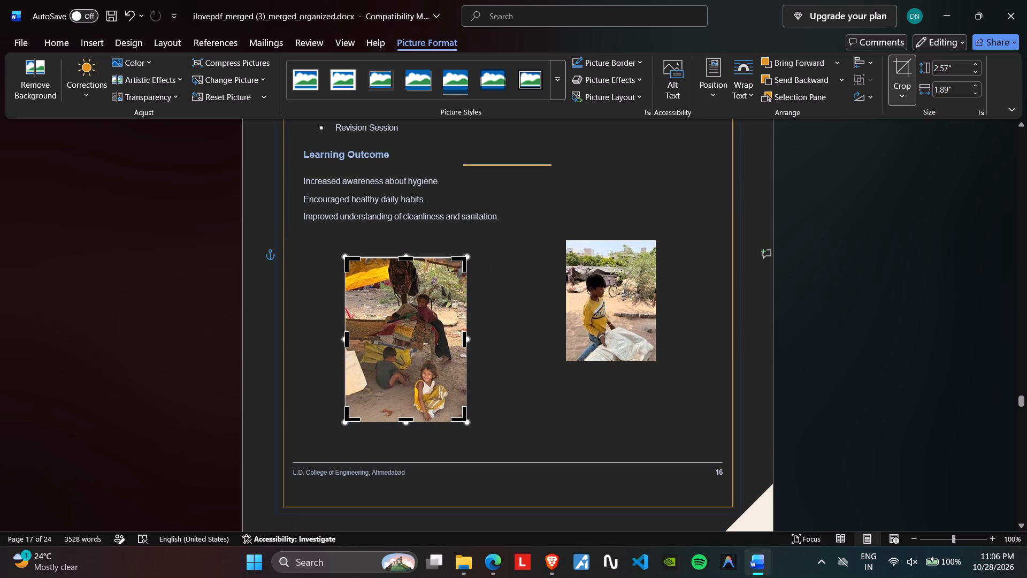
{"action": "left_click", "coordinate": [402, 258]}
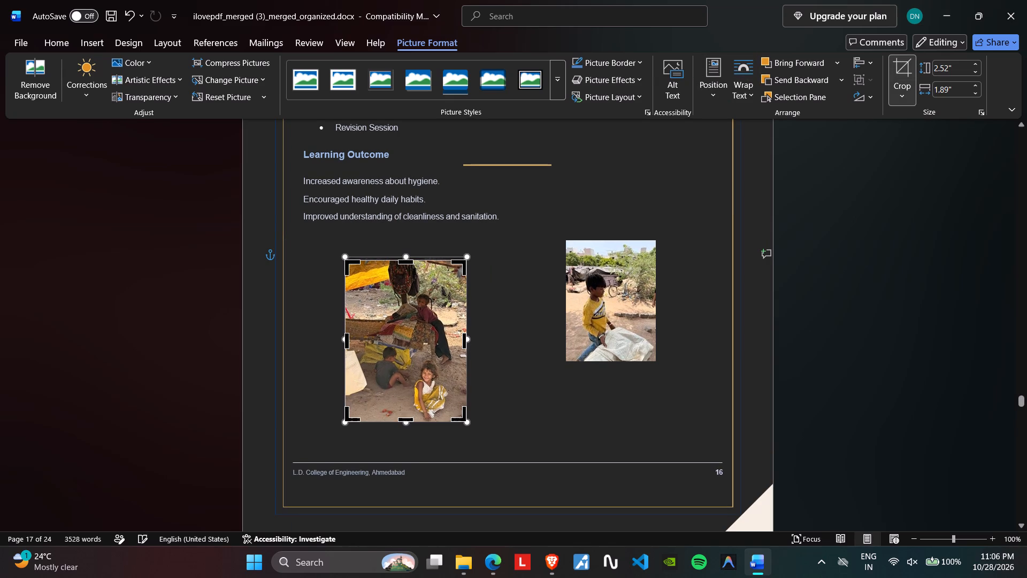
{"action": "left_click", "coordinate": [474, 315]}
Enlarge the cropped shelter photo and position it just below the learning outcomes, clear of the page 16 footer.
{"action": "left_click", "coordinate": [418, 322]}
{"action": "left_click_drag", "start_coordinate": [412, 322], "coordinate": [403, 323]}
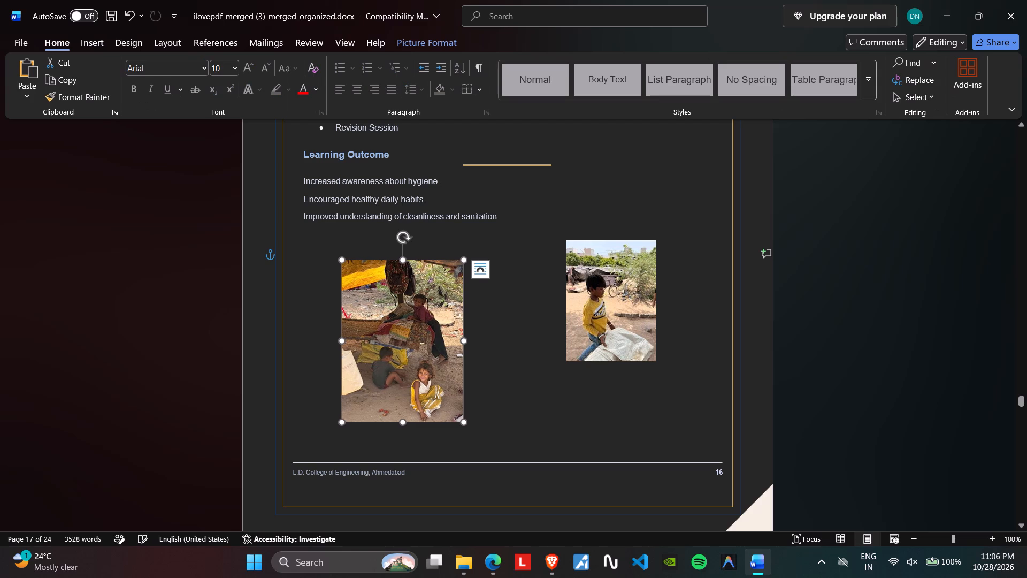
{"action": "left_click_drag", "start_coordinate": [460, 421], "coordinate": [479, 435]}
{"action": "left_click_drag", "start_coordinate": [426, 373], "coordinate": [419, 358]}
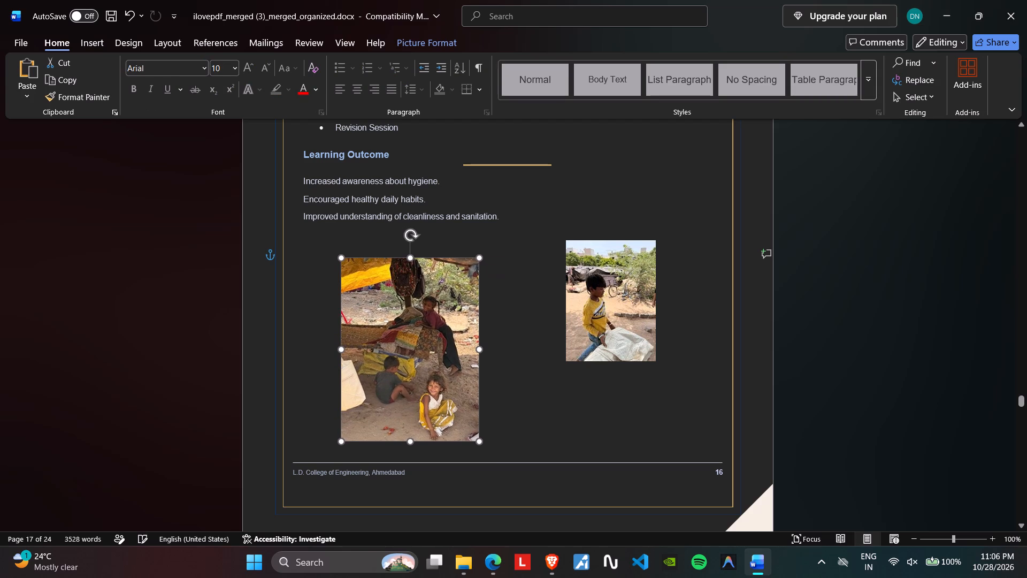
{"action": "left_click_drag", "start_coordinate": [419, 358], "coordinate": [420, 350]}
Level the boy's photo with the top of the shelter photo, enlarge it to a similar size, and shift it slightly left.
{"action": "left_click", "coordinate": [596, 308]}
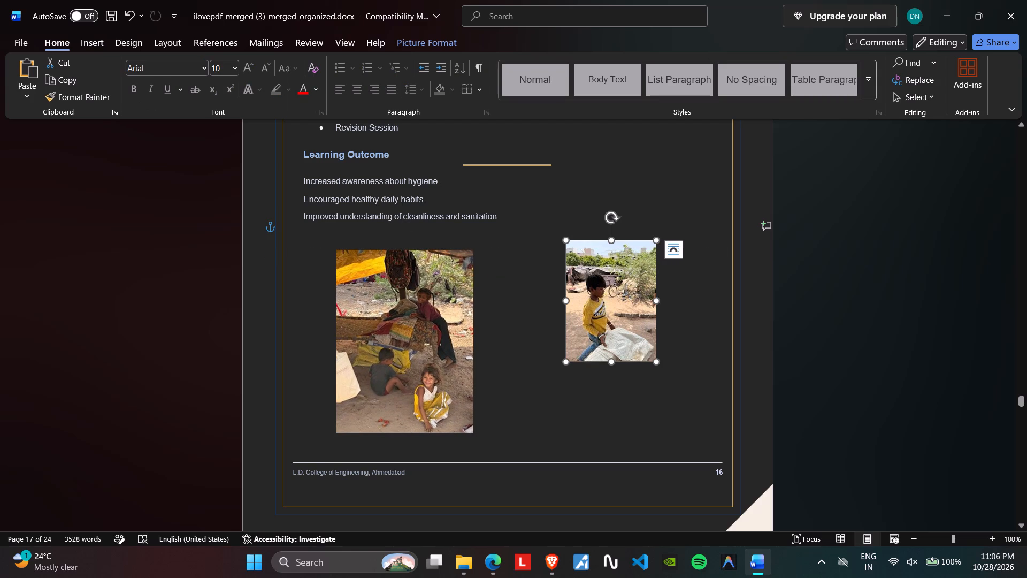
{"action": "left_click_drag", "start_coordinate": [592, 303], "coordinate": [591, 326]}
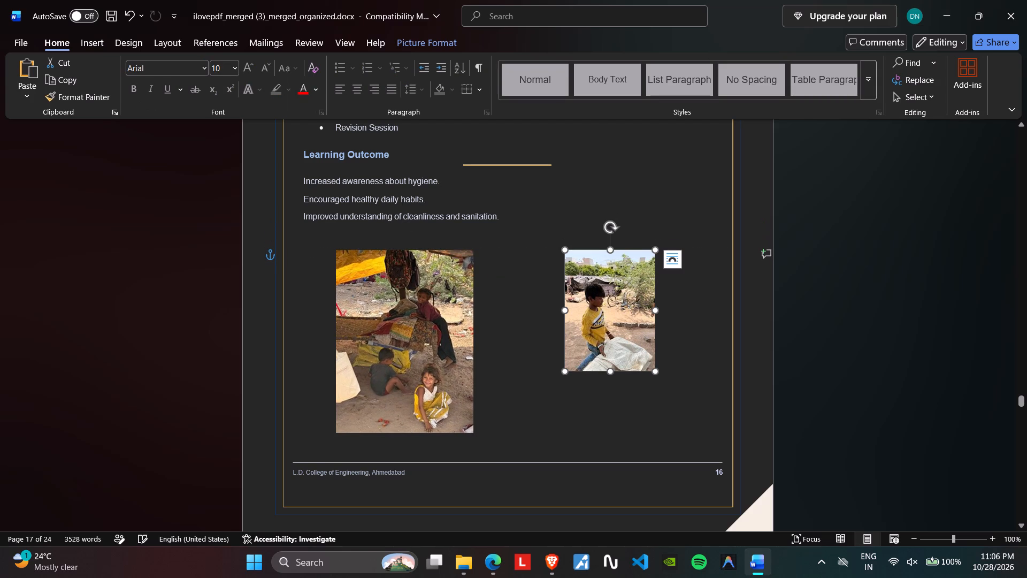
{"action": "left_click_drag", "start_coordinate": [655, 370], "coordinate": [677, 429]}
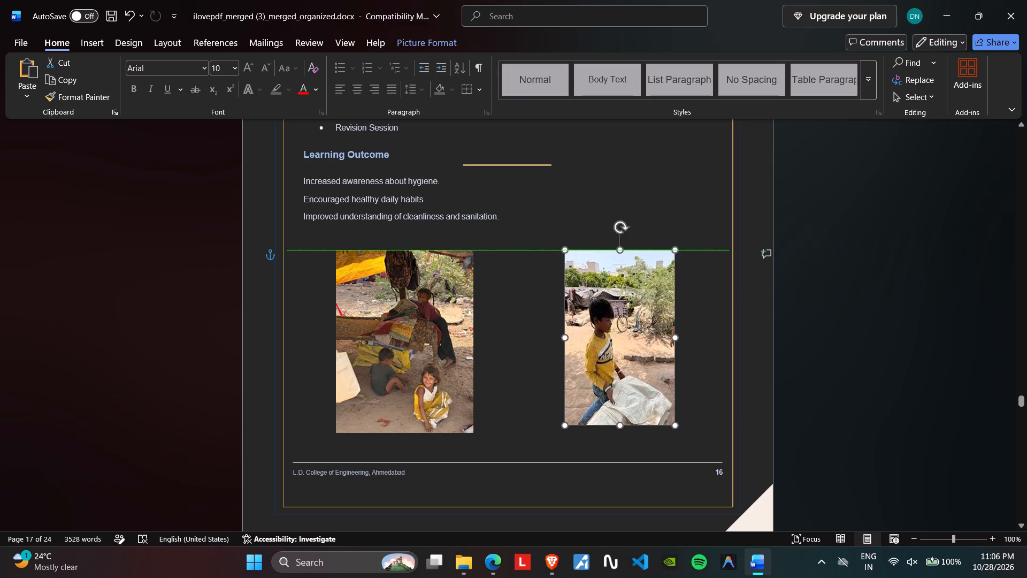
{"action": "left_click_drag", "start_coordinate": [677, 429], "coordinate": [686, 430]}
{"action": "left_click_drag", "start_coordinate": [609, 373], "coordinate": [589, 369]}
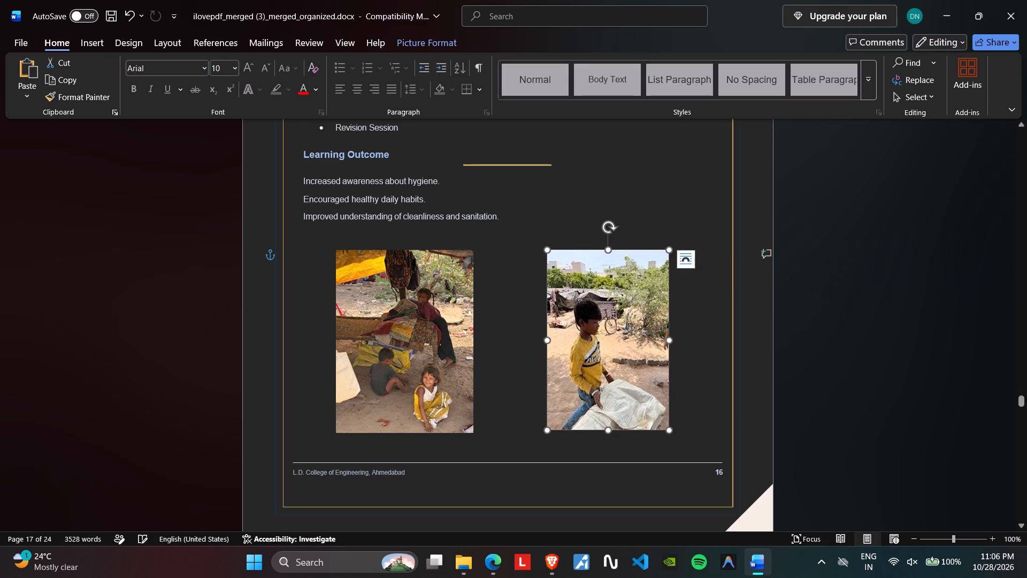
{"action": "left_click_drag", "start_coordinate": [669, 430], "coordinate": [691, 430]}
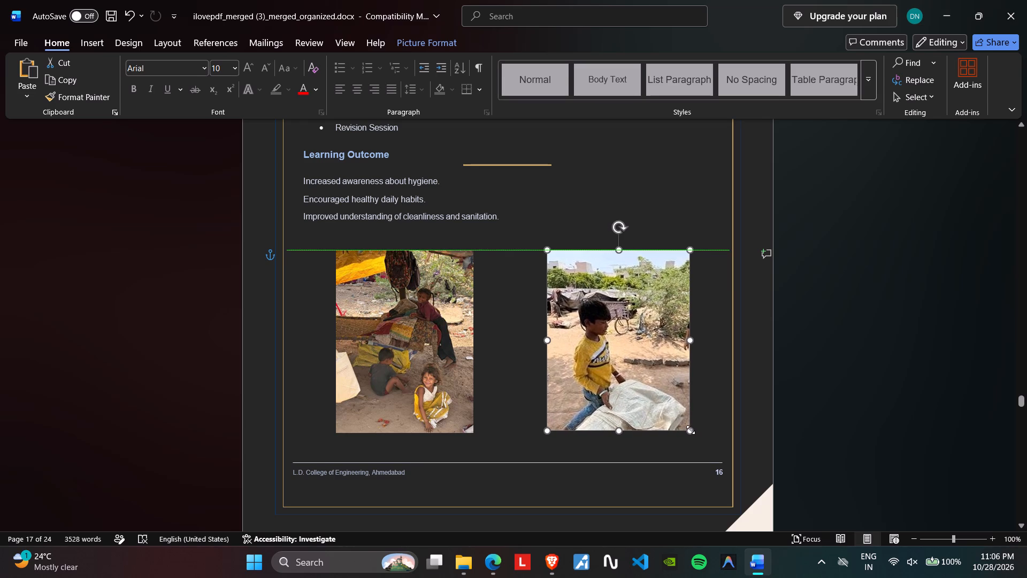
{"action": "left_click", "coordinate": [852, 387]}
Delete the small photo below the learning outcomes on page 17.
{"action": "scroll", "coordinate": [844, 386], "scroll_direction": "down", "scroll_amount": 13}
{"action": "scroll", "coordinate": [790, 359], "scroll_direction": "down", "scroll_amount": 4}
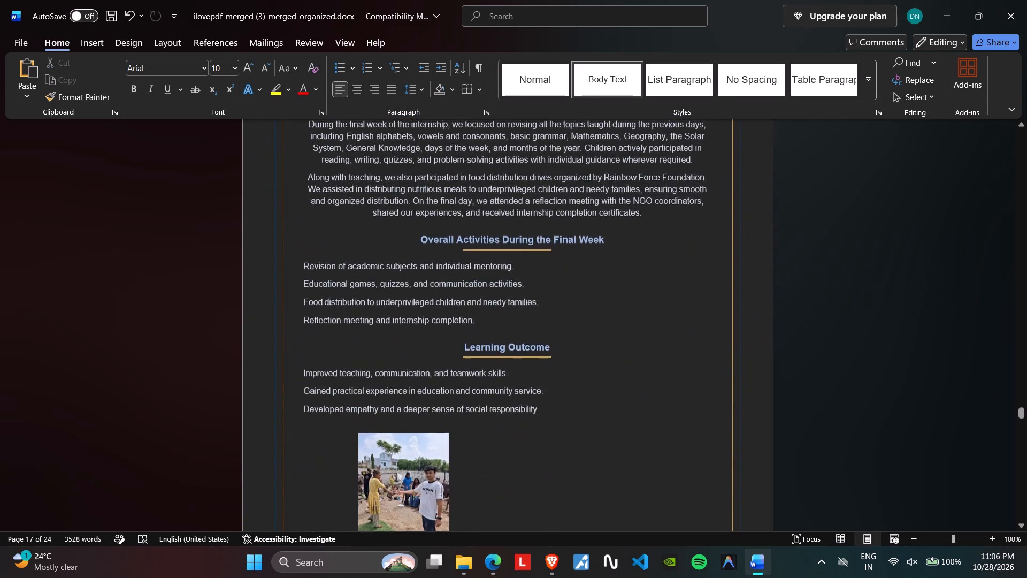
{"action": "scroll", "coordinate": [790, 359], "scroll_direction": "down", "scroll_amount": 5}
{"action": "left_click", "coordinate": [429, 344]}
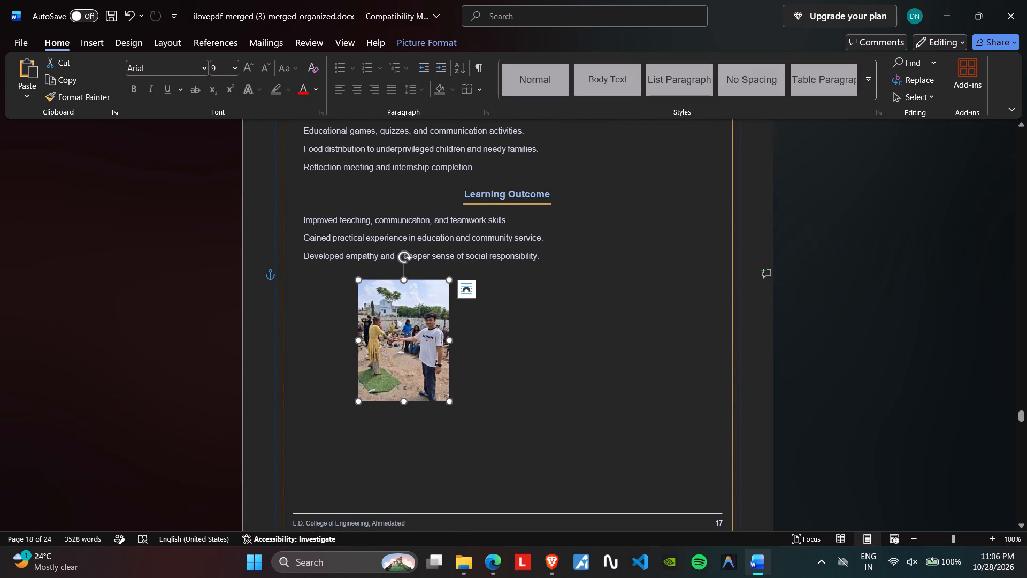
{"action": "key", "text": "Delete"}
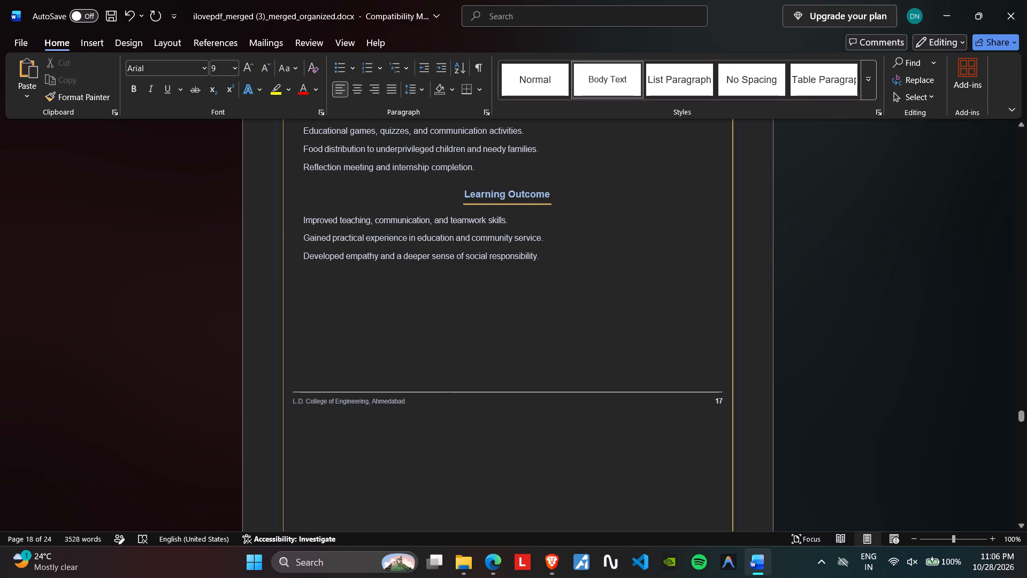
Insert the photo of the man in the Batman T-shirt reaching out to the woman in yellow from the Societal Internship folder.
{"action": "left_click", "coordinate": [101, 44]}
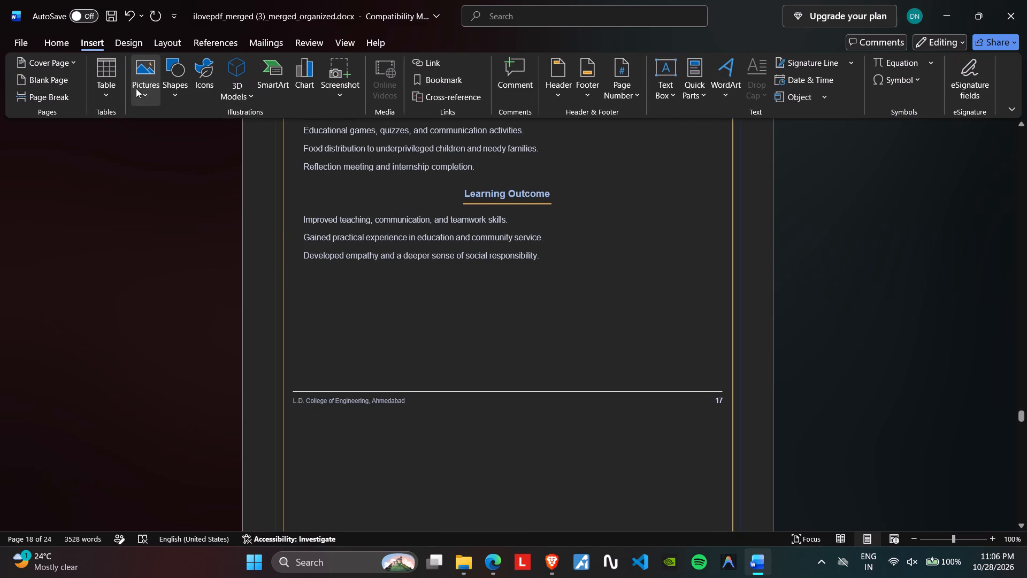
{"action": "left_click", "coordinate": [147, 93]}
{"action": "left_click", "coordinate": [158, 133]}
{"action": "scroll", "coordinate": [664, 196], "scroll_direction": "down", "scroll_amount": 3}
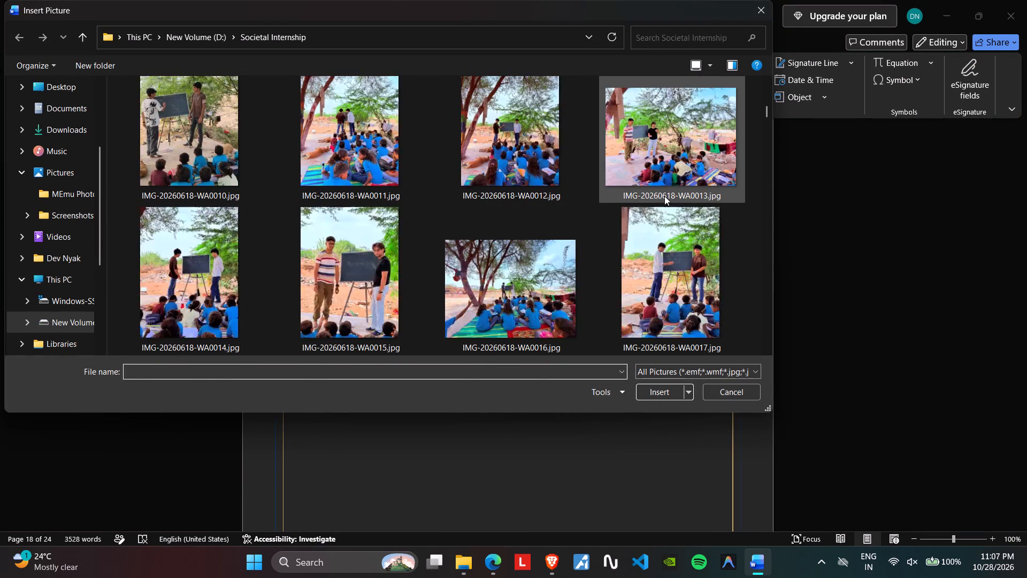
{"action": "scroll", "coordinate": [664, 196], "scroll_direction": "down", "scroll_amount": 20}
{"action": "scroll", "coordinate": [664, 196], "scroll_direction": "down", "scroll_amount": 4}
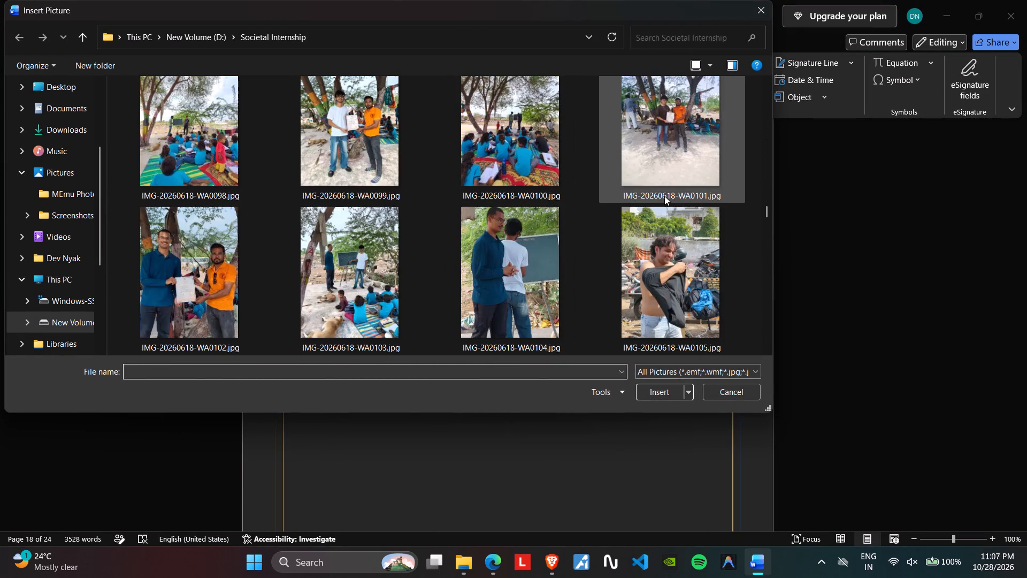
{"action": "scroll", "coordinate": [664, 196], "scroll_direction": "down", "scroll_amount": 10}
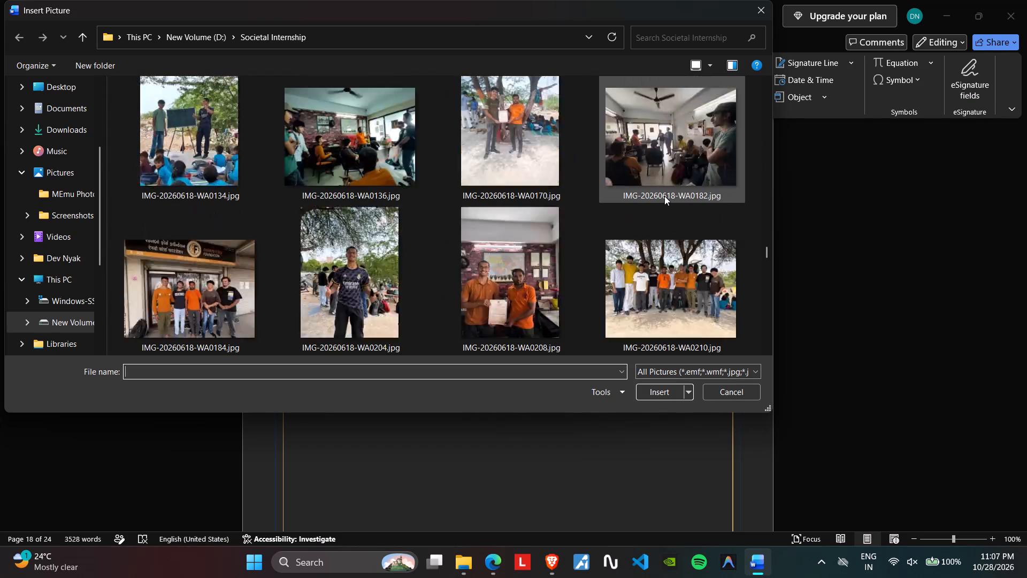
{"action": "scroll", "coordinate": [664, 196], "scroll_direction": "down", "scroll_amount": 3}
{"action": "scroll", "coordinate": [664, 196], "scroll_direction": "up", "scroll_amount": 5}
{"action": "scroll", "coordinate": [664, 196], "scroll_direction": "down", "scroll_amount": 4}
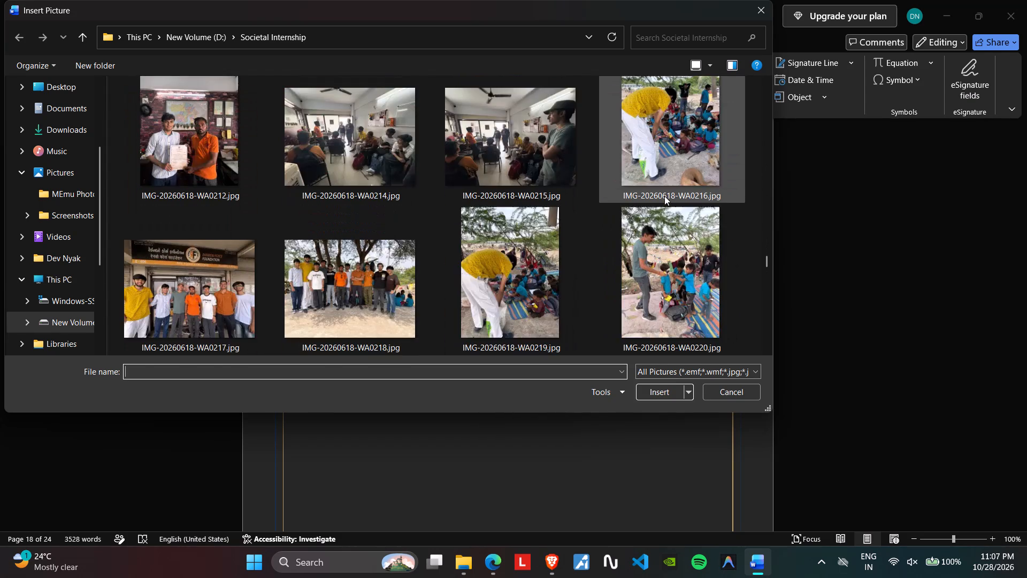
{"action": "scroll", "coordinate": [664, 196], "scroll_direction": "down", "scroll_amount": 8}
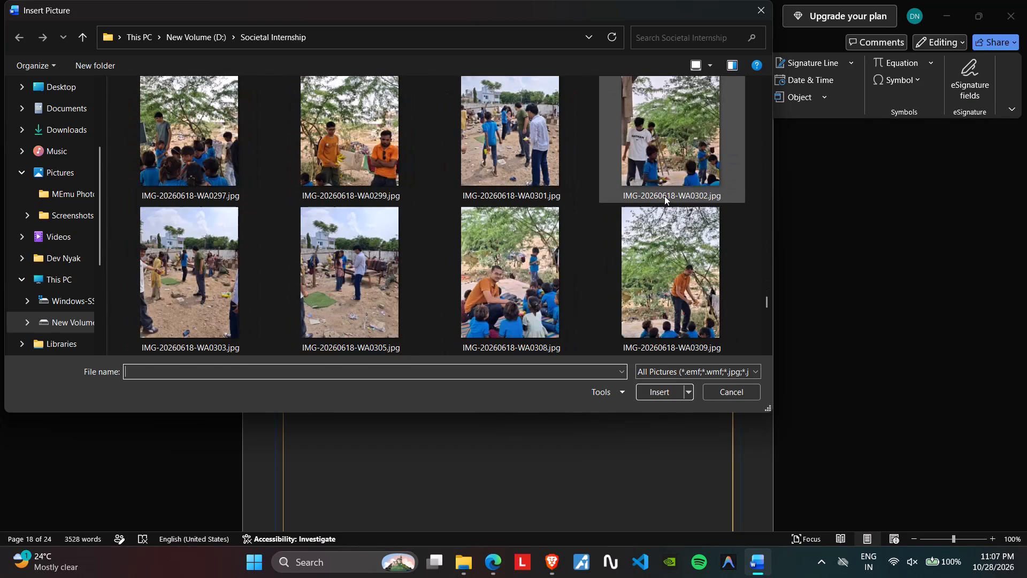
{"action": "scroll", "coordinate": [472, 258], "scroll_direction": "down", "scroll_amount": 1}
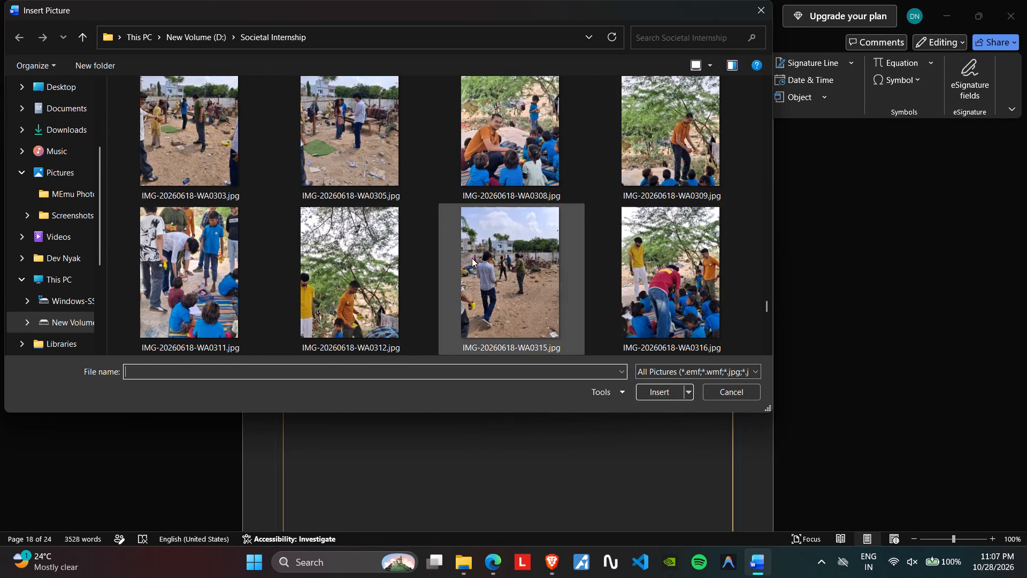
{"action": "scroll", "coordinate": [472, 257], "scroll_direction": "down", "scroll_amount": 4}
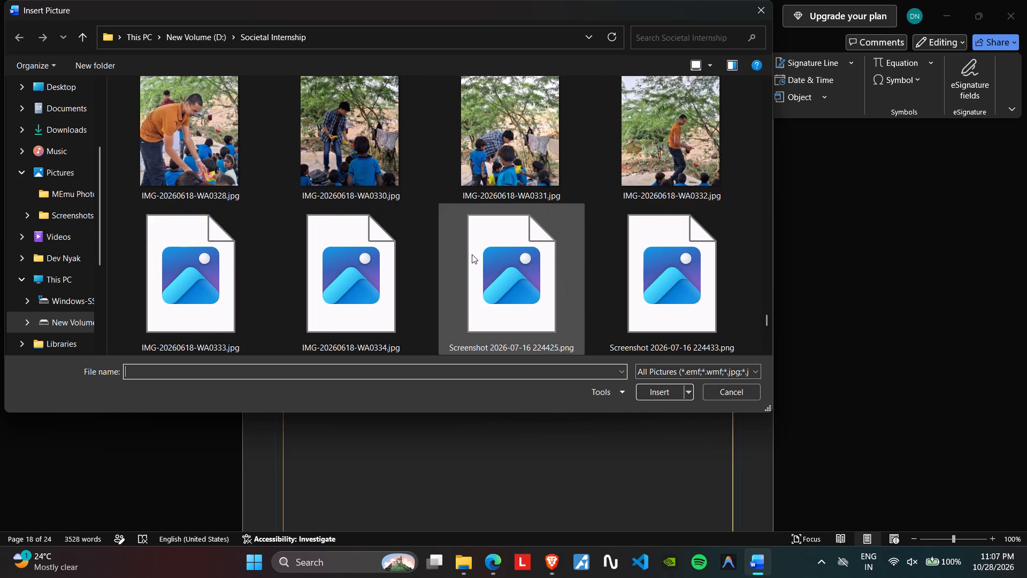
{"action": "scroll", "coordinate": [472, 253], "scroll_direction": "down", "scroll_amount": 6}
{"action": "scroll", "coordinate": [472, 253], "scroll_direction": "up", "scroll_amount": 7}
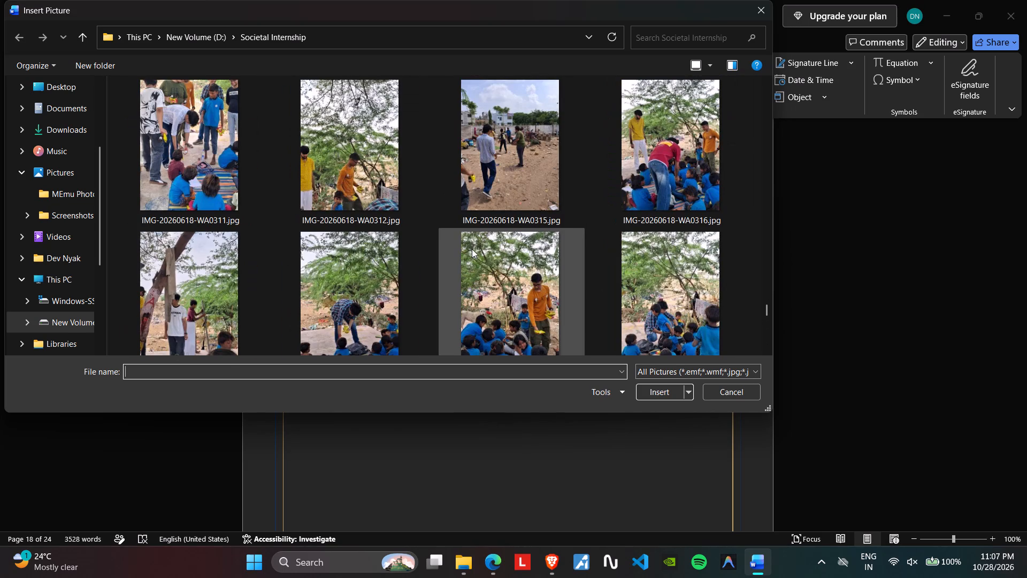
{"action": "scroll", "coordinate": [448, 268], "scroll_direction": "up", "scroll_amount": 2}
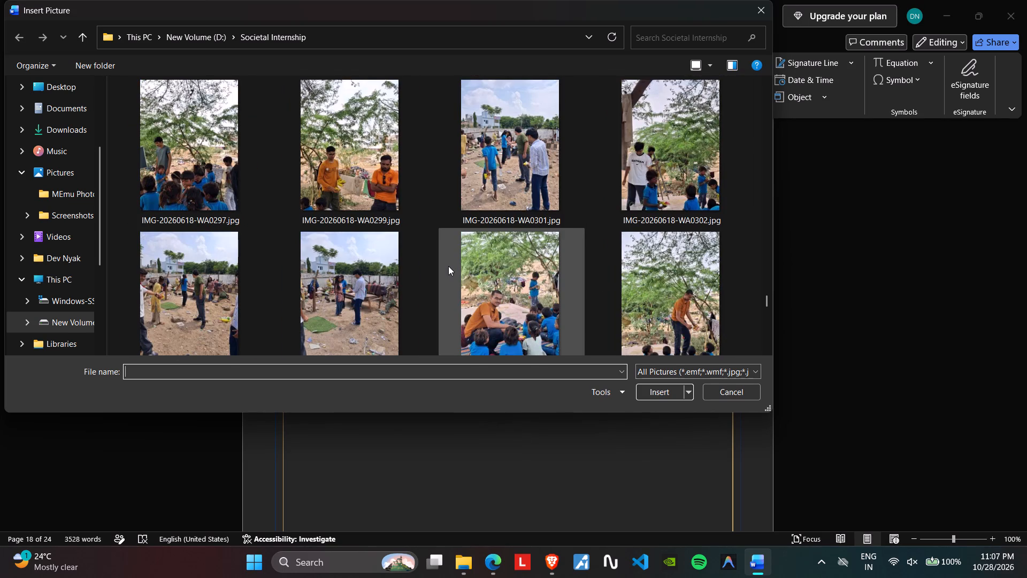
{"action": "scroll", "coordinate": [453, 256], "scroll_direction": "up", "scroll_amount": 1}
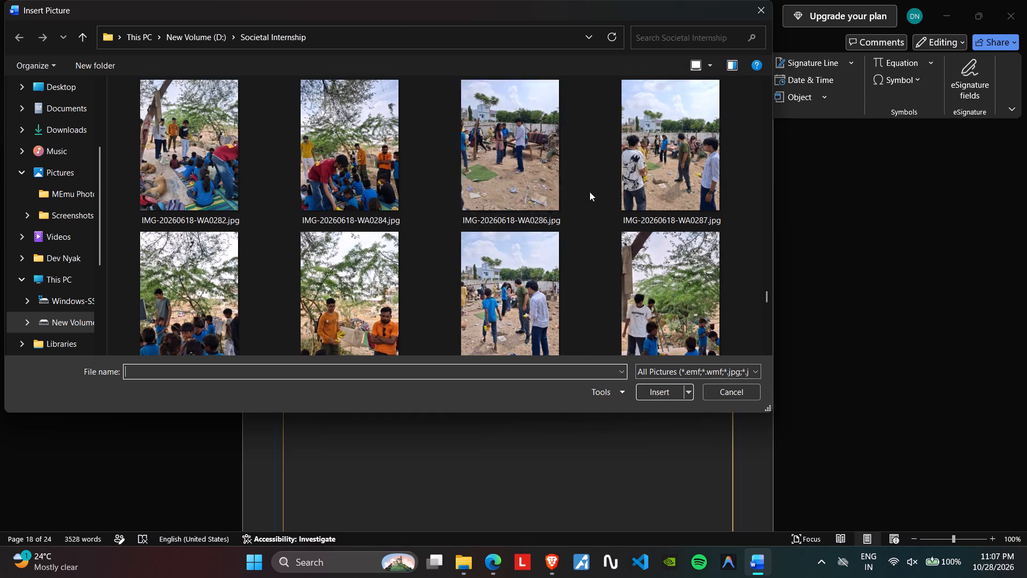
{"action": "scroll", "coordinate": [542, 210], "scroll_direction": "up", "scroll_amount": 1}
{"action": "left_click", "coordinate": [537, 132]}
{"action": "left_click", "coordinate": [646, 388]}
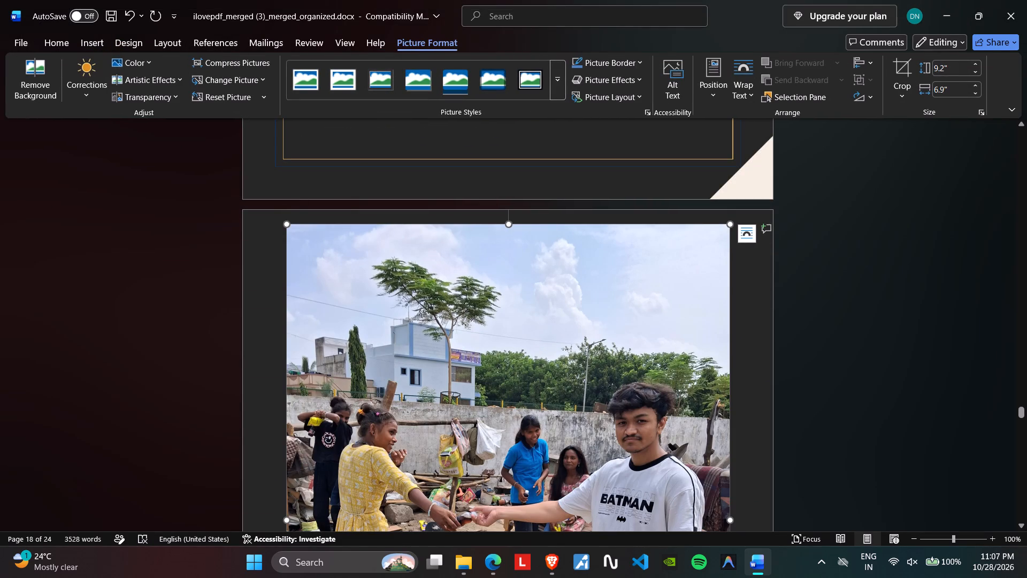
Shrink the inserted Batman T-shirt photo proportionally to about 3.19" high by 2.39" wide.
{"action": "left_click_drag", "start_coordinate": [287, 223], "coordinate": [553, 522]}
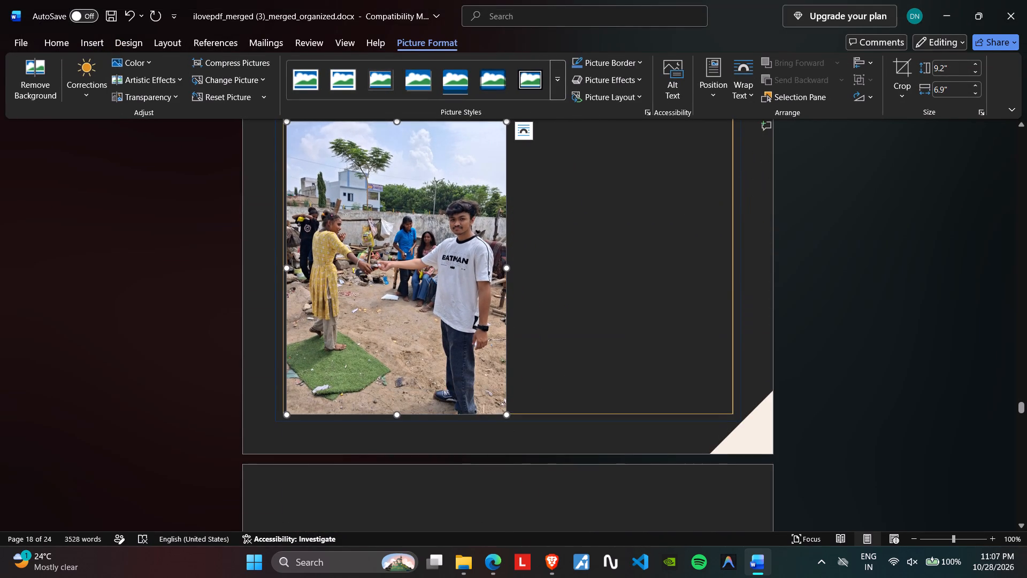
{"action": "left_click_drag", "start_coordinate": [506, 415], "coordinate": [440, 269]}
Set the Batman T-shirt photo's text wrapping to Through and shift it slightly right below the learning outcomes.
{"action": "scroll", "coordinate": [639, 307], "scroll_direction": "up", "scroll_amount": 3}
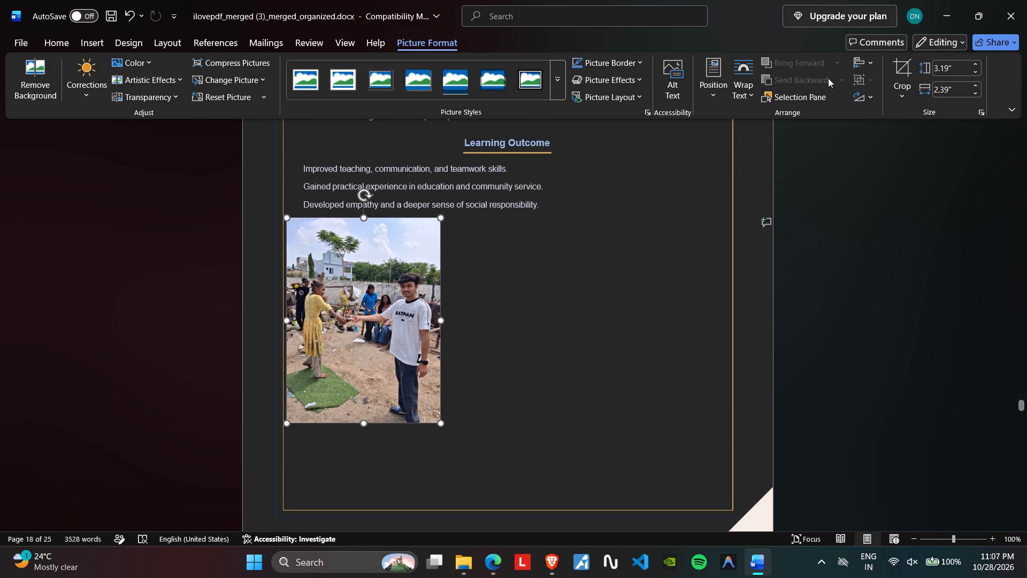
{"action": "left_click", "coordinate": [761, 85]}
{"action": "left_click", "coordinate": [749, 86]}
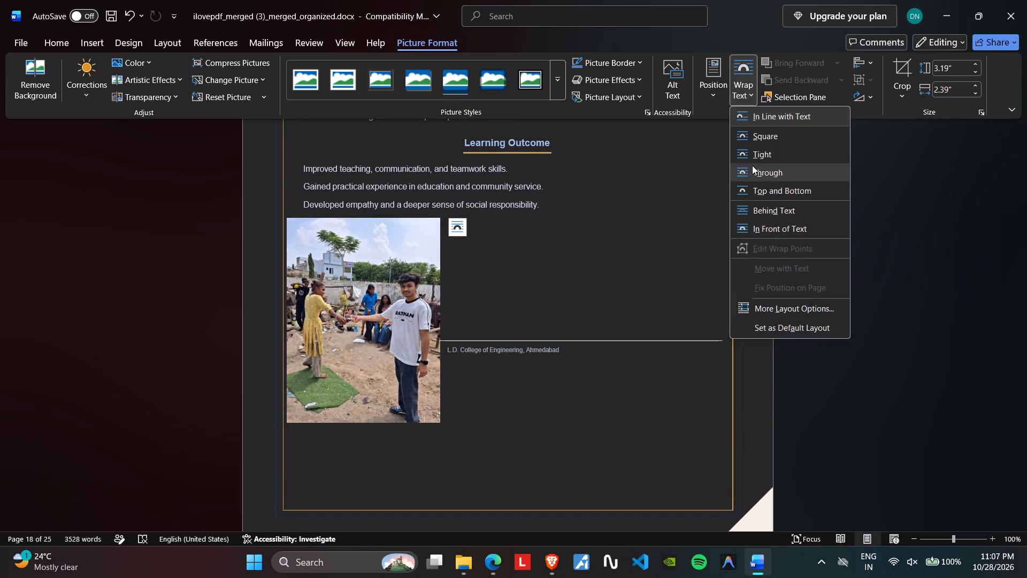
{"action": "left_click", "coordinate": [752, 165]}
{"action": "left_click_drag", "start_coordinate": [363, 332], "coordinate": [393, 330]}
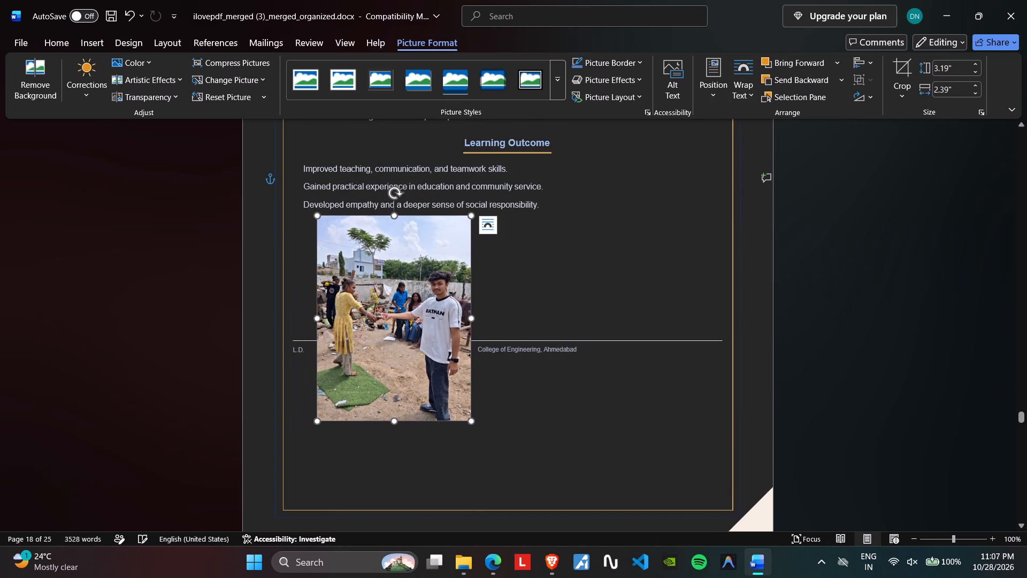
Add seven blank lines above the page 17 footer to push it below the photo.
{"action": "left_click", "coordinate": [303, 331]}
{"action": "key", "text": "Return"}
{"action": "key", "text": "Return"}
{"action": "key", "text": "Return"}
{"action": "key", "text": "Return"}
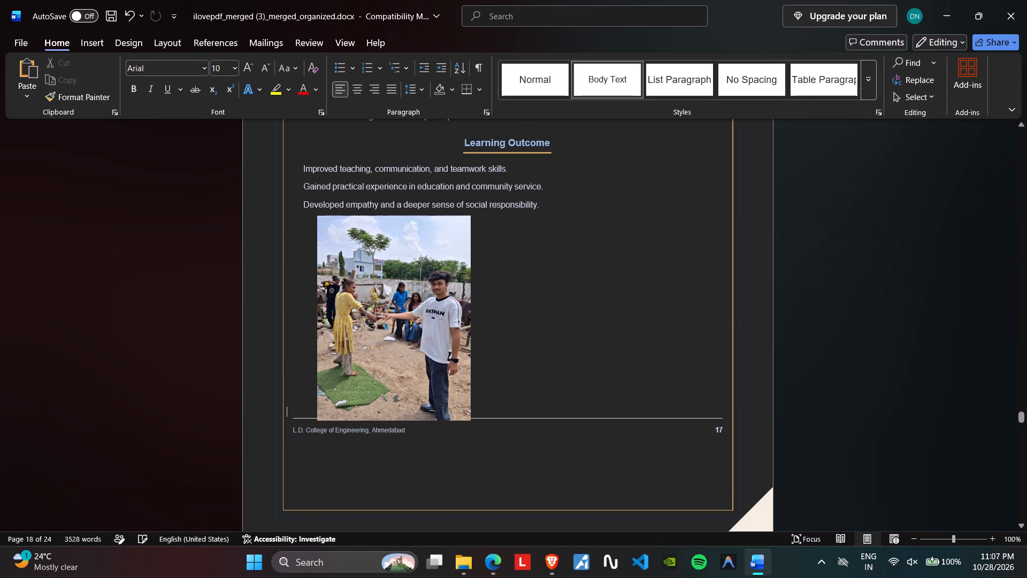
{"action": "key", "text": "Return"}
{"action": "key", "text": "Return"}
{"action": "key", "text": "Return"}
Shrink the Batman T-shirt photo further and align it with the left edge of the learning outcomes text, just below it.
{"action": "left_click", "coordinate": [371, 400]}
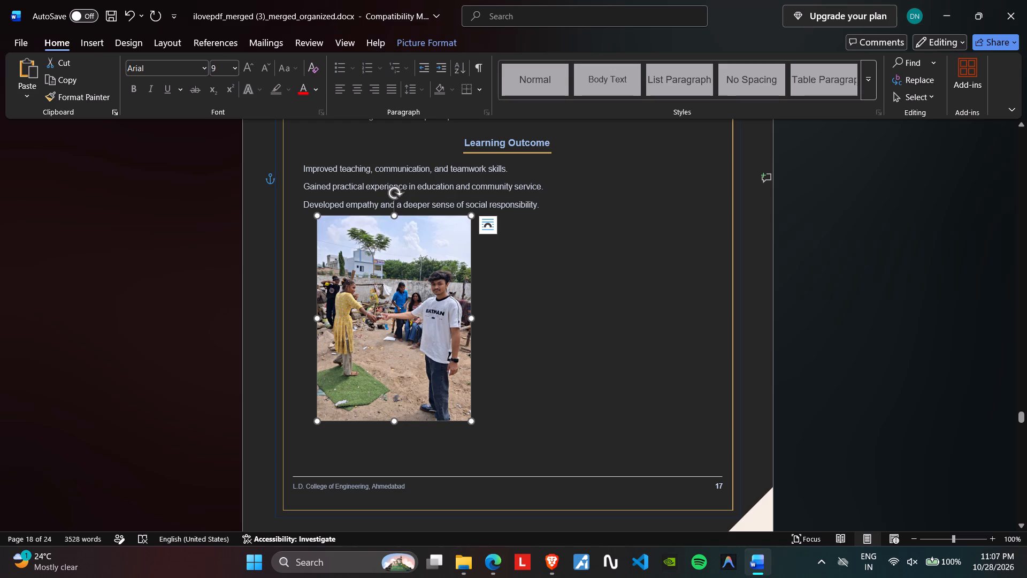
{"action": "left_click_drag", "start_coordinate": [470, 420], "coordinate": [411, 381]}
{"action": "left_click_drag", "start_coordinate": [386, 356], "coordinate": [380, 355]}
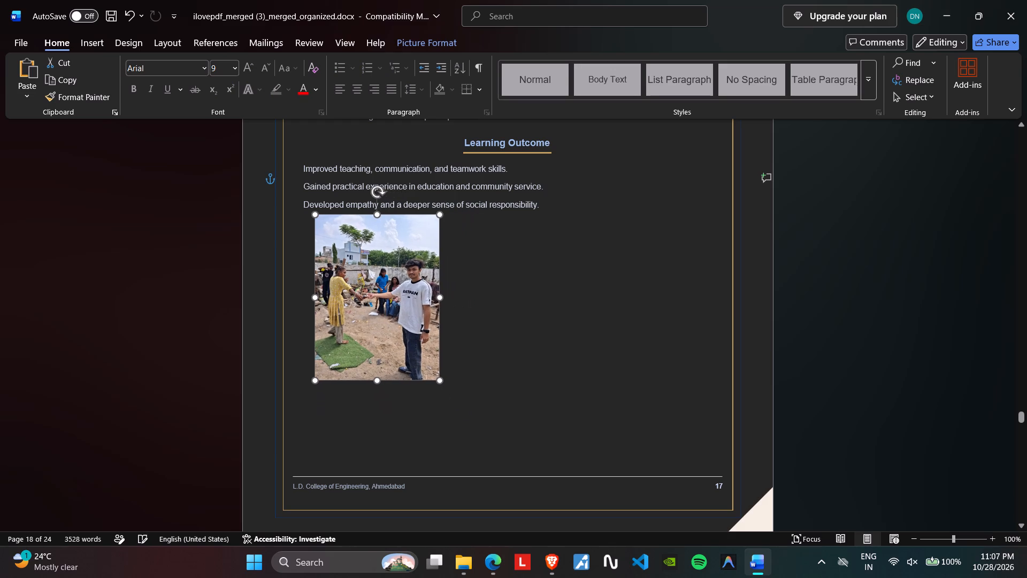
{"action": "left_click_drag", "start_coordinate": [380, 355], "coordinate": [372, 362]}
Insert the photo IMG-20260618-WA0287.jpg from the Societal Internship folder into the blank area on page 17.
{"action": "left_click", "coordinate": [546, 372]}
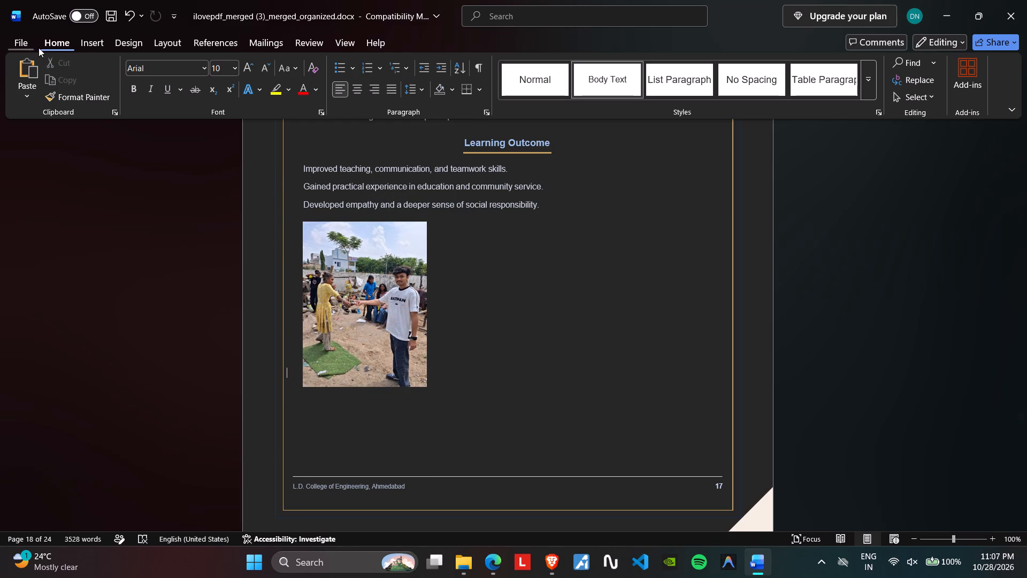
{"action": "left_click", "coordinate": [85, 48]}
{"action": "left_click", "coordinate": [143, 100]}
{"action": "left_click", "coordinate": [150, 130]}
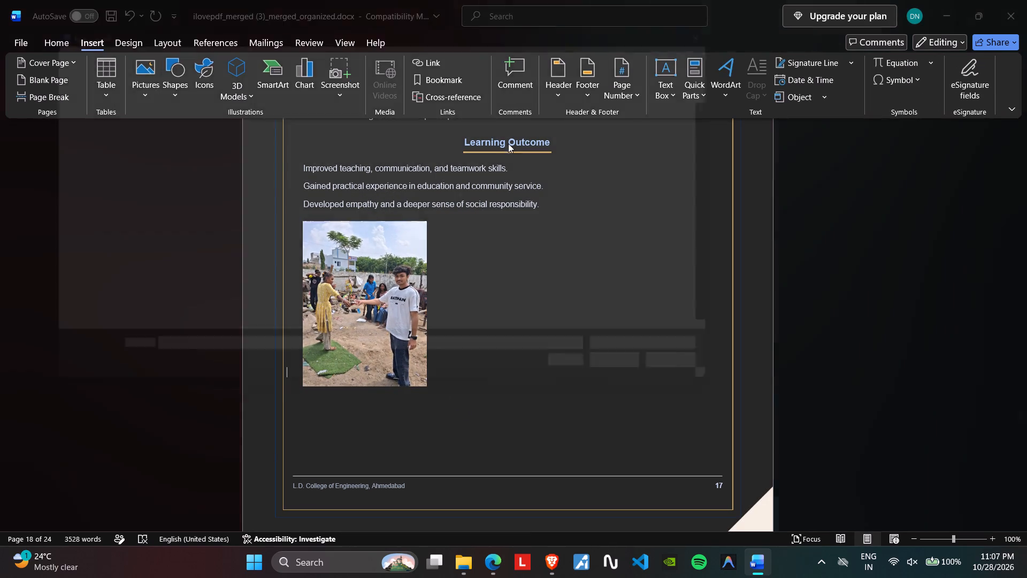
{"action": "scroll", "coordinate": [519, 147], "scroll_direction": "down", "scroll_amount": 20}
{"action": "scroll", "coordinate": [519, 147], "scroll_direction": "down", "scroll_amount": 16}
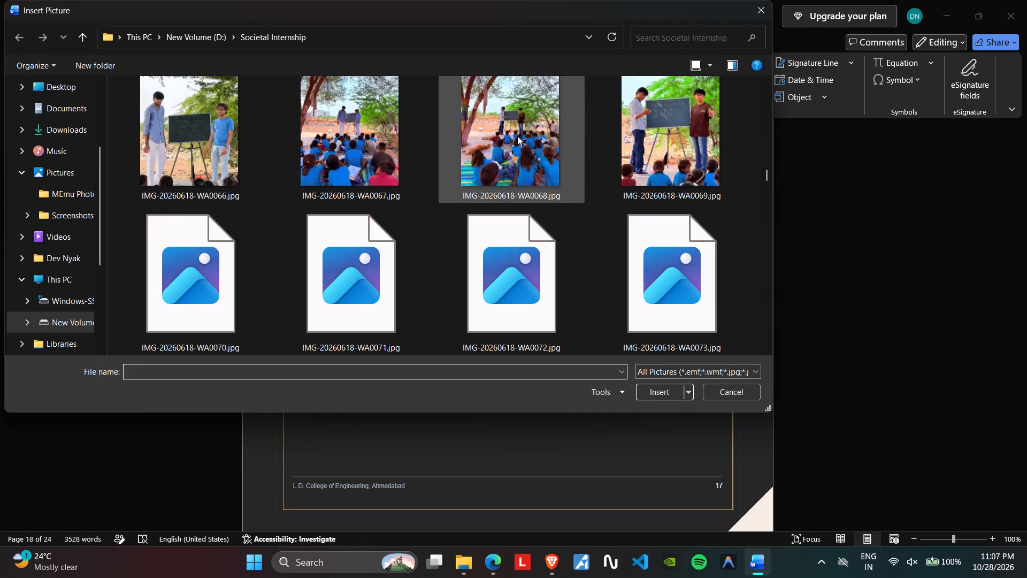
{"action": "scroll", "coordinate": [517, 136], "scroll_direction": "down", "scroll_amount": 18}
{"action": "scroll", "coordinate": [517, 136], "scroll_direction": "down", "scroll_amount": 4}
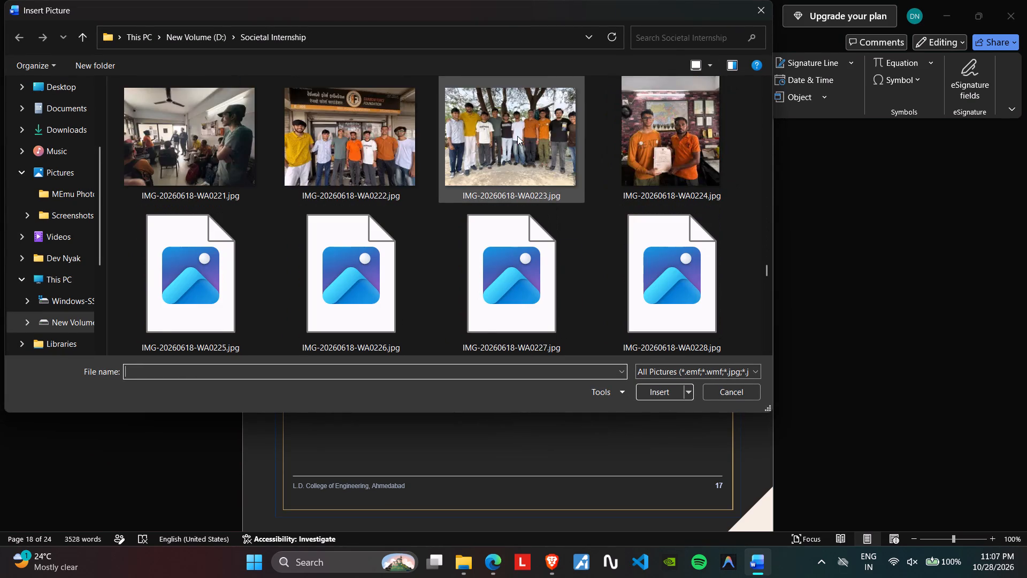
{"action": "scroll", "coordinate": [517, 136], "scroll_direction": "down", "scroll_amount": 6}
{"action": "left_click", "coordinate": [664, 133]}
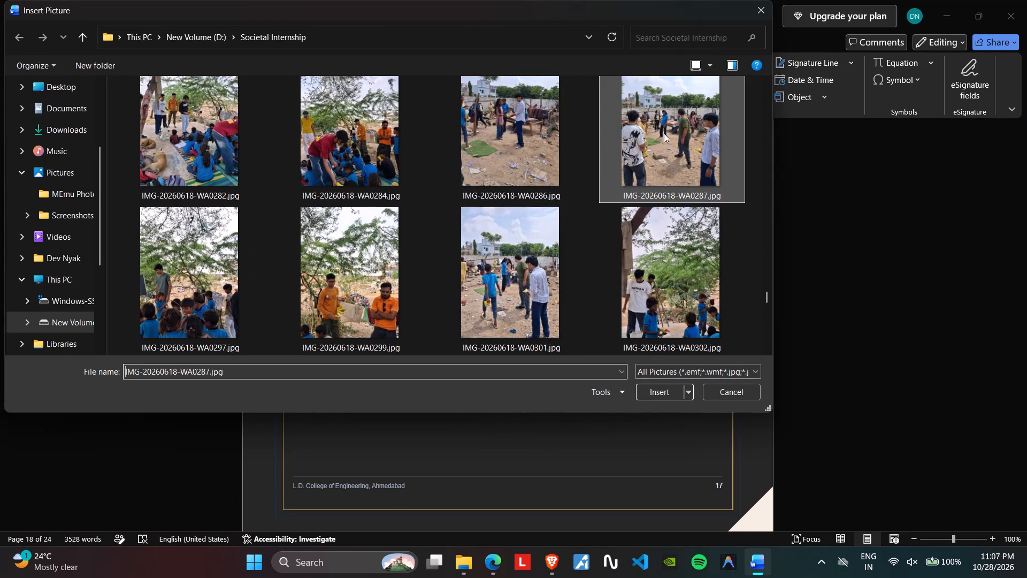
{"action": "left_click", "coordinate": [656, 394]}
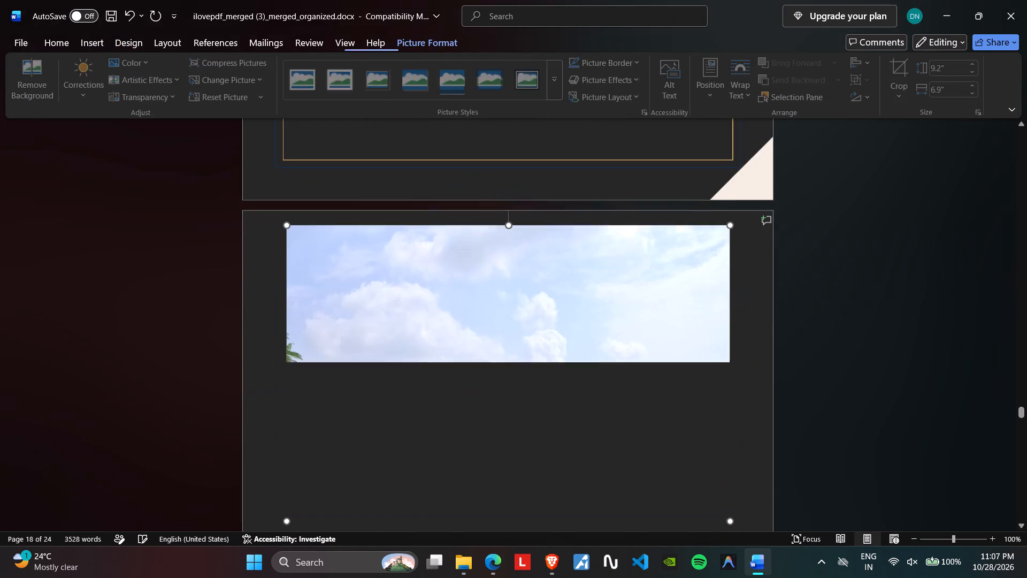
Shrink the newly inserted group photo proportionally to about 3.81" high by 2.86" wide.
{"action": "left_click_drag", "start_coordinate": [287, 219], "coordinate": [532, 471]}
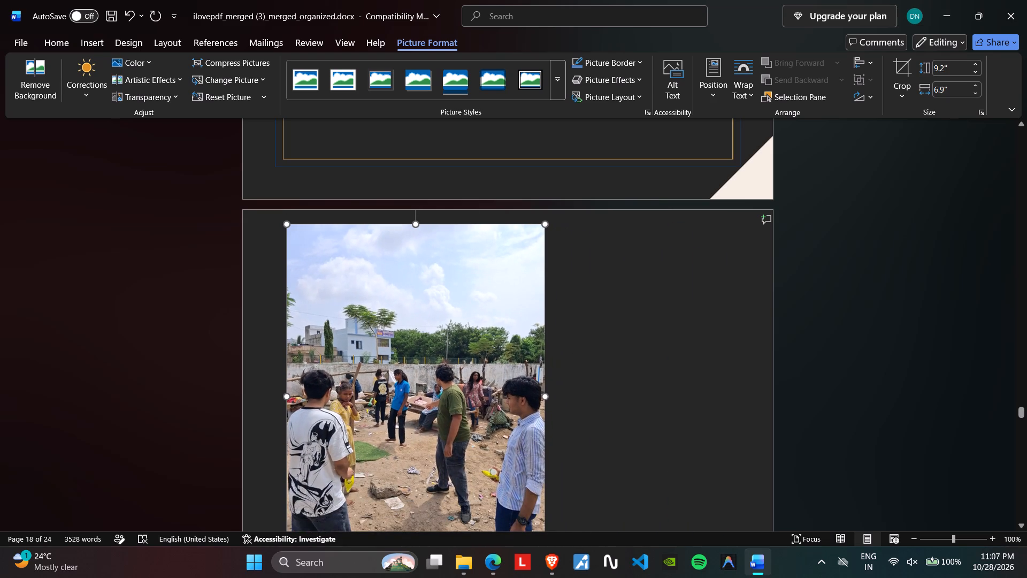
{"action": "scroll", "coordinate": [541, 500], "scroll_direction": "down", "scroll_amount": 2}
{"action": "left_click_drag", "start_coordinate": [548, 506], "coordinate": [470, 378]}
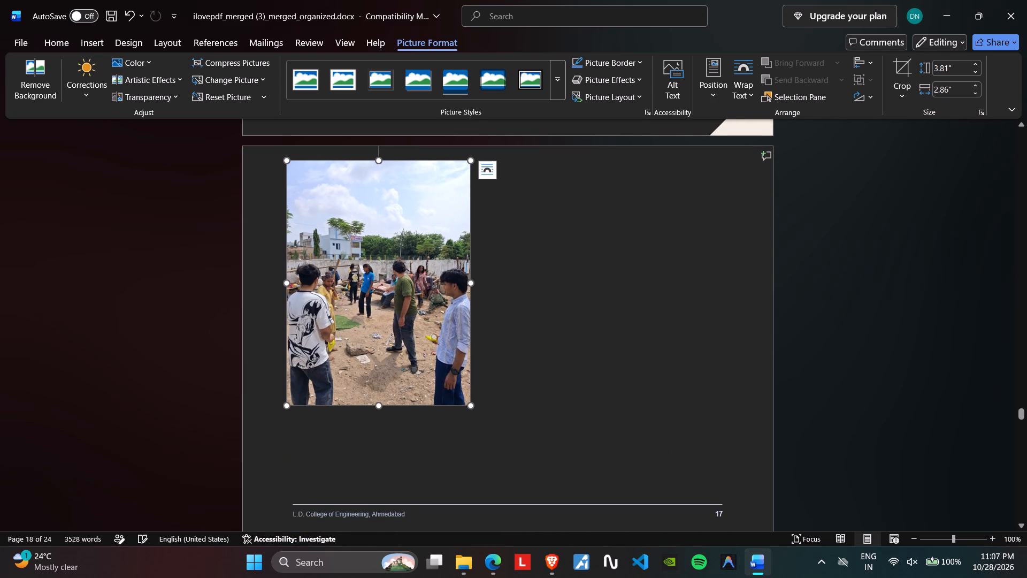
Set the group photo's text wrapping to Through and place it immediately right of the Batman T-shirt photo, with their tops level.
{"action": "left_click", "coordinate": [747, 93]}
{"action": "left_click", "coordinate": [758, 165]}
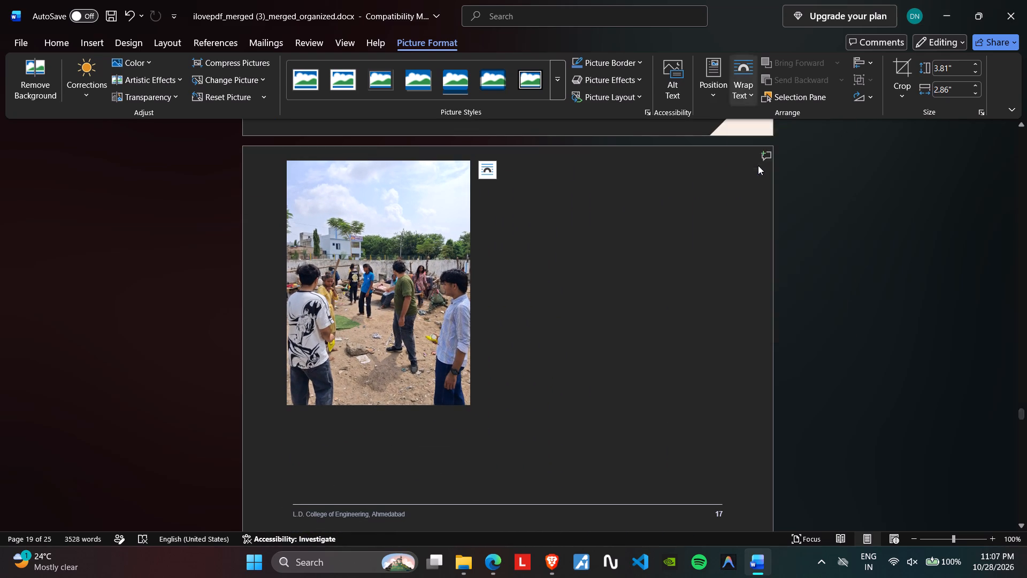
{"action": "scroll", "coordinate": [588, 240], "scroll_direction": "up", "scroll_amount": 19}
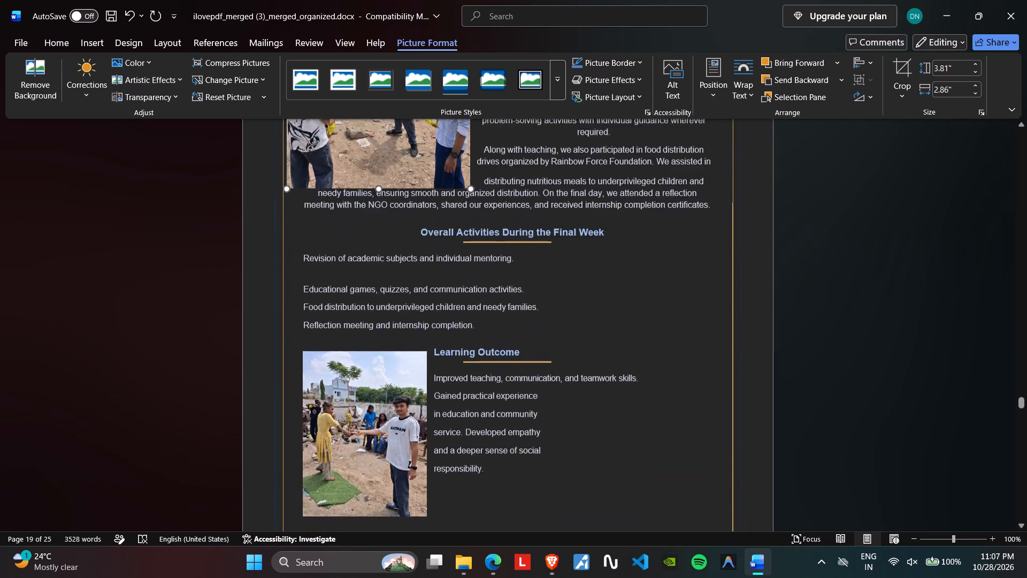
{"action": "scroll", "coordinate": [588, 240], "scroll_direction": "up", "scroll_amount": 2}
{"action": "left_click", "coordinate": [397, 212]}
{"action": "left_click_drag", "start_coordinate": [397, 214], "coordinate": [496, 531]}
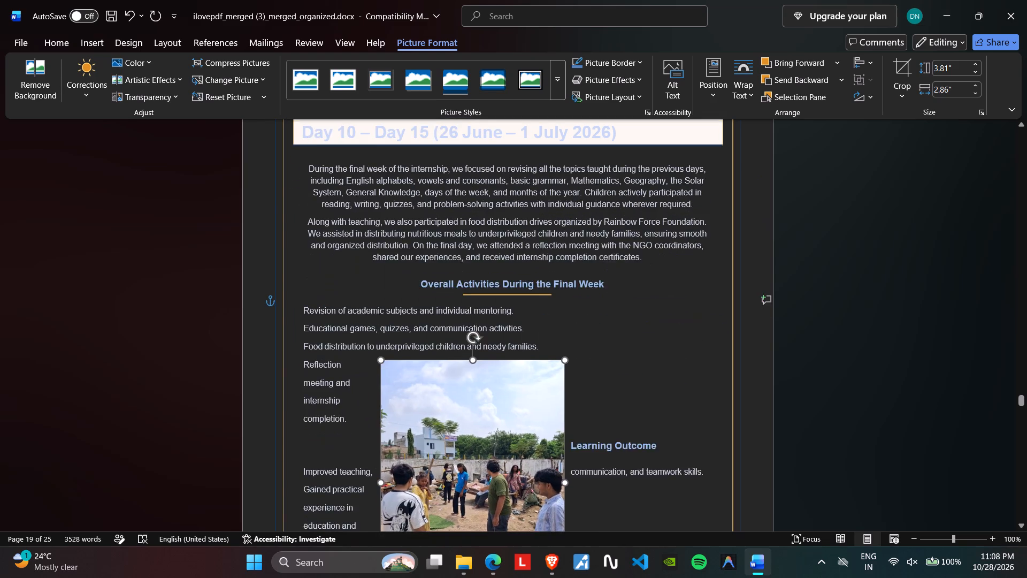
{"action": "left_click_drag", "start_coordinate": [496, 531], "coordinate": [497, 529]}
{"action": "scroll", "coordinate": [547, 430], "scroll_direction": "down", "scroll_amount": 3}
{"action": "left_click_drag", "start_coordinate": [494, 225], "coordinate": [534, 283]}
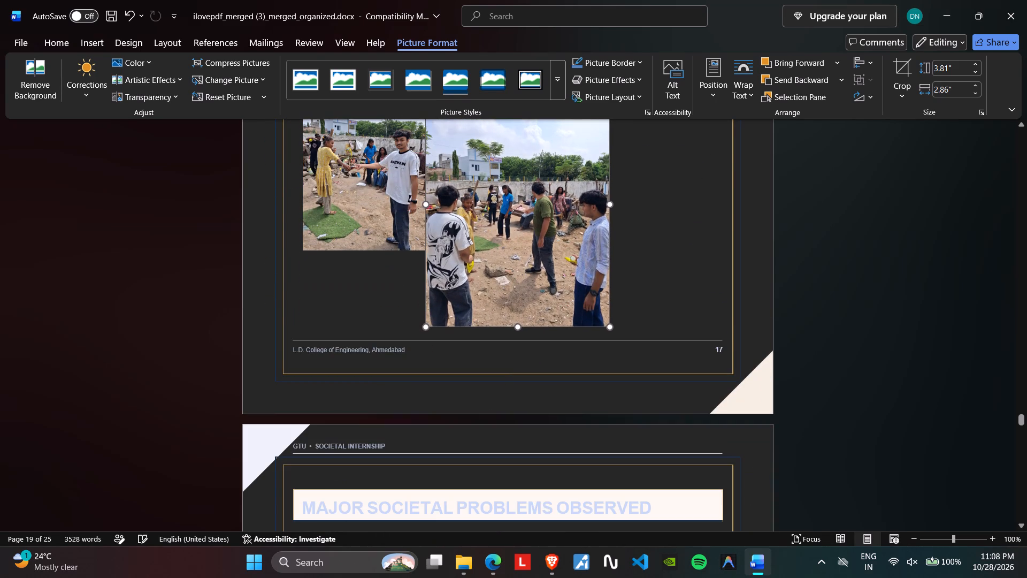
{"action": "left_click_drag", "start_coordinate": [534, 283], "coordinate": [534, 284]}
Shrink the group photo to match the height of the Batman T-shirt photo beside it.
{"action": "left_click_drag", "start_coordinate": [609, 325], "coordinate": [551, 222]}
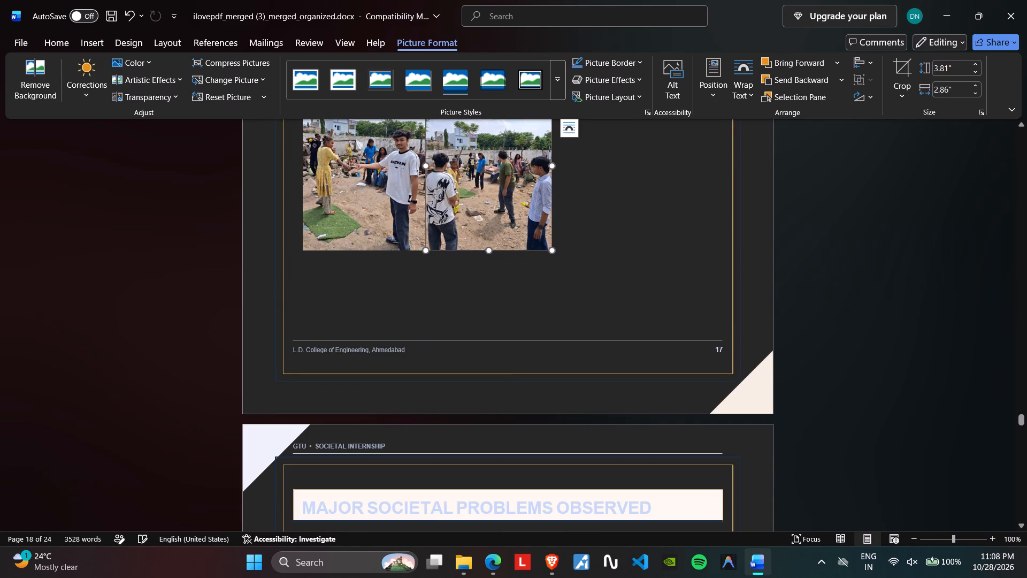
Move the group photo on page 17 away from the Batman T-shirt photo to the lower middle, just above the footer line.
{"action": "scroll", "coordinate": [550, 224], "scroll_direction": "up", "scroll_amount": 2}
{"action": "left_click_drag", "start_coordinate": [505, 246], "coordinate": [540, 326]}
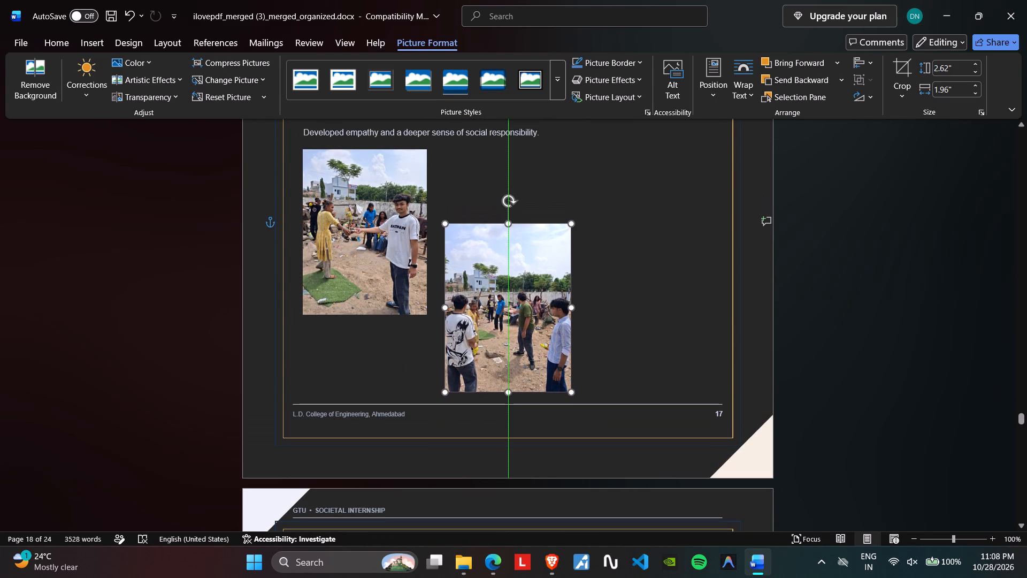
{"action": "left_click_drag", "start_coordinate": [540, 326], "coordinate": [537, 326]}
{"action": "left_click", "coordinate": [631, 292]}
Insert the photo IMG-20260618-WA0282.jpg from the Societal Internship folder at page 17's blank area.
{"action": "left_click", "coordinate": [101, 47]}
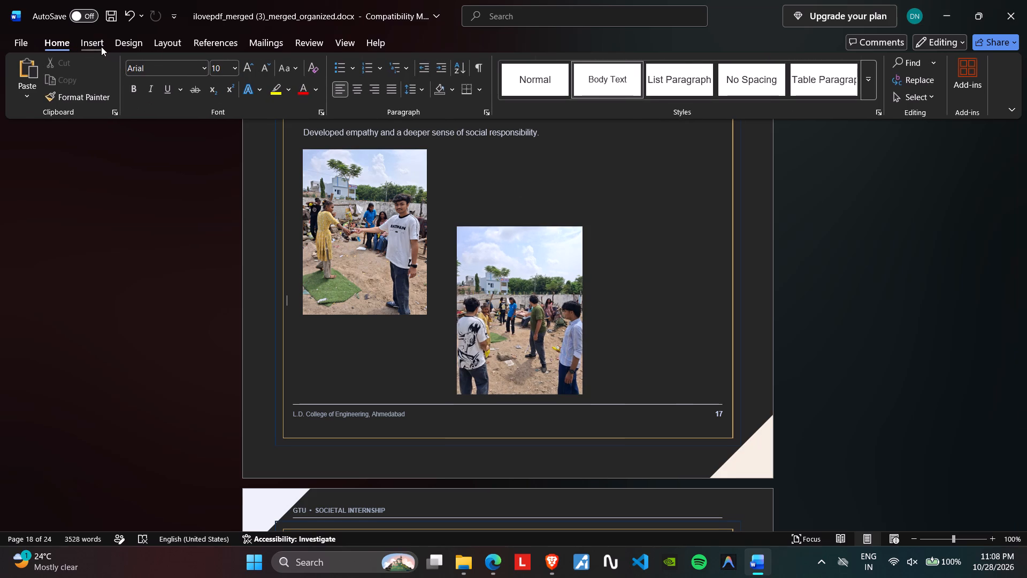
{"action": "left_click", "coordinate": [145, 73]}
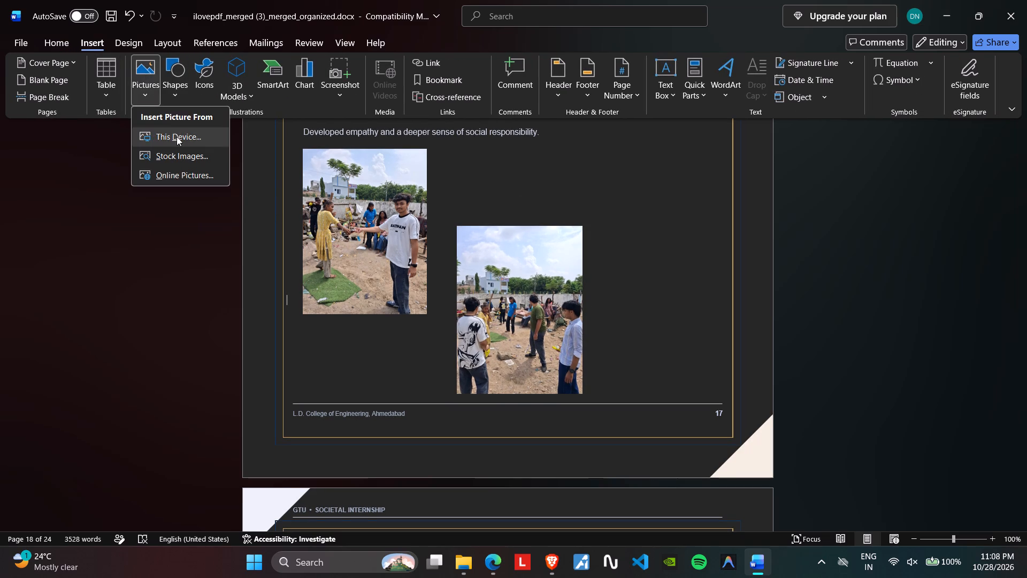
{"action": "left_click", "coordinate": [177, 136]}
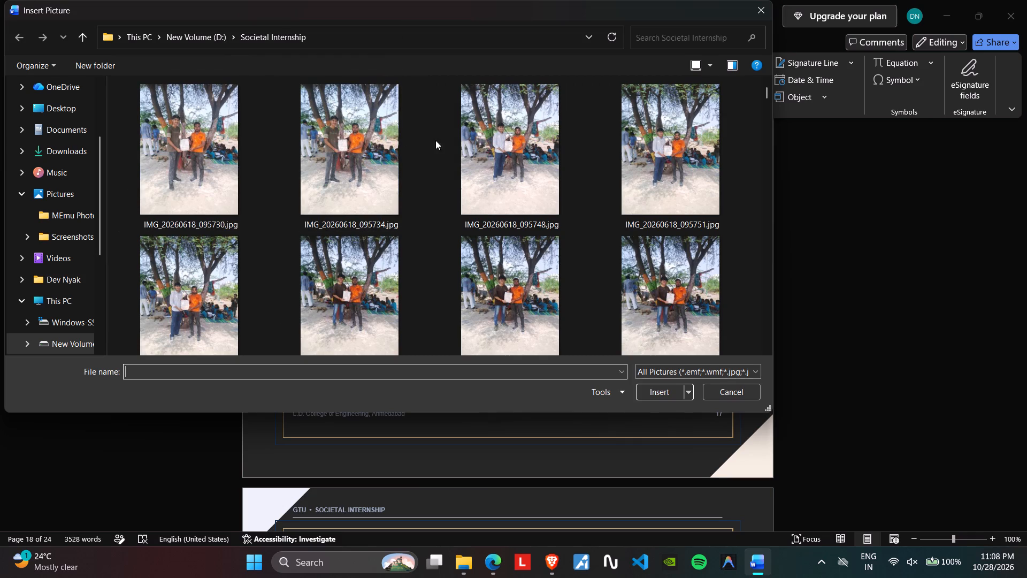
{"action": "scroll", "coordinate": [439, 195], "scroll_direction": "down", "scroll_amount": 19}
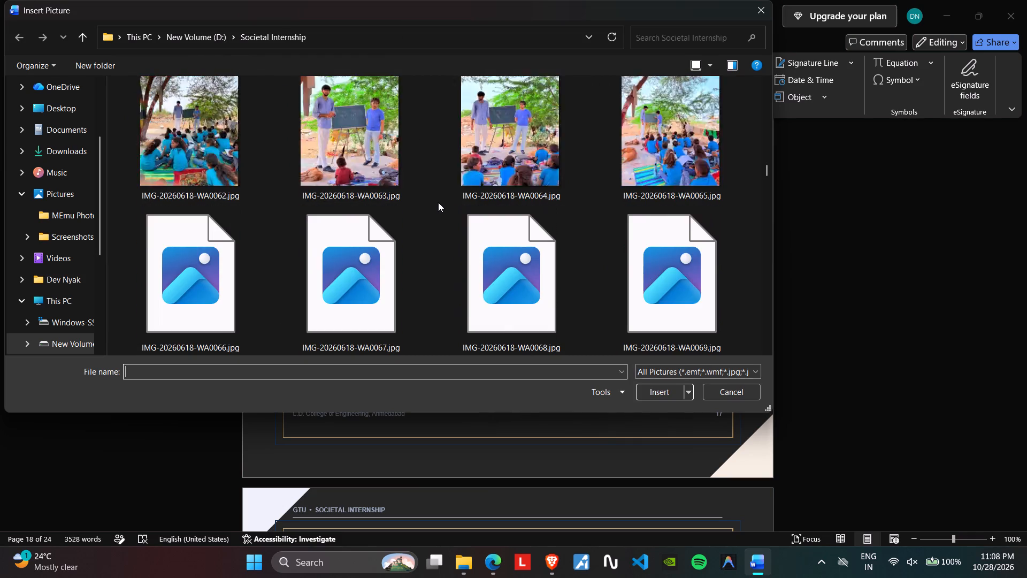
{"action": "scroll", "coordinate": [438, 202], "scroll_direction": "down", "scroll_amount": 8}
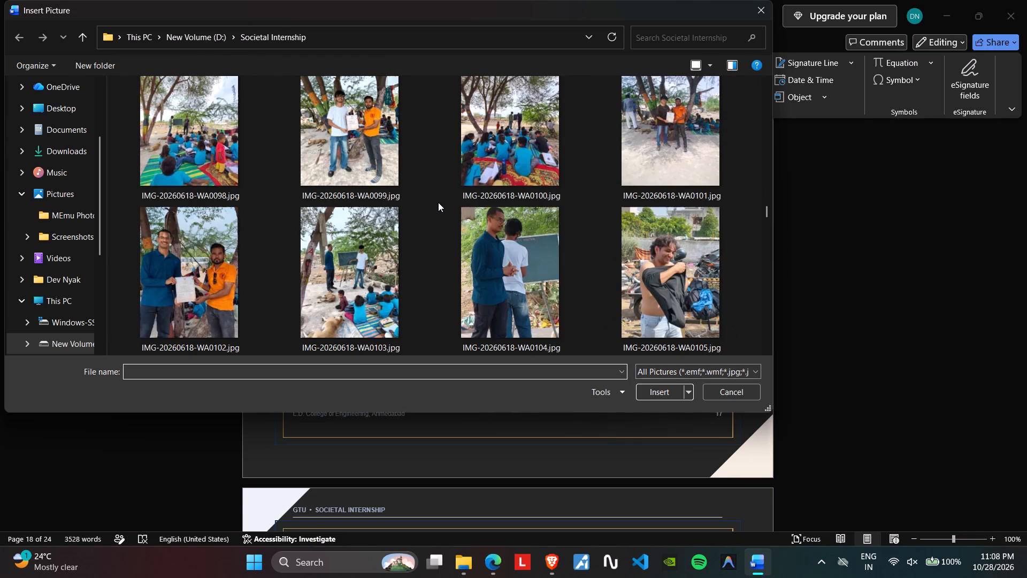
{"action": "scroll", "coordinate": [438, 202], "scroll_direction": "down", "scroll_amount": 3}
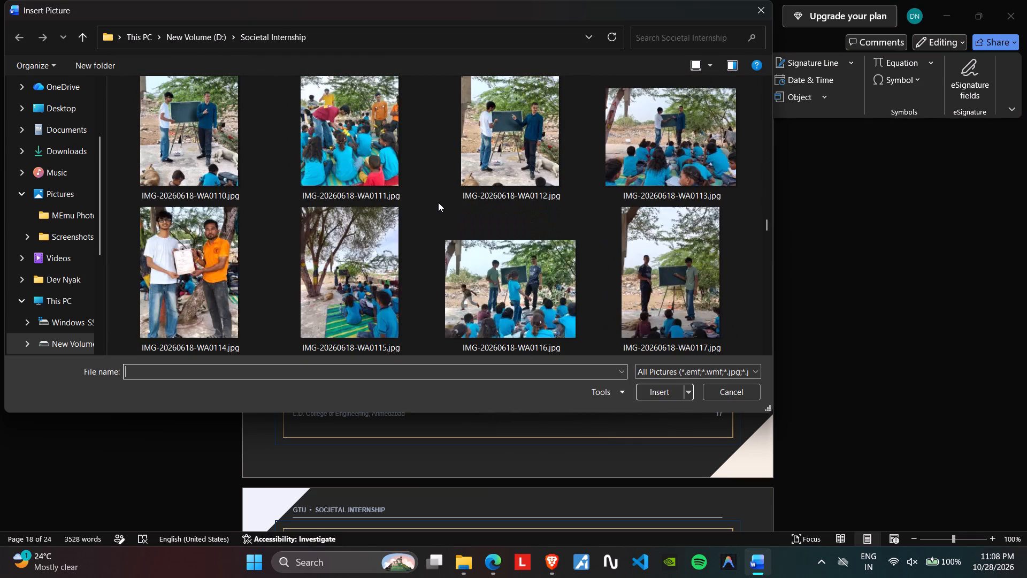
{"action": "scroll", "coordinate": [438, 202], "scroll_direction": "down", "scroll_amount": 7}
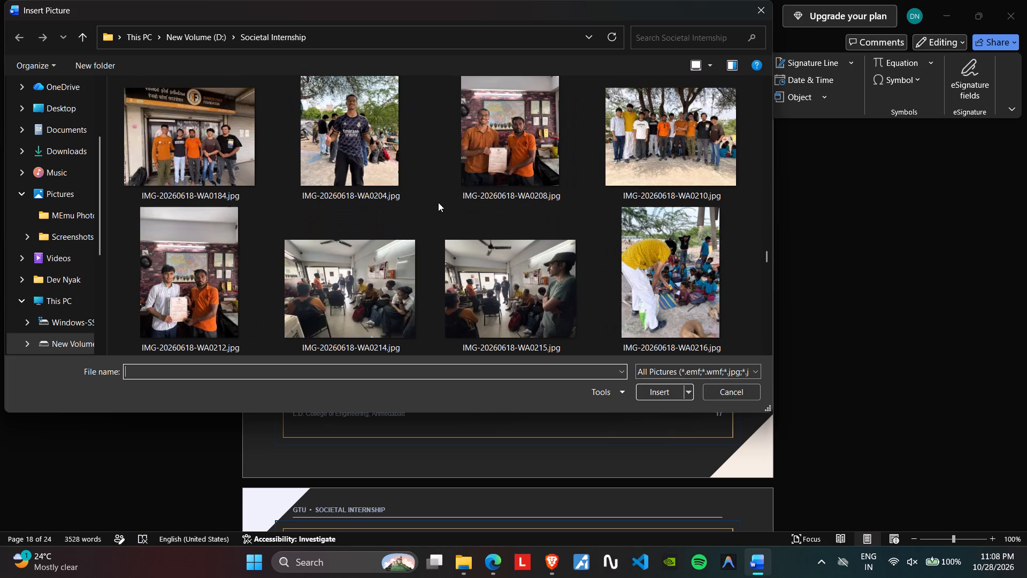
{"action": "scroll", "coordinate": [438, 202], "scroll_direction": "down", "scroll_amount": 3}
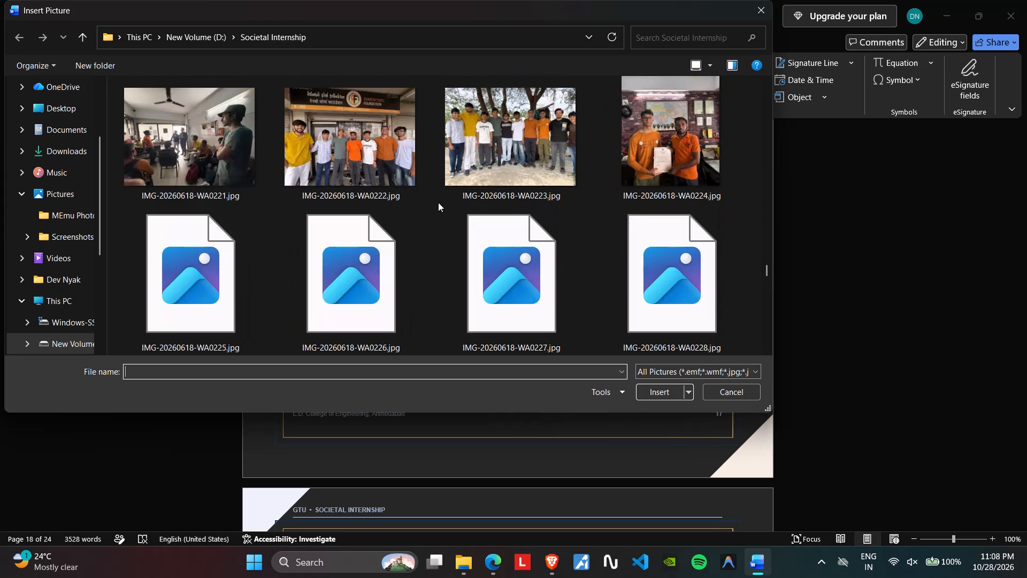
{"action": "scroll", "coordinate": [438, 202], "scroll_direction": "down", "scroll_amount": 5}
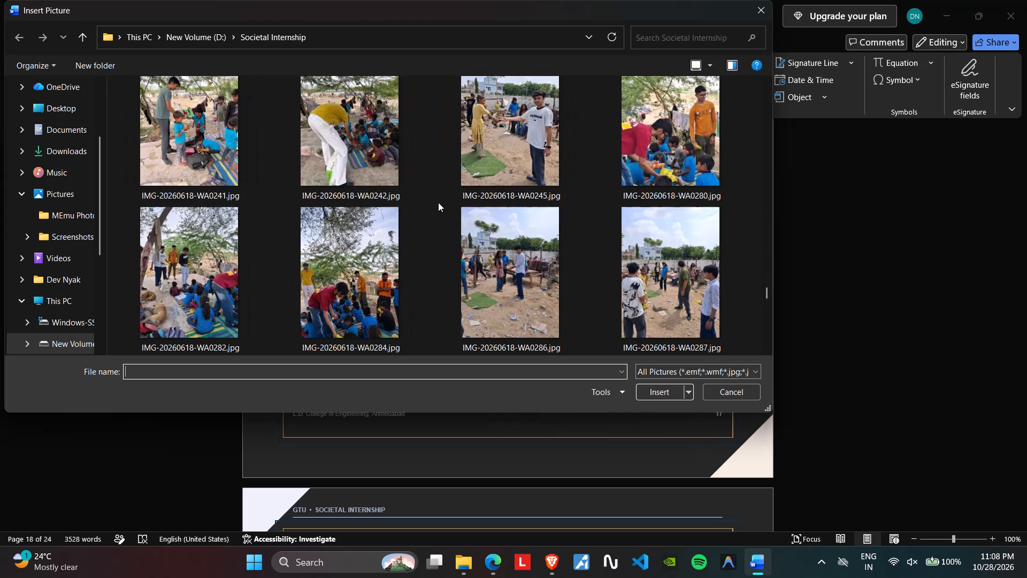
{"action": "left_click", "coordinate": [186, 272]}
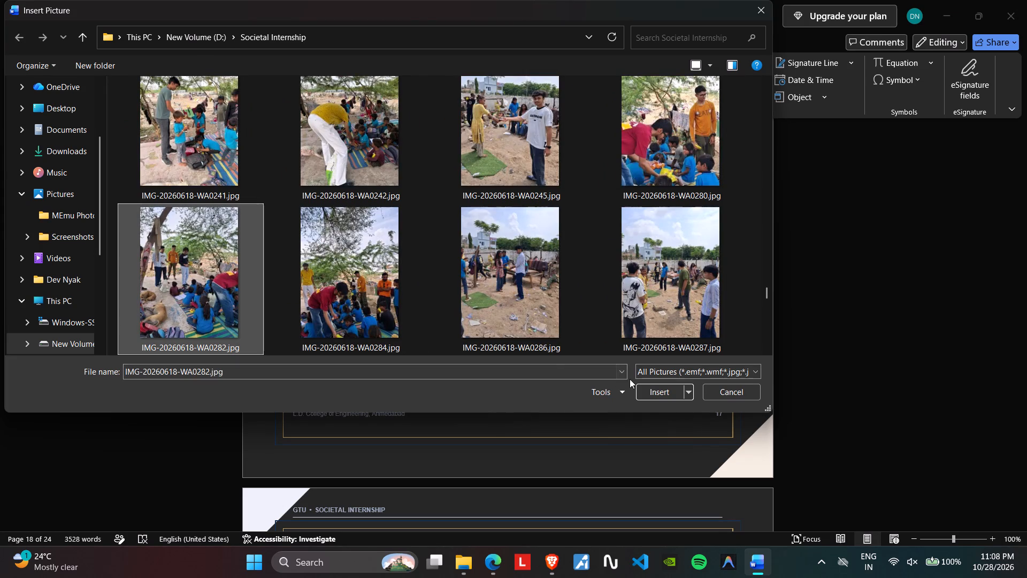
{"action": "left_click", "coordinate": [653, 390]}
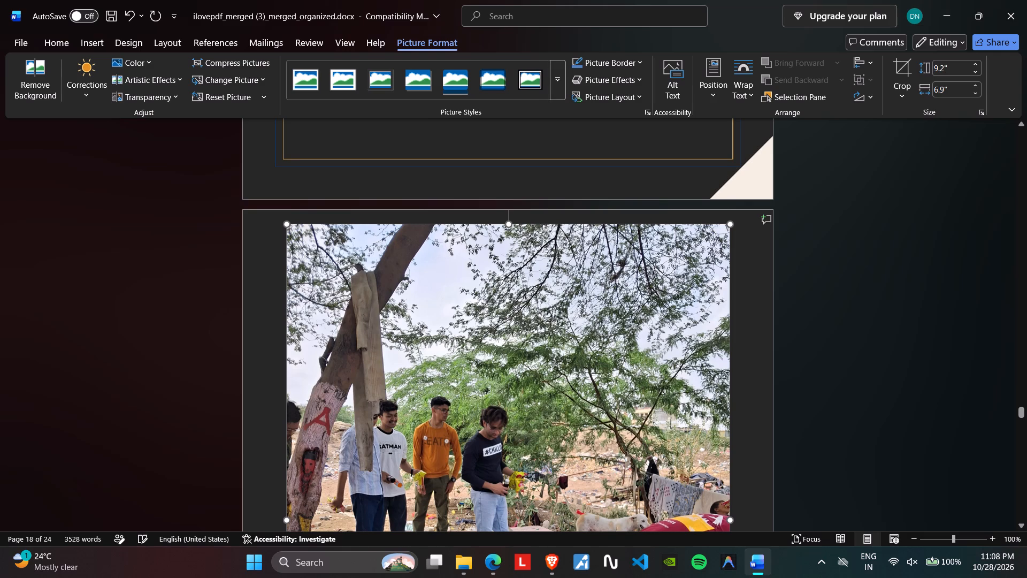
Shrink the newly inserted photo of the seated children proportionally to about 2.66" high by 1.99" wide.
{"action": "left_click_drag", "start_coordinate": [286, 227], "coordinate": [604, 424]}
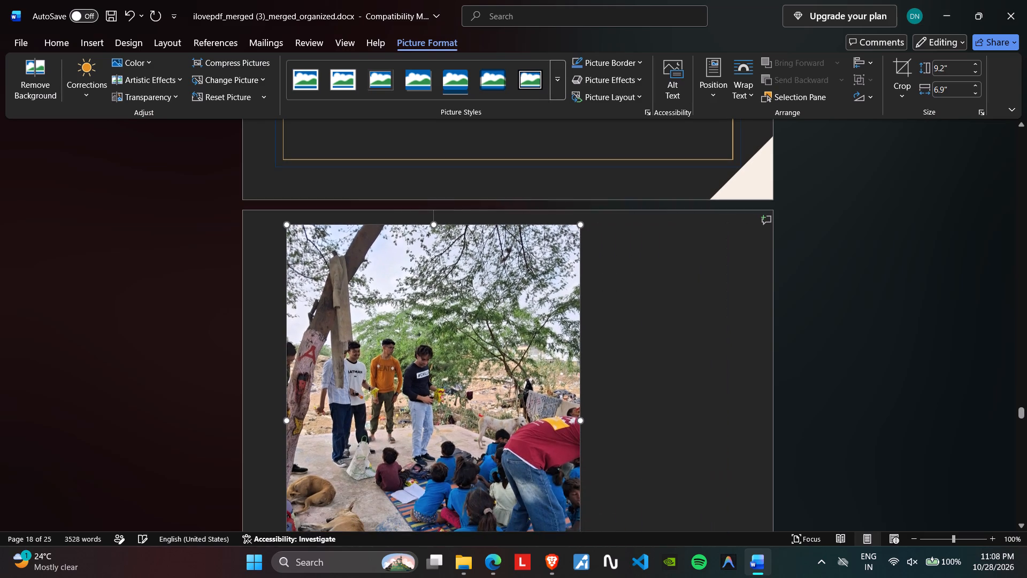
{"action": "scroll", "coordinate": [603, 416], "scroll_direction": "down", "scroll_amount": 3}
{"action": "left_click_drag", "start_coordinate": [583, 520], "coordinate": [497, 358]}
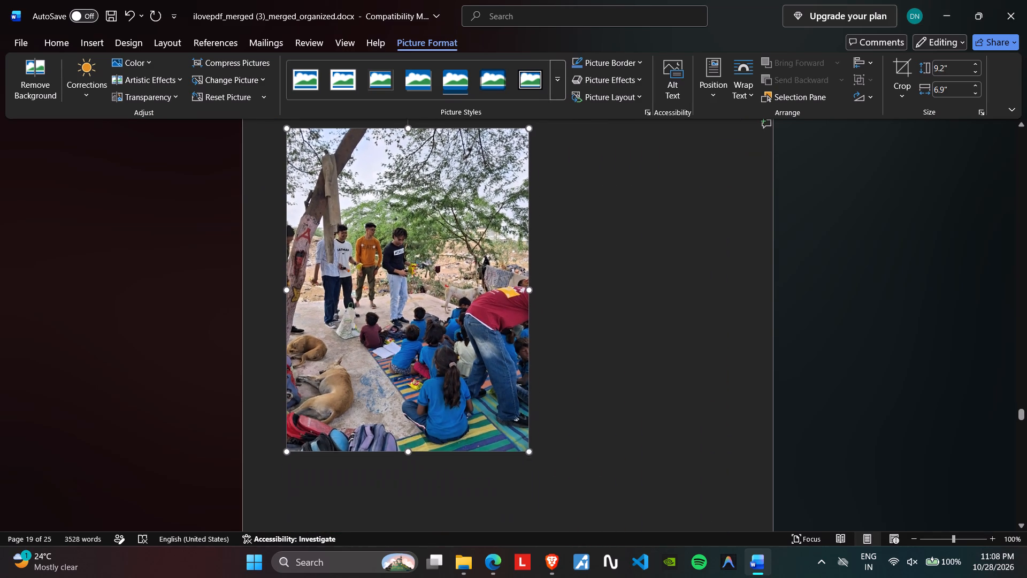
{"action": "left_click_drag", "start_coordinate": [497, 358], "coordinate": [415, 202]}
Set the children's photo to Through wrapping and place it near page 17's right border, its top roughly level with the Batman T-shirt photo.
{"action": "left_click", "coordinate": [737, 78]}
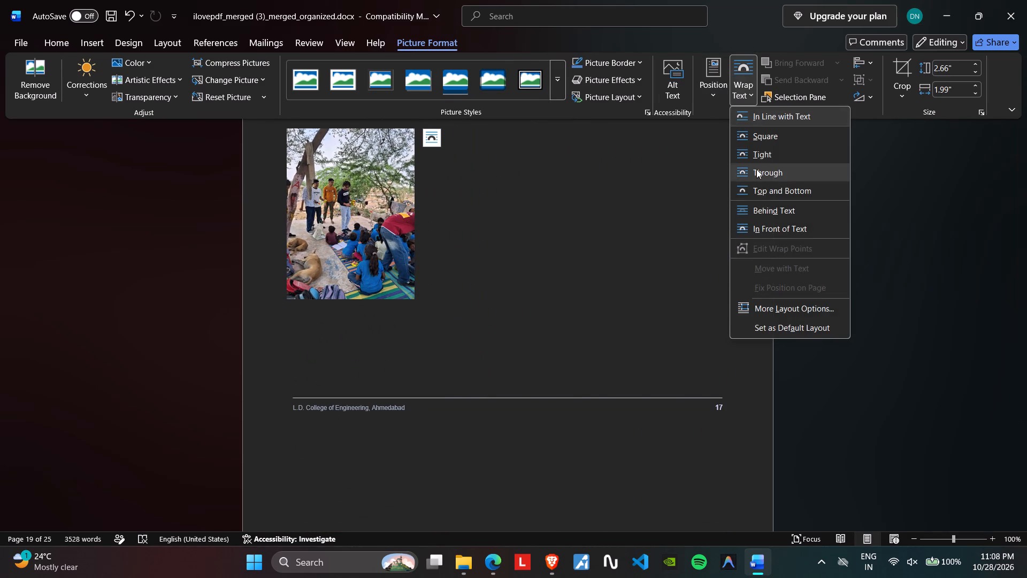
{"action": "left_click", "coordinate": [756, 169]}
{"action": "scroll", "coordinate": [590, 204], "scroll_direction": "up", "scroll_amount": 5}
{"action": "left_click_drag", "start_coordinate": [390, 334], "coordinate": [680, 196]}
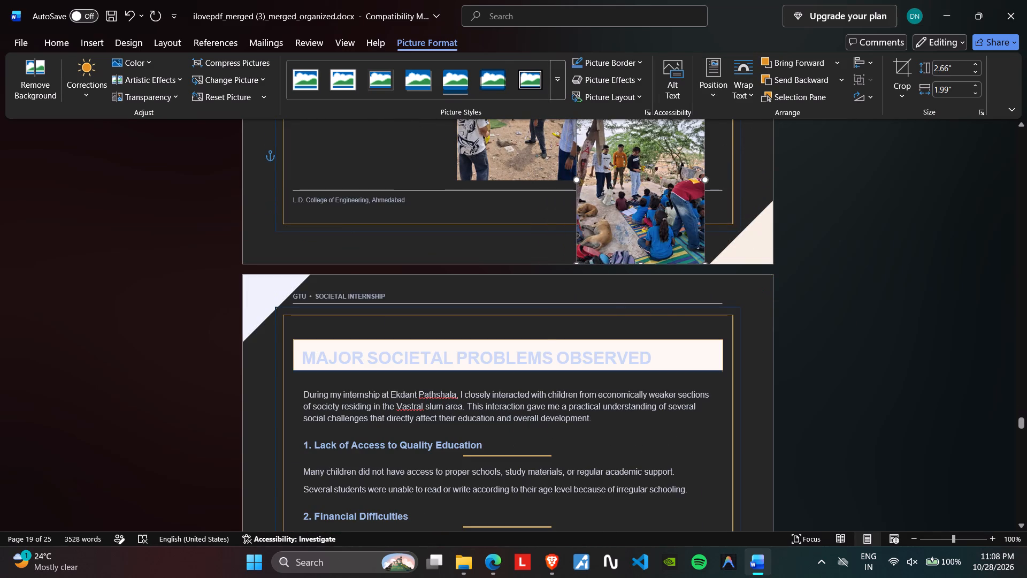
{"action": "left_click_drag", "start_coordinate": [680, 196], "coordinate": [680, 191]}
{"action": "scroll", "coordinate": [608, 224], "scroll_direction": "up", "scroll_amount": 4}
{"action": "left_click_drag", "start_coordinate": [630, 280], "coordinate": [636, 197]}
{"action": "scroll", "coordinate": [630, 211], "scroll_direction": "up", "scroll_amount": 3}
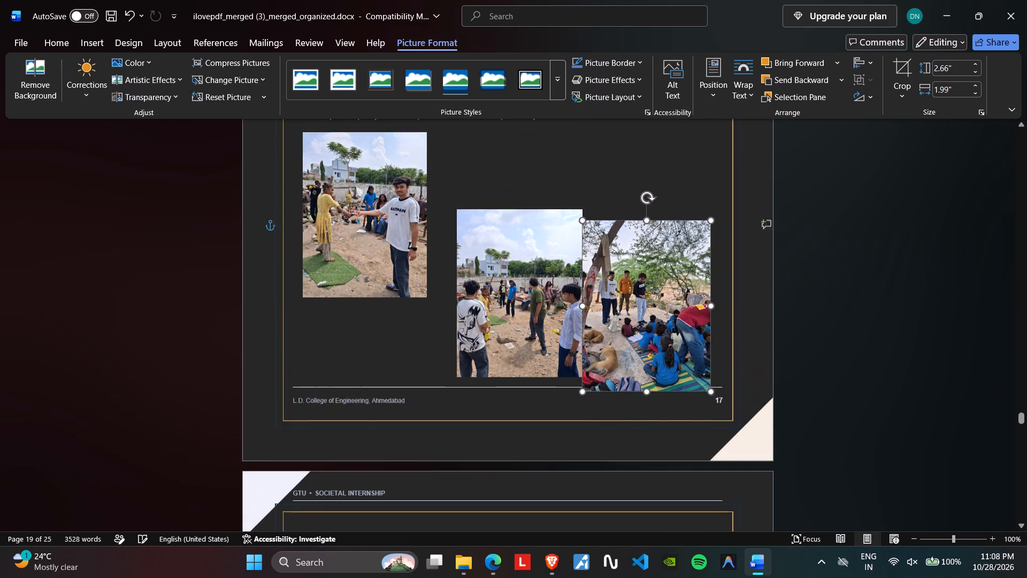
{"action": "scroll", "coordinate": [630, 212], "scroll_direction": "up", "scroll_amount": 1}
{"action": "left_click_drag", "start_coordinate": [639, 327], "coordinate": [640, 226]}
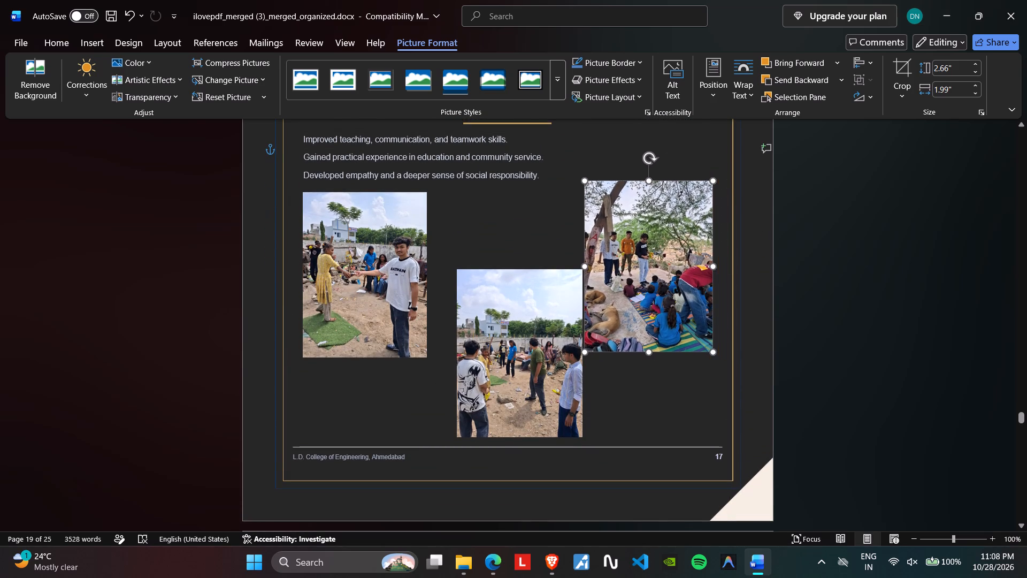
{"action": "left_click_drag", "start_coordinate": [640, 226], "coordinate": [652, 230]}
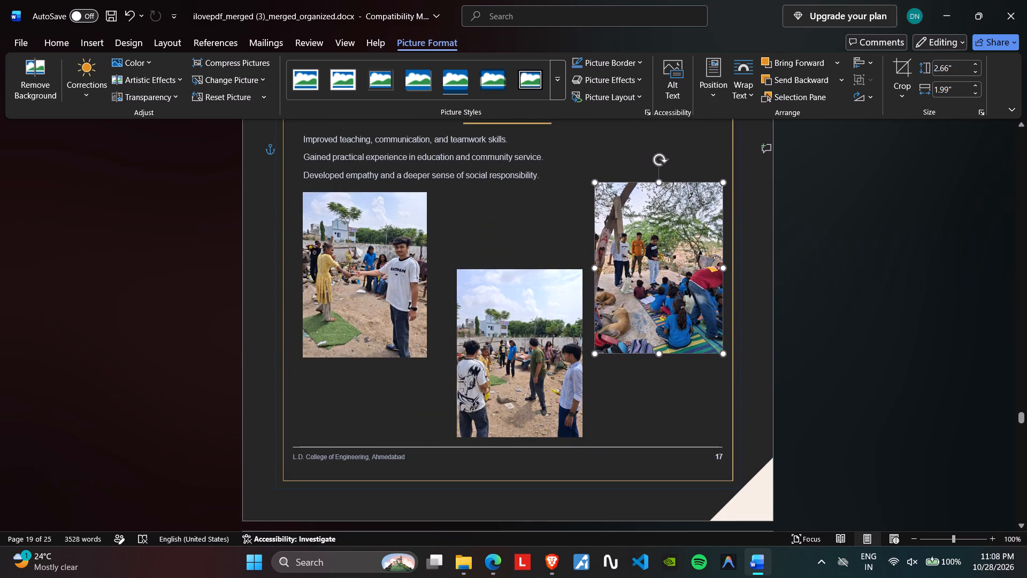
{"action": "left_click_drag", "start_coordinate": [652, 230], "coordinate": [652, 237]}
{"action": "left_click_drag", "start_coordinate": [680, 272], "coordinate": [680, 280]}
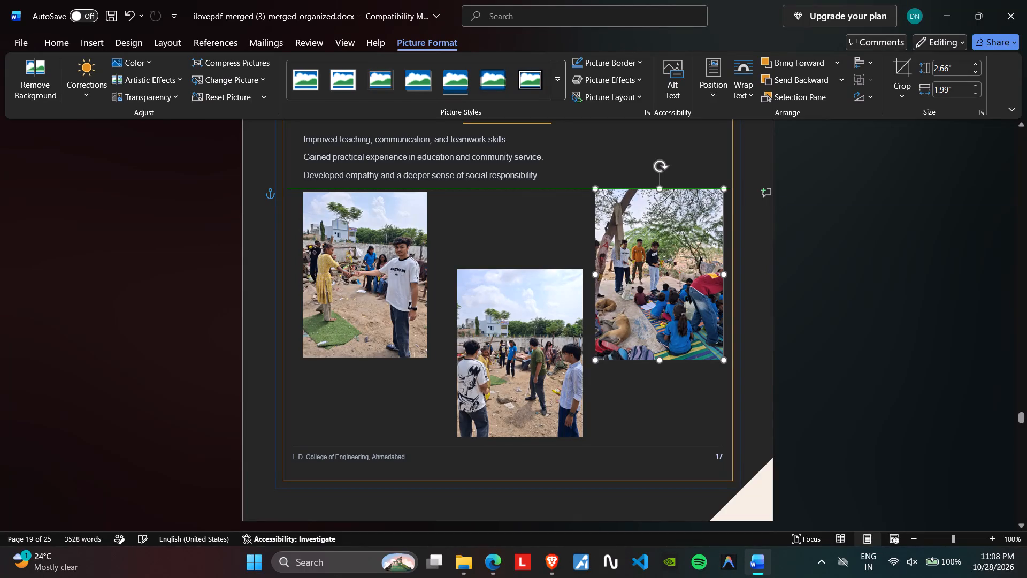
{"action": "left_click_drag", "start_coordinate": [680, 280], "coordinate": [680, 274]}
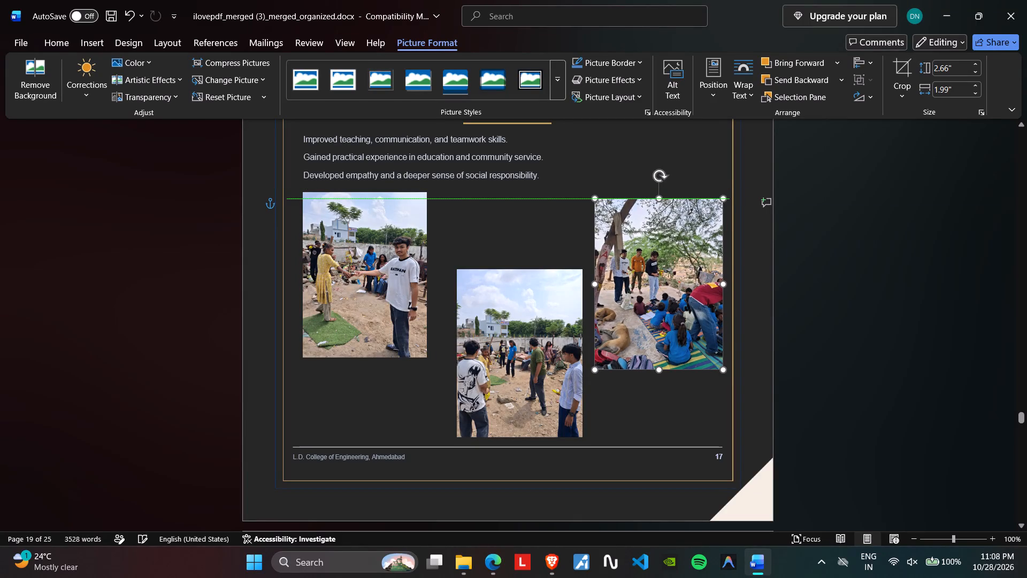
{"action": "left_click_drag", "start_coordinate": [680, 274], "coordinate": [681, 283]}
{"action": "left_click", "coordinate": [951, 293]}
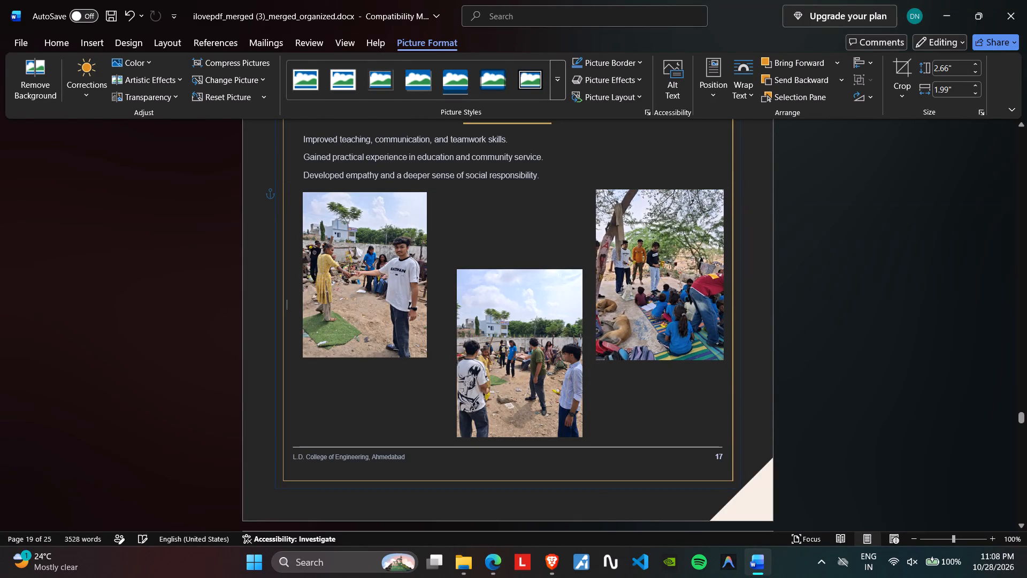
{"action": "left_click", "coordinate": [647, 285]}
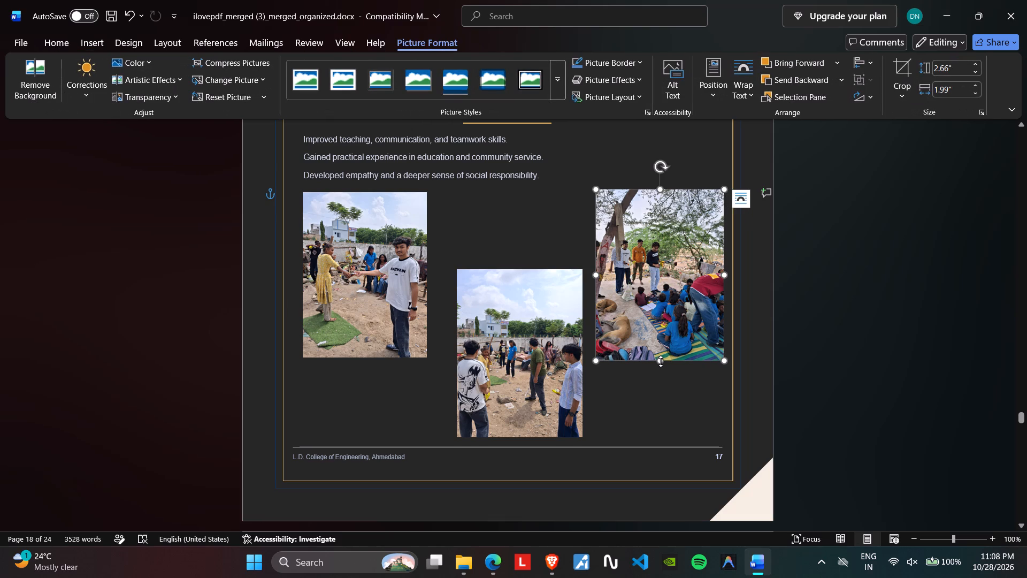
{"action": "left_click", "coordinate": [857, 302]}
Review the three-photo arrangement on page 17 and the Major Societal Problems Observed page that follows.
{"action": "scroll", "coordinate": [557, 347], "scroll_direction": "down", "scroll_amount": 1}
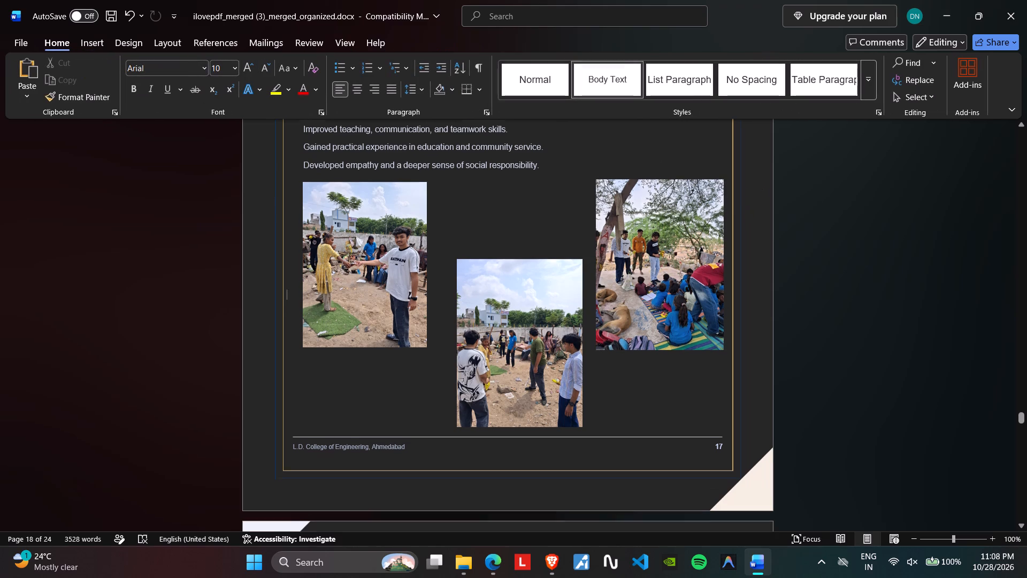
{"action": "scroll", "coordinate": [557, 343], "scroll_direction": "down", "scroll_amount": 5}
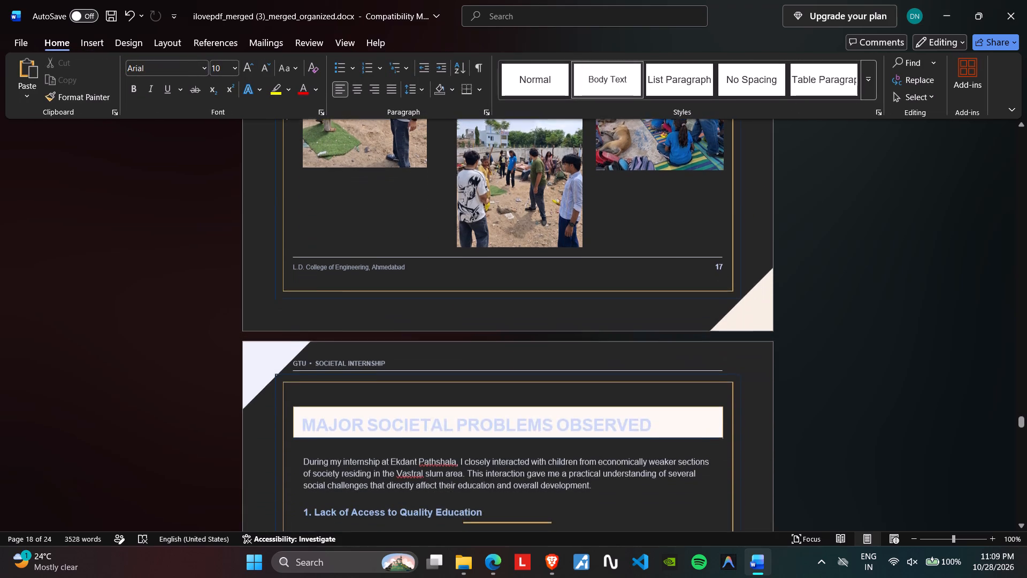
{"action": "scroll", "coordinate": [557, 343], "scroll_direction": "down", "scroll_amount": 11}
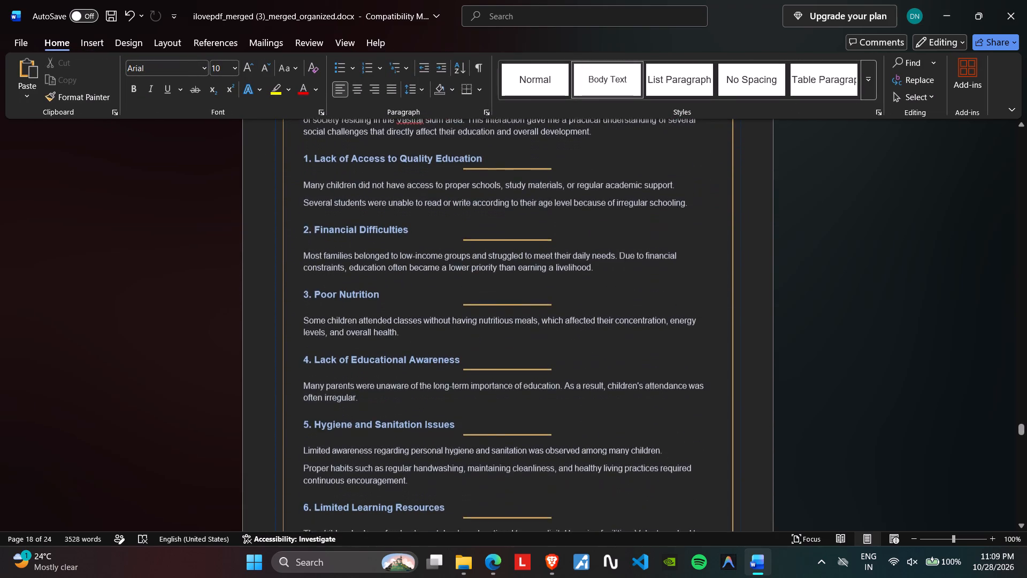
{"action": "scroll", "coordinate": [557, 343], "scroll_direction": "up", "scroll_amount": 15}
{"action": "left_click", "coordinate": [652, 261]}
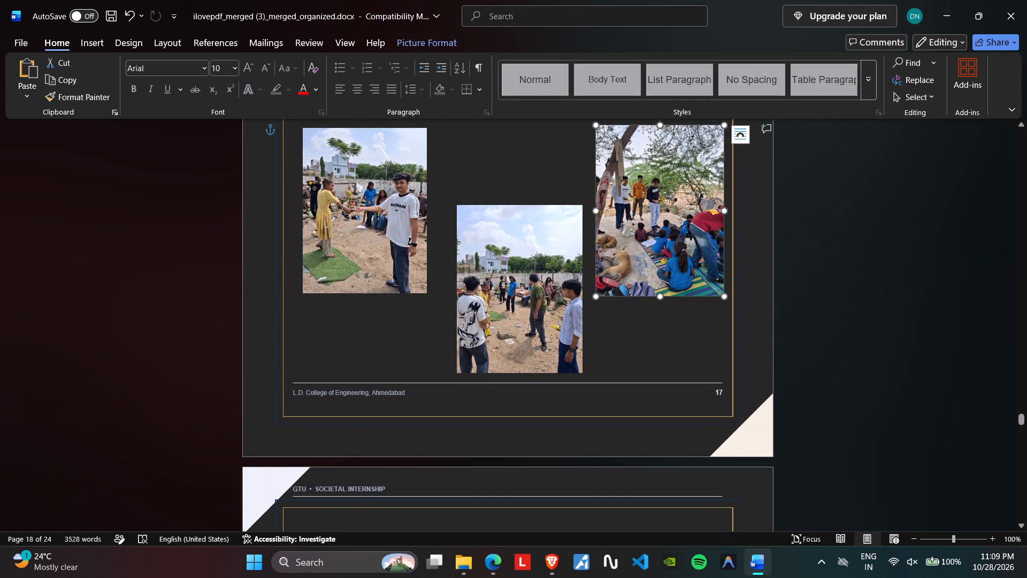
{"action": "left_click", "coordinate": [416, 39]}
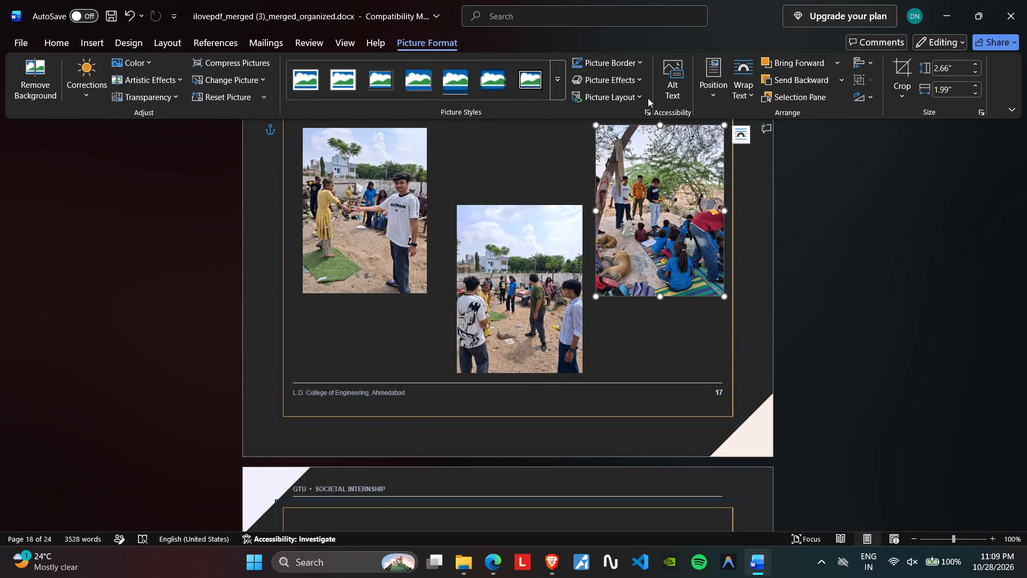
{"action": "left_click", "coordinate": [840, 239]}
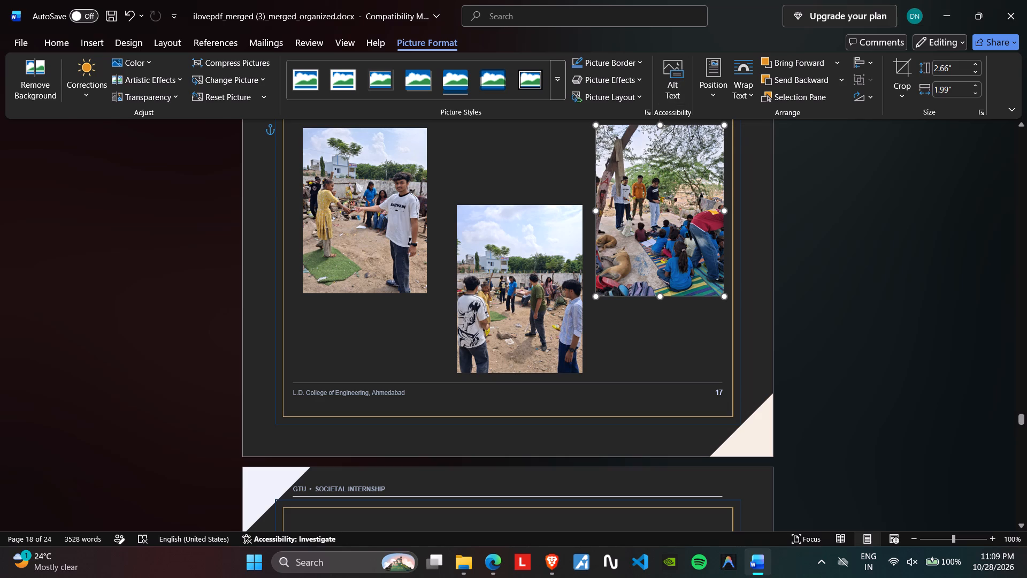
Delete the certificate handover photo and the group photo under the trees from page 23.
{"action": "scroll", "coordinate": [404, 284], "scroll_direction": "down", "scroll_amount": 20}
{"action": "scroll", "coordinate": [404, 284], "scroll_direction": "down", "scroll_amount": 3}
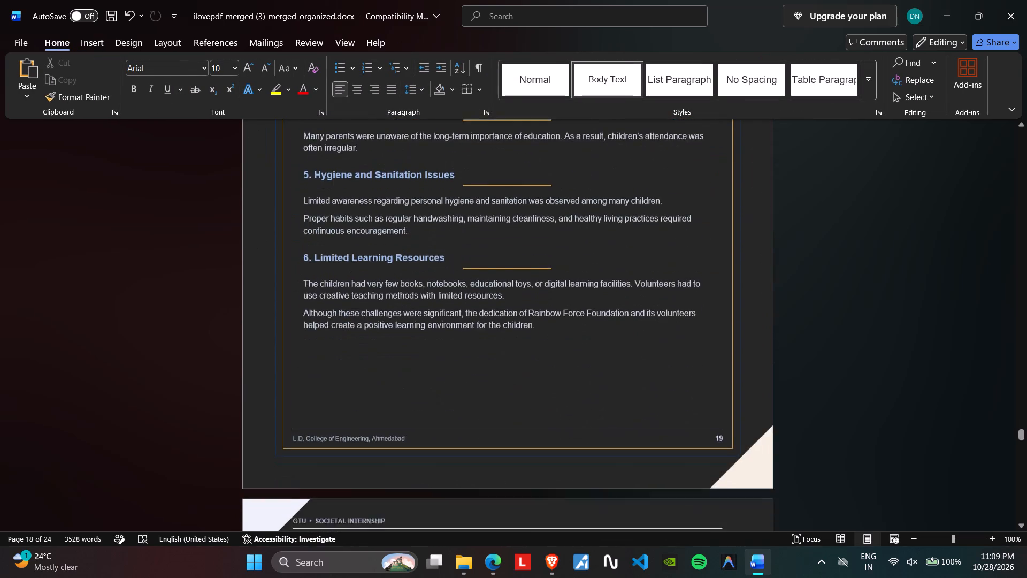
{"action": "scroll", "coordinate": [440, 270], "scroll_direction": "down", "scroll_amount": 20}
{"action": "scroll", "coordinate": [440, 270], "scroll_direction": "down", "scroll_amount": 20}
{"action": "scroll", "coordinate": [440, 270], "scroll_direction": "down", "scroll_amount": 20}
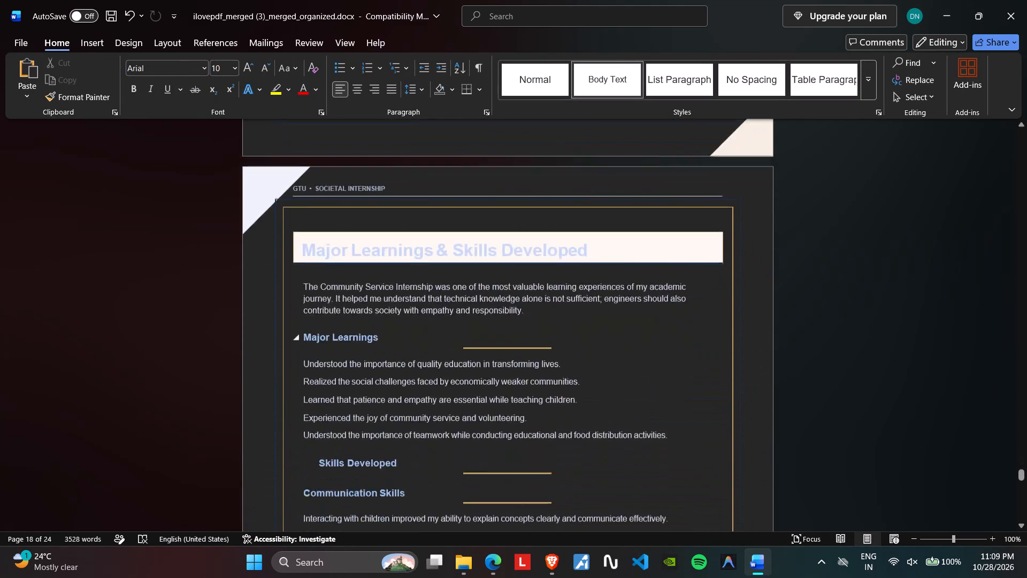
{"action": "scroll", "coordinate": [442, 261], "scroll_direction": "down", "scroll_amount": 20}
{"action": "scroll", "coordinate": [442, 261], "scroll_direction": "down", "scroll_amount": 16}
{"action": "scroll", "coordinate": [442, 259], "scroll_direction": "up", "scroll_amount": 7}
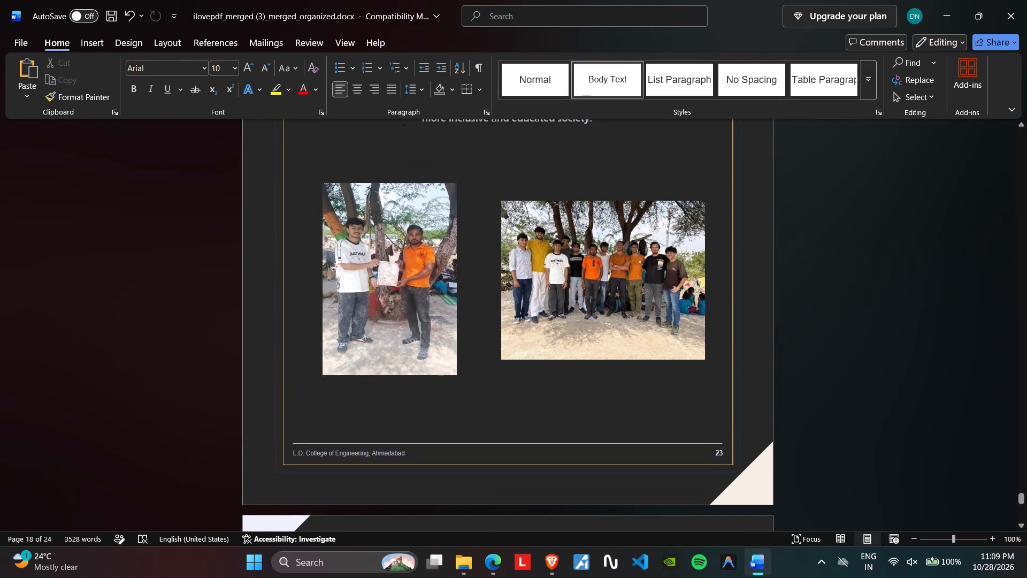
{"action": "left_click", "coordinate": [411, 266]}
{"action": "key", "text": "Delete"}
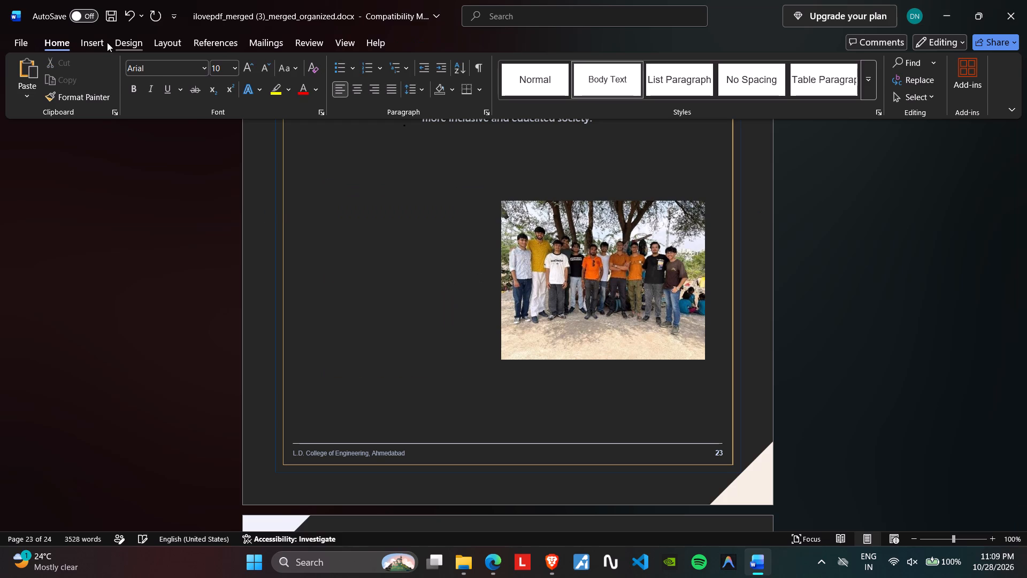
{"action": "left_click", "coordinate": [555, 278]}
{"action": "key", "text": "Delete"}
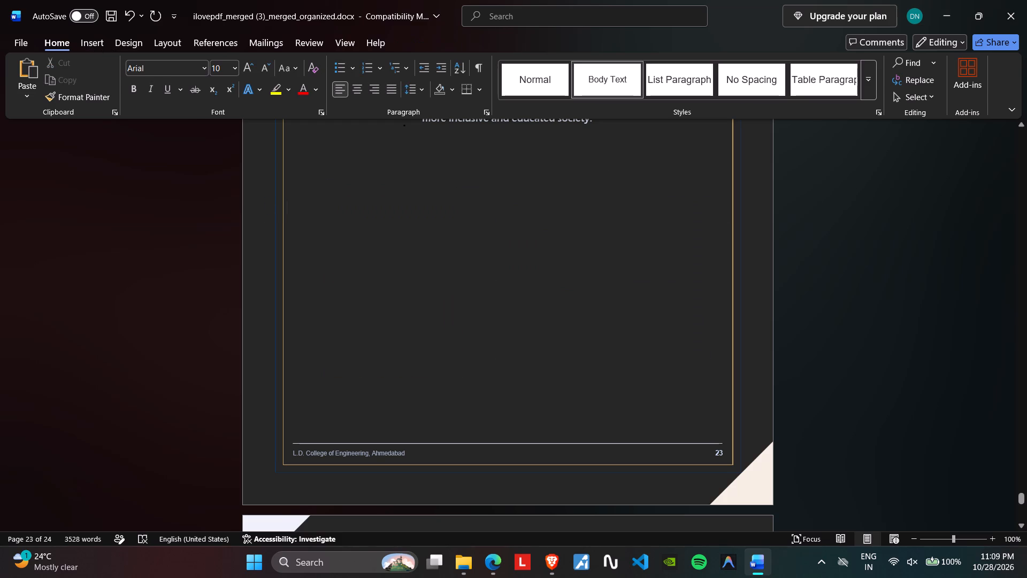
Insert the certificate handover photo IMG_20260618_095838.jpg from the Societal Internship folder on page 23.
{"action": "left_click", "coordinate": [82, 40]}
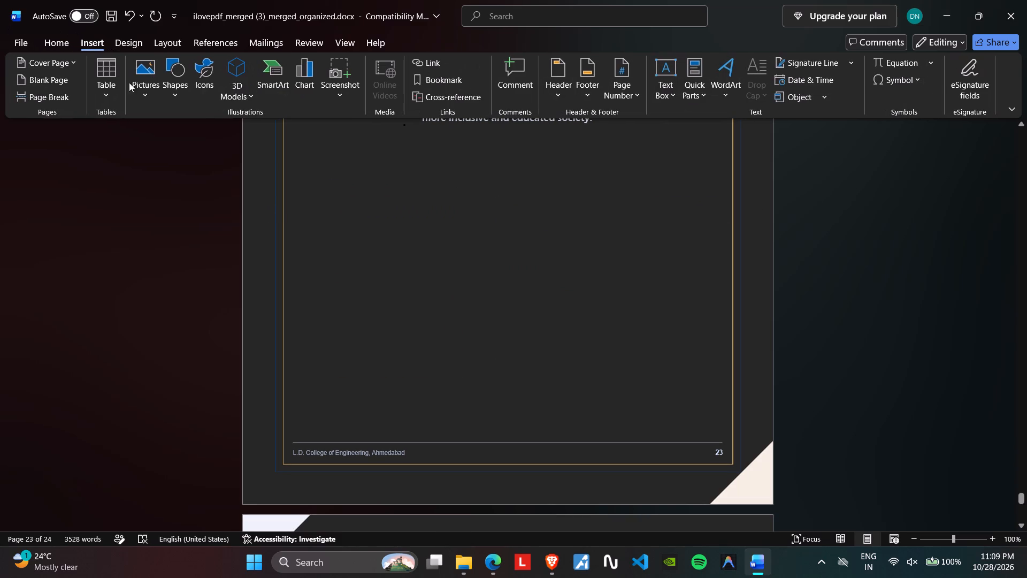
{"action": "left_click", "coordinate": [141, 89]}
{"action": "left_click", "coordinate": [163, 144]}
{"action": "scroll", "coordinate": [489, 228], "scroll_direction": "down", "scroll_amount": 3}
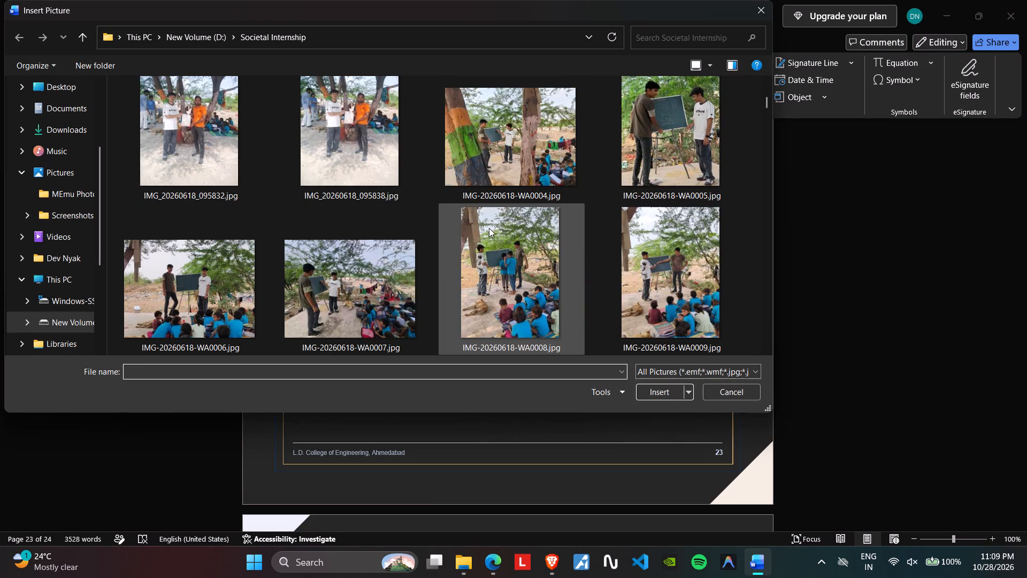
{"action": "left_click", "coordinate": [373, 177]}
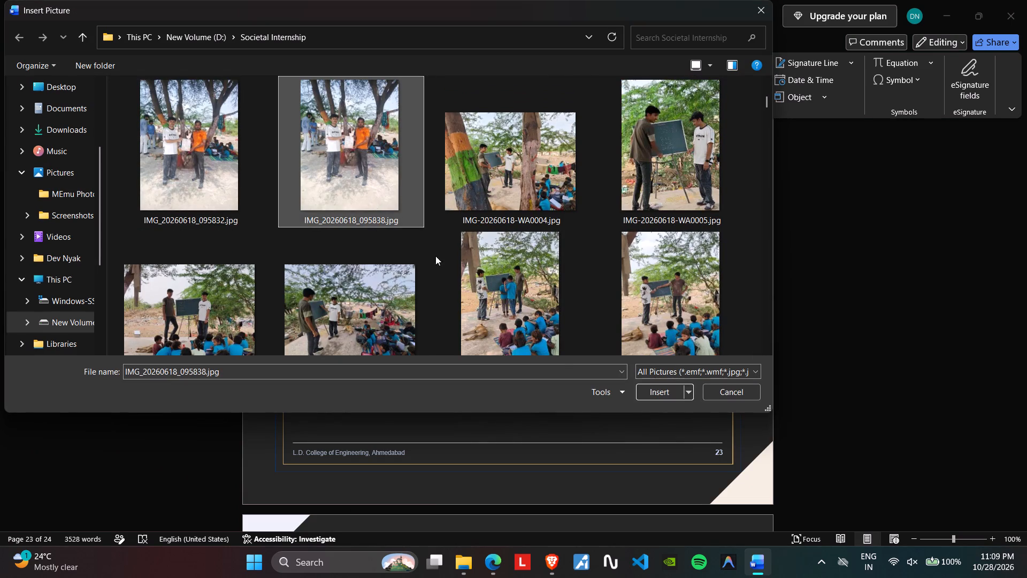
{"action": "left_click", "coordinate": [640, 398]}
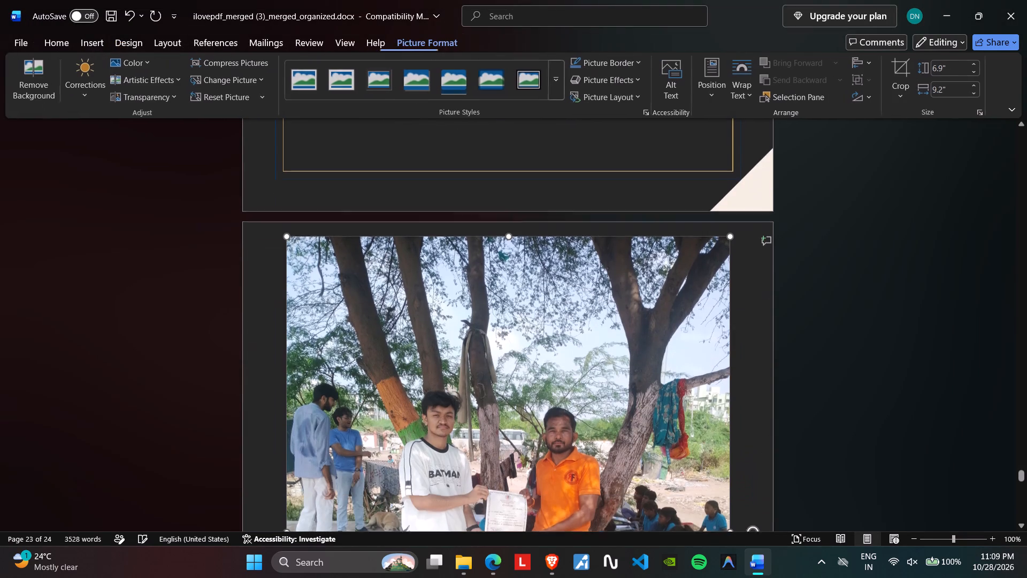
Shrink the inserted handover photo proportionally to about 3.35" tall by 2.52" wide.
{"action": "left_click_drag", "start_coordinate": [288, 222], "coordinate": [614, 493]}
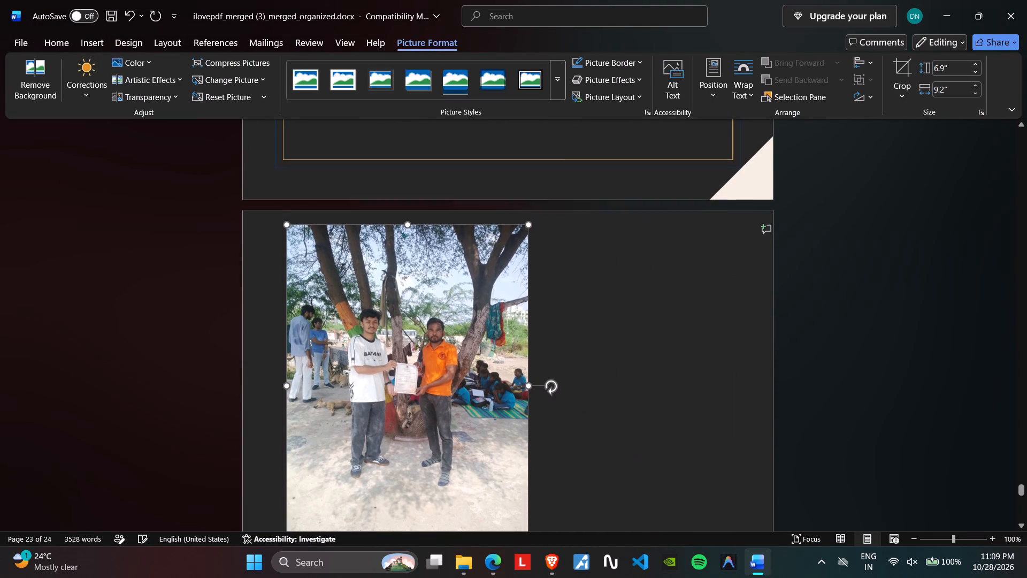
{"action": "scroll", "coordinate": [595, 468], "scroll_direction": "down", "scroll_amount": 2}
{"action": "left_click_drag", "start_coordinate": [520, 481], "coordinate": [428, 351]}
{"action": "left_click_drag", "start_coordinate": [530, 483], "coordinate": [448, 352]}
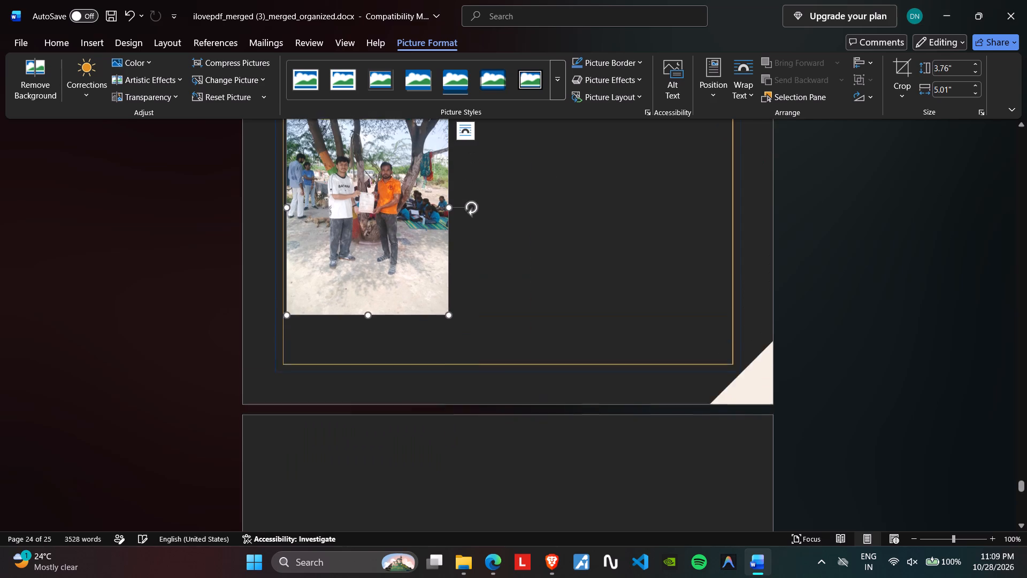
Set the handover photo to Through wrapping and place it near page 23's left border, below the closing paragraph.
{"action": "left_click", "coordinate": [743, 83]}
{"action": "left_click", "coordinate": [759, 172]}
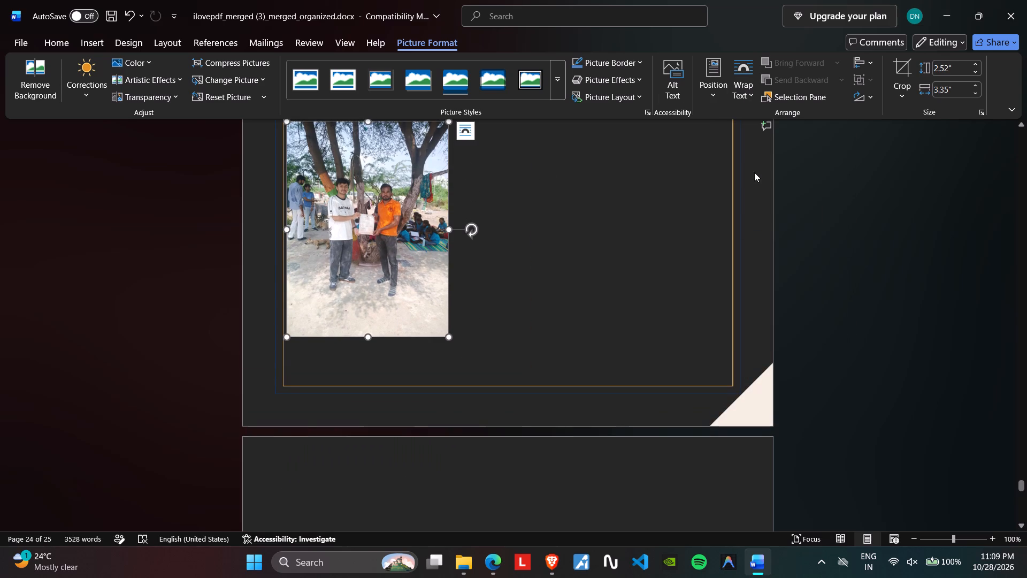
{"action": "scroll", "coordinate": [394, 266], "scroll_direction": "up", "scroll_amount": 2}
{"action": "left_click_drag", "start_coordinate": [351, 282], "coordinate": [365, 278]}
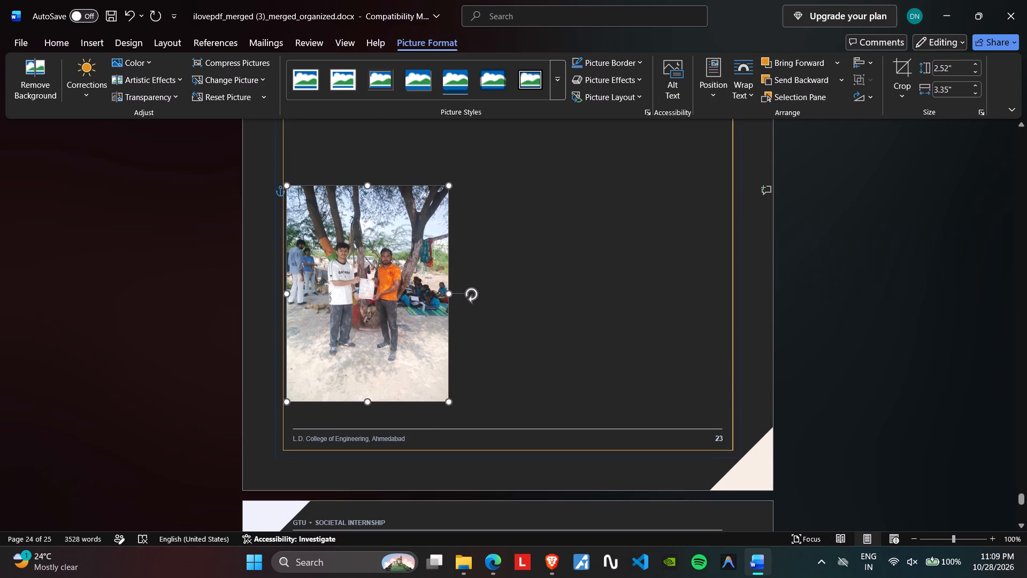
{"action": "left_click_drag", "start_coordinate": [365, 278], "coordinate": [372, 276]}
{"action": "scroll", "coordinate": [372, 276], "scroll_direction": "up", "scroll_amount": 5}
{"action": "left_click_drag", "start_coordinate": [372, 386], "coordinate": [375, 358]}
{"action": "scroll", "coordinate": [375, 359], "scroll_direction": "down", "scroll_amount": 3}
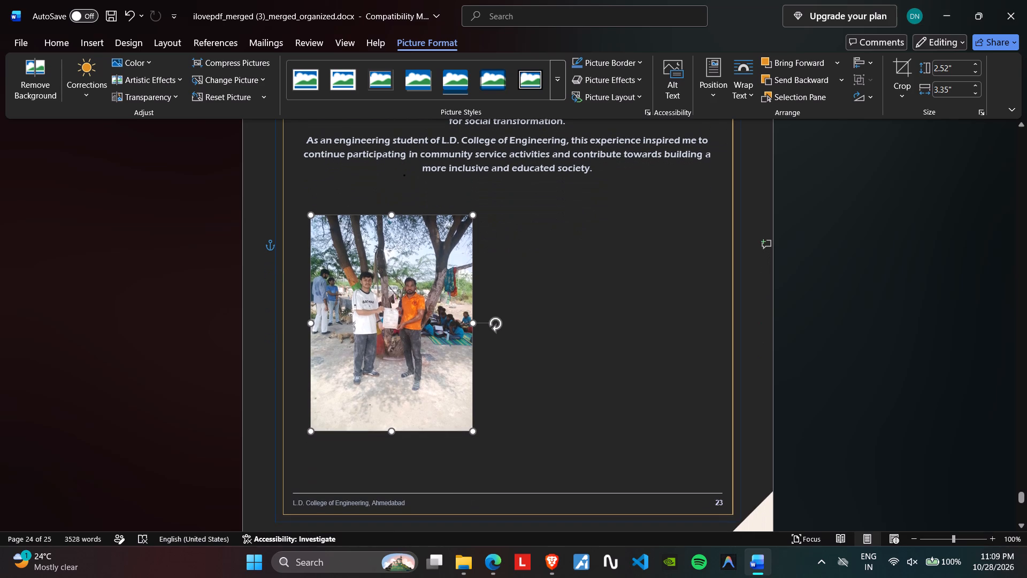
Crop the handover photo on all four sides to about 2.73" tall by 1.75" wide, keeping the two people centred.
{"action": "left_click", "coordinate": [901, 76]}
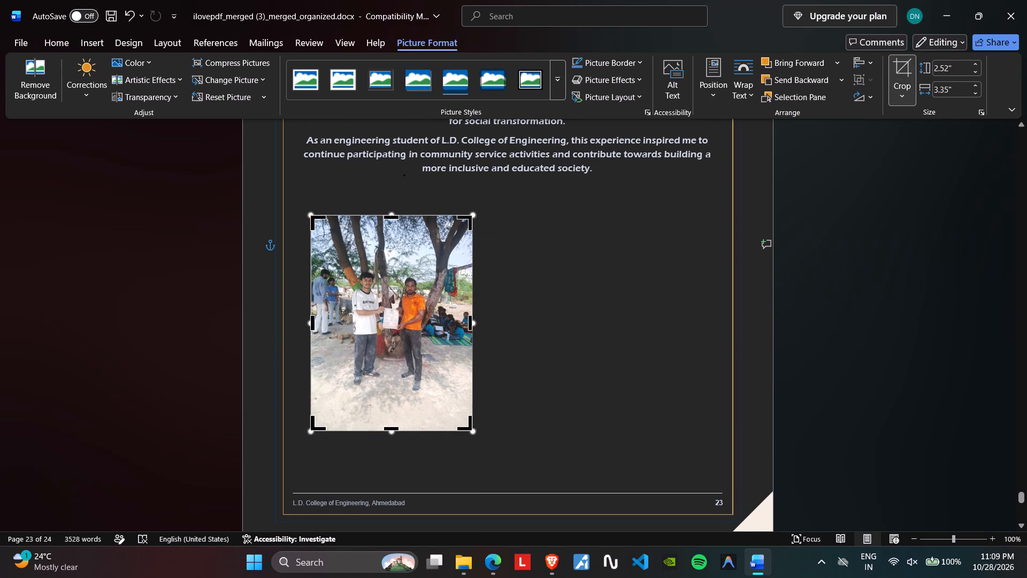
{"action": "left_click_drag", "start_coordinate": [312, 322], "coordinate": [337, 322]}
{"action": "left_click_drag", "start_coordinate": [469, 323], "coordinate": [453, 320]}
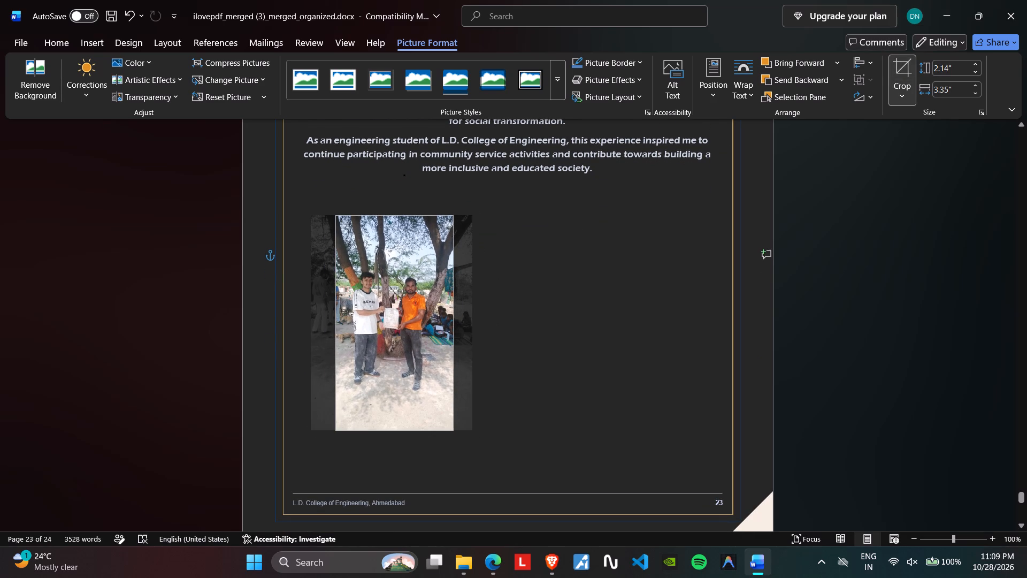
{"action": "left_click_drag", "start_coordinate": [453, 320], "coordinate": [448, 319]}
{"action": "left_click", "coordinate": [523, 313]}
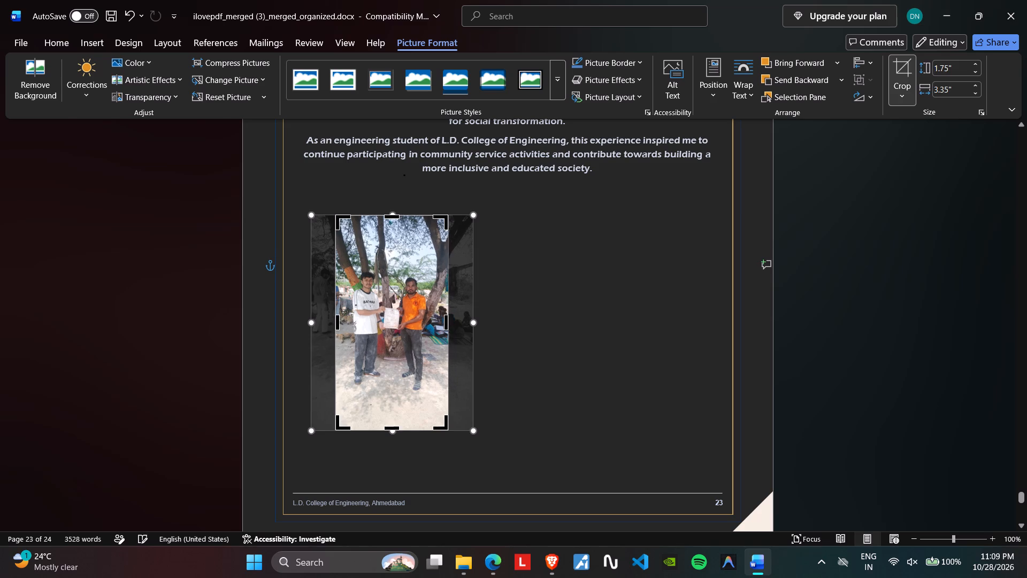
{"action": "left_click", "coordinate": [392, 302]}
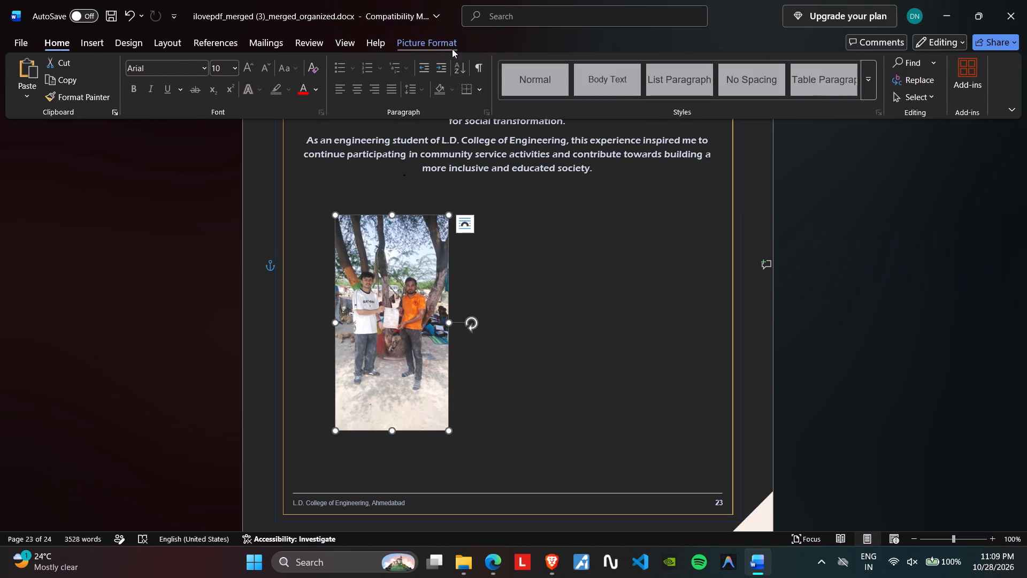
{"action": "left_click", "coordinate": [451, 49]}
{"action": "left_click", "coordinate": [900, 73]}
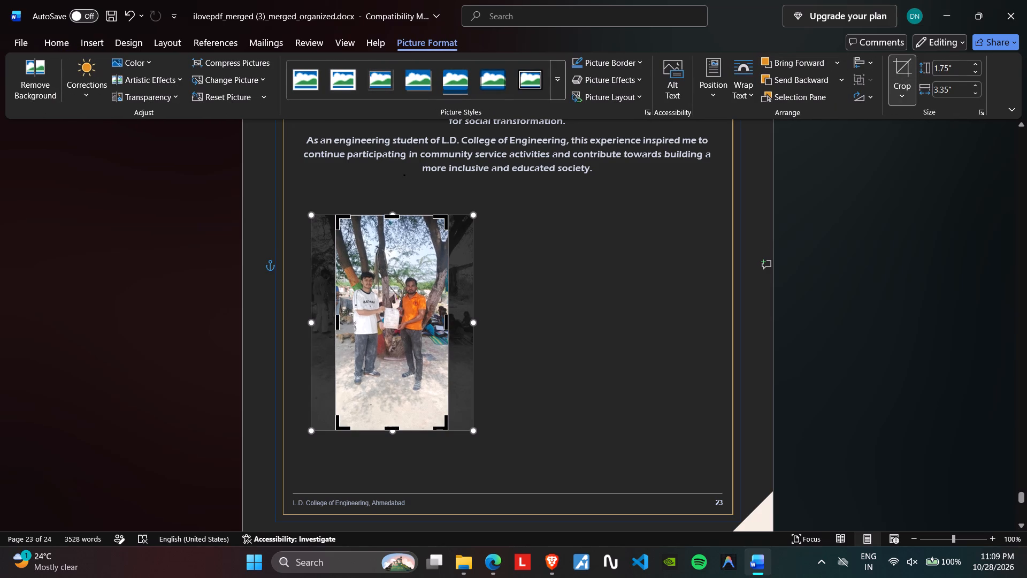
{"action": "left_click_drag", "start_coordinate": [394, 427], "coordinate": [392, 407]}
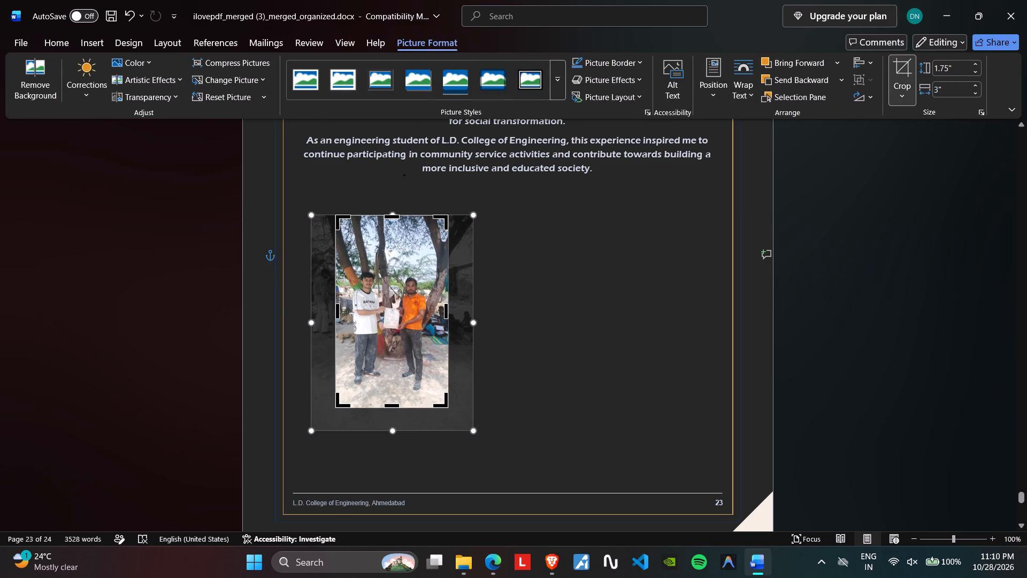
{"action": "left_click_drag", "start_coordinate": [394, 217], "coordinate": [392, 232]}
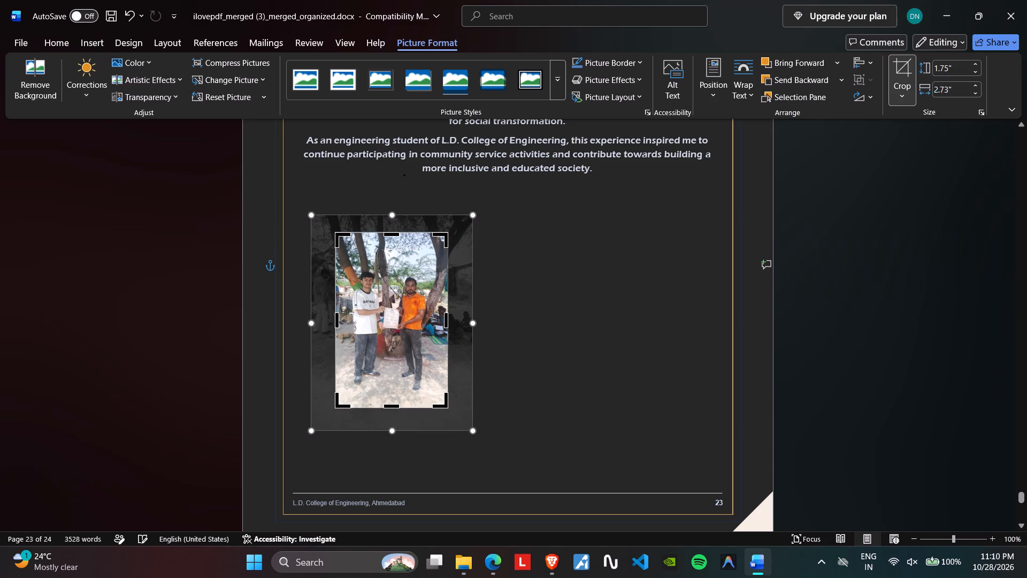
{"action": "left_click", "coordinate": [523, 318]}
Enlarge the cropped handover photo to about 2.95" tall by 1.89" wide and place it near page 23's left border.
{"action": "left_click", "coordinate": [418, 310]}
{"action": "left_click_drag", "start_coordinate": [405, 311], "coordinate": [385, 317]}
{"action": "left_click_drag", "start_coordinate": [428, 413], "coordinate": [465, 423]}
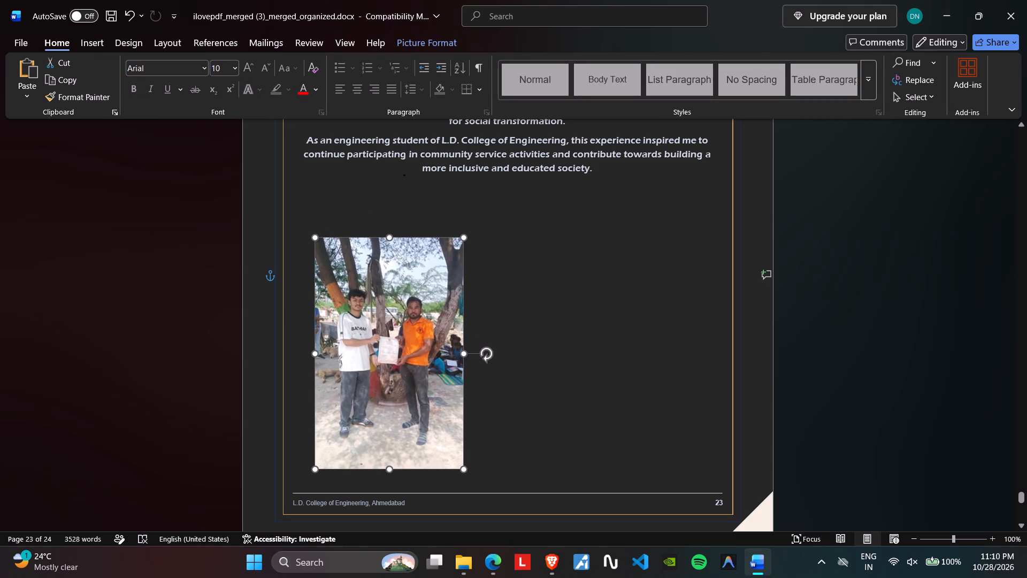
{"action": "left_click_drag", "start_coordinate": [465, 423], "coordinate": [436, 413]}
{"action": "left_click_drag", "start_coordinate": [401, 384], "coordinate": [397, 362]}
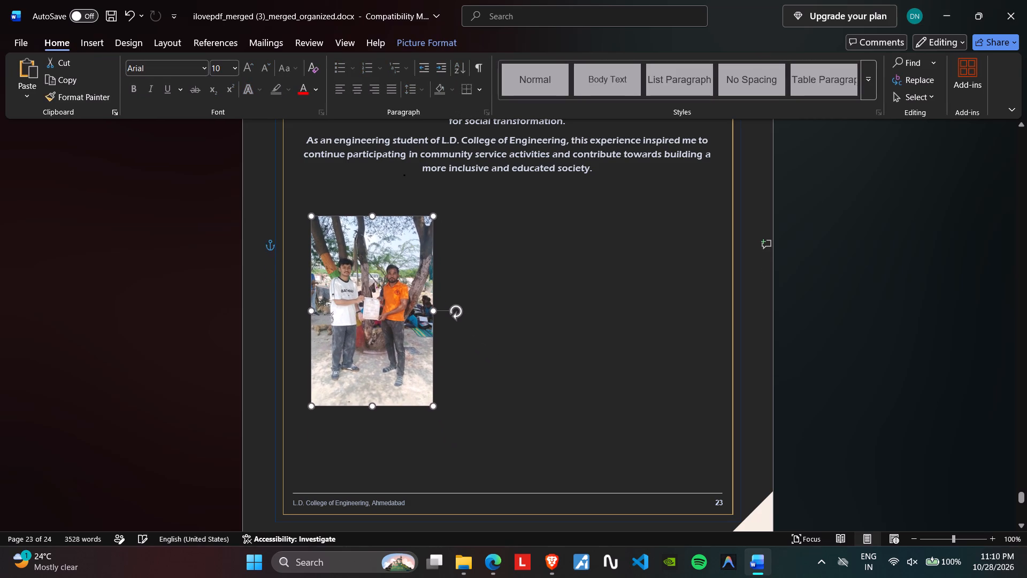
{"action": "left_click_drag", "start_coordinate": [397, 362], "coordinate": [396, 378]}
{"action": "left_click", "coordinate": [599, 352]}
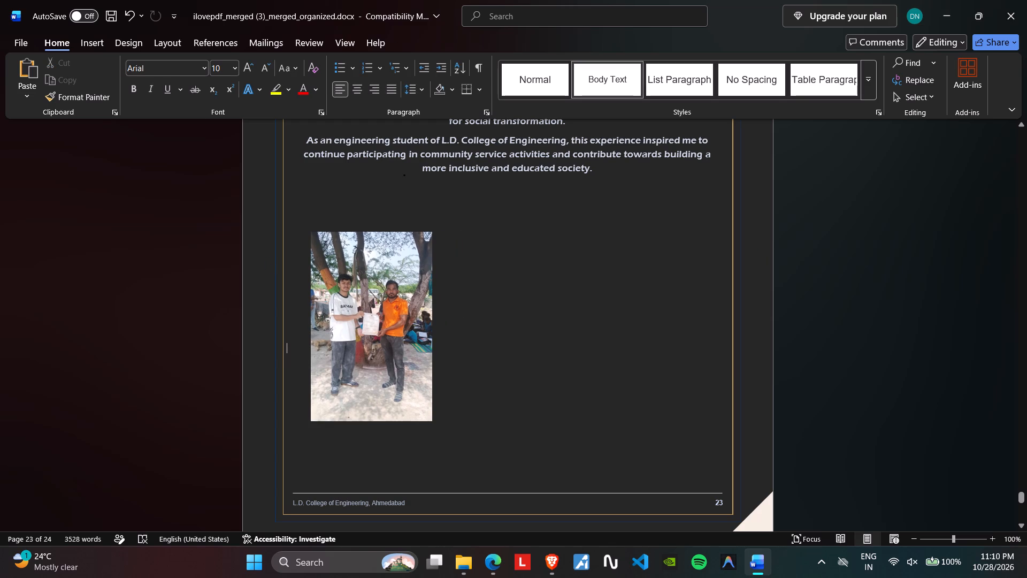
Find the group photo under the trees, IMG-20260618-WA0238.jpg, in the Societal Internship folder and insert it on page 23.
{"action": "left_click", "coordinate": [89, 47]}
{"action": "left_click", "coordinate": [137, 70]}
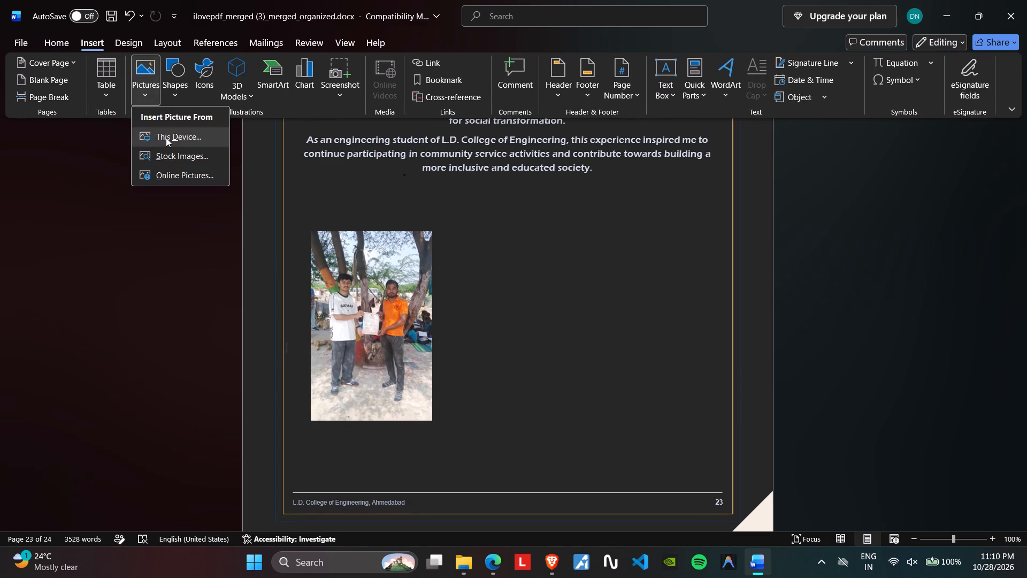
{"action": "left_click", "coordinate": [166, 138]}
{"action": "scroll", "coordinate": [473, 209], "scroll_direction": "down", "scroll_amount": 4}
{"action": "scroll", "coordinate": [470, 201], "scroll_direction": "up", "scroll_amount": 9}
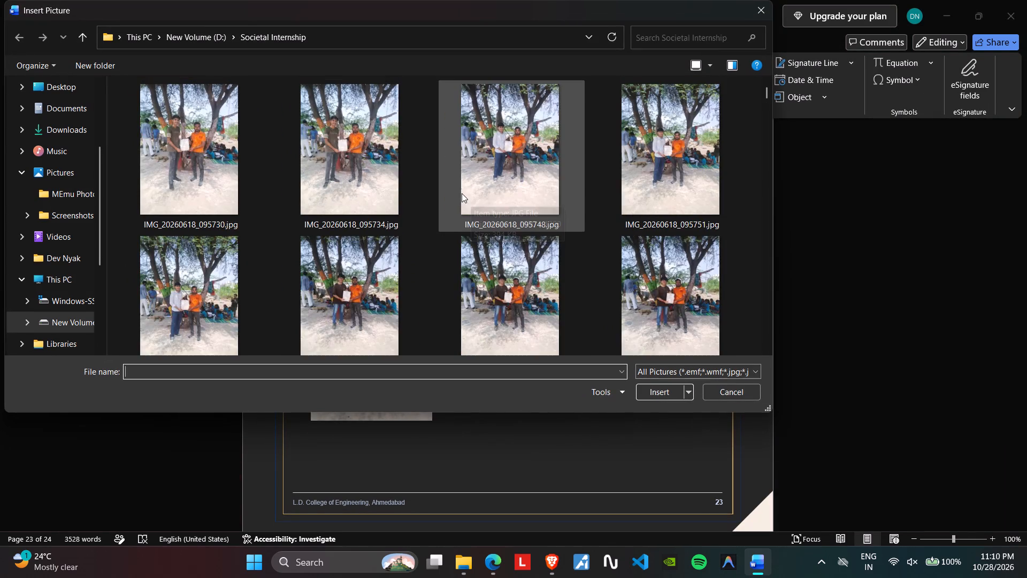
{"action": "scroll", "coordinate": [462, 193], "scroll_direction": "down", "scroll_amount": 19}
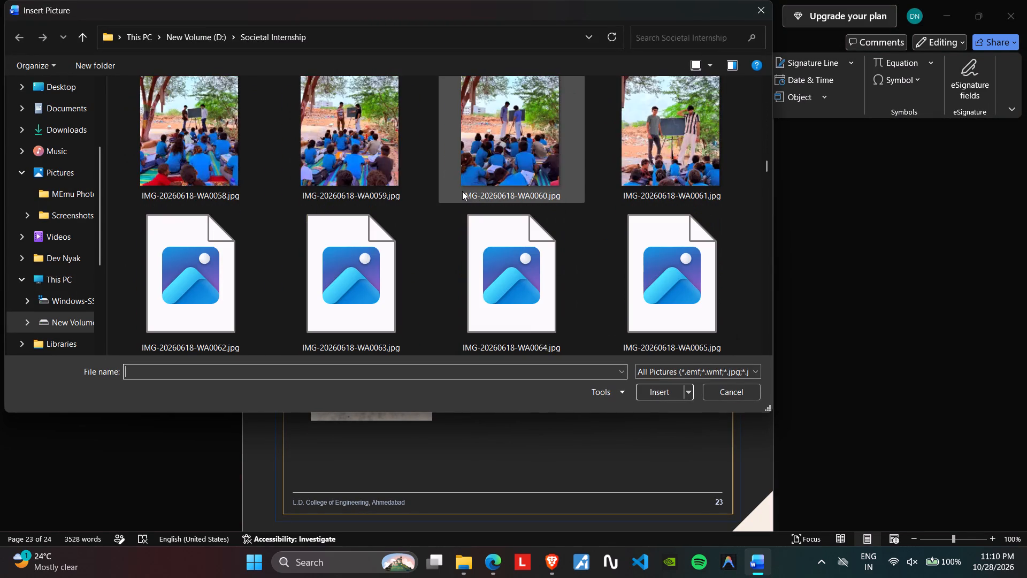
{"action": "scroll", "coordinate": [462, 191], "scroll_direction": "down", "scroll_amount": 11}
{"action": "scroll", "coordinate": [463, 189], "scroll_direction": "down", "scroll_amount": 20}
{"action": "scroll", "coordinate": [463, 189], "scroll_direction": "down", "scroll_amount": 9}
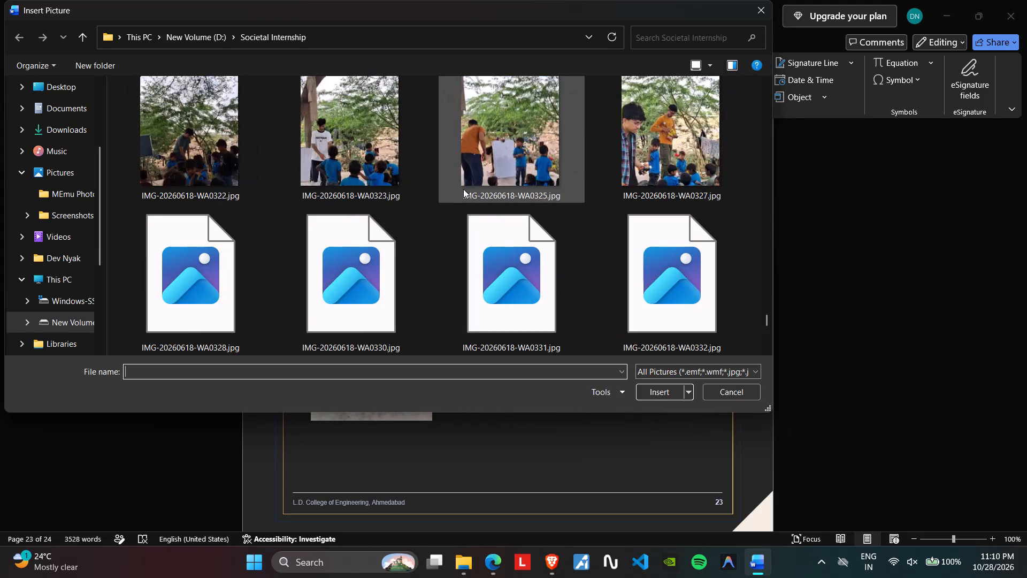
{"action": "scroll", "coordinate": [463, 189], "scroll_direction": "down", "scroll_amount": 20}
{"action": "scroll", "coordinate": [463, 189], "scroll_direction": "down", "scroll_amount": 1}
{"action": "scroll", "coordinate": [463, 187], "scroll_direction": "up", "scroll_amount": 5}
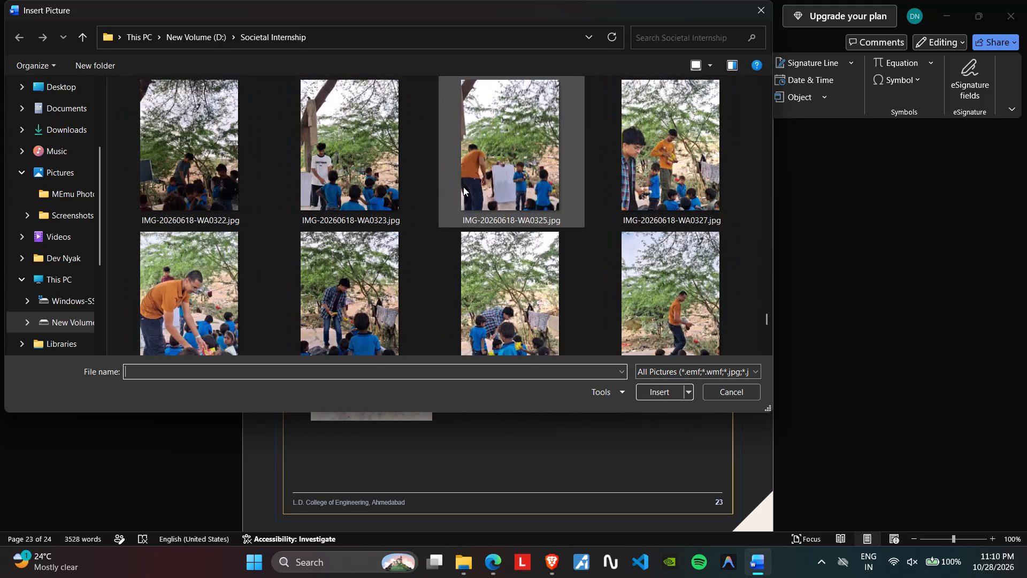
{"action": "scroll", "coordinate": [463, 187], "scroll_direction": "up", "scroll_amount": 7}
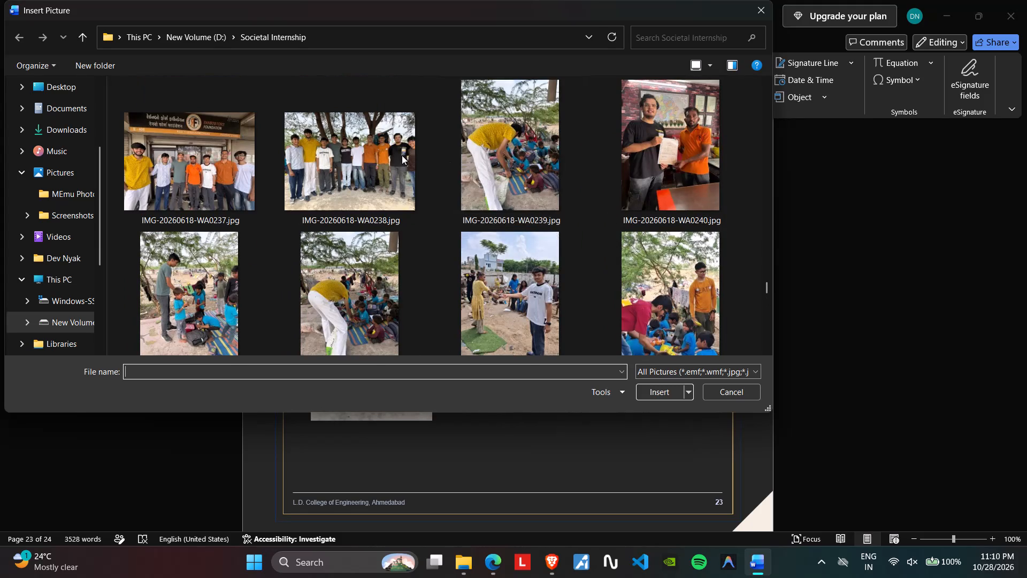
{"action": "left_click", "coordinate": [389, 155]}
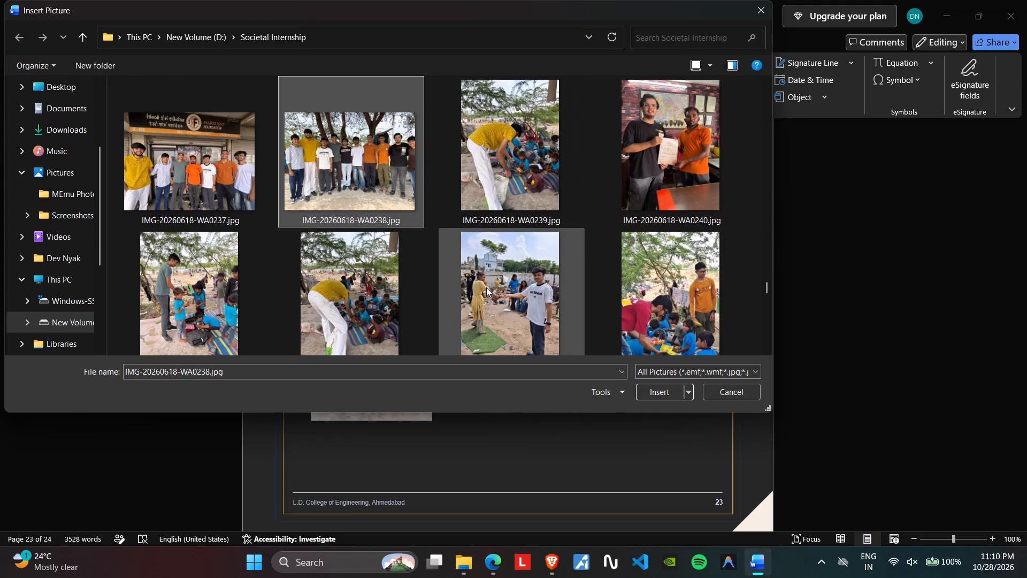
{"action": "left_click", "coordinate": [654, 383]}
{"action": "left_click", "coordinate": [655, 389]}
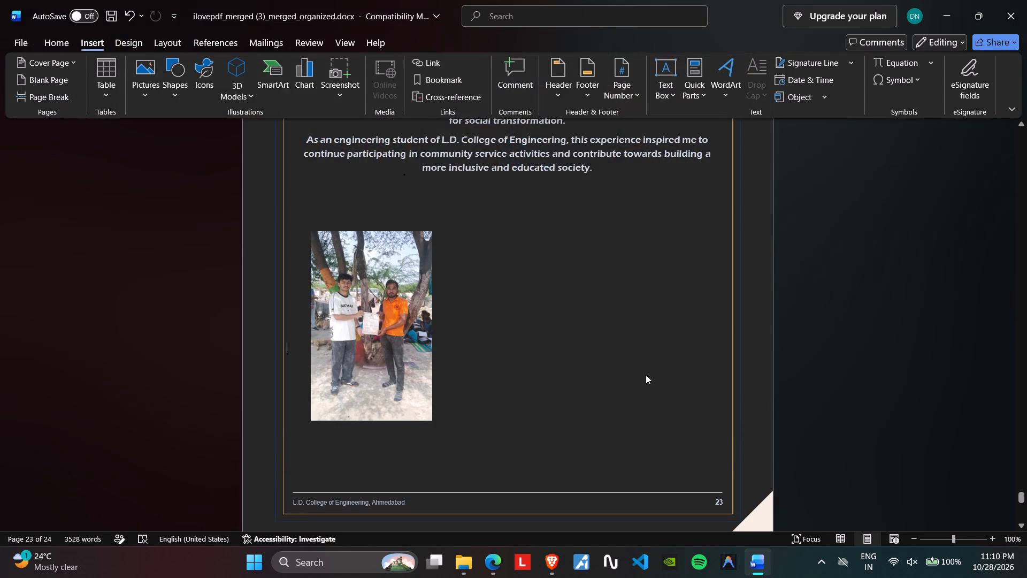
Shrink the inserted group photo proportionally to about 2.57" high by 3.42" wide.
{"action": "left_click_drag", "start_coordinate": [283, 220], "coordinate": [286, 224]}
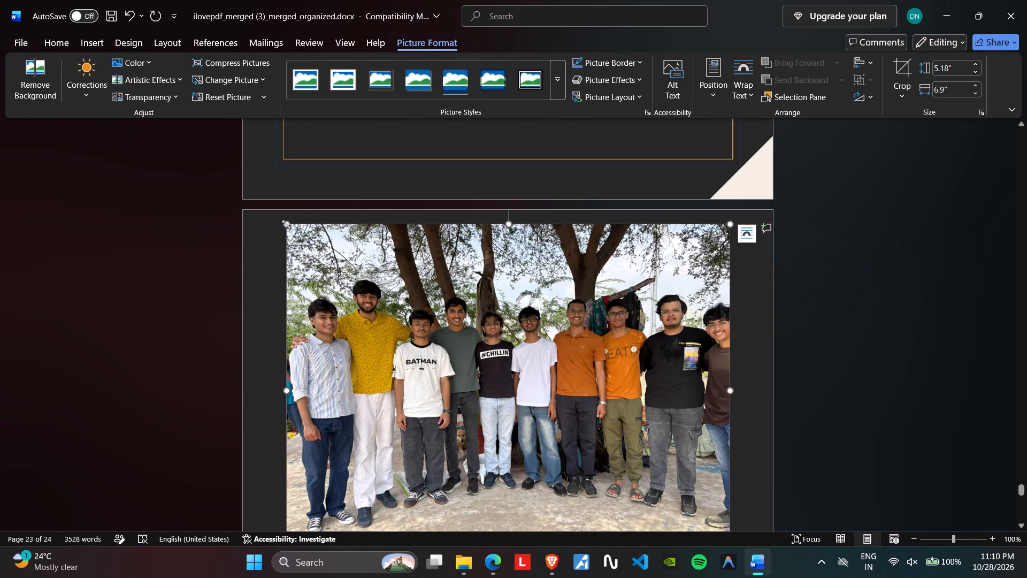
{"action": "left_click_drag", "start_coordinate": [286, 224], "coordinate": [573, 394]}
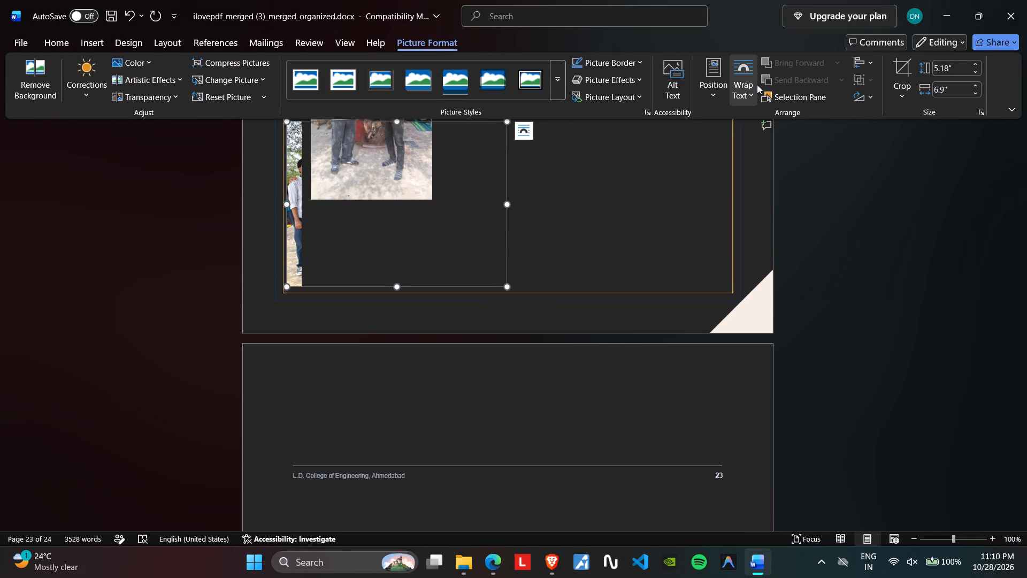
Set the group photo to Through wrapping and place it beside the handover photo, with their top edges roughly level.
{"action": "left_click", "coordinate": [752, 85]}
{"action": "left_click", "coordinate": [747, 177]}
{"action": "scroll", "coordinate": [591, 216], "scroll_direction": "up", "scroll_amount": 3}
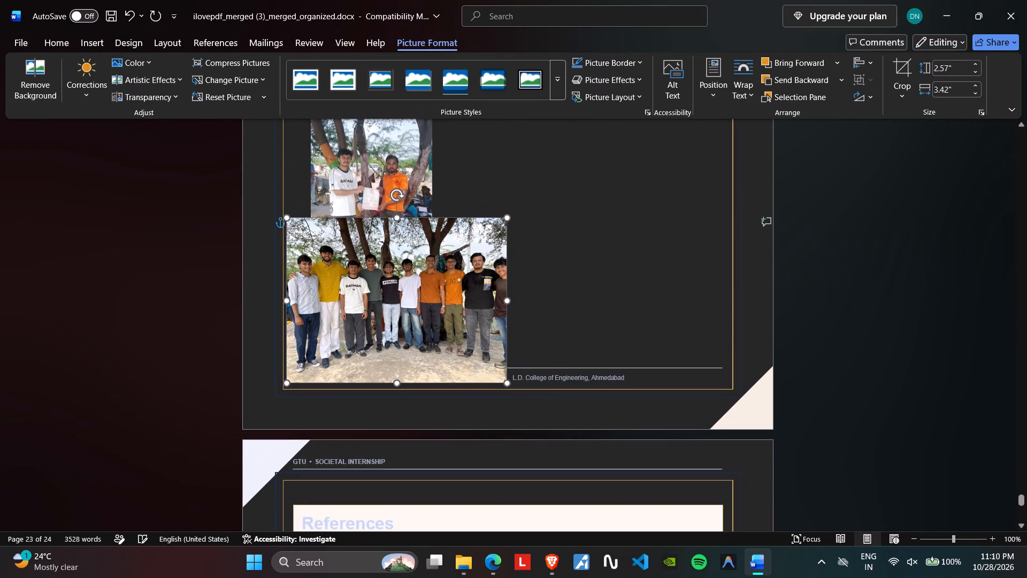
{"action": "left_click_drag", "start_coordinate": [384, 272], "coordinate": [591, 180]}
{"action": "scroll", "coordinate": [581, 236], "scroll_direction": "up", "scroll_amount": 1}
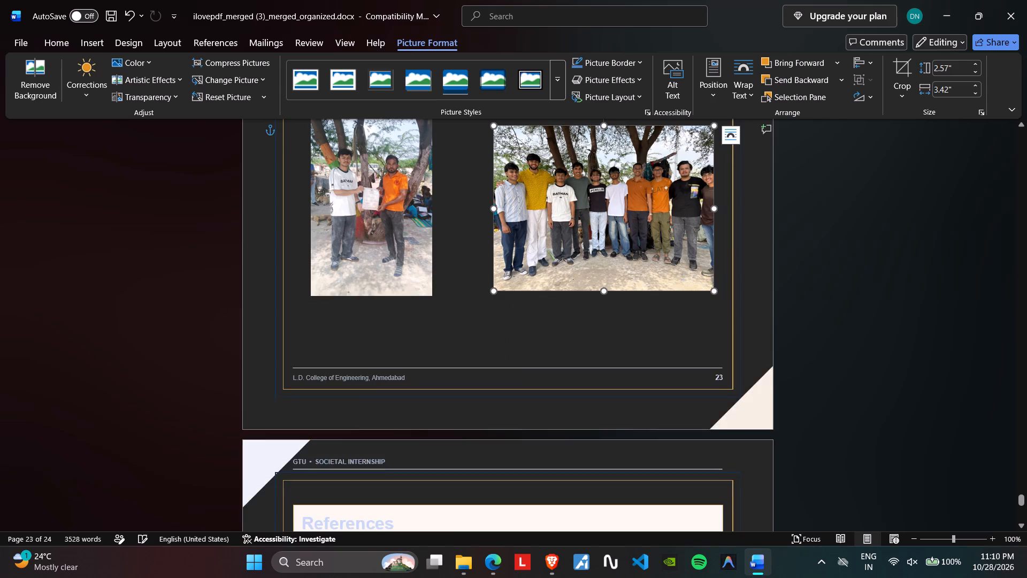
{"action": "scroll", "coordinate": [581, 236], "scroll_direction": "up", "scroll_amount": 2}
{"action": "left_click_drag", "start_coordinate": [574, 273], "coordinate": [561, 252]}
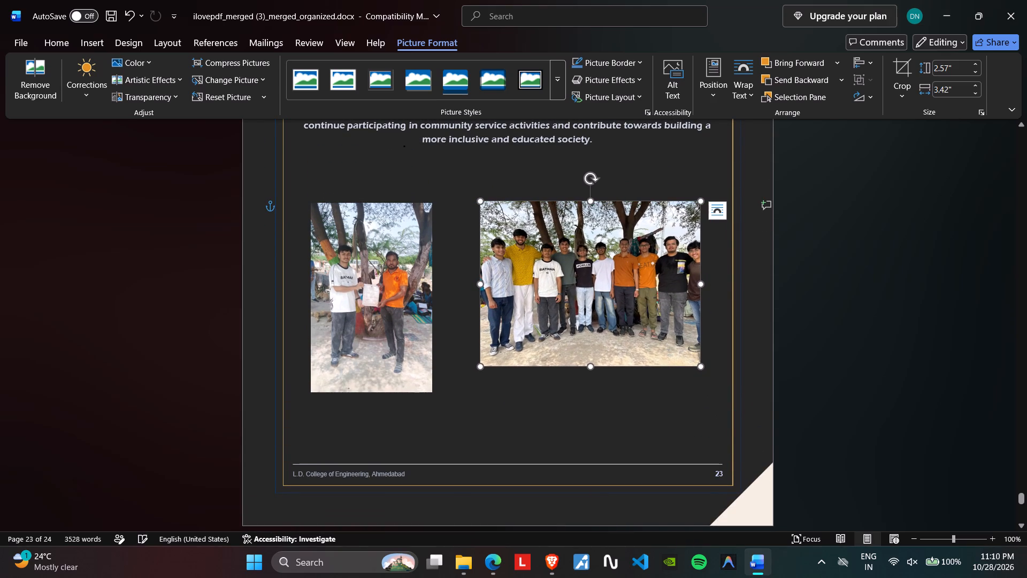
Enlarge the group photo to about 2.68" high by 3.58" wide and centre it vertically beside the handover photo.
{"action": "left_click_drag", "start_coordinate": [699, 365], "coordinate": [691, 374]}
{"action": "left_click_drag", "start_coordinate": [634, 307], "coordinate": [629, 317]}
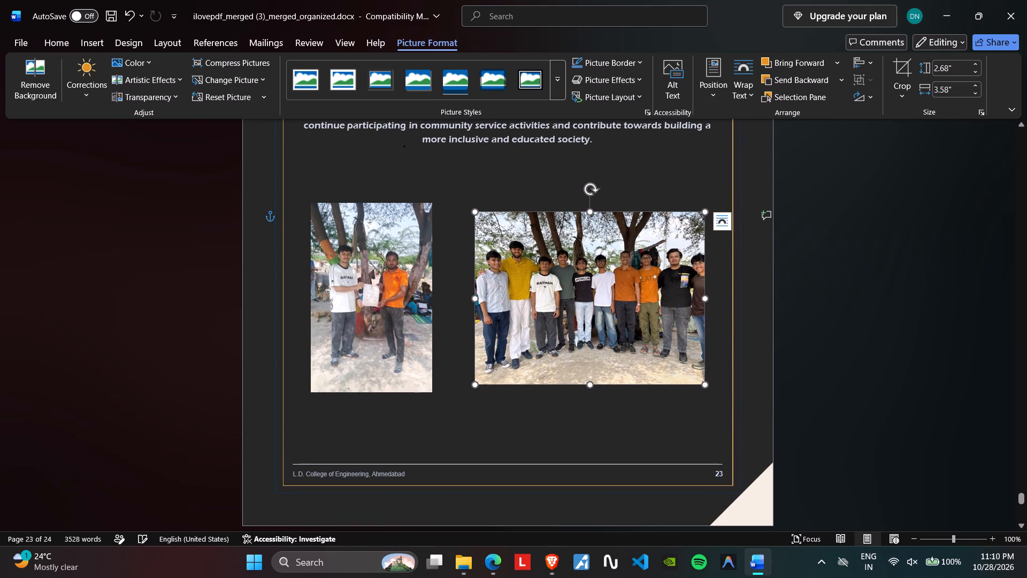
{"action": "left_click", "coordinate": [930, 308]}
Stretch the handover photo's width to about 2.19" toward the group photo, without changing its height.
{"action": "left_click", "coordinate": [410, 293]}
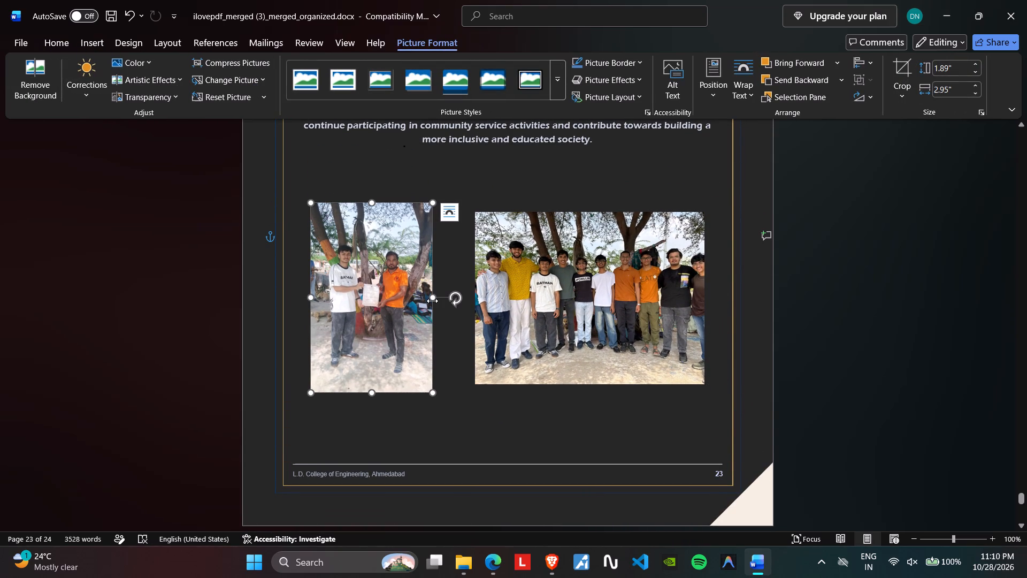
{"action": "left_click_drag", "start_coordinate": [432, 301], "coordinate": [451, 300]}
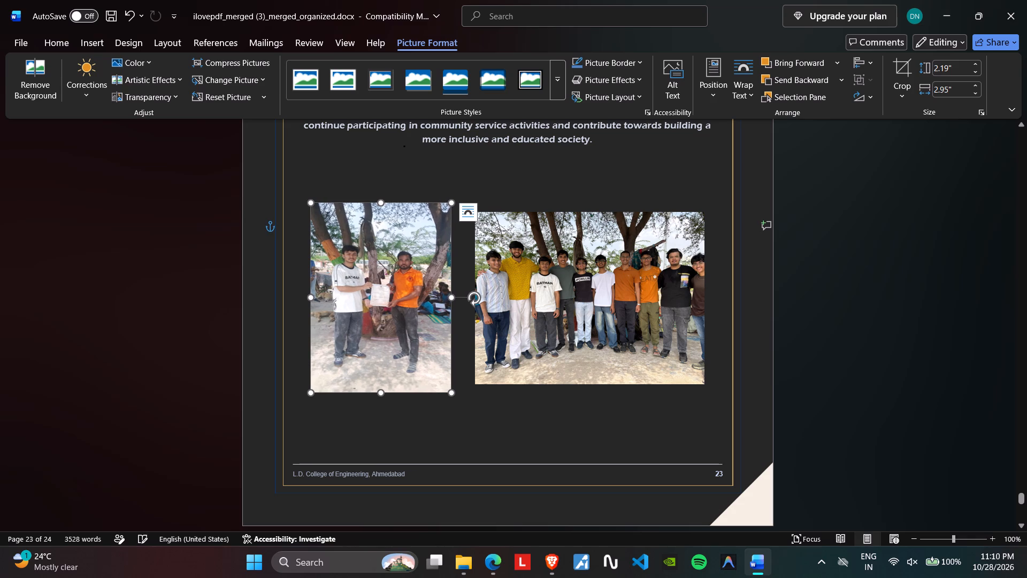
Check the closing pages through the references list, and review the layout back up to the Day 10 – Day 15 page.
{"action": "left_click", "coordinate": [169, 284]}
{"action": "scroll", "coordinate": [403, 370], "scroll_direction": "up", "scroll_amount": 4}
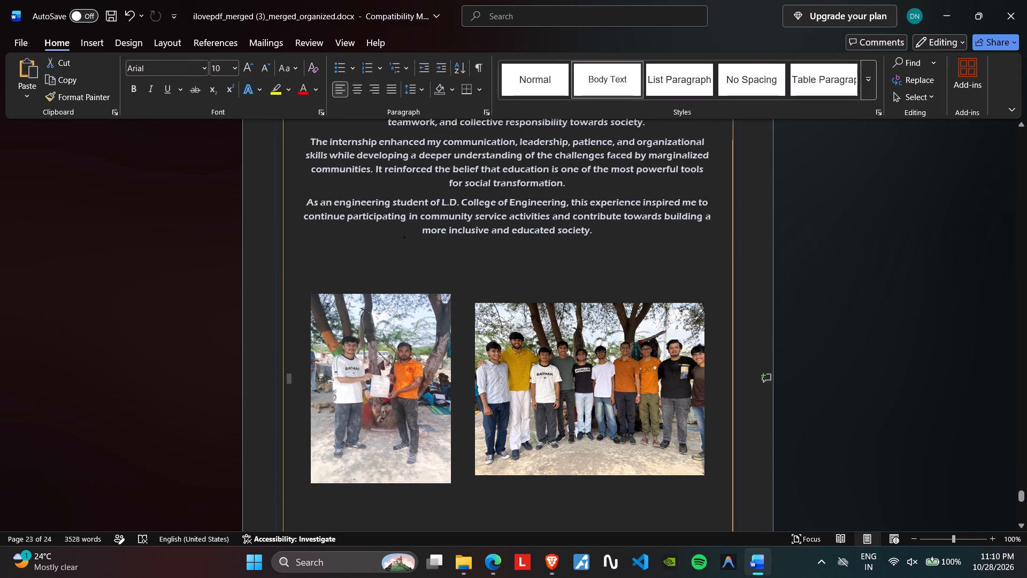
{"action": "scroll", "coordinate": [403, 370], "scroll_direction": "down", "scroll_amount": 15}
{"action": "scroll", "coordinate": [411, 358], "scroll_direction": "down", "scroll_amount": 6}
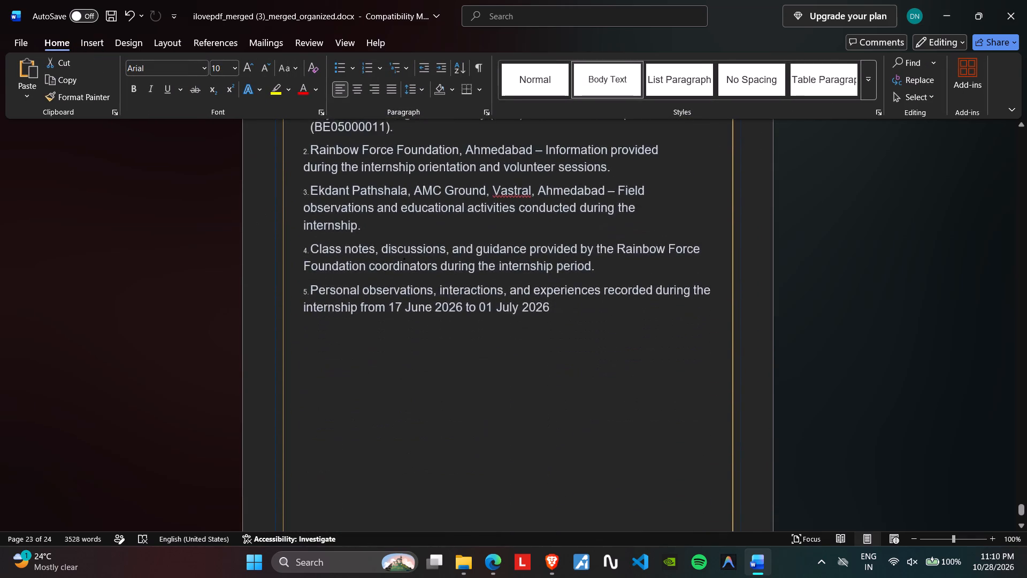
{"action": "scroll", "coordinate": [415, 357], "scroll_direction": "down", "scroll_amount": 12}
{"action": "scroll", "coordinate": [417, 355], "scroll_direction": "up", "scroll_amount": 20}
{"action": "scroll", "coordinate": [417, 355], "scroll_direction": "up", "scroll_amount": 10}
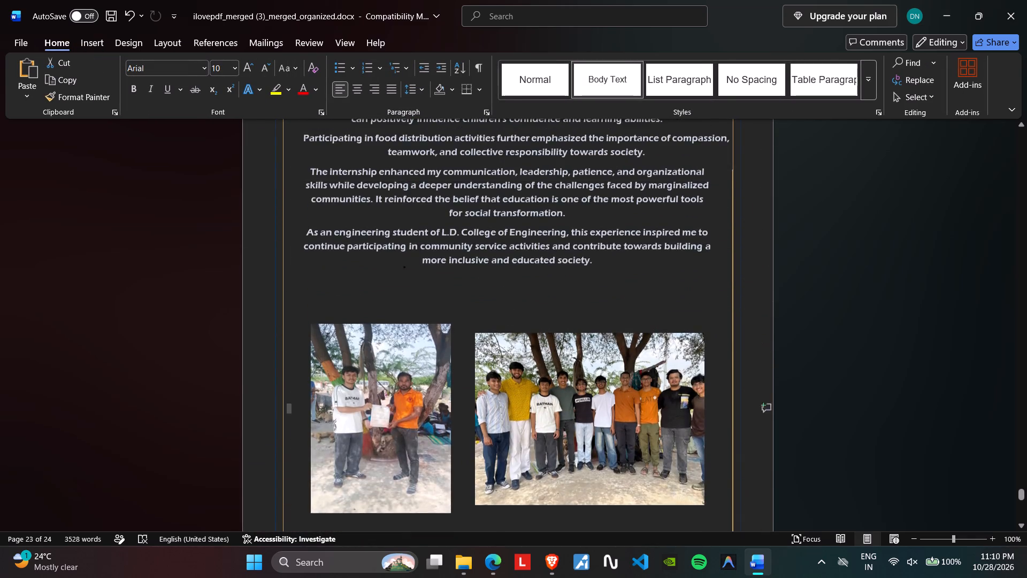
{"action": "scroll", "coordinate": [427, 341], "scroll_direction": "up", "scroll_amount": 14}
{"action": "scroll", "coordinate": [432, 336], "scroll_direction": "up", "scroll_amount": 20}
{"action": "scroll", "coordinate": [432, 336], "scroll_direction": "up", "scroll_amount": 3}
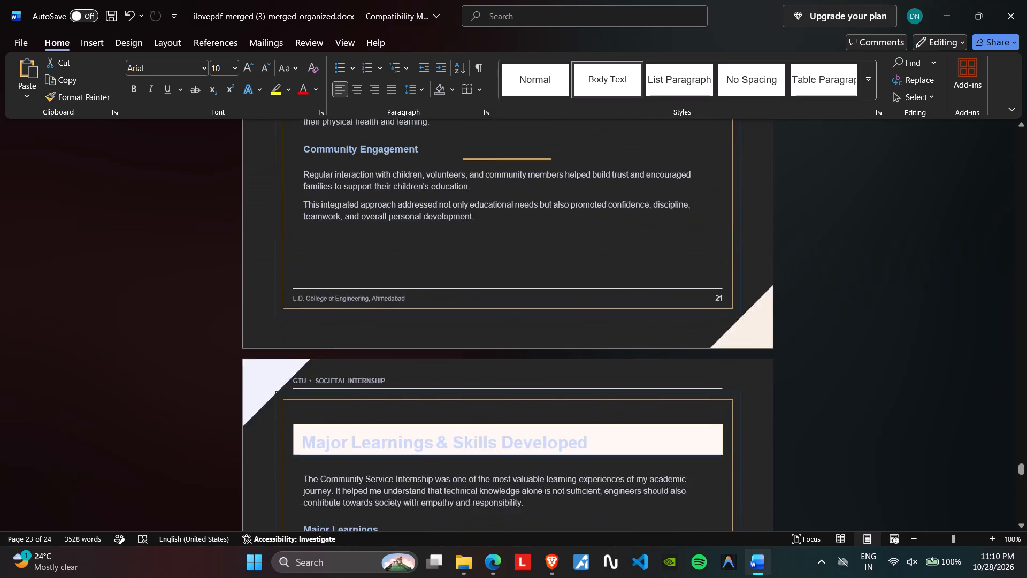
{"action": "scroll", "coordinate": [434, 333], "scroll_direction": "up", "scroll_amount": 20}
{"action": "scroll", "coordinate": [434, 333], "scroll_direction": "up", "scroll_amount": 19}
{"action": "scroll", "coordinate": [437, 330], "scroll_direction": "up", "scroll_amount": 4}
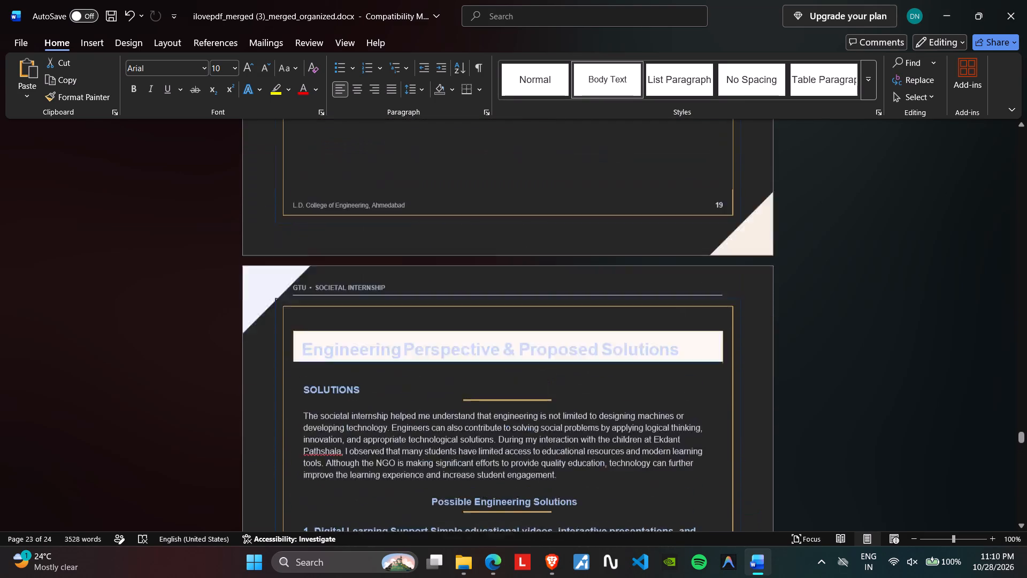
{"action": "scroll", "coordinate": [438, 330], "scroll_direction": "up", "scroll_amount": 20}
{"action": "scroll", "coordinate": [438, 330], "scroll_direction": "up", "scroll_amount": 14}
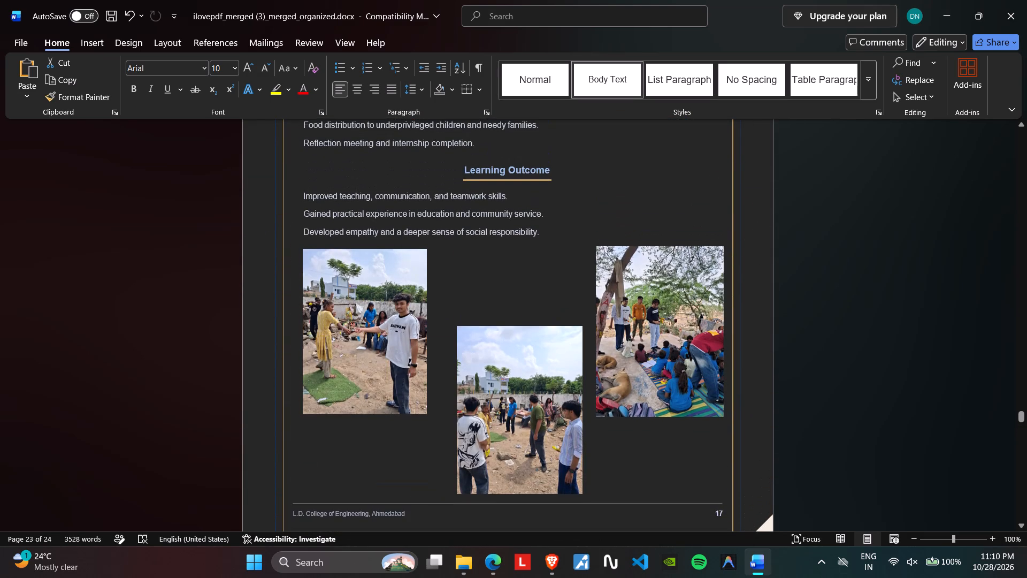
{"action": "scroll", "coordinate": [431, 321], "scroll_direction": "up", "scroll_amount": 8}
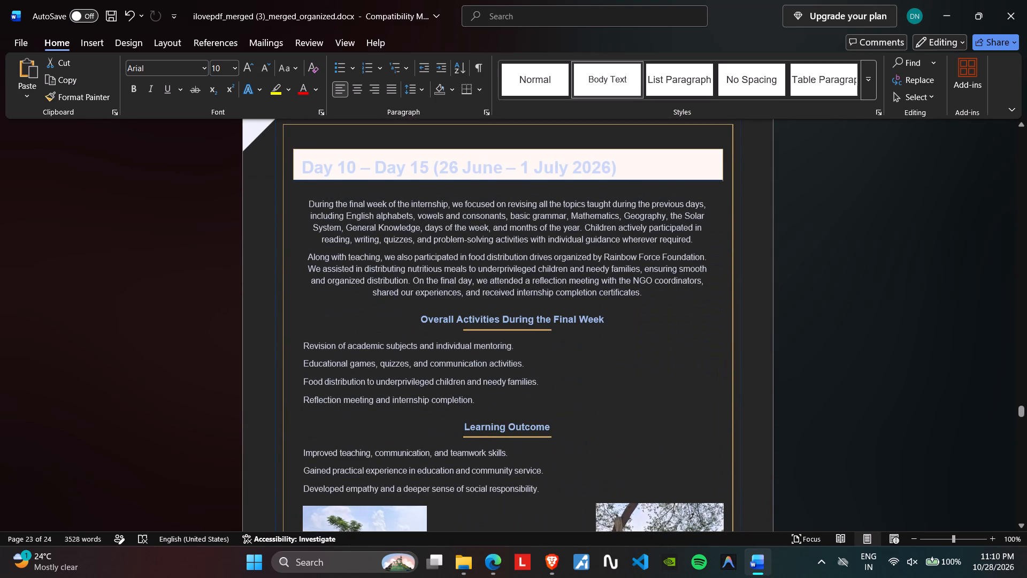
{"action": "scroll", "coordinate": [555, 430], "scroll_direction": "up", "scroll_amount": 12}
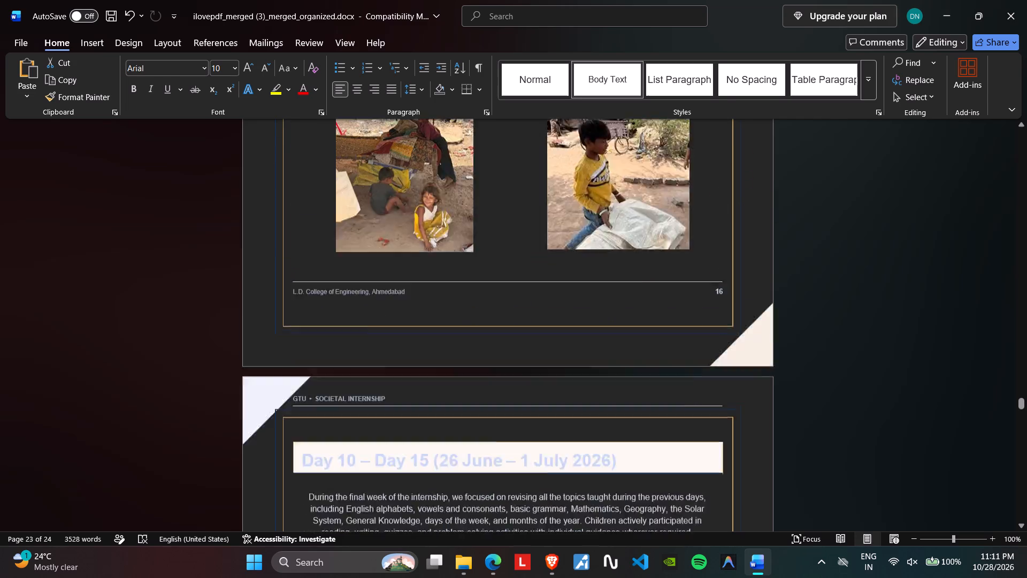
Indent the Learning Outcome heading on page 16 with spaces so it sits centred over its gold underline.
{"action": "scroll", "coordinate": [554, 422], "scroll_direction": "up", "scroll_amount": 5}
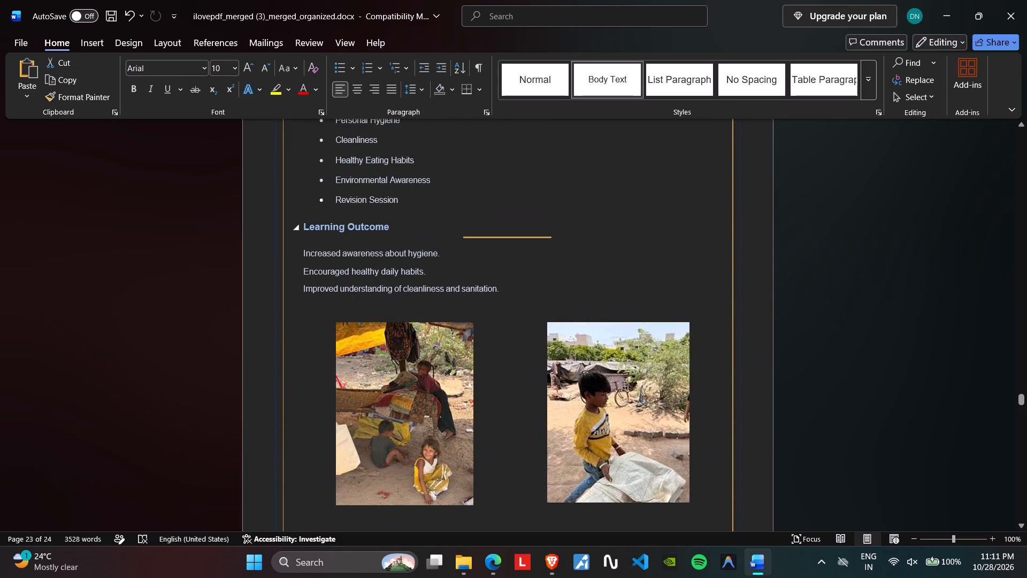
{"action": "left_click", "coordinate": [302, 226]}
{"action": "key", "text": "space"}
{"action": "key", "text": "space"}
{"action": "key", "text": "space"}
{"action": "key", "text": "space"}
{"action": "key", "text": "space"}
{"action": "key", "text": "space"}
{"action": "key", "text": "space"}
{"action": "key", "text": "space"}
{"action": "key", "text": "space"}
{"action": "key", "text": "space"}
{"action": "key", "text": "space"}
{"action": "key", "text": "space"}
{"action": "key", "text": "space"}
{"action": "key", "text": "space"}
{"action": "key", "text": "space"}
{"action": "key", "text": "space"}
{"action": "key", "text": "space"}
{"action": "key", "text": "space"}
{"action": "key", "text": "space"}
{"action": "key", "text": "space"}
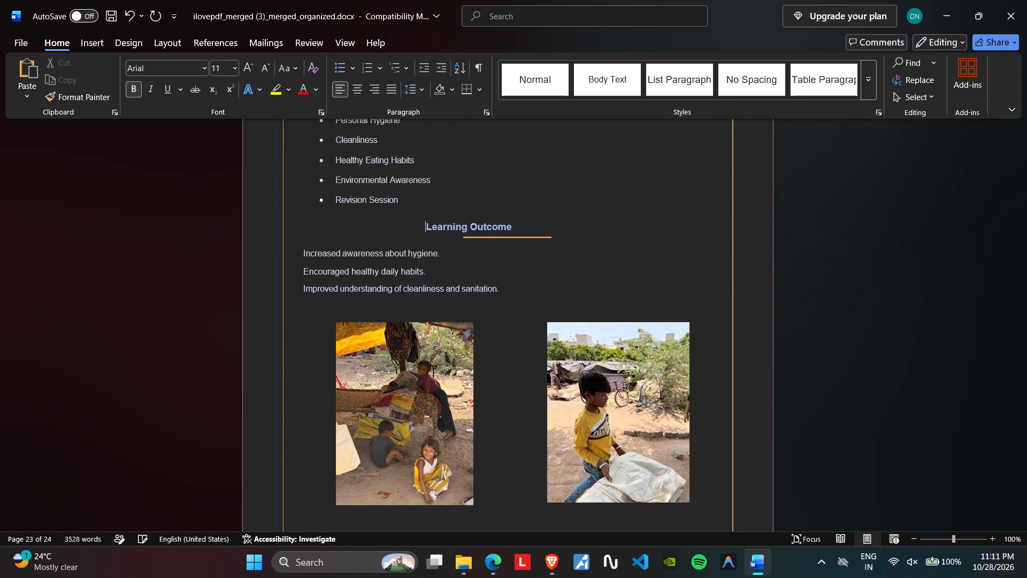
{"action": "key", "text": "space"}
{"action": "key", "text": "BackSpace"}
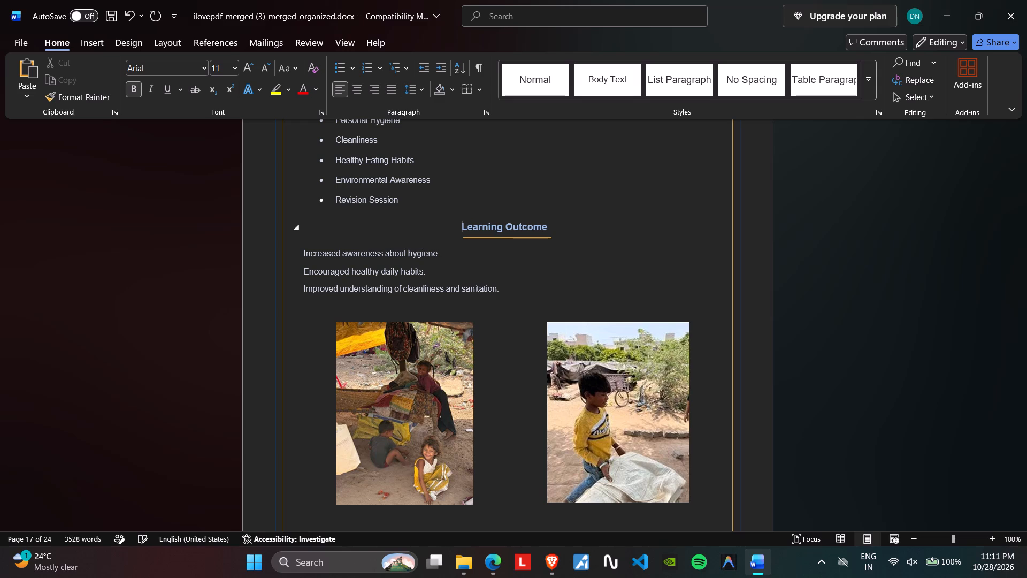
Review the layout of the daily activity pages from page 15 back to Day 1, checking headings and photos.
{"action": "scroll", "coordinate": [335, 247], "scroll_direction": "up", "scroll_amount": 20}
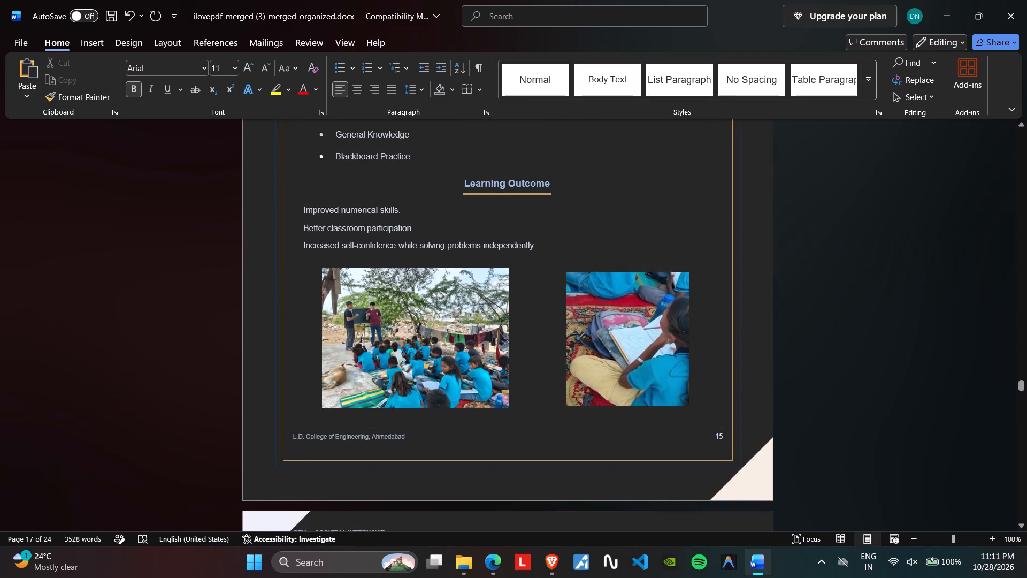
{"action": "scroll", "coordinate": [335, 245], "scroll_direction": "up", "scroll_amount": 15}
{"action": "scroll", "coordinate": [335, 245], "scroll_direction": "up", "scroll_amount": 12}
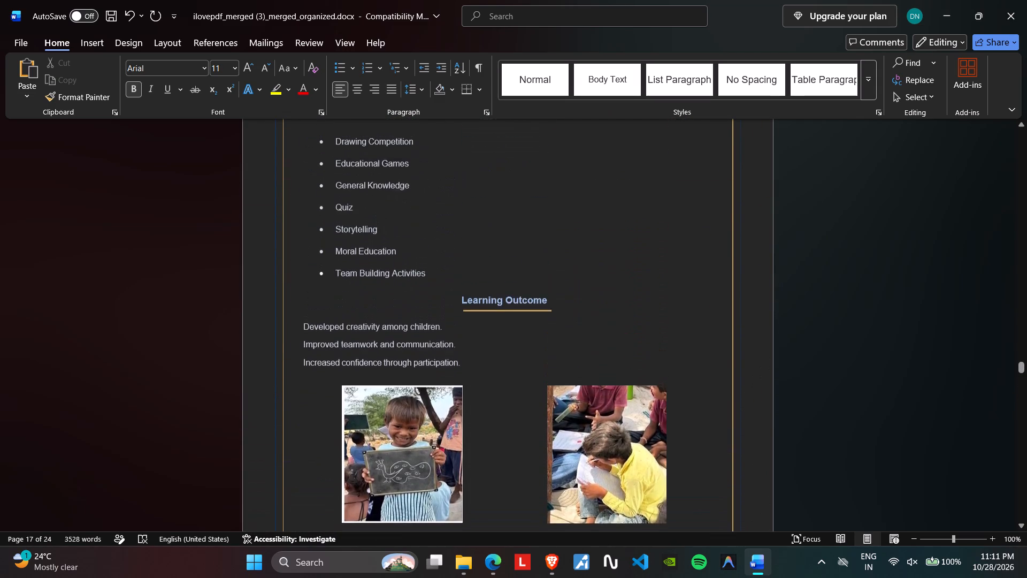
{"action": "scroll", "coordinate": [335, 245], "scroll_direction": "up", "scroll_amount": 6}
{"action": "scroll", "coordinate": [335, 245], "scroll_direction": "up", "scroll_amount": 18}
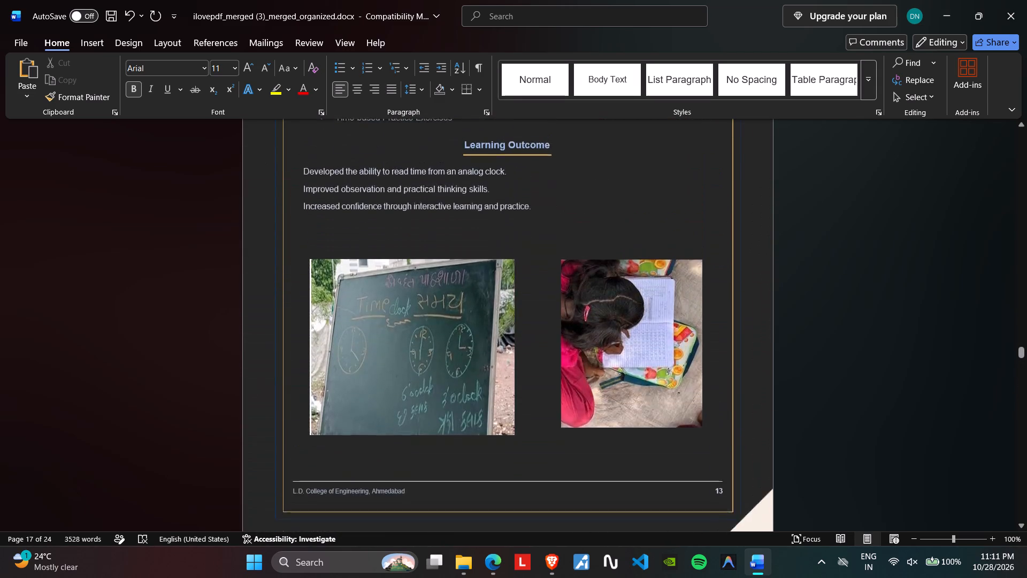
{"action": "scroll", "coordinate": [336, 244], "scroll_direction": "up", "scroll_amount": 19}
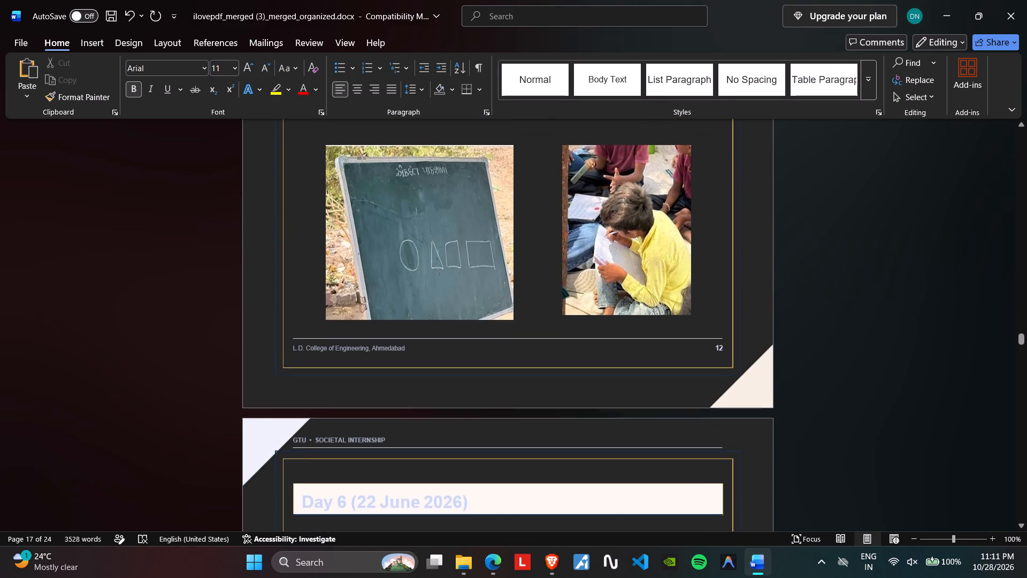
{"action": "scroll", "coordinate": [337, 243], "scroll_direction": "up", "scroll_amount": 18}
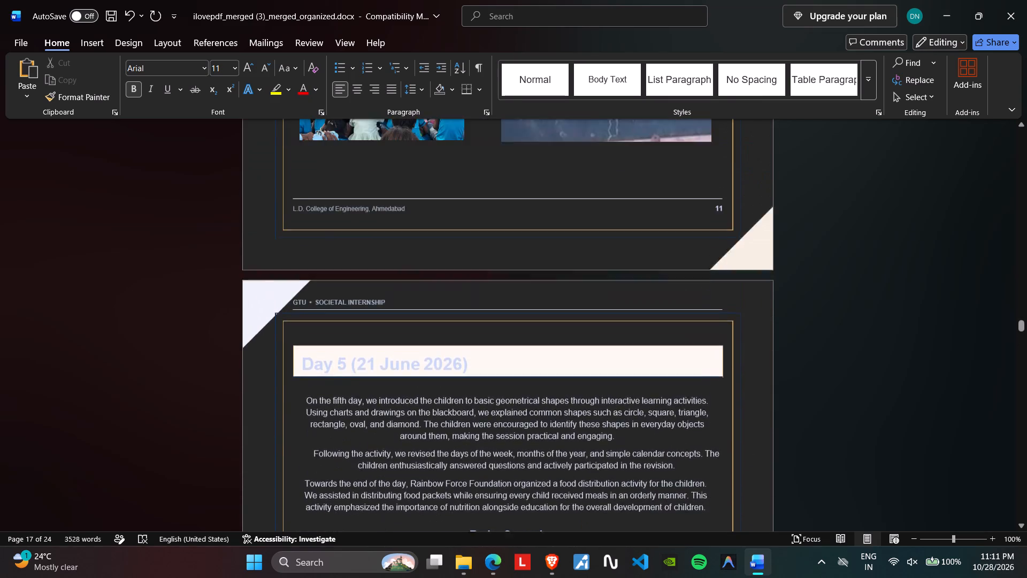
{"action": "scroll", "coordinate": [337, 242], "scroll_direction": "up", "scroll_amount": 19}
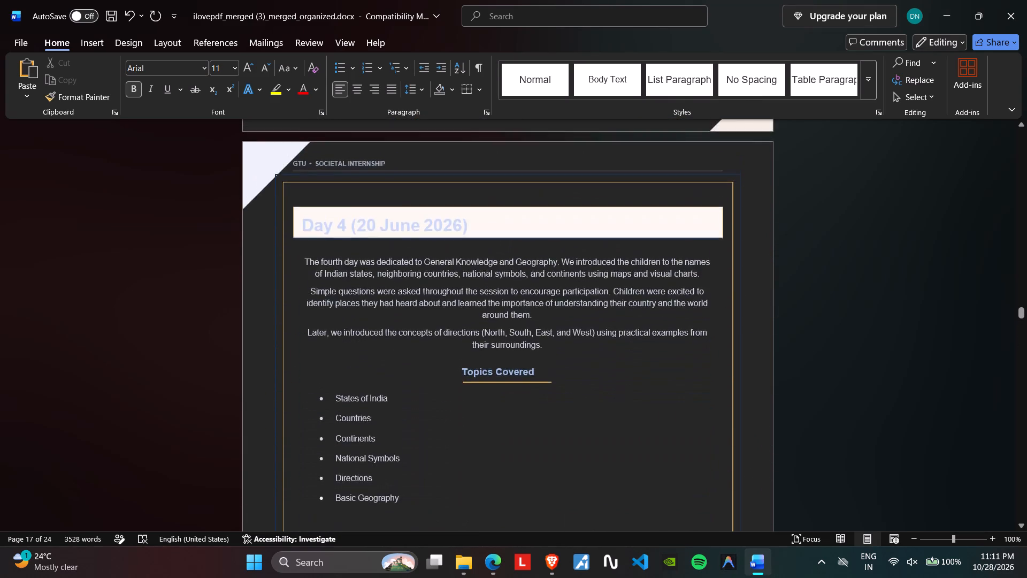
{"action": "scroll", "coordinate": [339, 241], "scroll_direction": "up", "scroll_amount": 14}
{"action": "scroll", "coordinate": [343, 239], "scroll_direction": "up", "scroll_amount": 14}
{"action": "scroll", "coordinate": [345, 237], "scroll_direction": "up", "scroll_amount": 11}
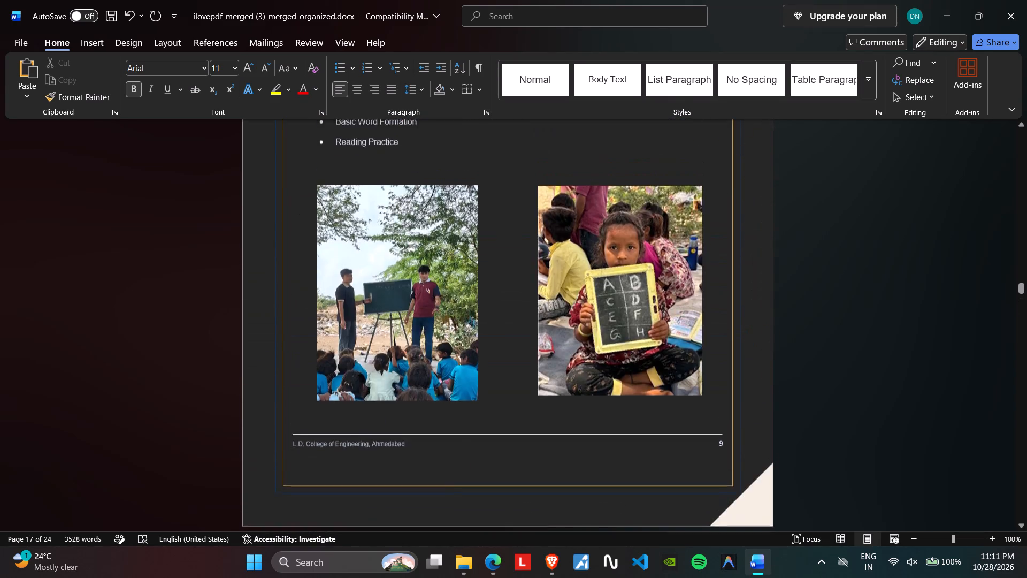
{"action": "scroll", "coordinate": [346, 236], "scroll_direction": "up", "scroll_amount": 18}
{"action": "scroll", "coordinate": [351, 232], "scroll_direction": "up", "scroll_amount": 7}
{"action": "scroll", "coordinate": [351, 232], "scroll_direction": "down", "scroll_amount": 7}
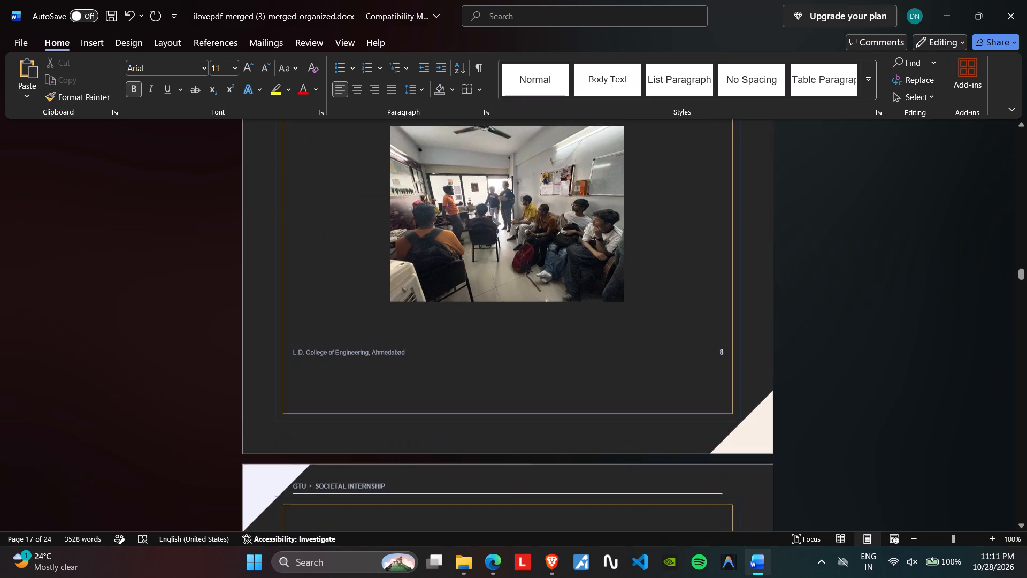
{"action": "scroll", "coordinate": [393, 266], "scroll_direction": "up", "scroll_amount": 15}
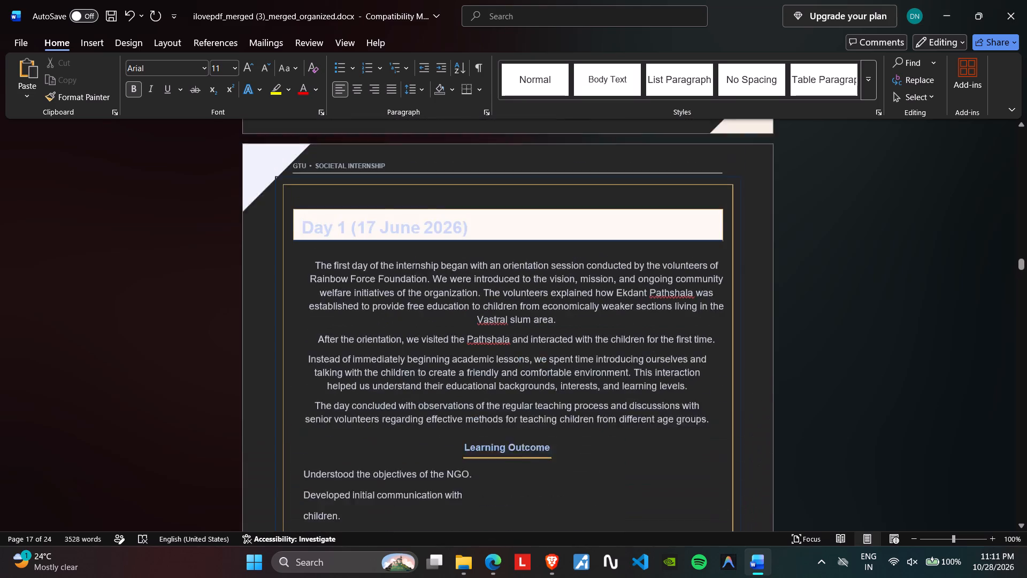
{"action": "scroll", "coordinate": [399, 254], "scroll_direction": "up", "scroll_amount": 7}
Apply the drop-shadow rectangle picture style to the orientation session photo on the Day 1 page.
{"action": "scroll", "coordinate": [399, 254], "scroll_direction": "down", "scroll_amount": 11}
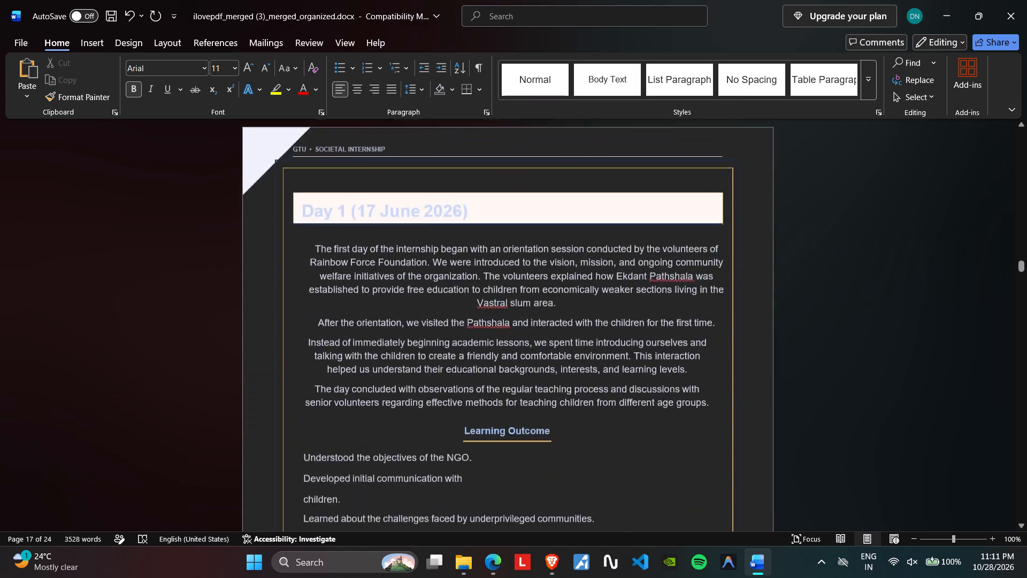
{"action": "scroll", "coordinate": [399, 254], "scroll_direction": "down", "scroll_amount": 6}
{"action": "left_click", "coordinate": [433, 328]}
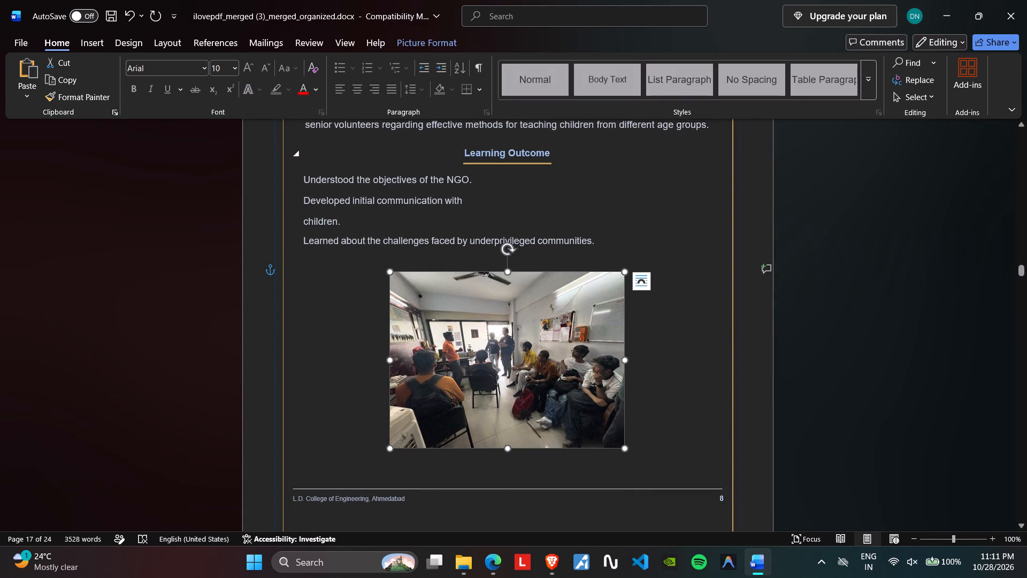
{"action": "left_click", "coordinate": [412, 40]}
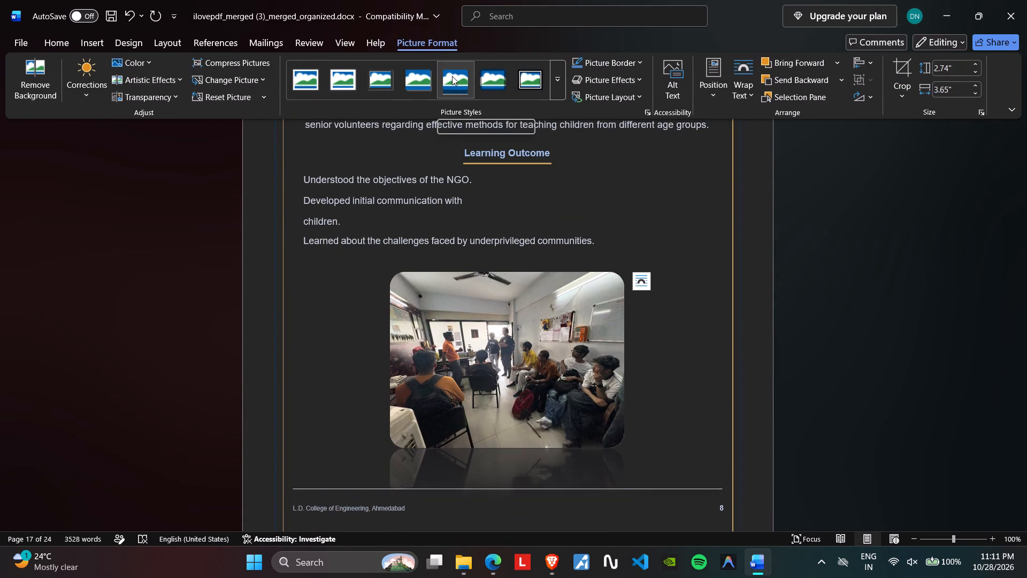
{"action": "left_click", "coordinate": [407, 83]}
{"action": "left_click", "coordinate": [154, 256]}
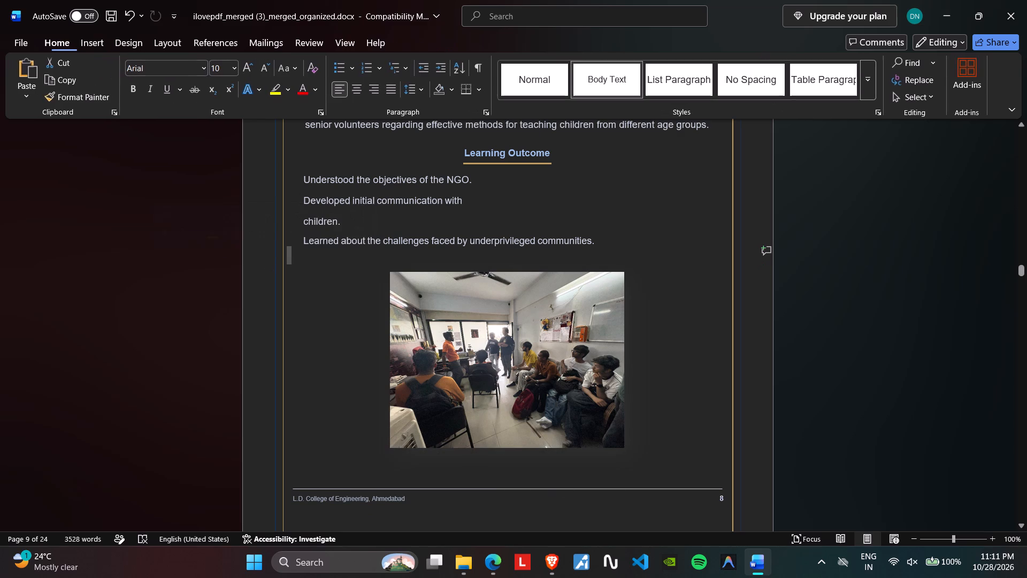
Review the front pages from page 7 back to the foundation certificate, including Organization Details, the acknowledgement and the college letter.
{"action": "scroll", "coordinate": [375, 327], "scroll_direction": "up", "scroll_amount": 15}
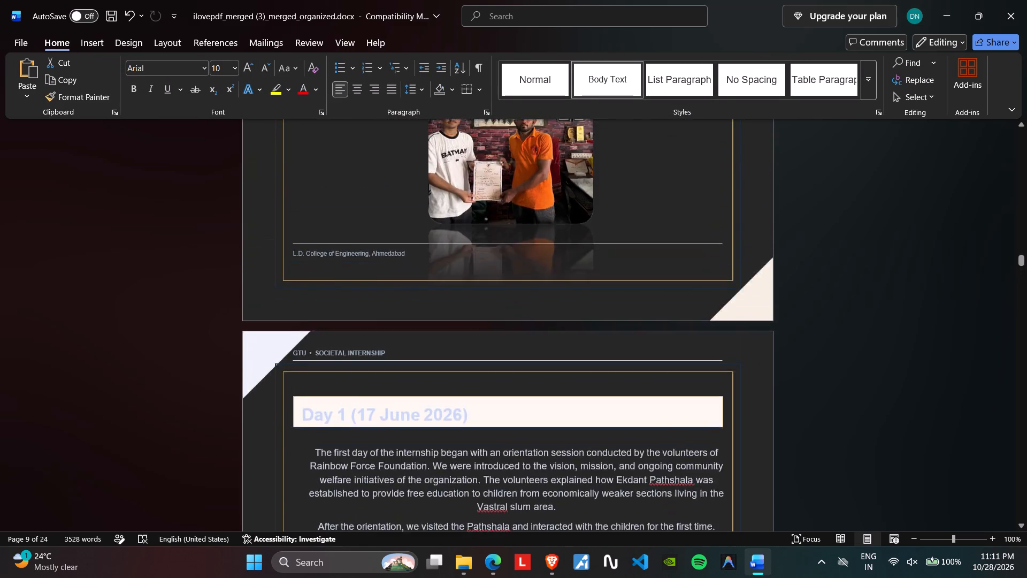
{"action": "scroll", "coordinate": [371, 319], "scroll_direction": "up", "scroll_amount": 18}
{"action": "scroll", "coordinate": [369, 314], "scroll_direction": "up", "scroll_amount": 11}
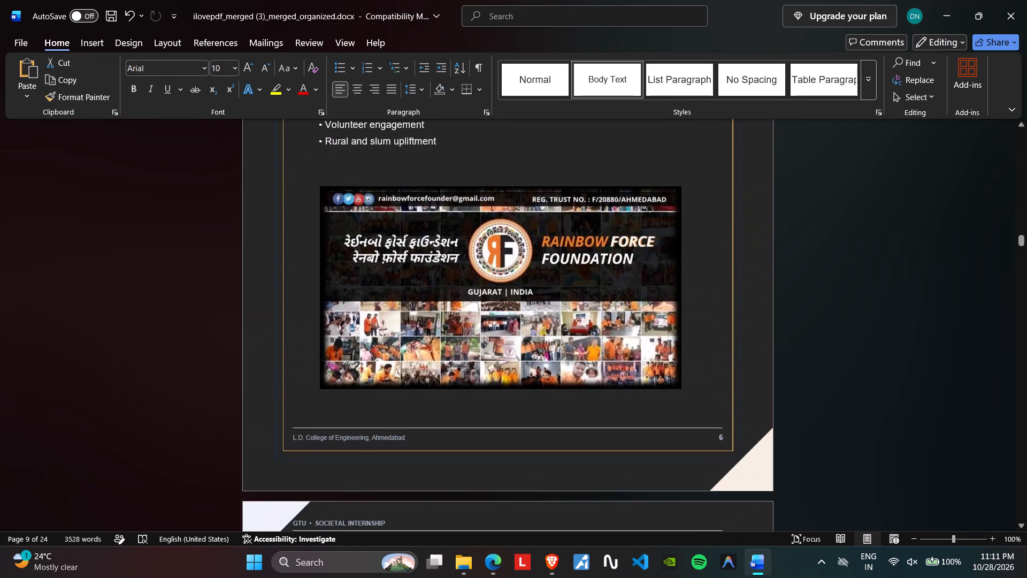
{"action": "scroll", "coordinate": [367, 313], "scroll_direction": "up", "scroll_amount": 17}
{"action": "scroll", "coordinate": [367, 311], "scroll_direction": "down", "scroll_amount": 7}
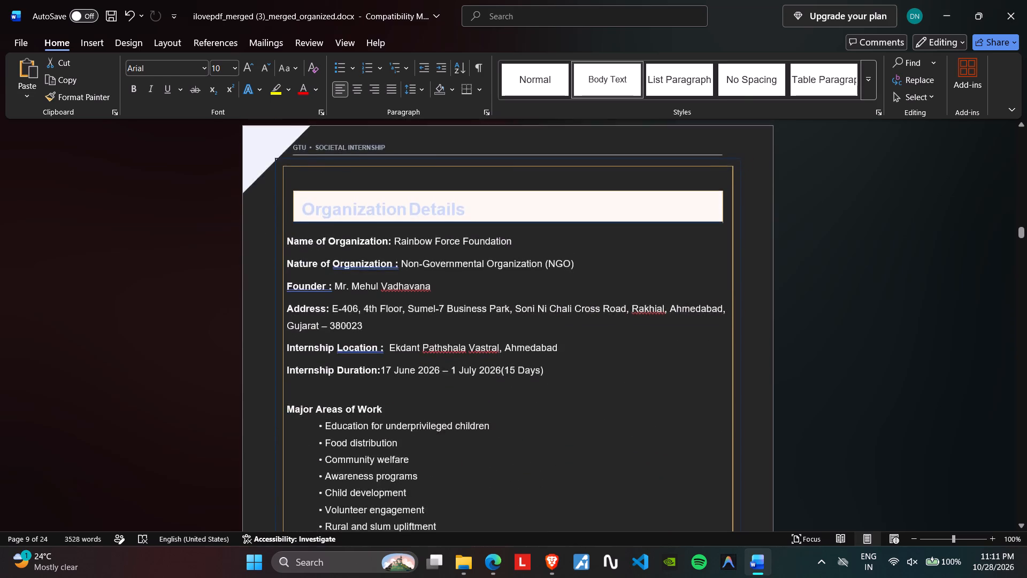
{"action": "scroll", "coordinate": [367, 311], "scroll_direction": "down", "scroll_amount": 2}
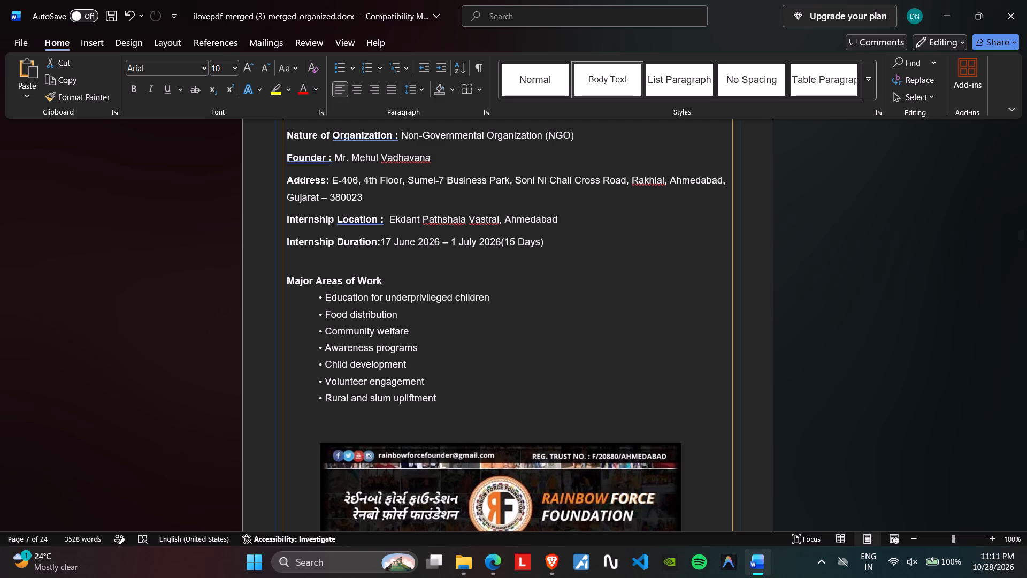
{"action": "scroll", "coordinate": [369, 314], "scroll_direction": "up", "scroll_amount": 12}
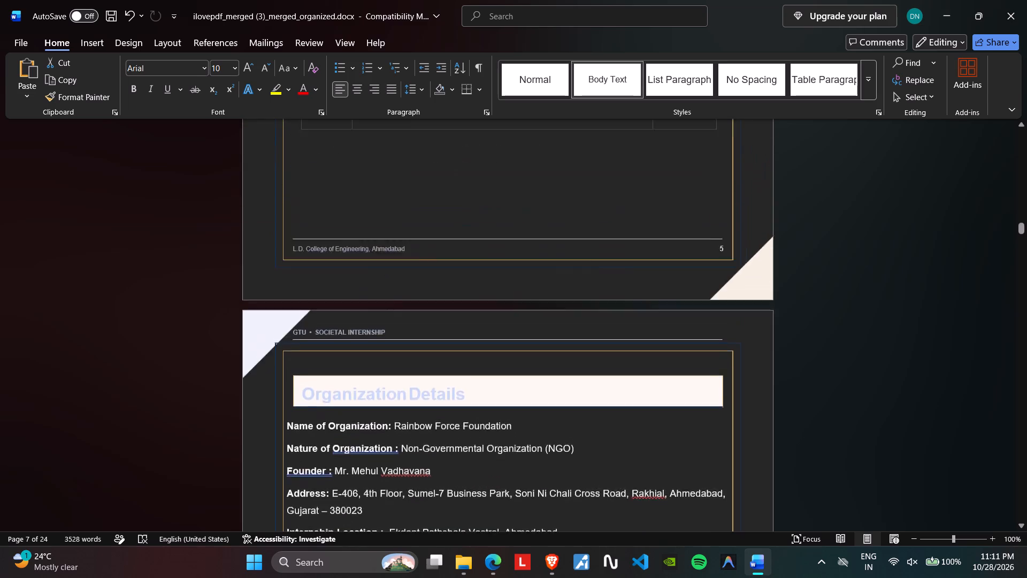
{"action": "scroll", "coordinate": [369, 314], "scroll_direction": "up", "scroll_amount": 19}
{"action": "scroll", "coordinate": [375, 300], "scroll_direction": "up", "scroll_amount": 5}
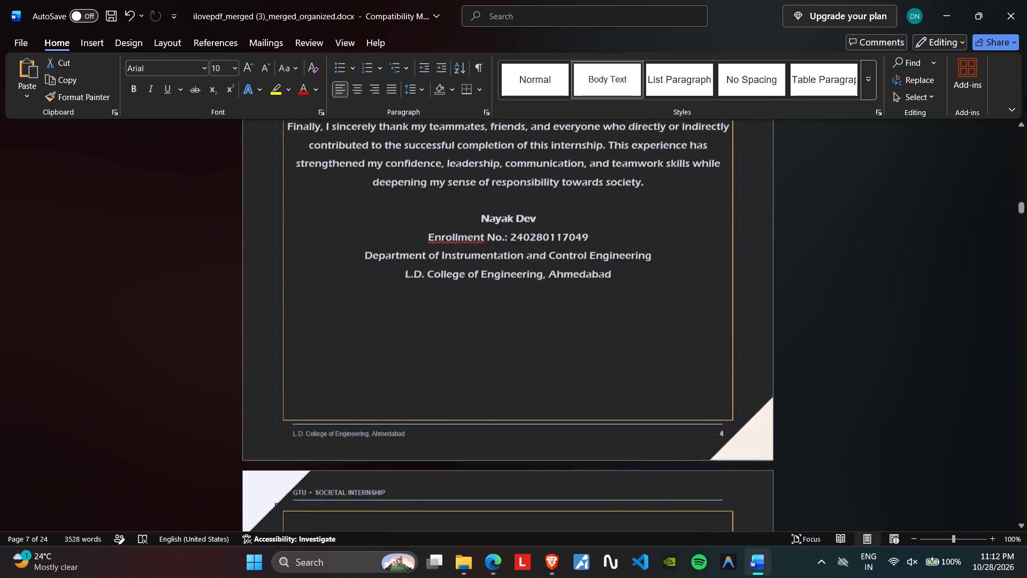
{"action": "scroll", "coordinate": [375, 298], "scroll_direction": "up", "scroll_amount": 20}
{"action": "scroll", "coordinate": [375, 298], "scroll_direction": "up", "scroll_amount": 12}
{"action": "scroll", "coordinate": [377, 286], "scroll_direction": "up", "scroll_amount": 10}
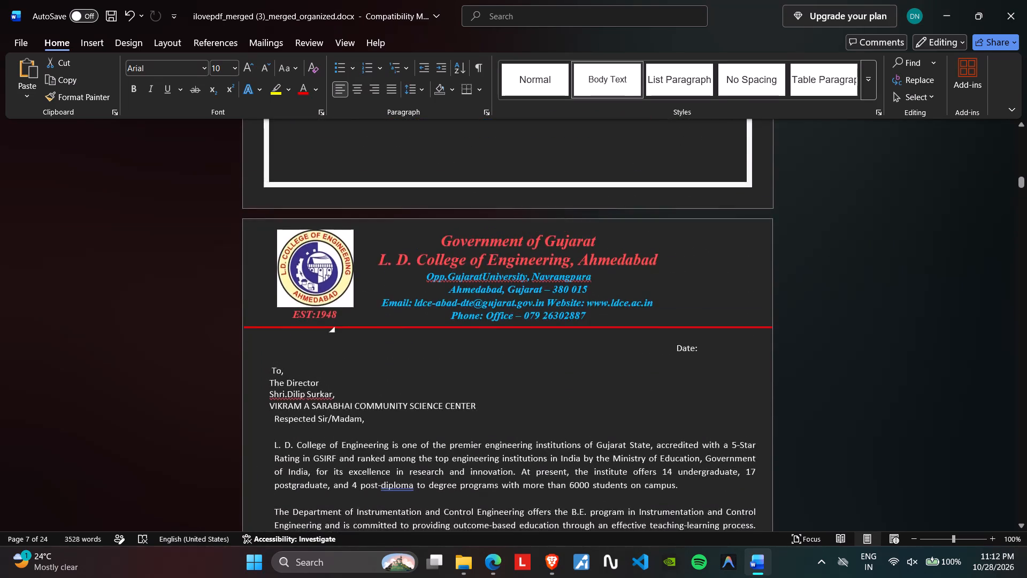
{"action": "scroll", "coordinate": [377, 286], "scroll_direction": "up", "scroll_amount": 13}
{"action": "scroll", "coordinate": [377, 285], "scroll_direction": "up", "scroll_amount": 18}
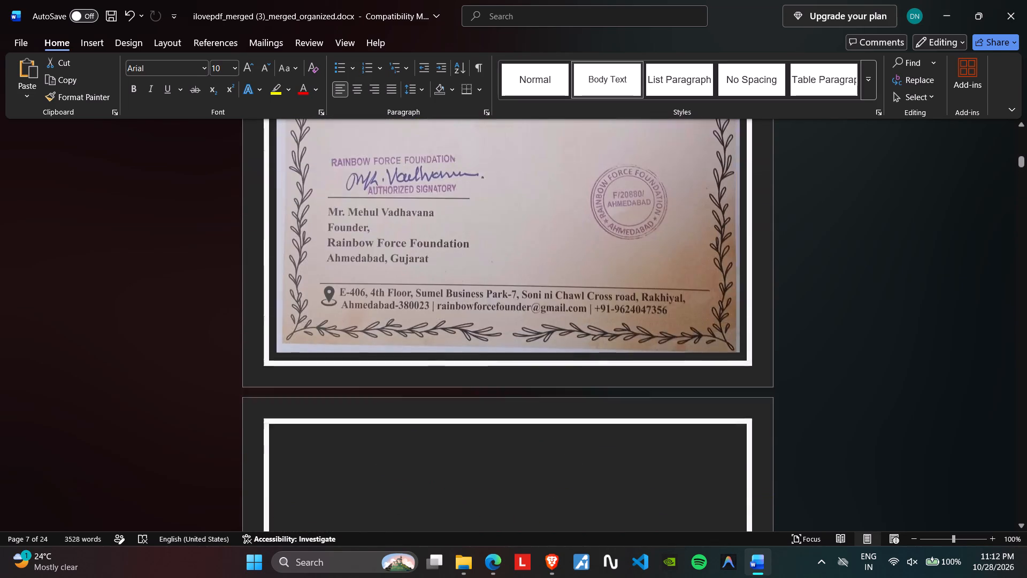
Delete the blank bordered page between the foundation certificate and the college letter.
{"action": "scroll", "coordinate": [377, 285], "scroll_direction": "down", "scroll_amount": 16}
{"action": "left_click", "coordinate": [256, 300]}
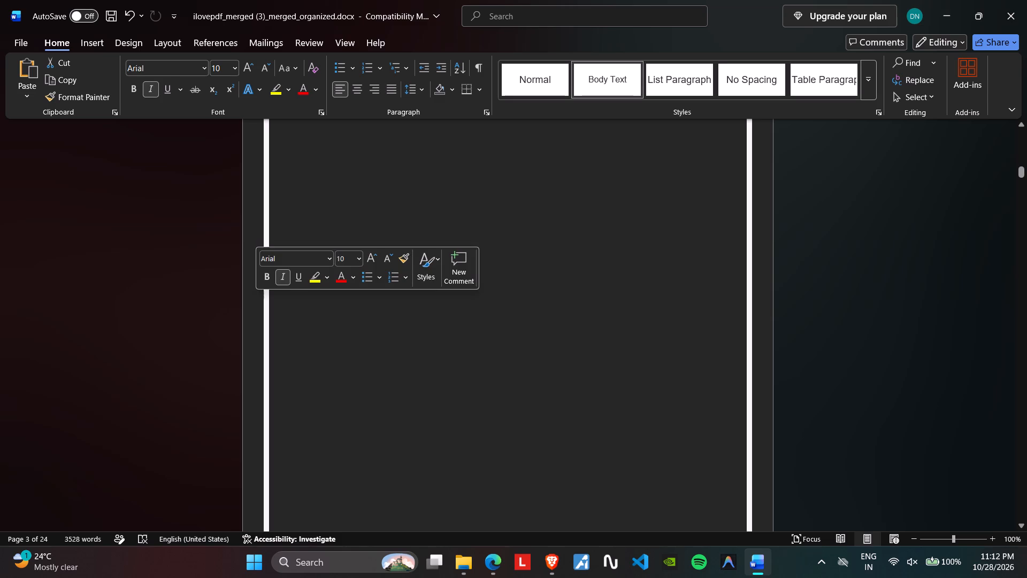
{"action": "key", "text": "ctrl+BackSpace"}
{"action": "scroll", "coordinate": [256, 300], "scroll_direction": "up", "scroll_amount": 6}
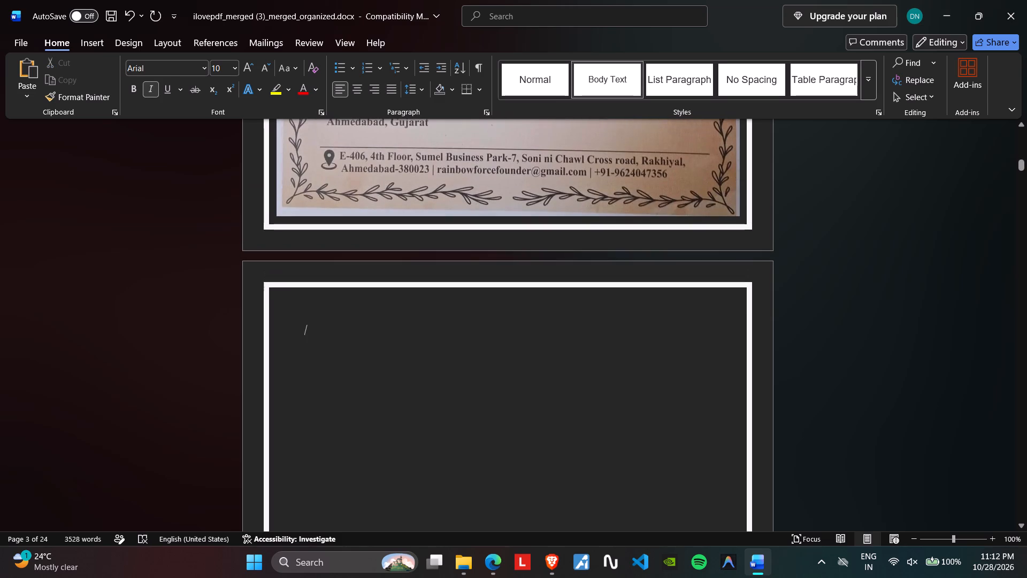
{"action": "left_click", "coordinate": [246, 309]}
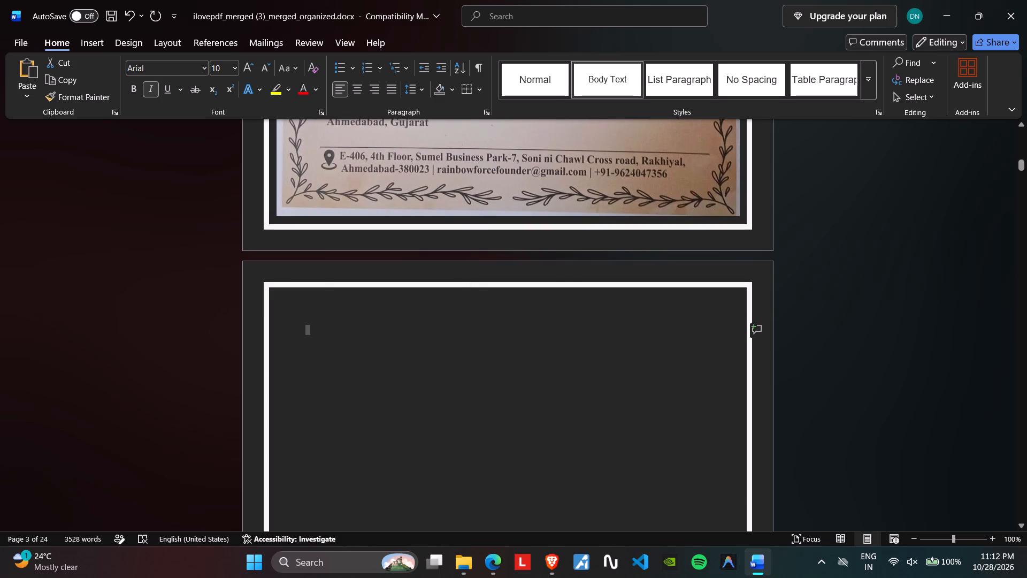
{"action": "key", "text": "ctrl+BackSpace"}
{"action": "scroll", "coordinate": [256, 312], "scroll_direction": "down", "scroll_amount": 8}
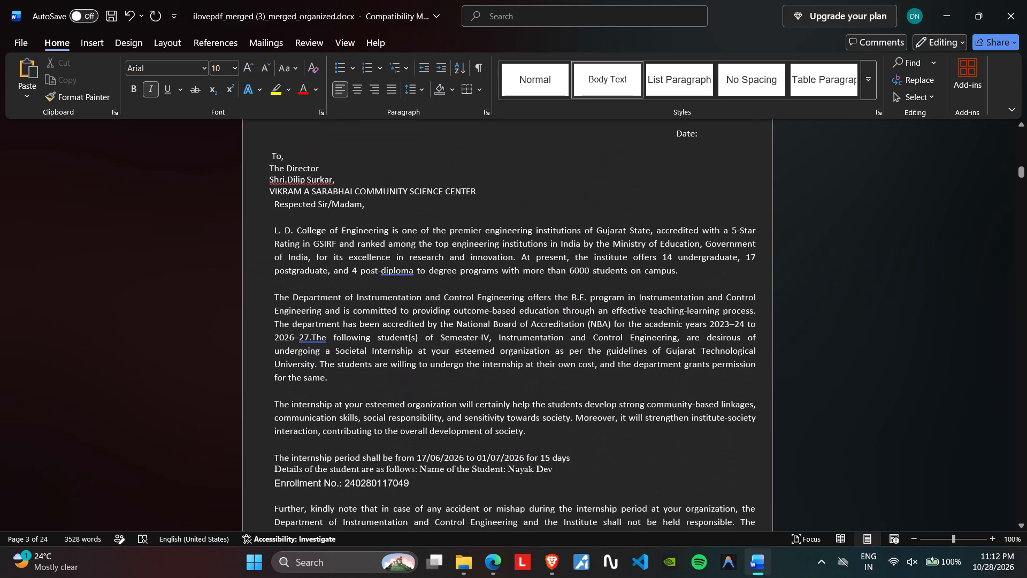
Review the college letter on page 3, from its letterhead and date line to the coordinator's signature block.
{"action": "scroll", "coordinate": [256, 312], "scroll_direction": "down", "scroll_amount": 6}
{"action": "scroll", "coordinate": [256, 312], "scroll_direction": "up", "scroll_amount": 10}
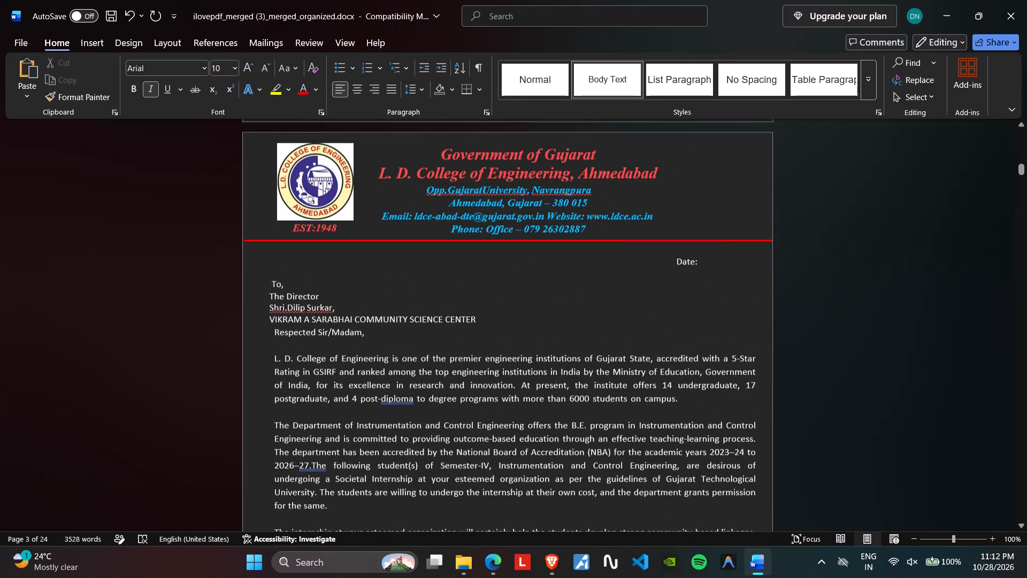
{"action": "left_click", "coordinate": [702, 265]}
{"action": "scroll", "coordinate": [607, 317], "scroll_direction": "down", "scroll_amount": 12}
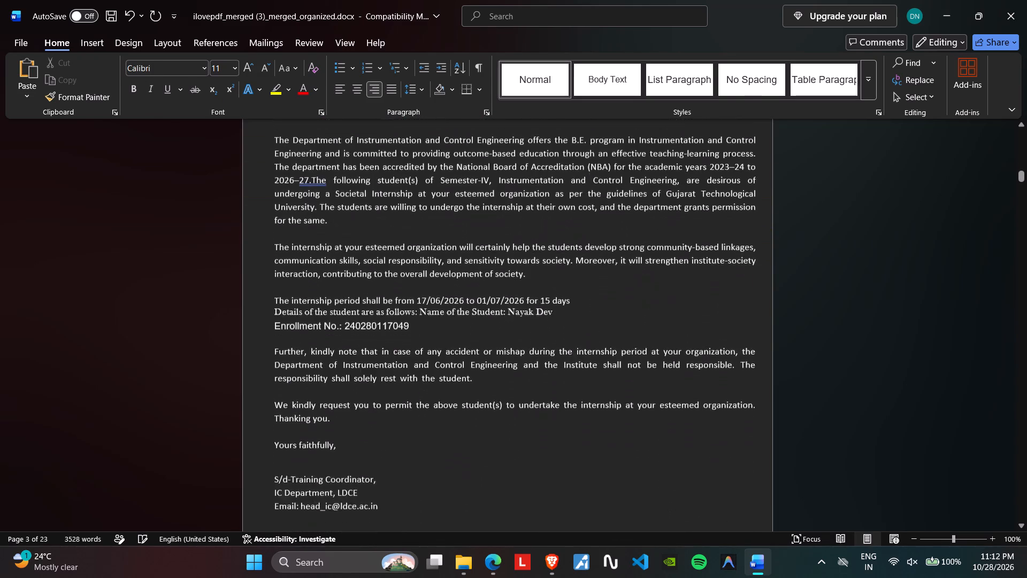
{"action": "scroll", "coordinate": [600, 321], "scroll_direction": "down", "scroll_amount": 4}
{"action": "scroll", "coordinate": [599, 320], "scroll_direction": "up", "scroll_amount": 6}
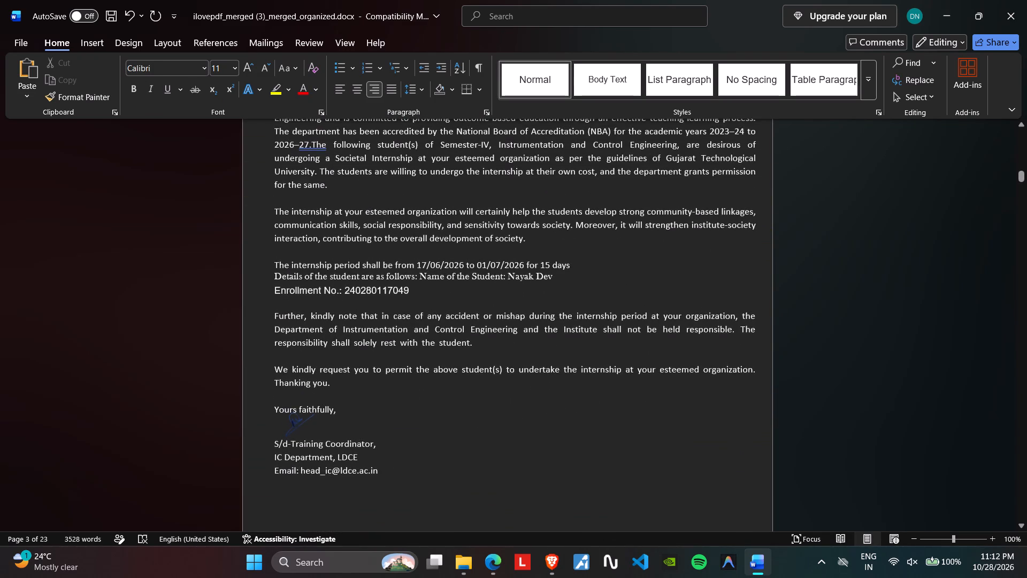
Review the cover page, checking its logos, title, internship organization card and submission details.
{"action": "scroll", "coordinate": [599, 320], "scroll_direction": "up", "scroll_amount": 18}
{"action": "scroll", "coordinate": [599, 320], "scroll_direction": "up", "scroll_amount": 16}
{"action": "scroll", "coordinate": [599, 318], "scroll_direction": "up", "scroll_amount": 11}
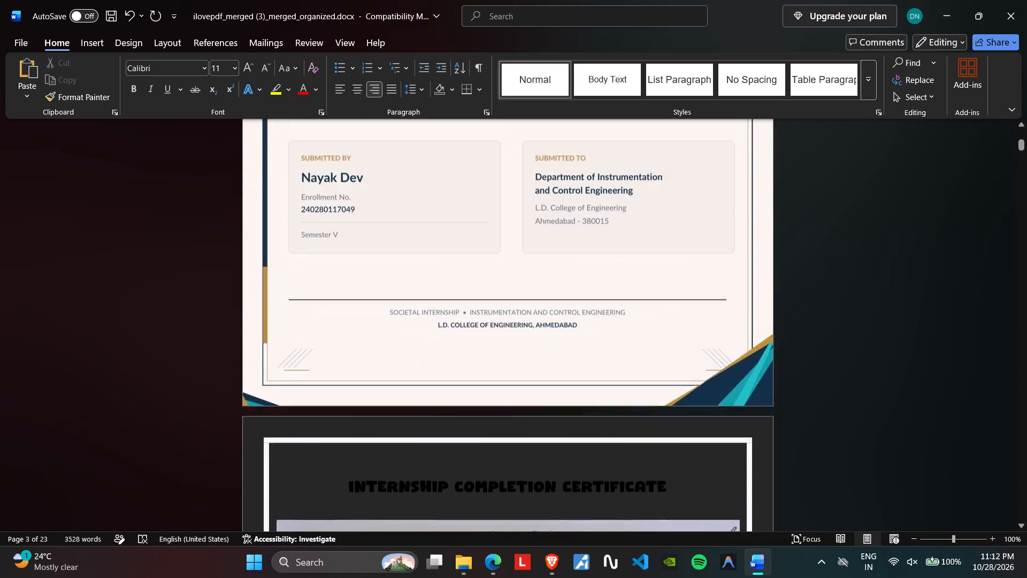
{"action": "scroll", "coordinate": [599, 318], "scroll_direction": "up", "scroll_amount": 16}
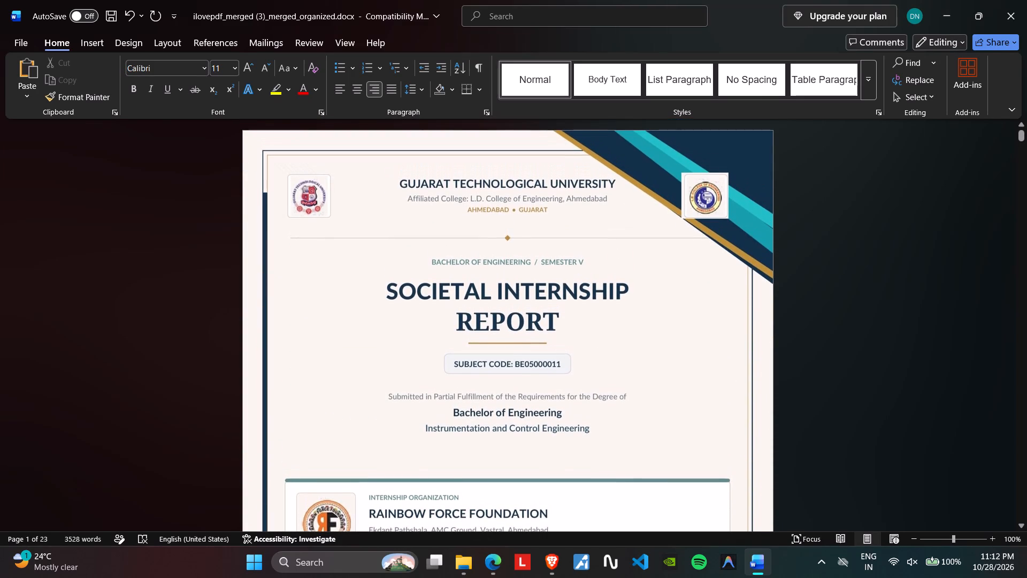
{"action": "left_click", "coordinate": [546, 361]}
{"action": "left_click", "coordinate": [831, 315]}
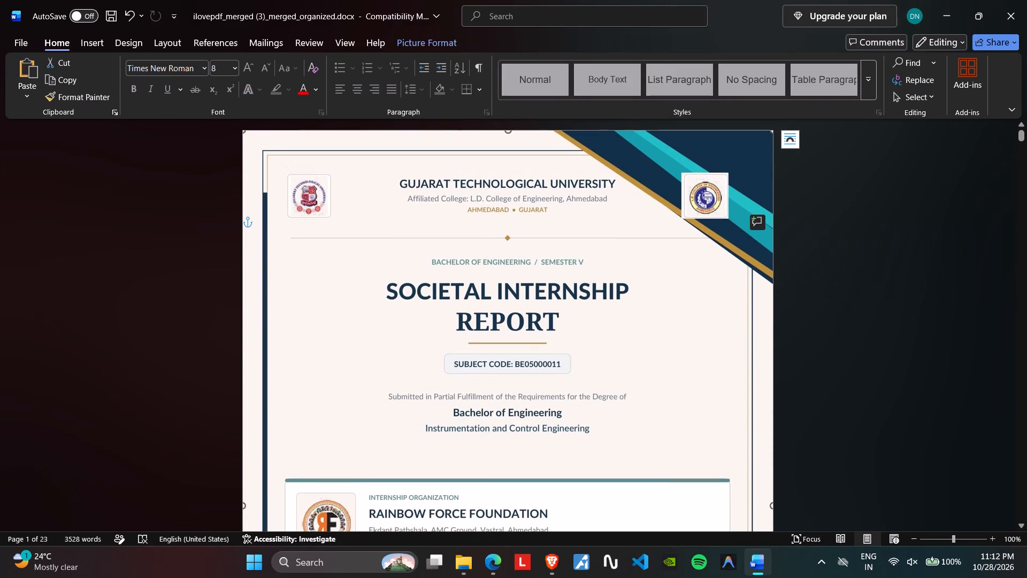
{"action": "scroll", "coordinate": [591, 359], "scroll_direction": "down", "scroll_amount": 9}
{"action": "scroll", "coordinate": [583, 356], "scroll_direction": "up", "scroll_amount": 4}
{"action": "scroll", "coordinate": [583, 356], "scroll_direction": "down", "scroll_amount": 6}
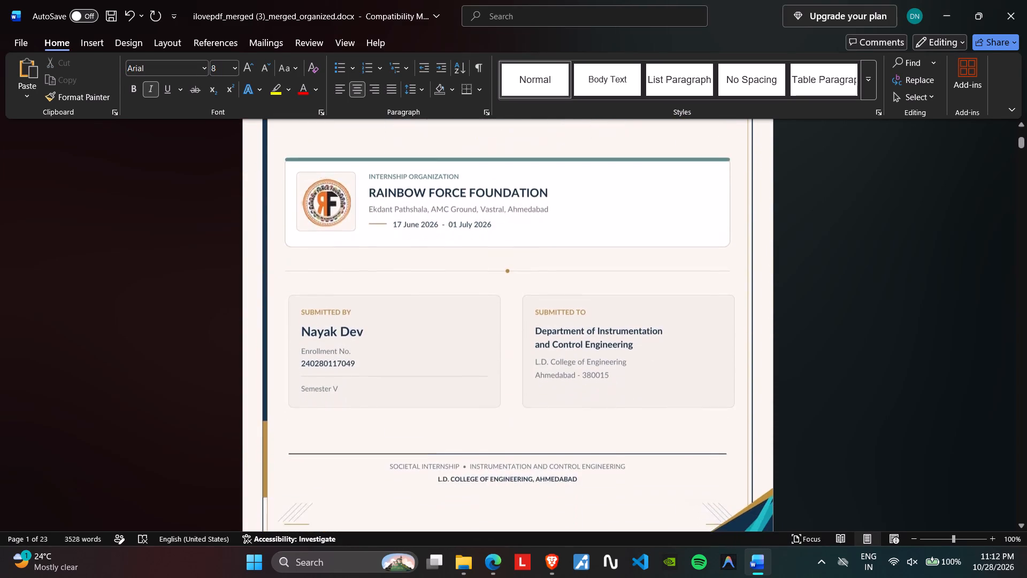
{"action": "scroll", "coordinate": [583, 356], "scroll_direction": "down", "scroll_amount": 4}
{"action": "scroll", "coordinate": [583, 355], "scroll_direction": "up", "scroll_amount": 15}
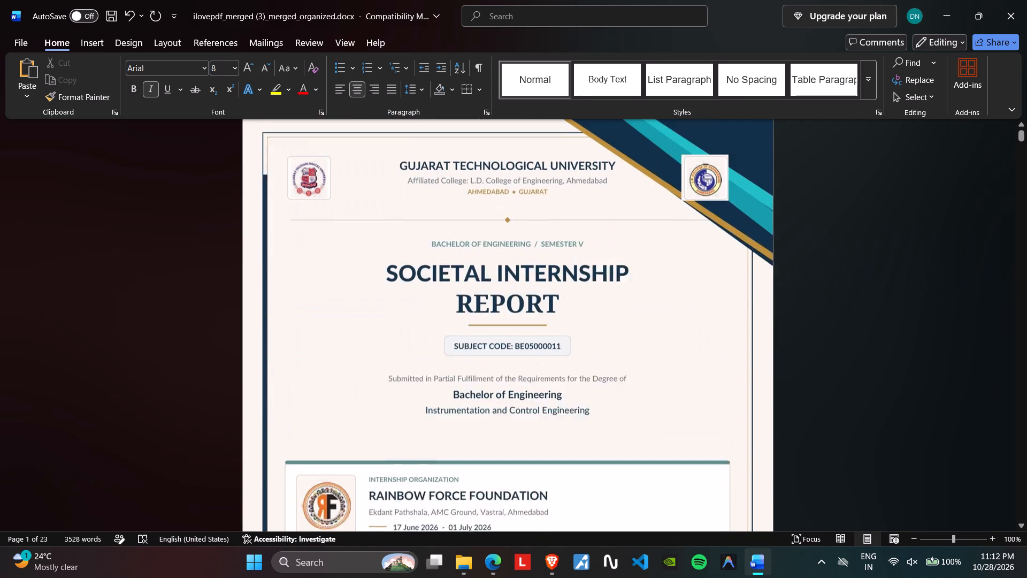
{"action": "scroll", "coordinate": [581, 352], "scroll_direction": "up", "scroll_amount": 3}
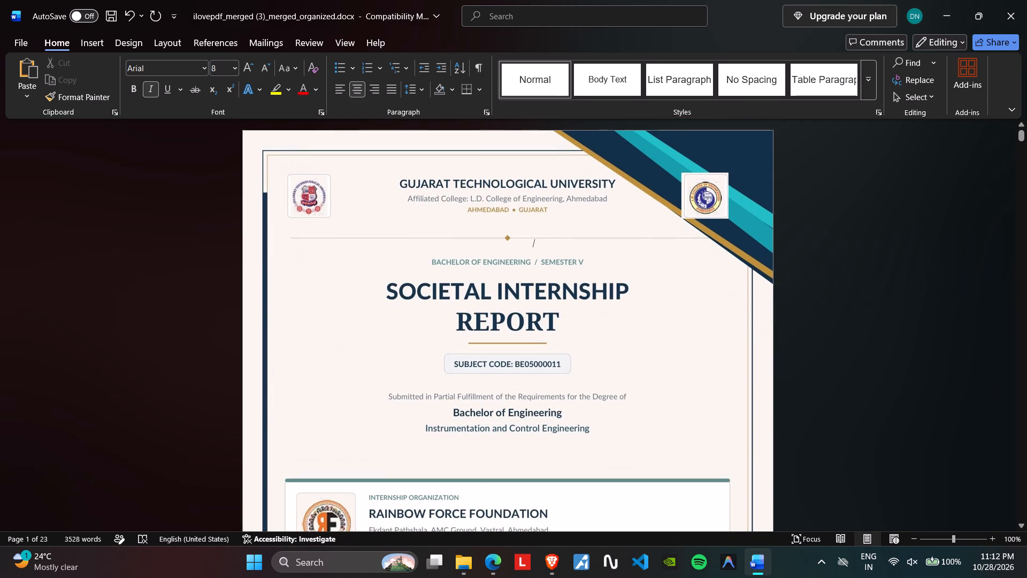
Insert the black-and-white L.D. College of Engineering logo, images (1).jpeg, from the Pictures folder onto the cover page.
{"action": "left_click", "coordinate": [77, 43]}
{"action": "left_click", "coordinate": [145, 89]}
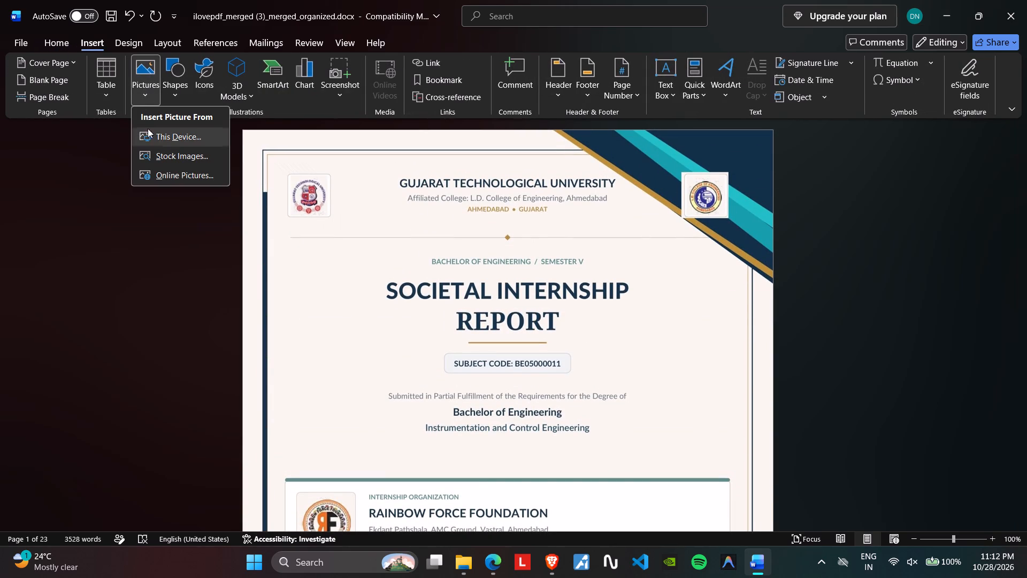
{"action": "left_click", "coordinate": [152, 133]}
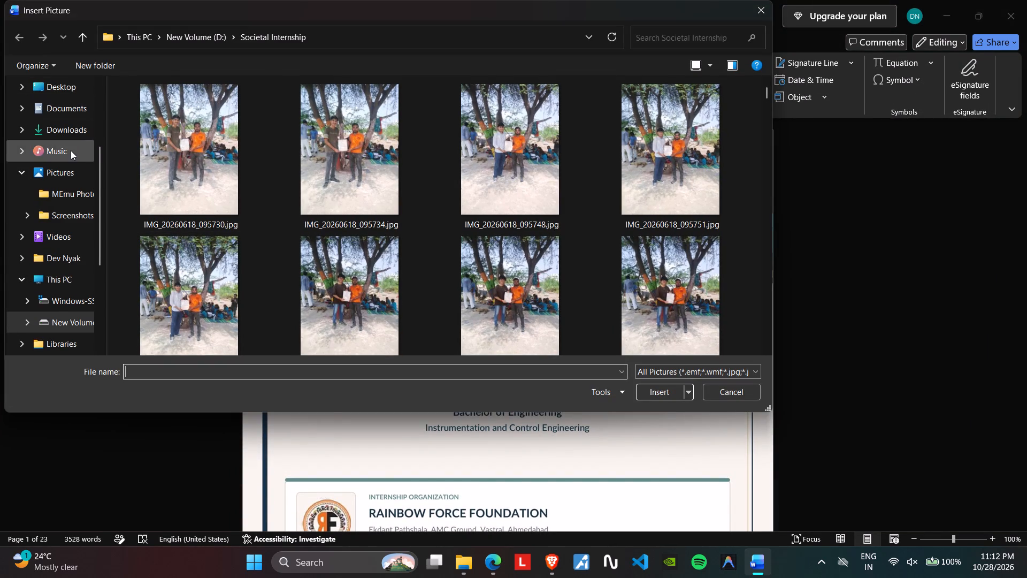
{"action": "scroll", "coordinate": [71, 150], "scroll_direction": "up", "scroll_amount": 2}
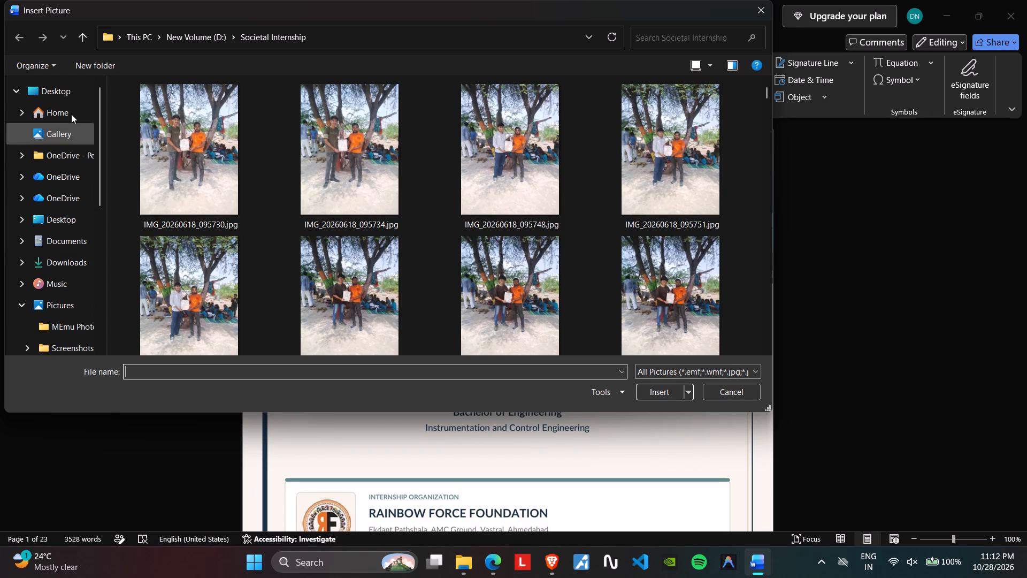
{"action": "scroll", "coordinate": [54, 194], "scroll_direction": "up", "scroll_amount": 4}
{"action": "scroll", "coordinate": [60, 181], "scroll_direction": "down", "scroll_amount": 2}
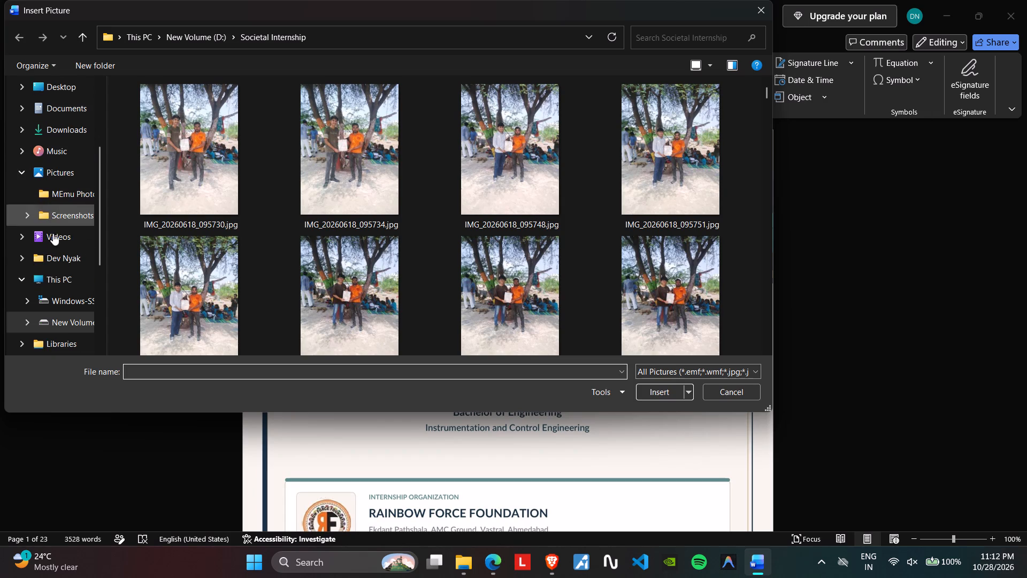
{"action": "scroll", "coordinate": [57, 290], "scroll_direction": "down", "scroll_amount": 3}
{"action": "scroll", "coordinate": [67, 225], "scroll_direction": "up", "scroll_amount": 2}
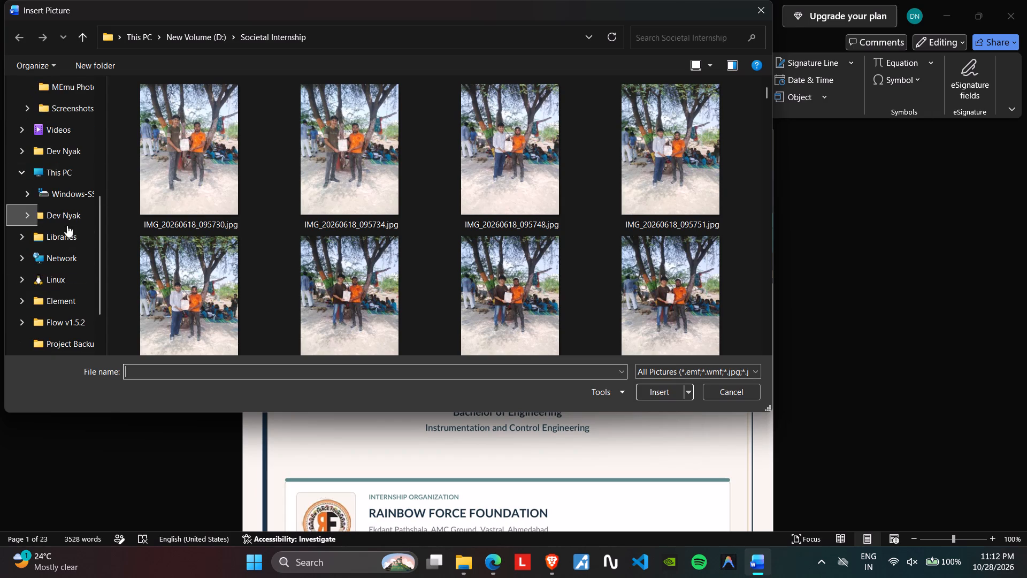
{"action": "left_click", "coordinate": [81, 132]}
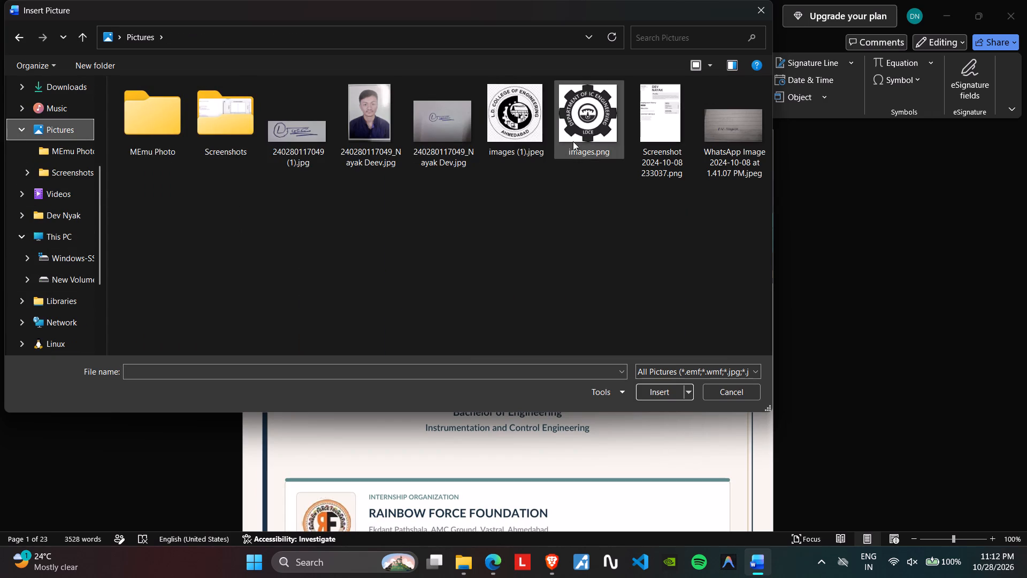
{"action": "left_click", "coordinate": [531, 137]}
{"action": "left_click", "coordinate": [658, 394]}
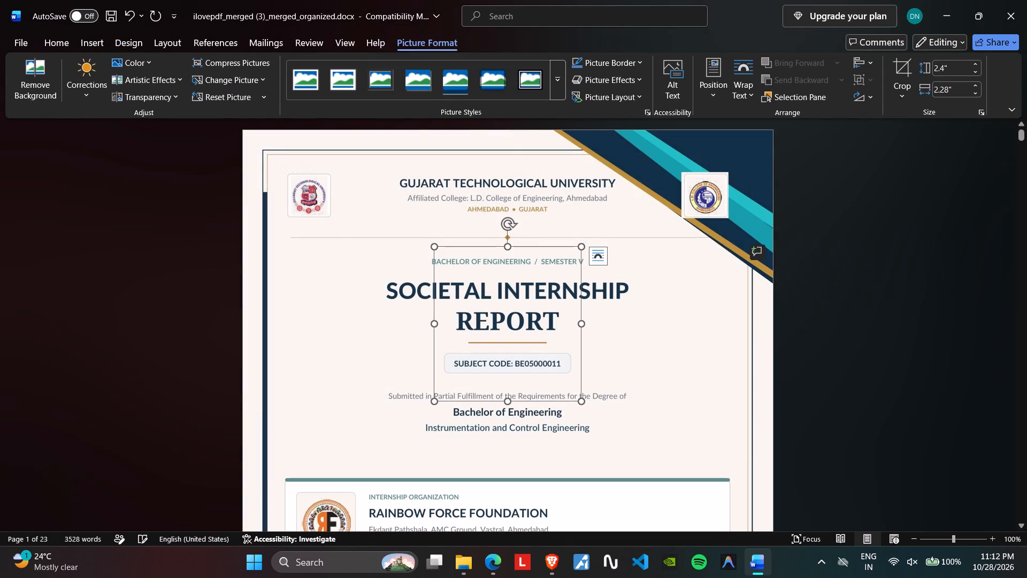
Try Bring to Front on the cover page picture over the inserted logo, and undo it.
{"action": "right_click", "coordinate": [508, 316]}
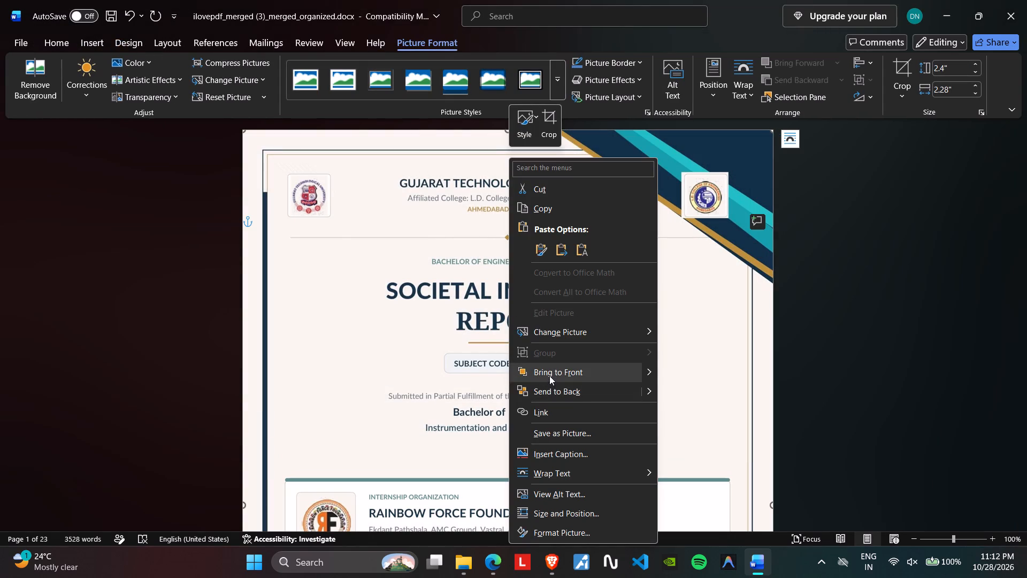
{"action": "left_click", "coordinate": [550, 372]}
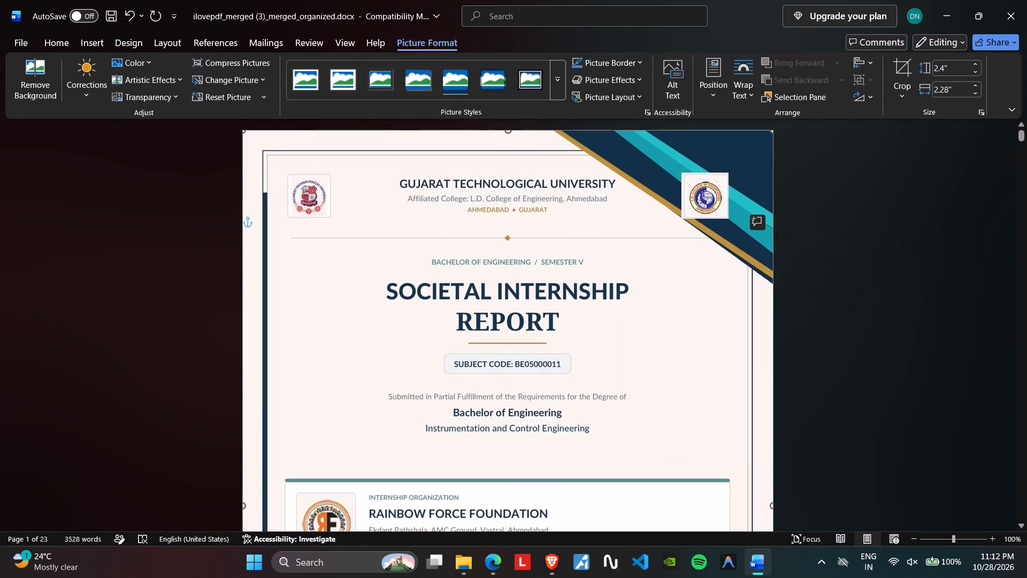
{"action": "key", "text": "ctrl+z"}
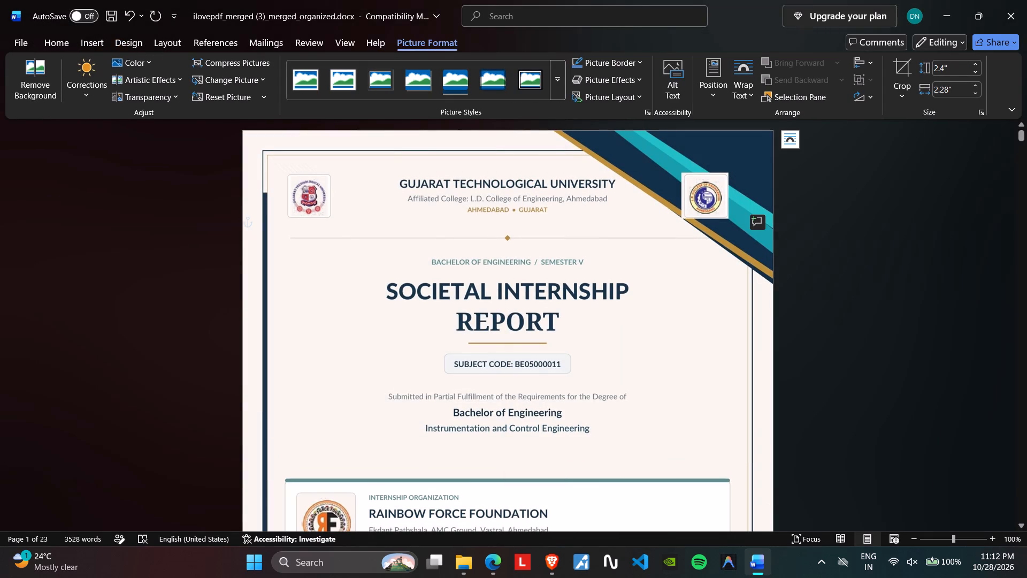
Select the logo's line on the cover page and insert images (1).jpeg from the Pictures folder again.
{"action": "left_click", "coordinate": [528, 307]}
{"action": "left_click", "coordinate": [54, 285]}
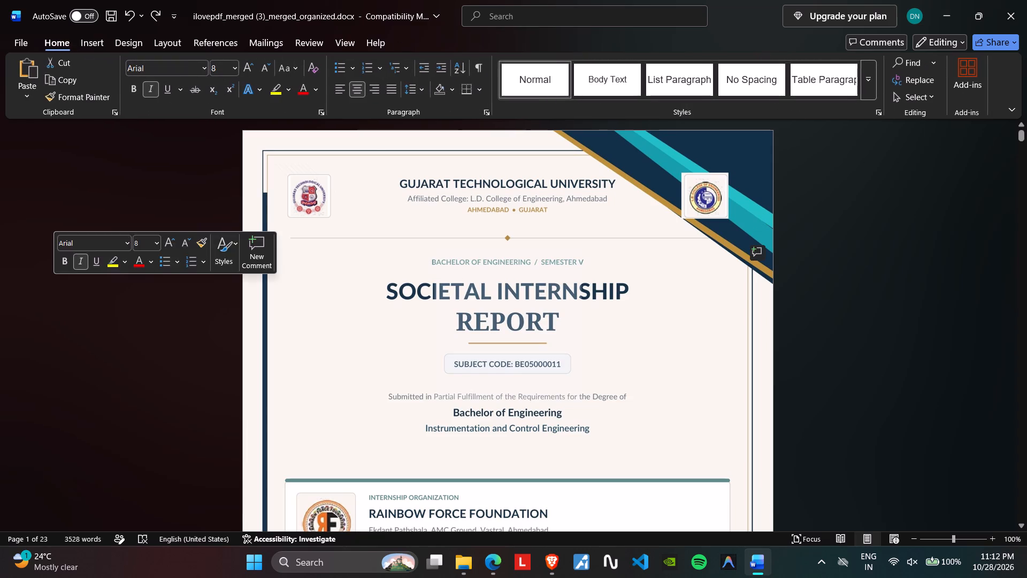
{"action": "left_click", "coordinate": [92, 45]}
{"action": "left_click", "coordinate": [134, 82]}
{"action": "left_click", "coordinate": [166, 138]}
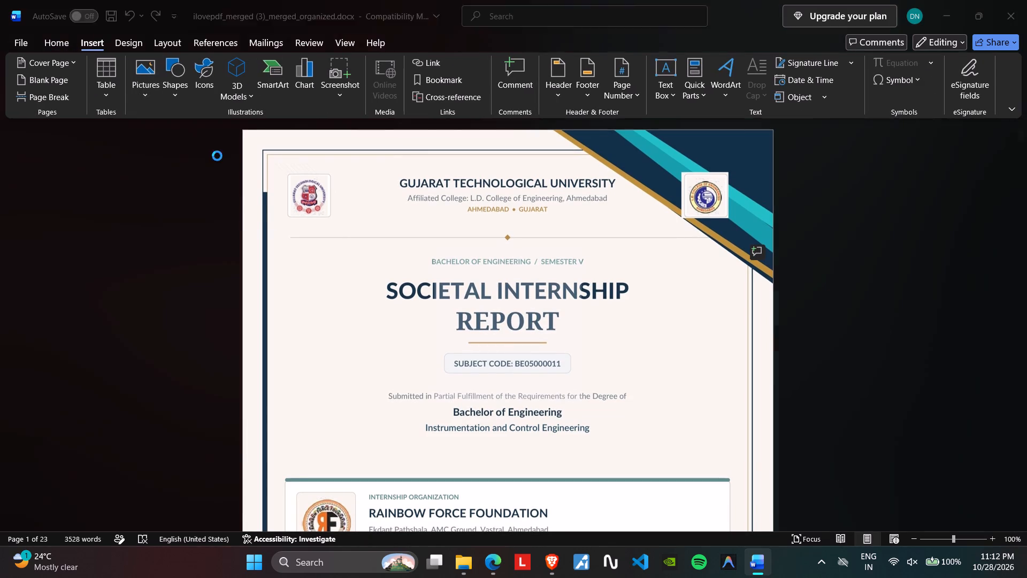
{"action": "left_click", "coordinate": [513, 147]}
{"action": "left_click", "coordinate": [643, 388]}
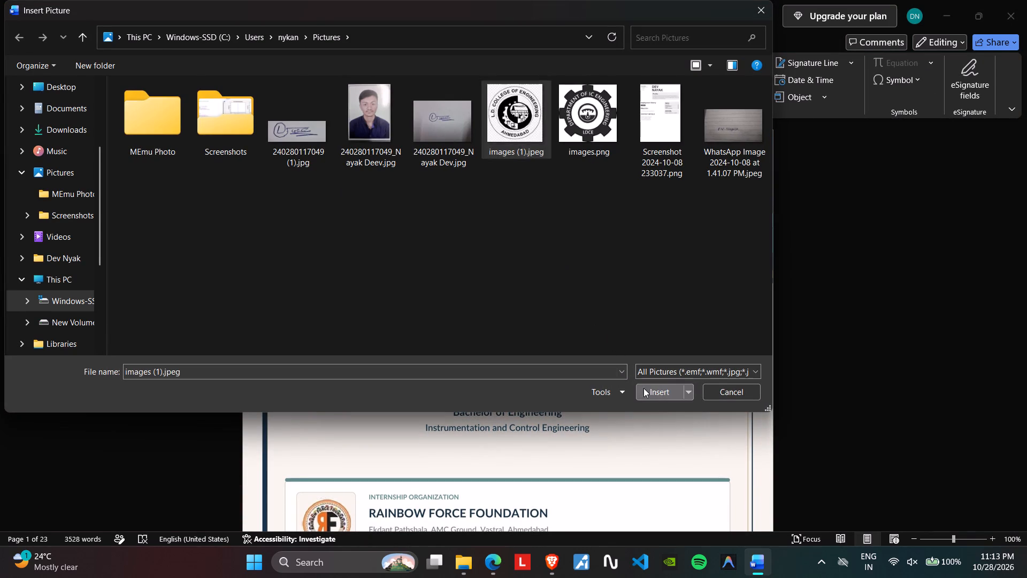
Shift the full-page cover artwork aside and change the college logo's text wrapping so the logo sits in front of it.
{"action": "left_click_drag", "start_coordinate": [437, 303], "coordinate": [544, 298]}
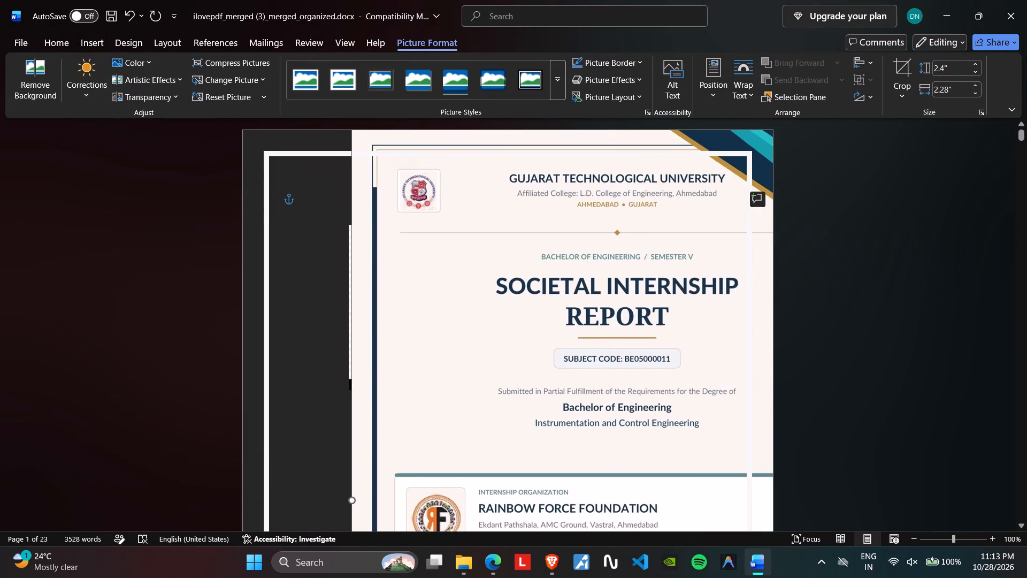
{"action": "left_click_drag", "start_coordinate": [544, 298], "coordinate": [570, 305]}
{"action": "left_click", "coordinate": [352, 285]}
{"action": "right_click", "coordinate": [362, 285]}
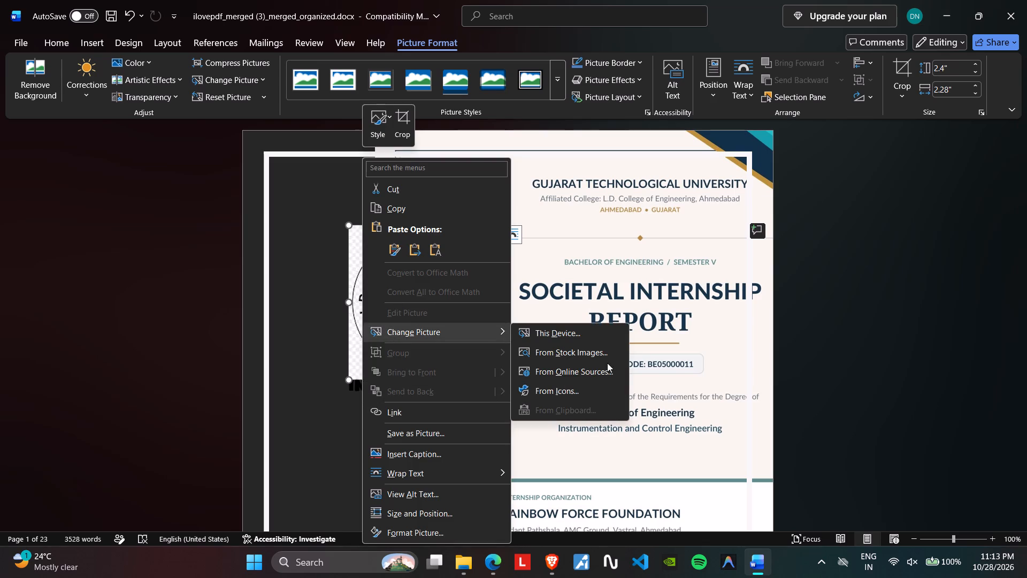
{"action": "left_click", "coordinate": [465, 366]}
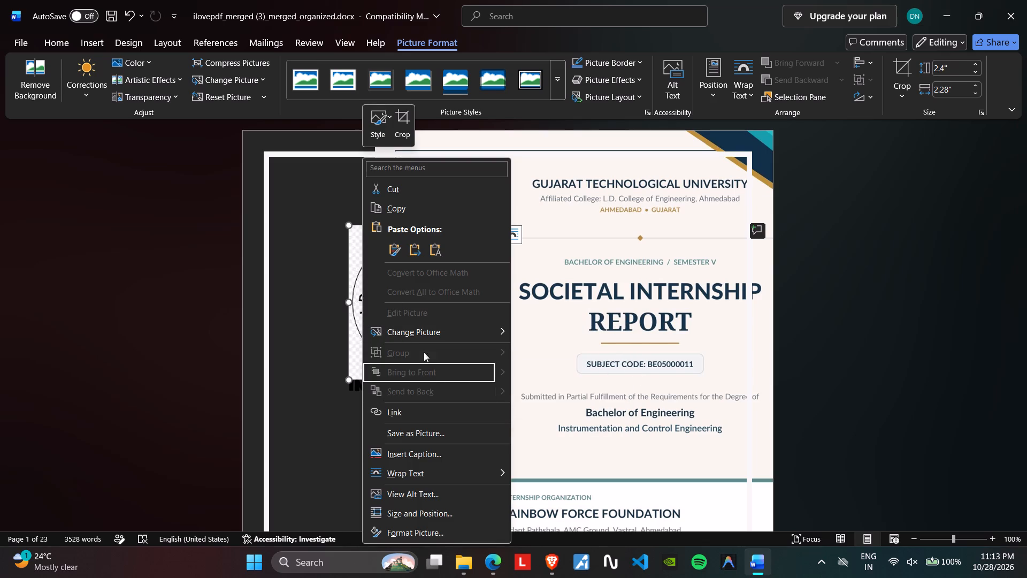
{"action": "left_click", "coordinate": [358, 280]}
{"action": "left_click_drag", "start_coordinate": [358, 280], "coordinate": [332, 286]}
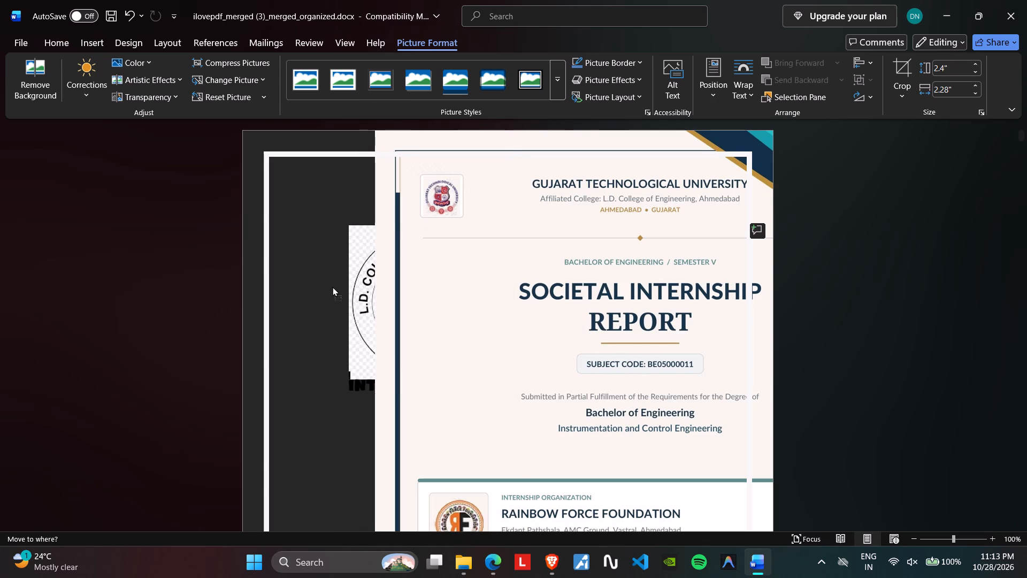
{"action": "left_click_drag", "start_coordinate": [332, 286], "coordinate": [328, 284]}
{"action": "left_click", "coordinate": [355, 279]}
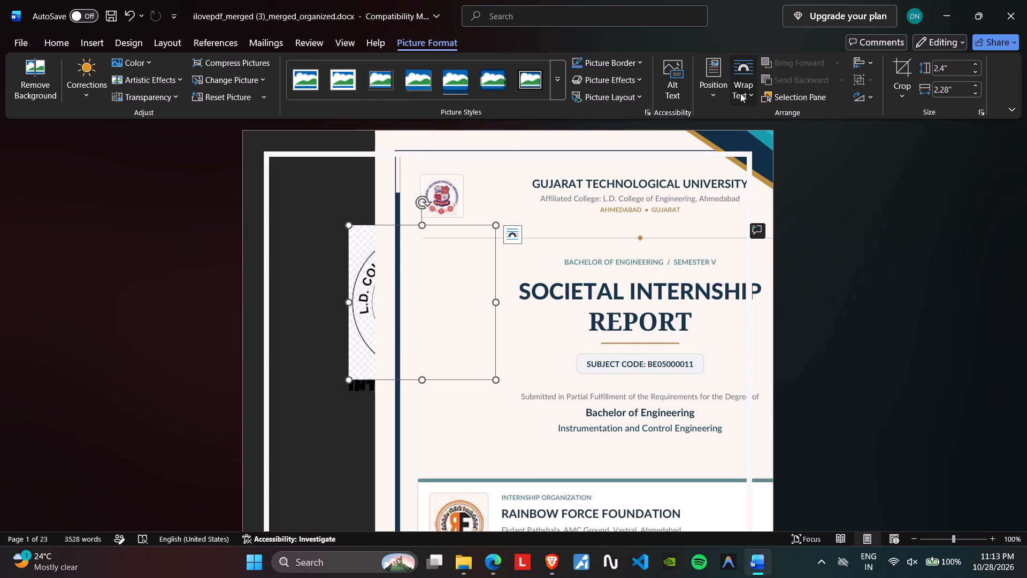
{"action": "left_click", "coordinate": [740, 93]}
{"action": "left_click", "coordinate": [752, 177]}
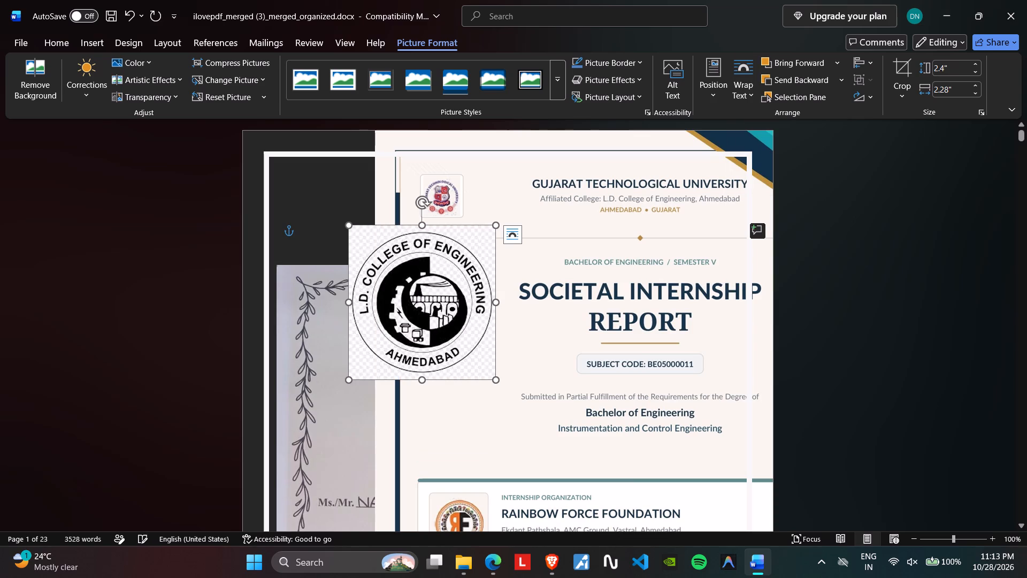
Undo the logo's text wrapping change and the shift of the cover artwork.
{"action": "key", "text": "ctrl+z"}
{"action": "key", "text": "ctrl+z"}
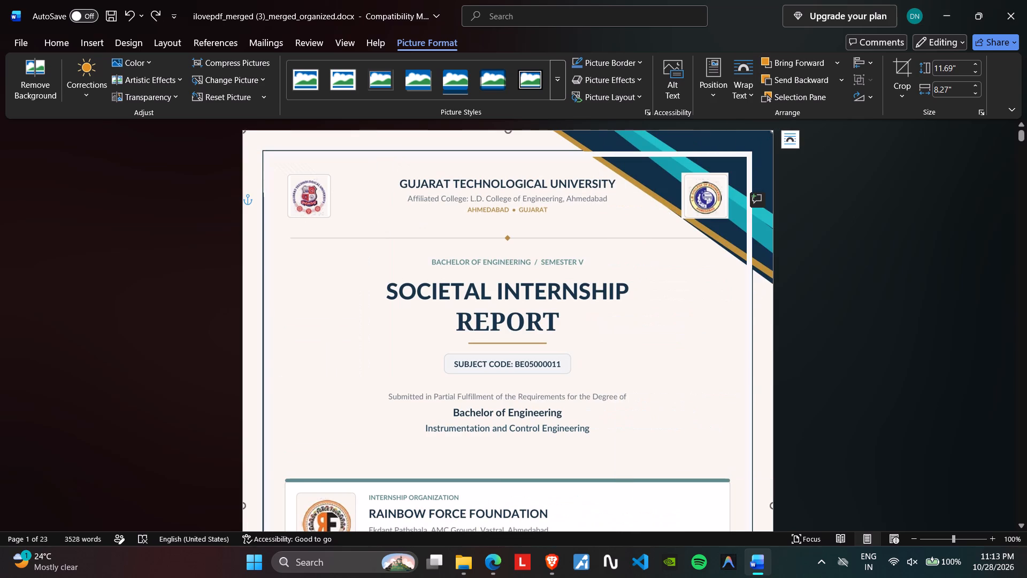
Undo the last two edits left from inserting the logo on the cover page.
{"action": "left_click", "coordinate": [919, 284]}
{"action": "scroll", "coordinate": [850, 291], "scroll_direction": "down", "scroll_amount": 13}
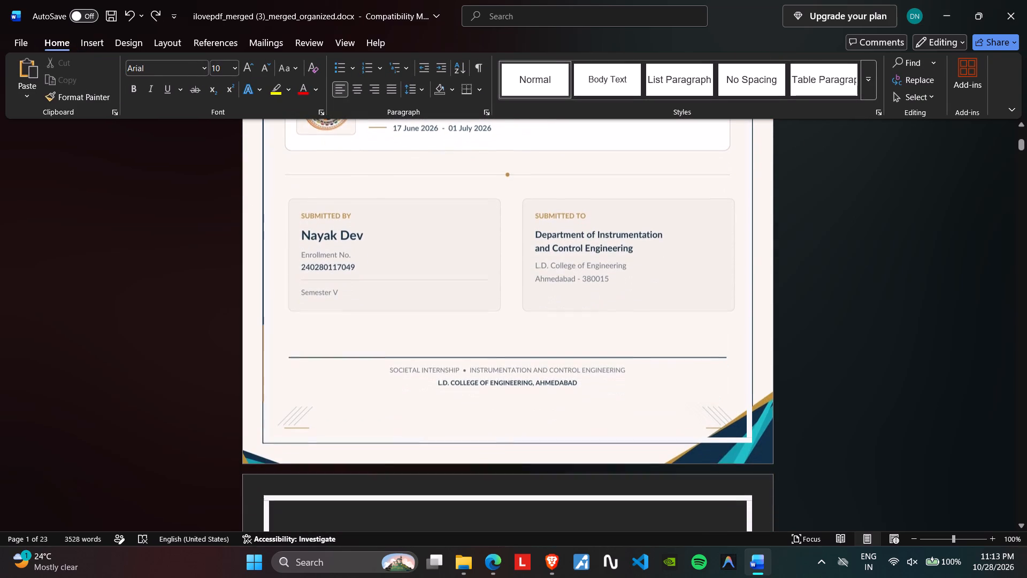
{"action": "scroll", "coordinate": [763, 298], "scroll_direction": "down", "scroll_amount": 11}
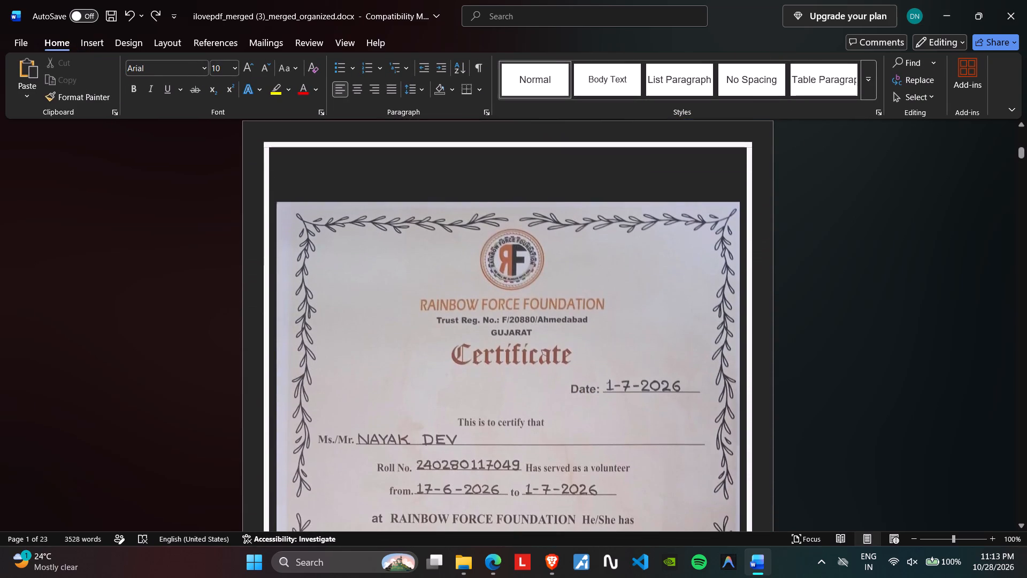
{"action": "scroll", "coordinate": [763, 298], "scroll_direction": "up", "scroll_amount": 4}
{"action": "scroll", "coordinate": [763, 298], "scroll_direction": "down", "scroll_amount": 19}
{"action": "scroll", "coordinate": [763, 298], "scroll_direction": "up", "scroll_amount": 1}
{"action": "scroll", "coordinate": [763, 298], "scroll_direction": "down", "scroll_amount": 12}
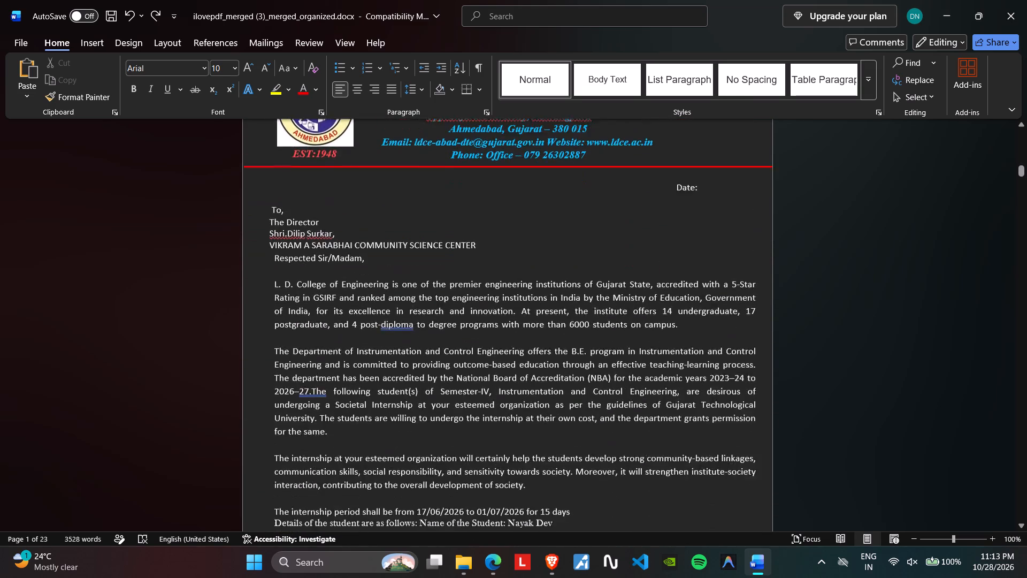
{"action": "scroll", "coordinate": [763, 298], "scroll_direction": "up", "scroll_amount": 20}
{"action": "scroll", "coordinate": [763, 298], "scroll_direction": "up", "scroll_amount": 16}
{"action": "scroll", "coordinate": [764, 284], "scroll_direction": "down", "scroll_amount": 6}
{"action": "key", "text": "ctrl+z"}
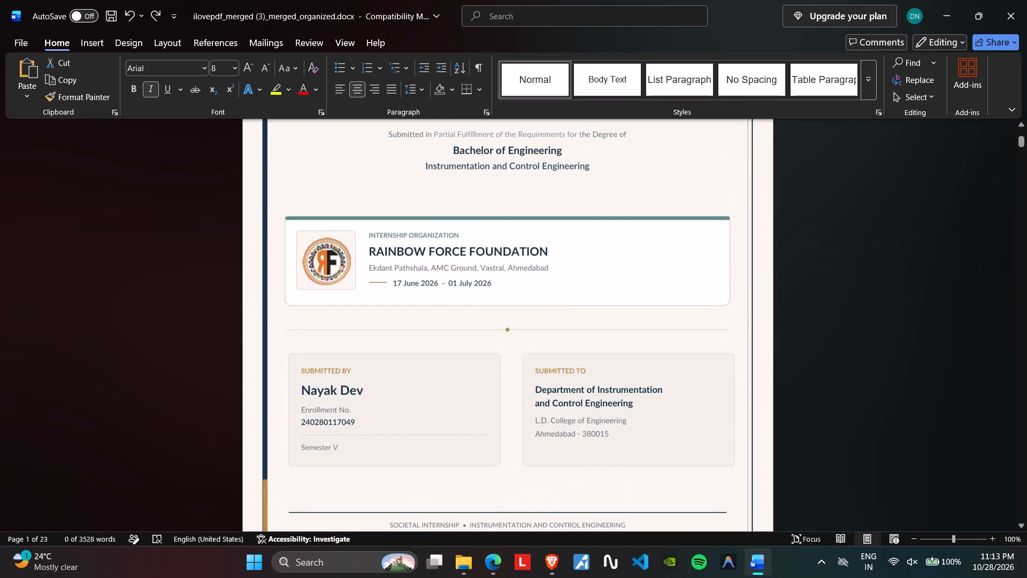
{"action": "key", "text": "ctrl+z"}
Review the layout of the cover, certificate, college letter, index and day-wise activity pages.
{"action": "scroll", "coordinate": [764, 284], "scroll_direction": "down", "scroll_amount": 9}
{"action": "scroll", "coordinate": [764, 284], "scroll_direction": "up", "scroll_amount": 9}
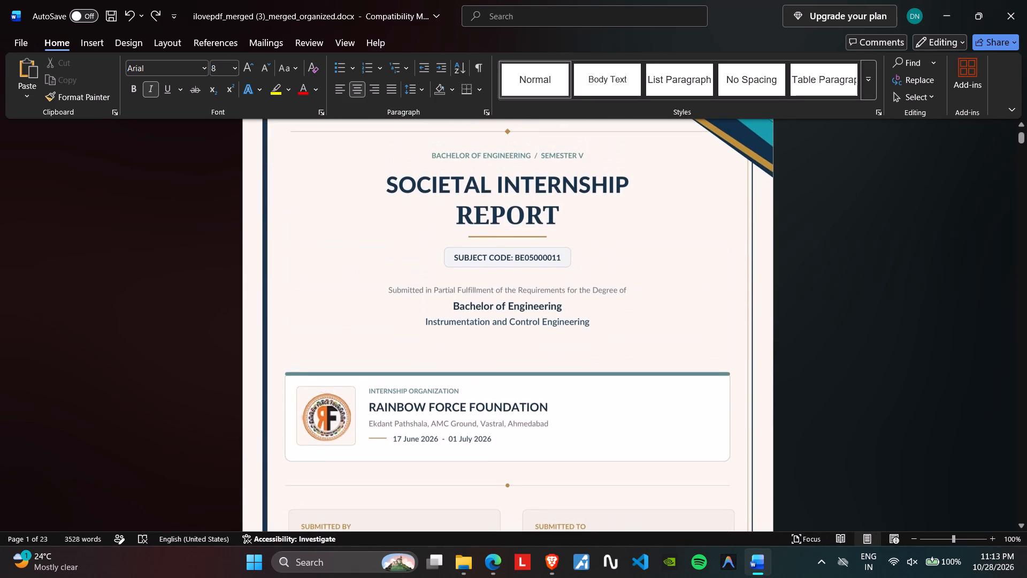
{"action": "scroll", "coordinate": [760, 286], "scroll_direction": "down", "scroll_amount": 19}
{"action": "scroll", "coordinate": [754, 289], "scroll_direction": "down", "scroll_amount": 17}
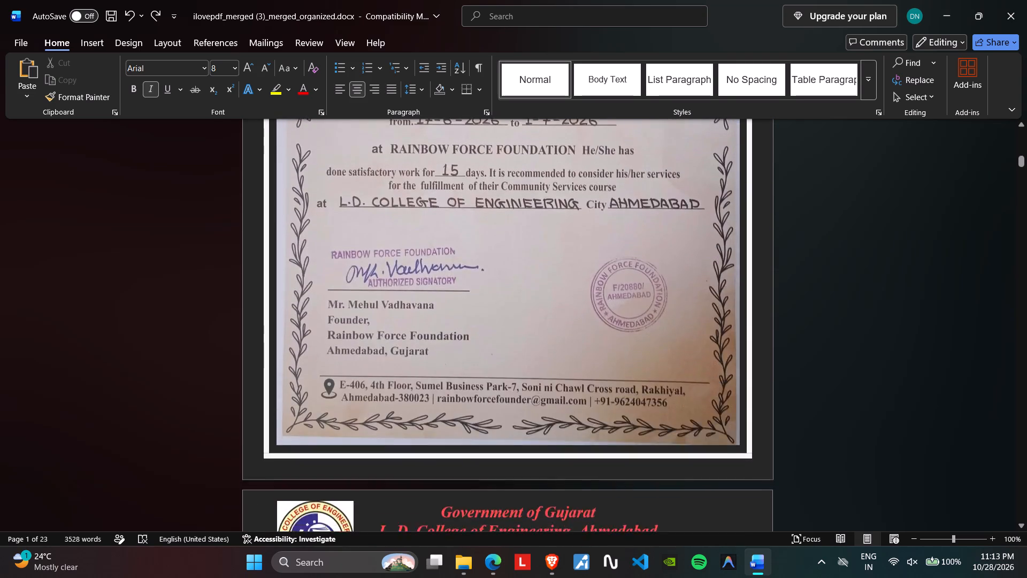
{"action": "scroll", "coordinate": [754, 289], "scroll_direction": "down", "scroll_amount": 10}
{"action": "left_click_drag", "start_coordinate": [1022, 172], "coordinate": [1023, 360]}
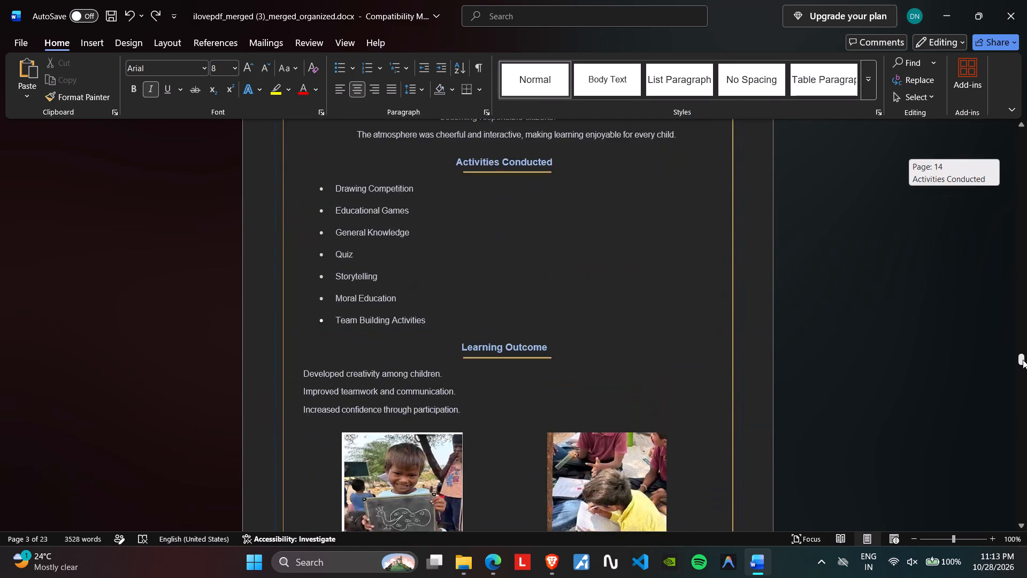
{"action": "left_click_drag", "start_coordinate": [1023, 360], "coordinate": [1008, 201]}
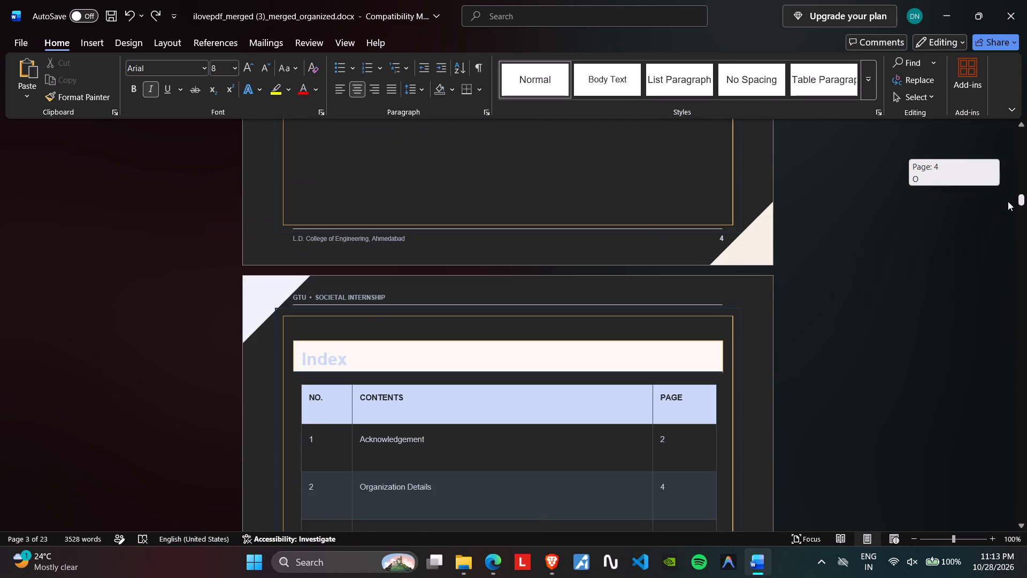
{"action": "left_click_drag", "start_coordinate": [1008, 201], "coordinate": [1006, 210]}
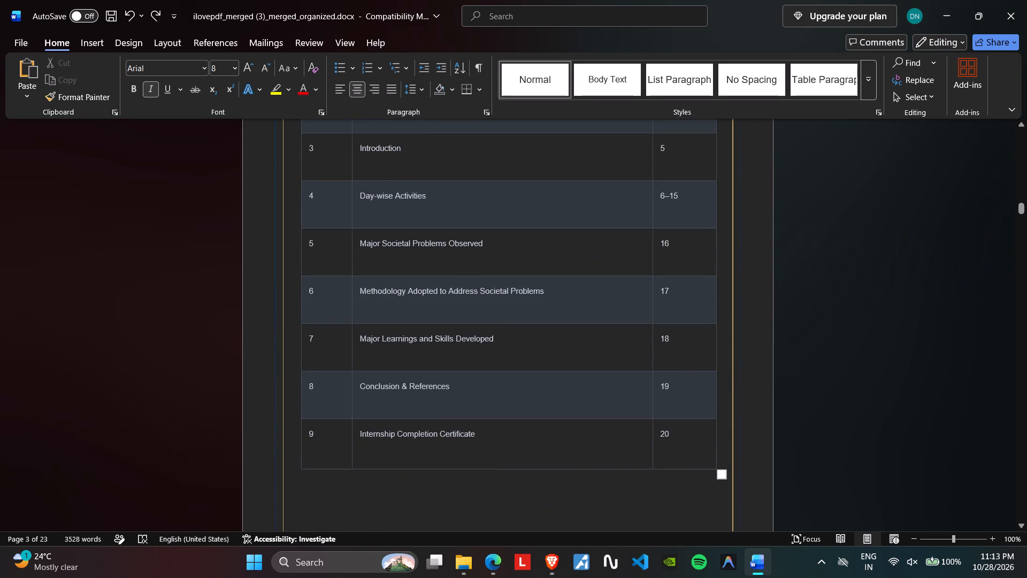
{"action": "scroll", "coordinate": [663, 316], "scroll_direction": "up", "scroll_amount": 6}
{"action": "scroll", "coordinate": [663, 316], "scroll_direction": "down", "scroll_amount": 1}
{"action": "scroll", "coordinate": [663, 316], "scroll_direction": "up", "scroll_amount": 17}
{"action": "scroll", "coordinate": [641, 310], "scroll_direction": "up", "scroll_amount": 20}
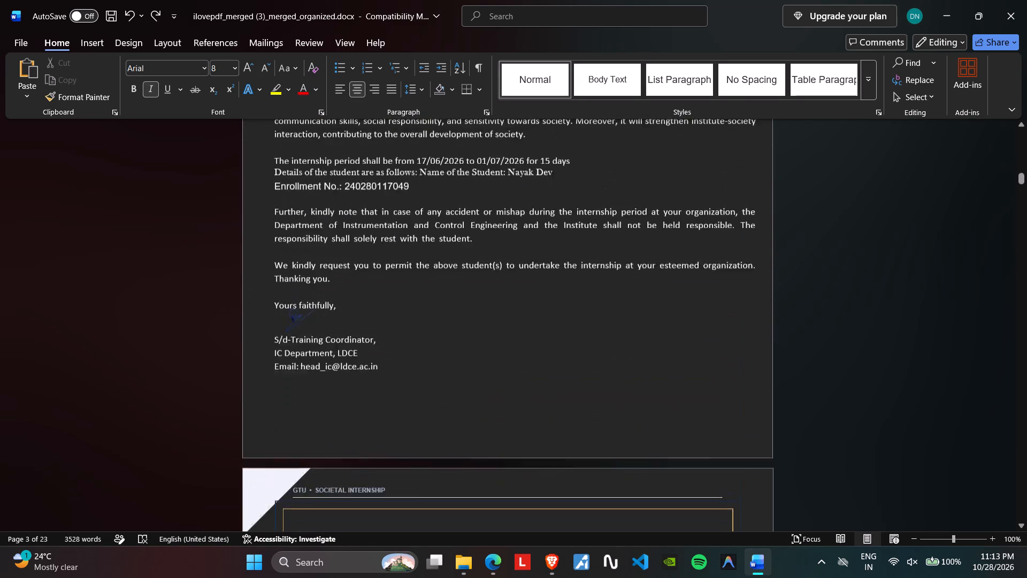
{"action": "scroll", "coordinate": [641, 310], "scroll_direction": "up", "scroll_amount": 6}
{"action": "scroll", "coordinate": [641, 310], "scroll_direction": "down", "scroll_amount": 1}
{"action": "scroll", "coordinate": [641, 310], "scroll_direction": "up", "scroll_amount": 20}
{"action": "scroll", "coordinate": [641, 310], "scroll_direction": "up", "scroll_amount": 16}
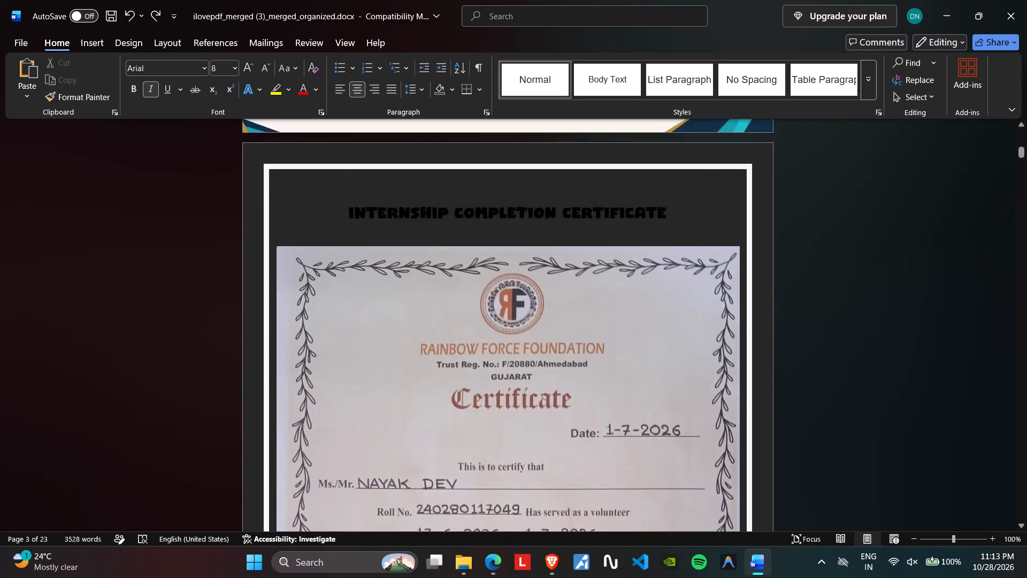
{"action": "scroll", "coordinate": [641, 310], "scroll_direction": "up", "scroll_amount": 20}
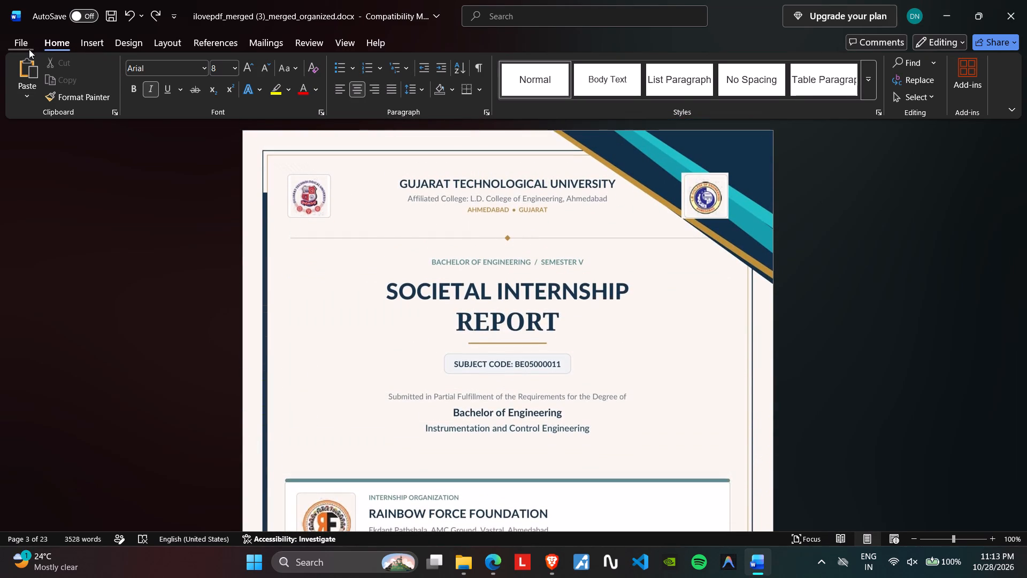
Save the document in Downloads as a Word file named SOCIETAL INTERNSHIP REPORT FOR EXTERNAL; VIVA, accepting the upgrade to the newest file format.
{"action": "left_click", "coordinate": [29, 49]}
{"action": "left_click", "coordinate": [39, 228]}
{"action": "left_click", "coordinate": [22, 41]}
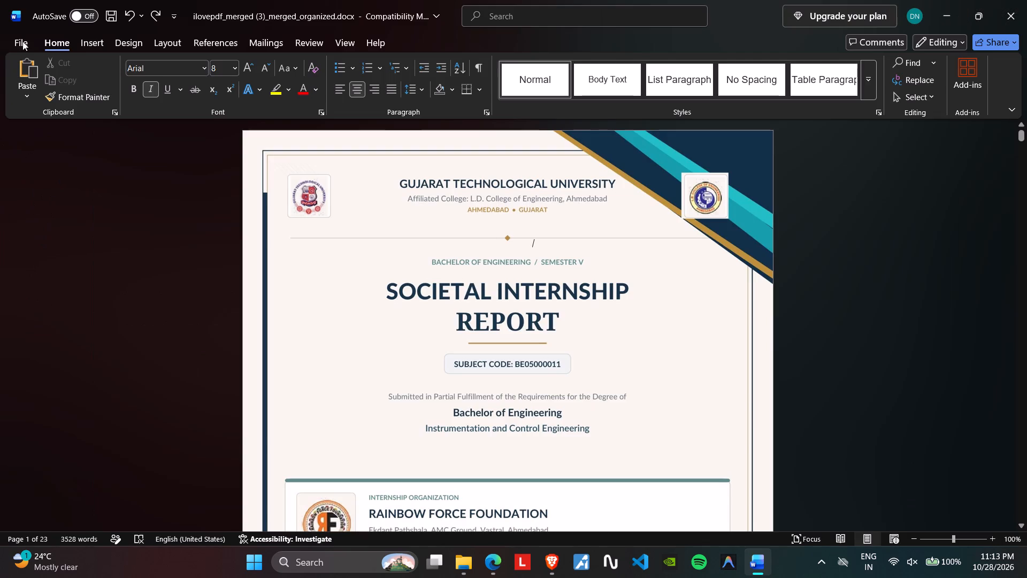
{"action": "left_click", "coordinate": [43, 239]}
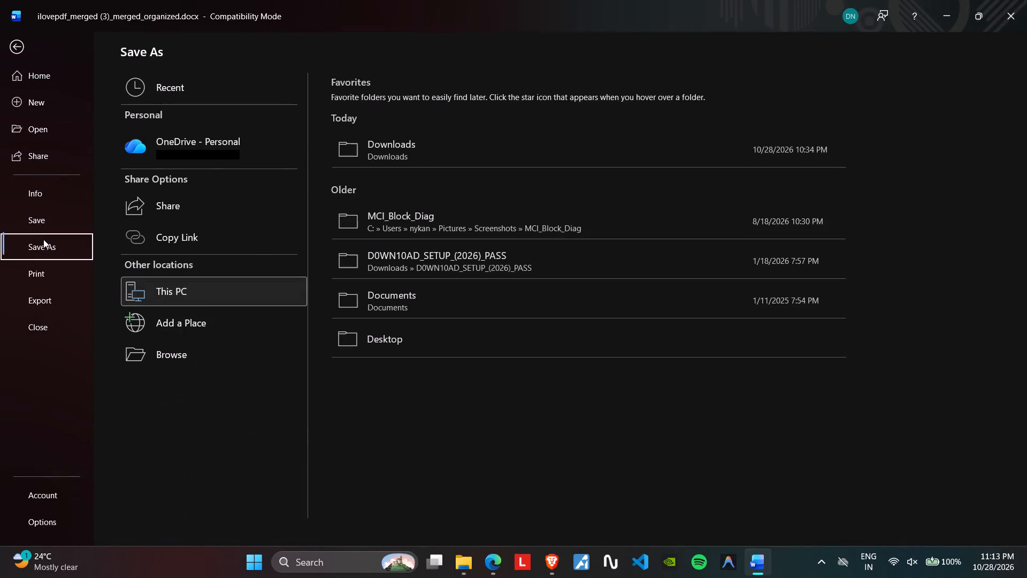
{"action": "left_click", "coordinate": [347, 146]}
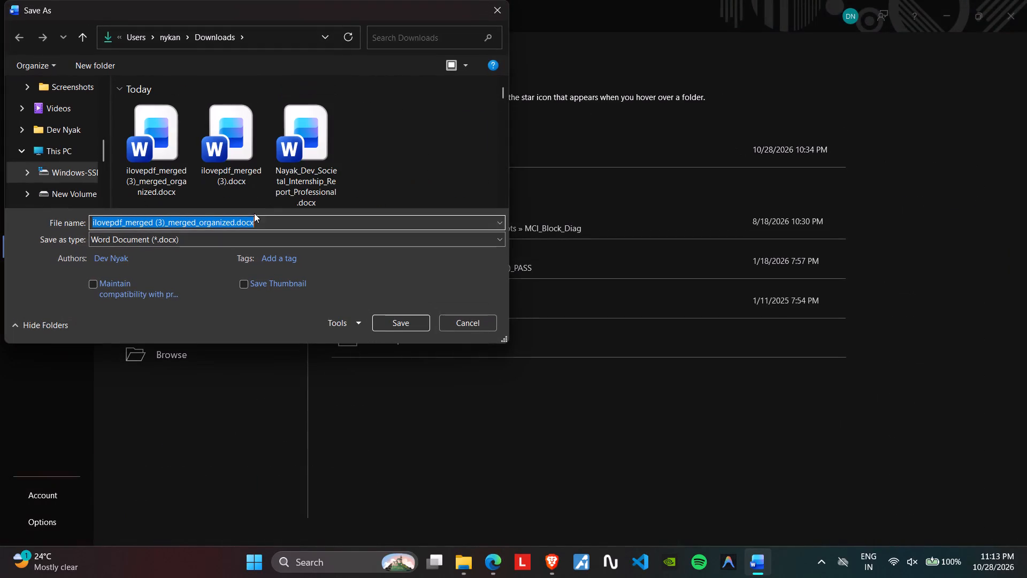
{"action": "key", "text": "BackSpace"}
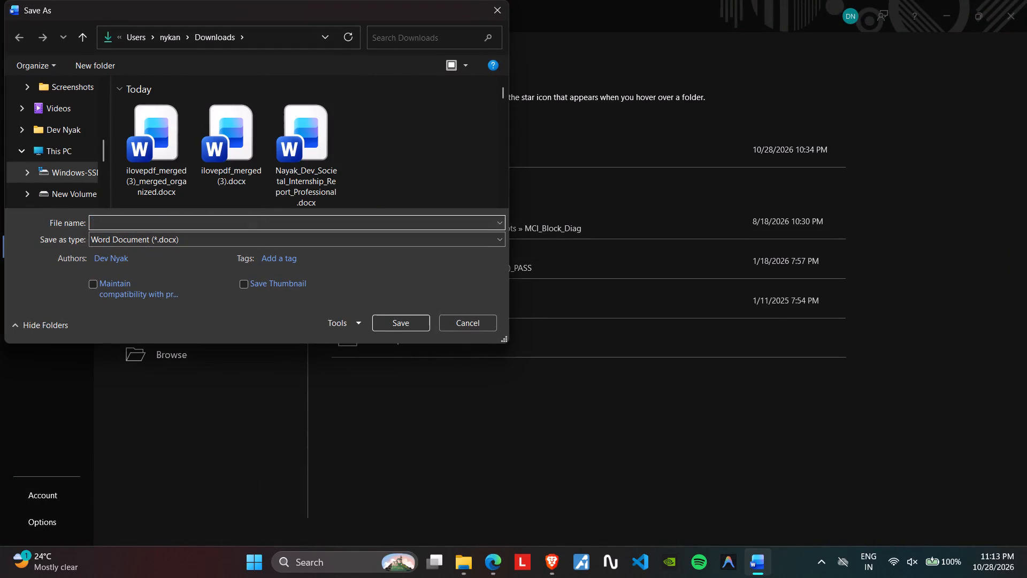
{"action": "type", "text": "SOCIETSL"}
{"action": "key", "text": "BackSpace"}
{"action": "key", "text": "BackSpace"}
{"action": "type", "text": "AL INTERNSHIP REPORT FOR EXTERNAL; VIVA"}
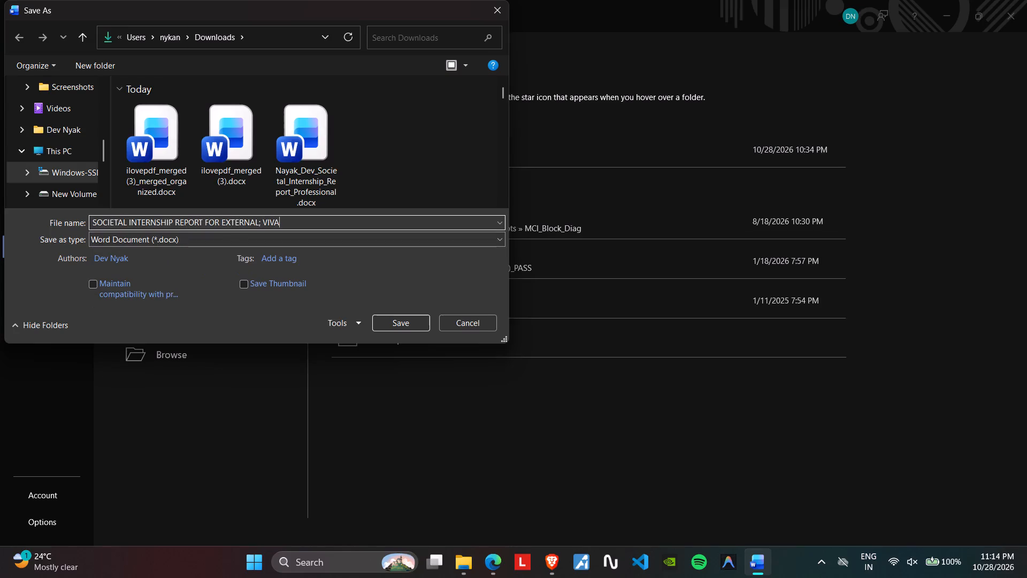
{"action": "key", "text": "Return"}
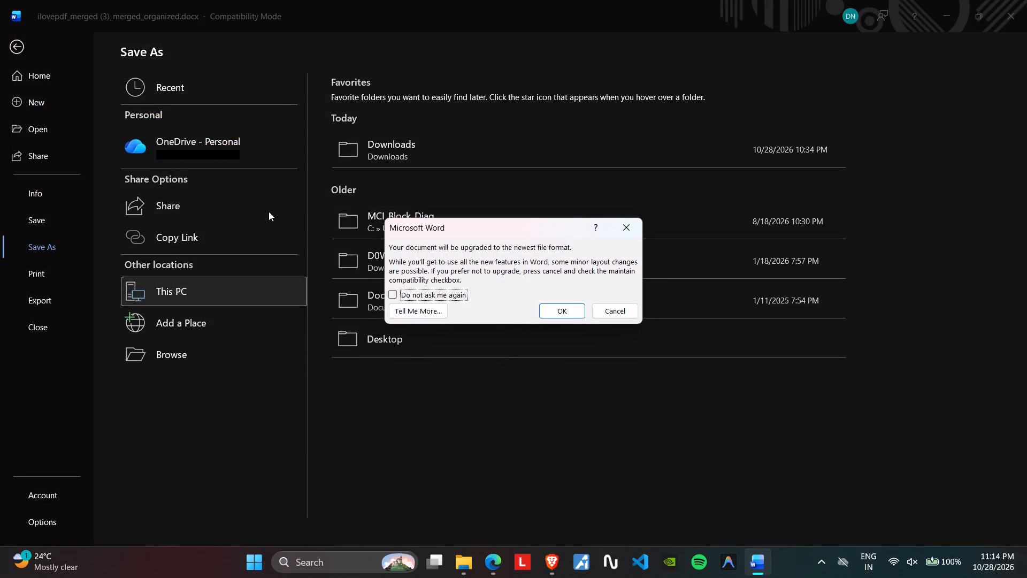
{"action": "left_click", "coordinate": [570, 314]}
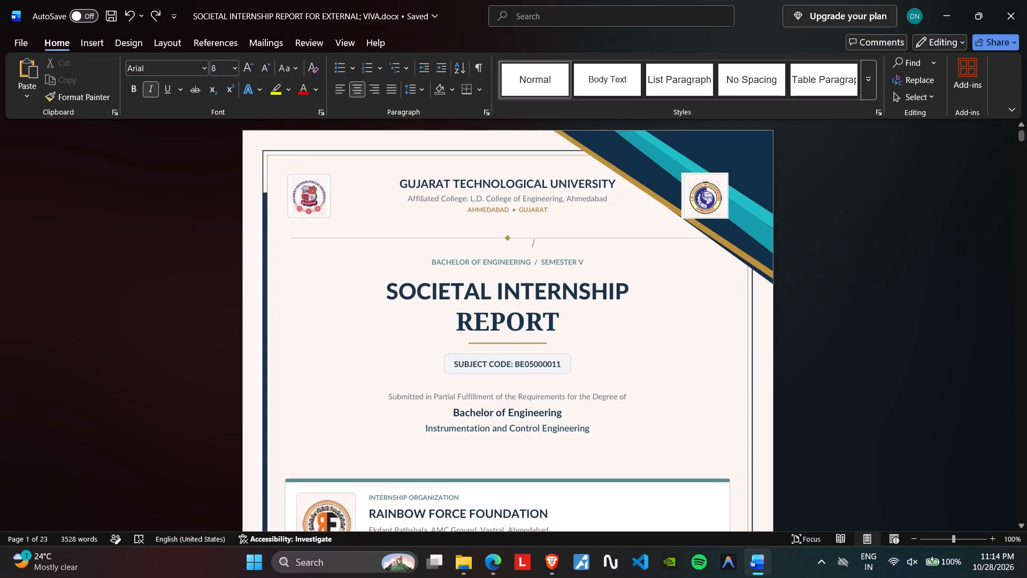
Save a PDF copy of the report in the Downloads folder under the same file name.
{"action": "left_click", "coordinate": [35, 44]}
{"action": "left_click", "coordinate": [46, 251]}
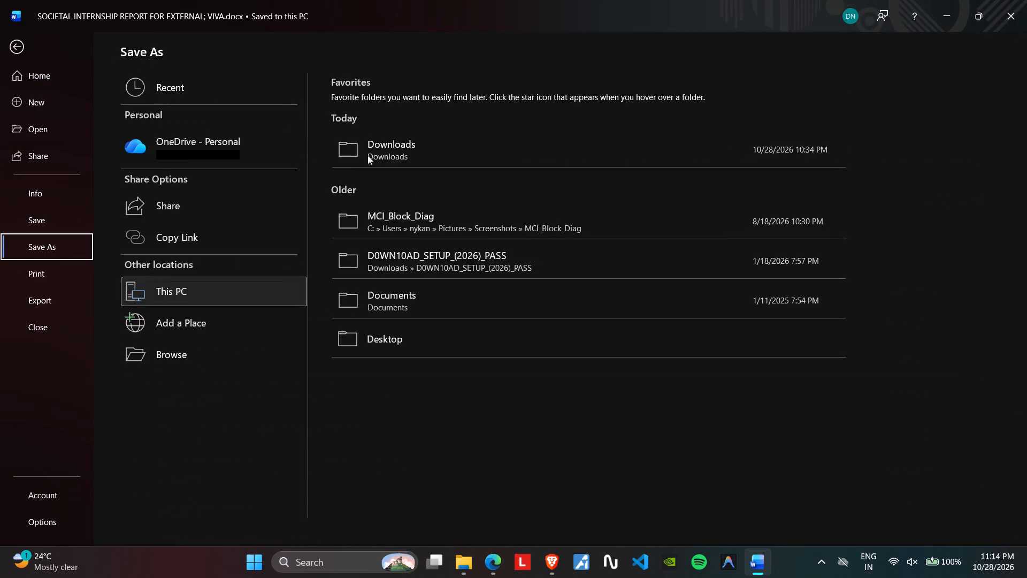
{"action": "left_click", "coordinate": [367, 155]}
{"action": "left_click", "coordinate": [219, 239]}
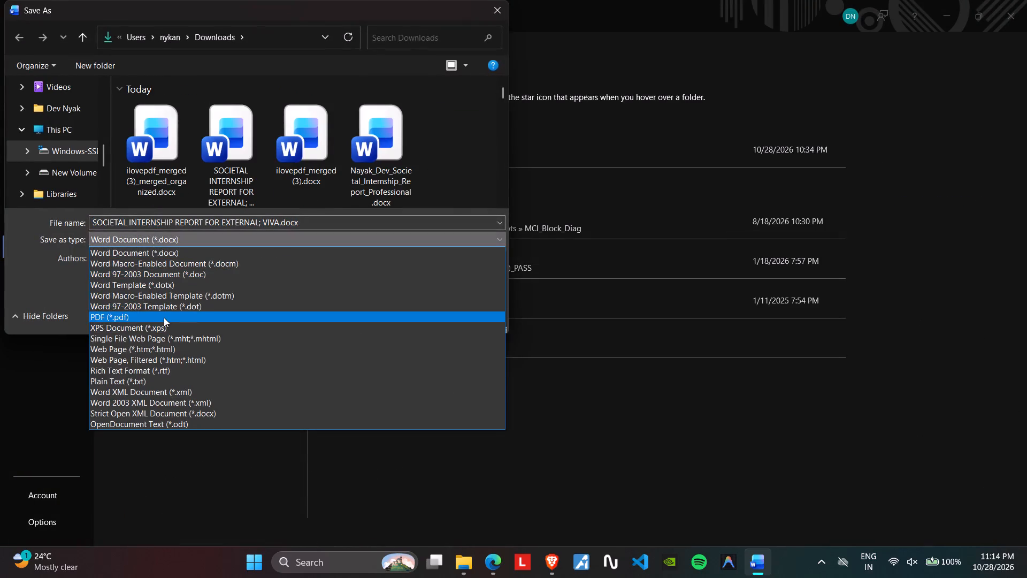
{"action": "left_click", "coordinate": [164, 317]}
{"action": "left_click", "coordinate": [405, 346]}
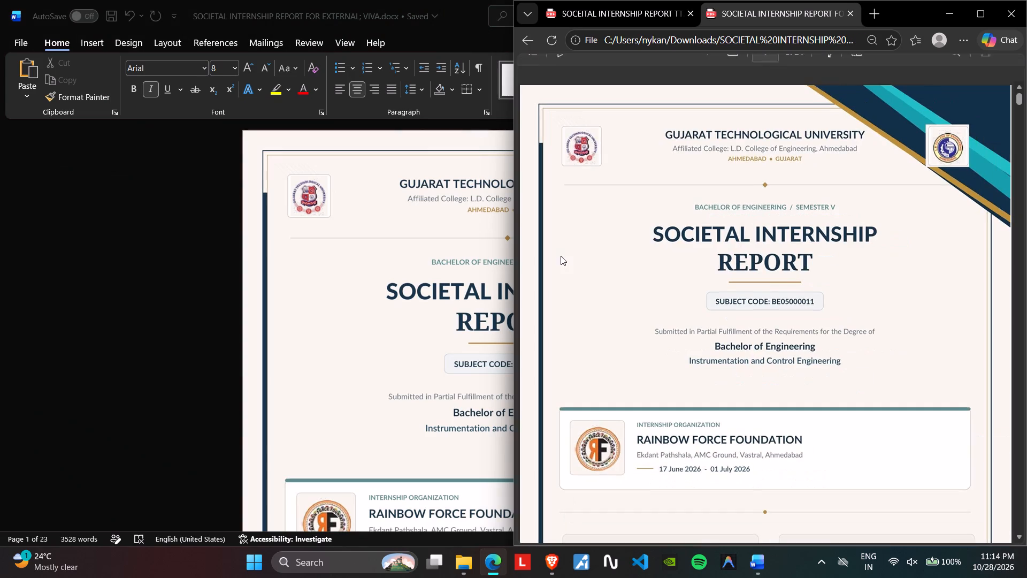
Maximize the exported PDF in Edge and check its pages from the cover through the Introduction.
{"action": "left_click", "coordinate": [984, 8]}
{"action": "scroll", "coordinate": [553, 363], "scroll_direction": "down", "scroll_amount": 14}
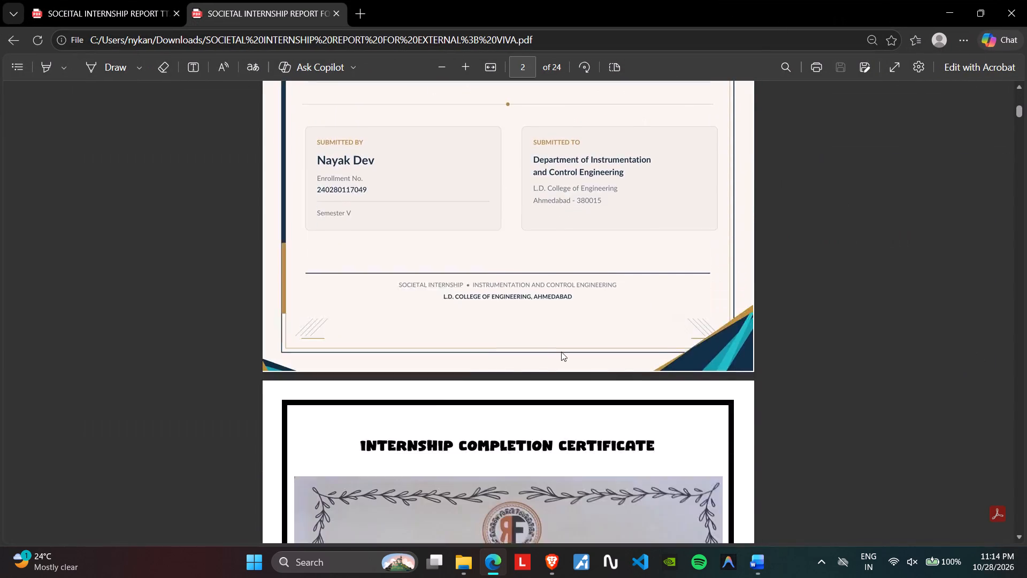
{"action": "scroll", "coordinate": [561, 352], "scroll_direction": "down", "scroll_amount": 12}
{"action": "scroll", "coordinate": [562, 352], "scroll_direction": "down", "scroll_amount": 14}
{"action": "scroll", "coordinate": [562, 352], "scroll_direction": "up", "scroll_amount": 7}
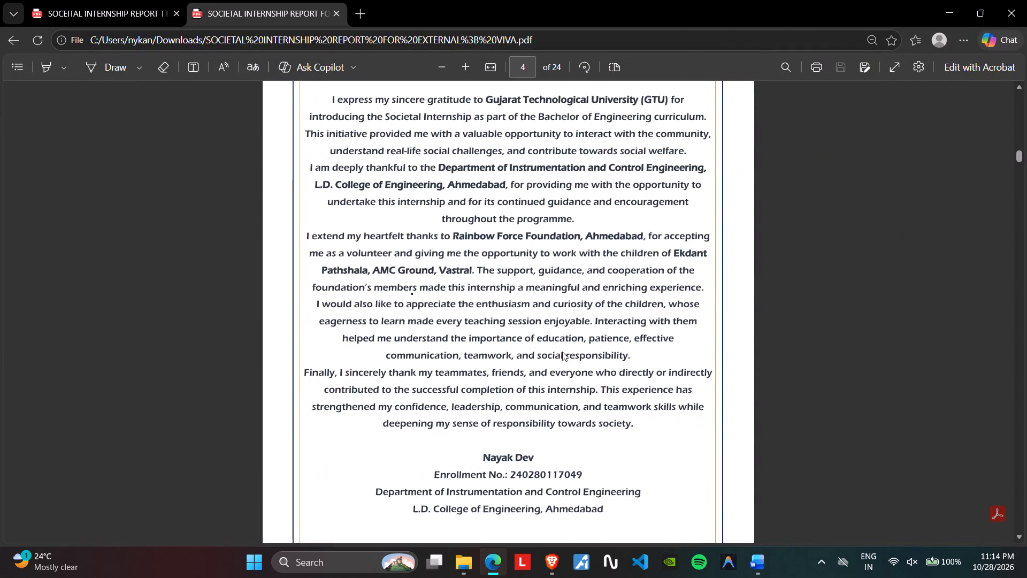
{"action": "scroll", "coordinate": [562, 352], "scroll_direction": "up", "scroll_amount": 4}
{"action": "scroll", "coordinate": [562, 352], "scroll_direction": "down", "scroll_amount": 3}
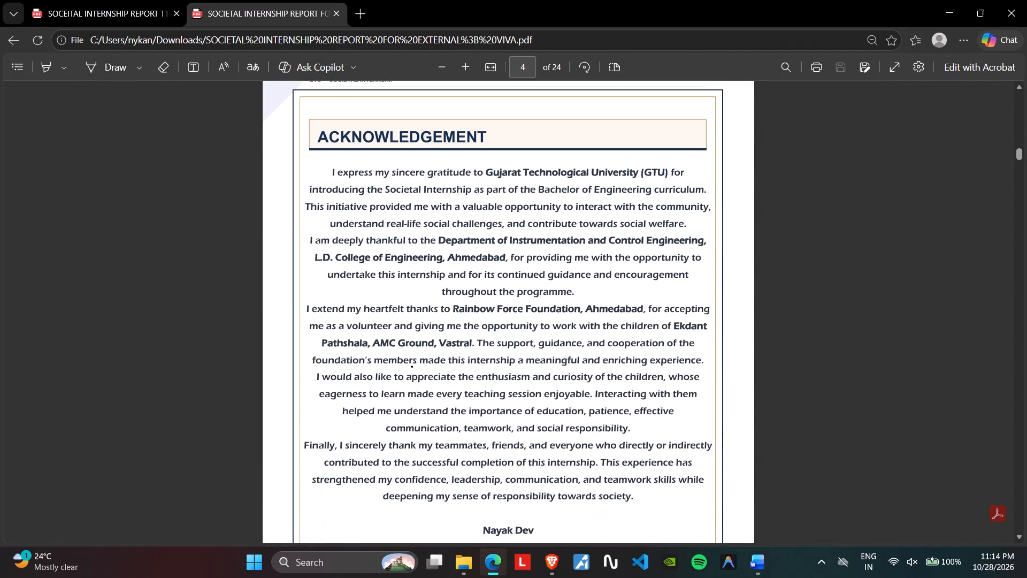
{"action": "scroll", "coordinate": [558, 351], "scroll_direction": "down", "scroll_amount": 19}
{"action": "scroll", "coordinate": [558, 352], "scroll_direction": "up", "scroll_amount": 2}
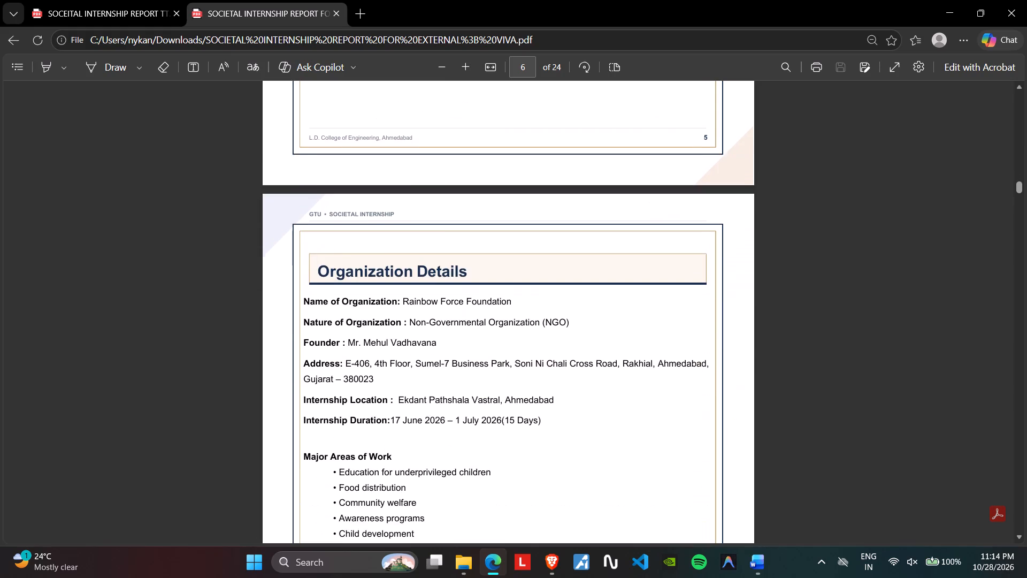
{"action": "scroll", "coordinate": [558, 352], "scroll_direction": "up", "scroll_amount": 1}
{"action": "scroll", "coordinate": [558, 352], "scroll_direction": "down", "scroll_amount": 8}
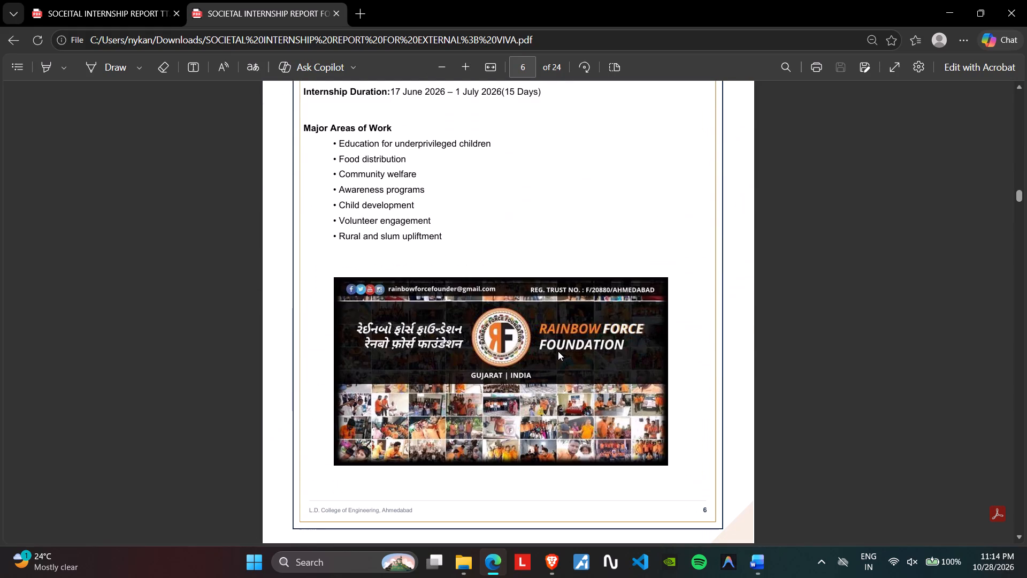
{"action": "scroll", "coordinate": [631, 395], "scroll_direction": "down", "scroll_amount": 10}
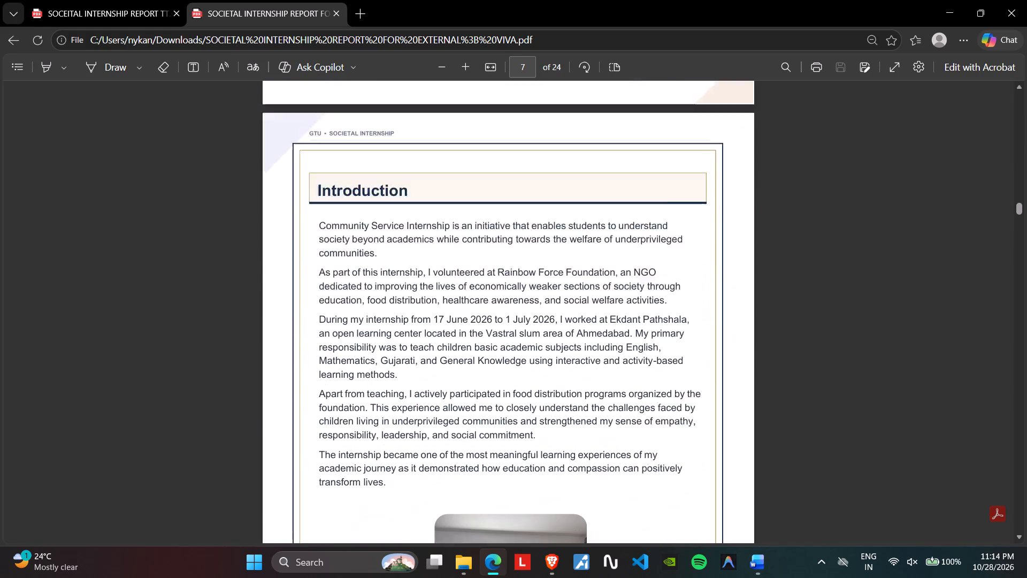
{"action": "scroll", "coordinate": [637, 395], "scroll_direction": "up", "scroll_amount": 5}
{"action": "scroll", "coordinate": [637, 395], "scroll_direction": "down", "scroll_amount": 4}
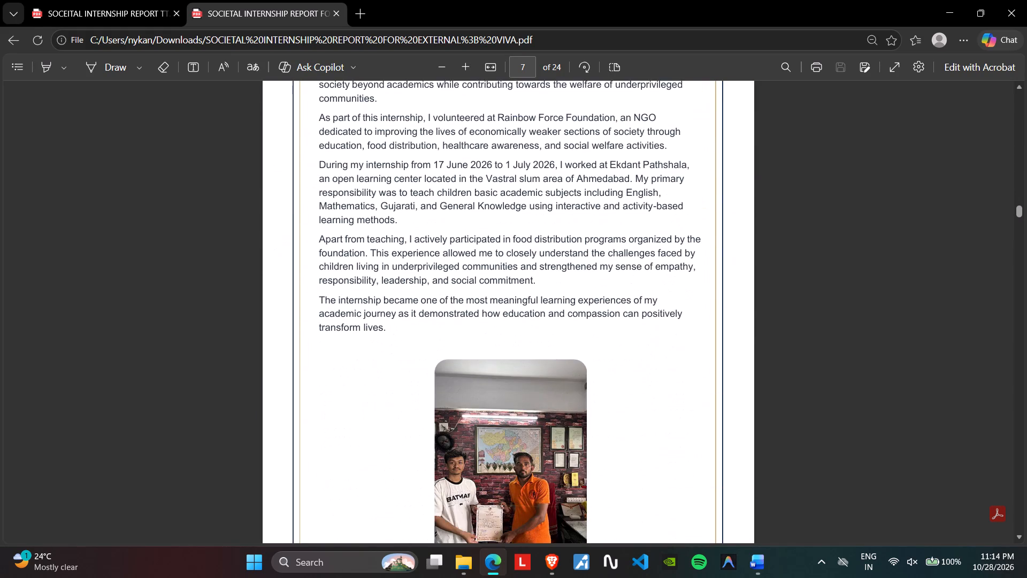
{"action": "scroll", "coordinate": [637, 395], "scroll_direction": "up", "scroll_amount": 3}
Check the Day 1 to Day 4 pages of the exported PDF for text alignment, spacing and picture placement.
{"action": "scroll", "coordinate": [637, 395], "scroll_direction": "down", "scroll_amount": 14}
{"action": "scroll", "coordinate": [637, 395], "scroll_direction": "up", "scroll_amount": 2}
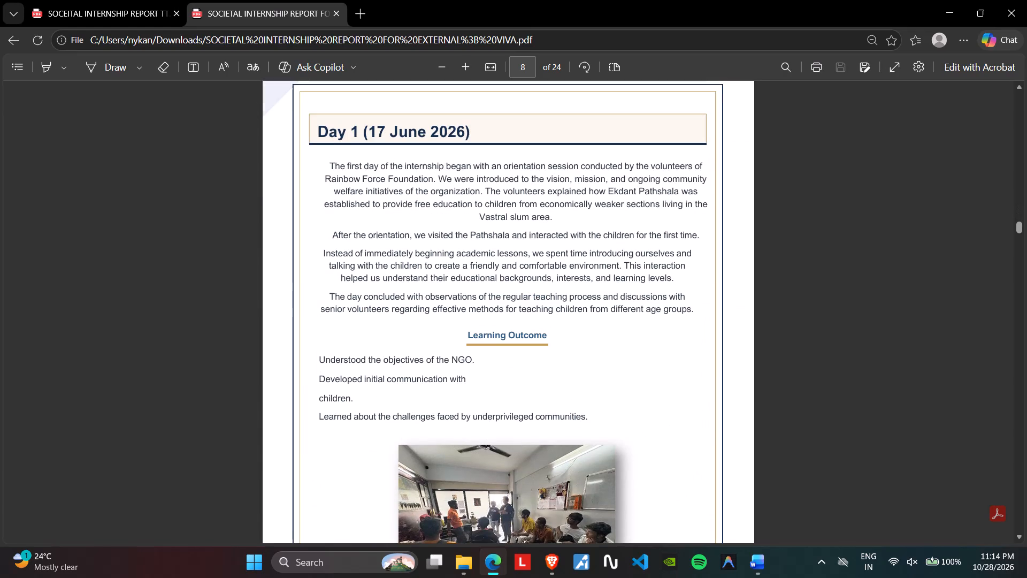
{"action": "scroll", "coordinate": [637, 395], "scroll_direction": "down", "scroll_amount": 2}
{"action": "scroll", "coordinate": [647, 396], "scroll_direction": "up", "scroll_amount": 3}
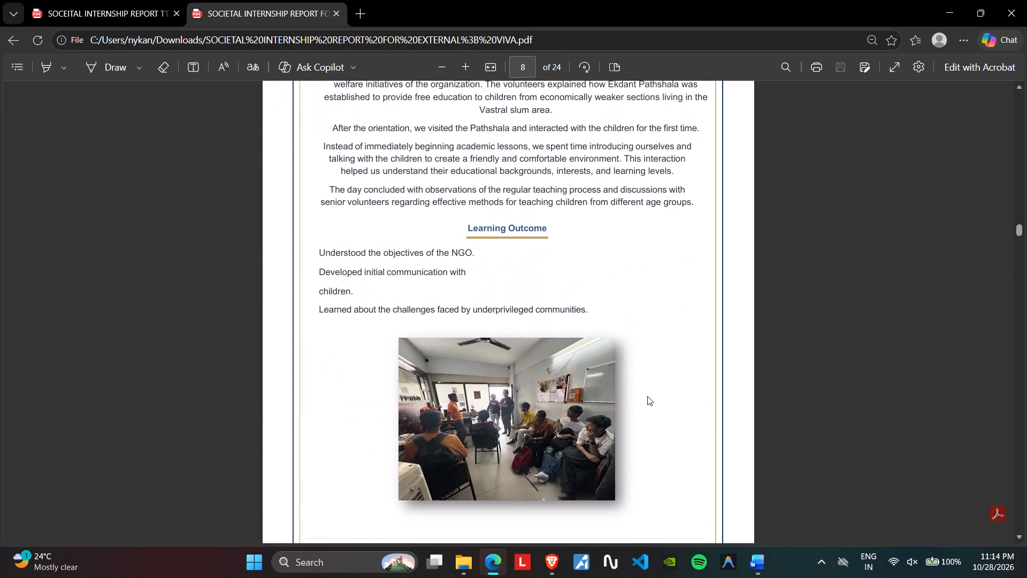
{"action": "scroll", "coordinate": [586, 386], "scroll_direction": "down", "scroll_amount": 6}
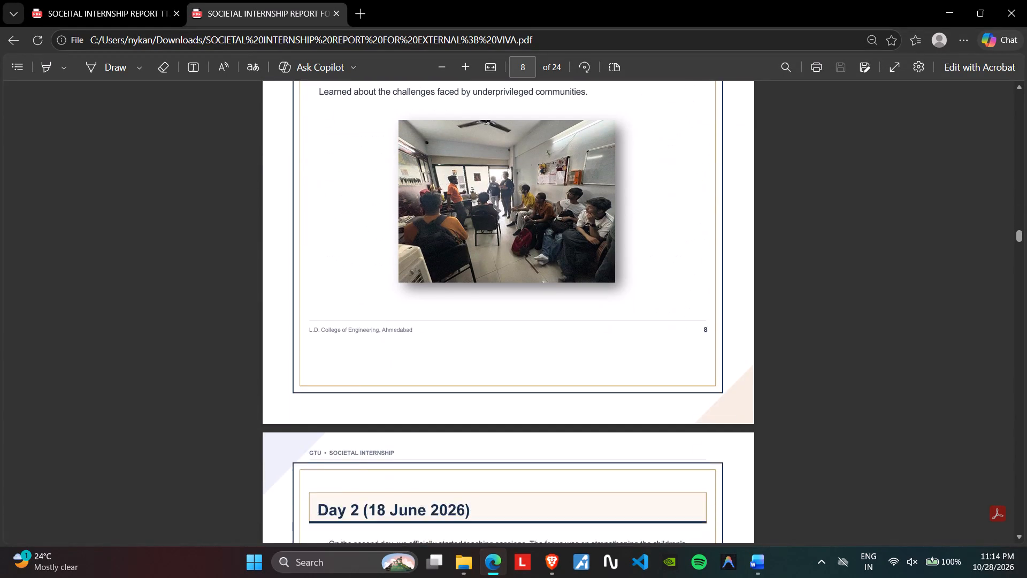
{"action": "scroll", "coordinate": [586, 386], "scroll_direction": "up", "scroll_amount": 2}
{"action": "scroll", "coordinate": [586, 386], "scroll_direction": "down", "scroll_amount": 8}
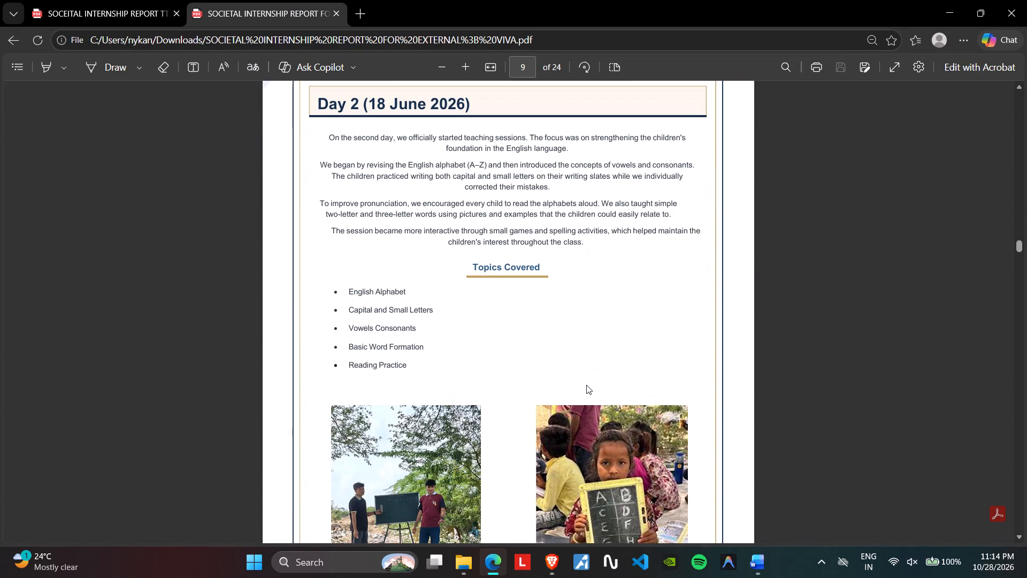
{"action": "scroll", "coordinate": [587, 385], "scroll_direction": "down", "scroll_amount": 8}
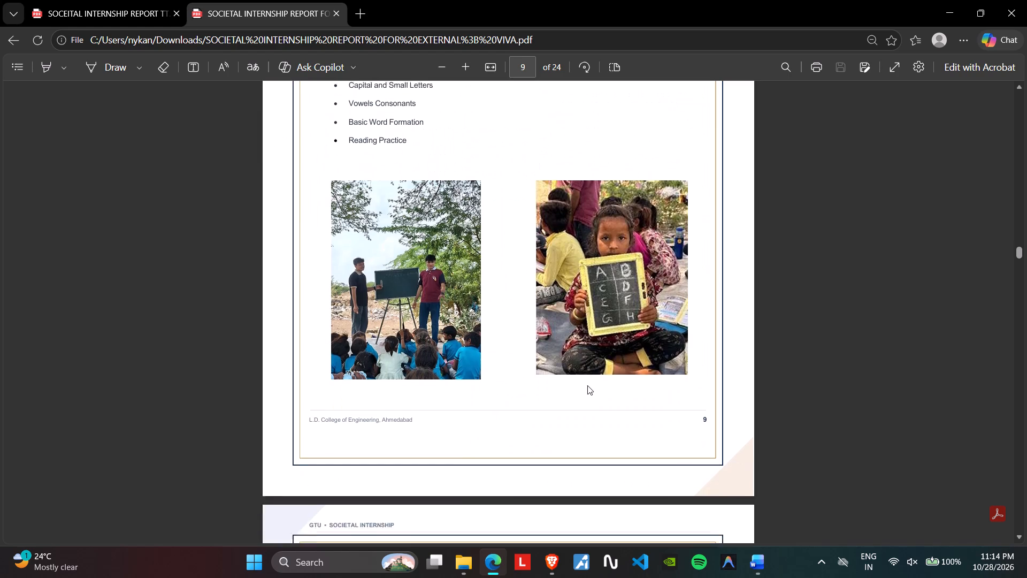
{"action": "scroll", "coordinate": [587, 385], "scroll_direction": "down", "scroll_amount": 2}
{"action": "scroll", "coordinate": [587, 385], "scroll_direction": "up", "scroll_amount": 5}
{"action": "scroll", "coordinate": [587, 385], "scroll_direction": "down", "scroll_amount": 10}
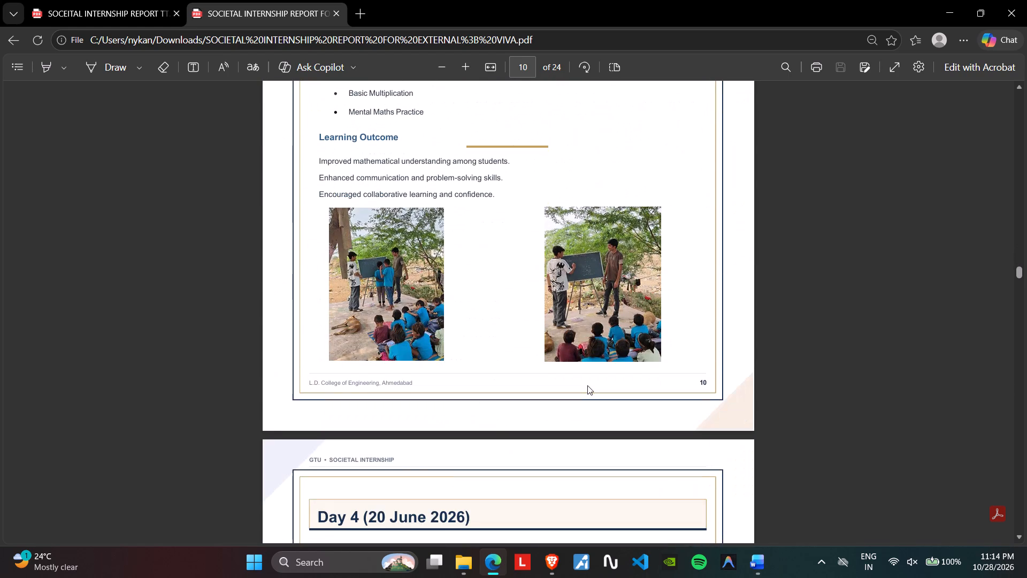
{"action": "scroll", "coordinate": [587, 385], "scroll_direction": "down", "scroll_amount": 11}
{"action": "scroll", "coordinate": [587, 385], "scroll_direction": "up", "scroll_amount": 3}
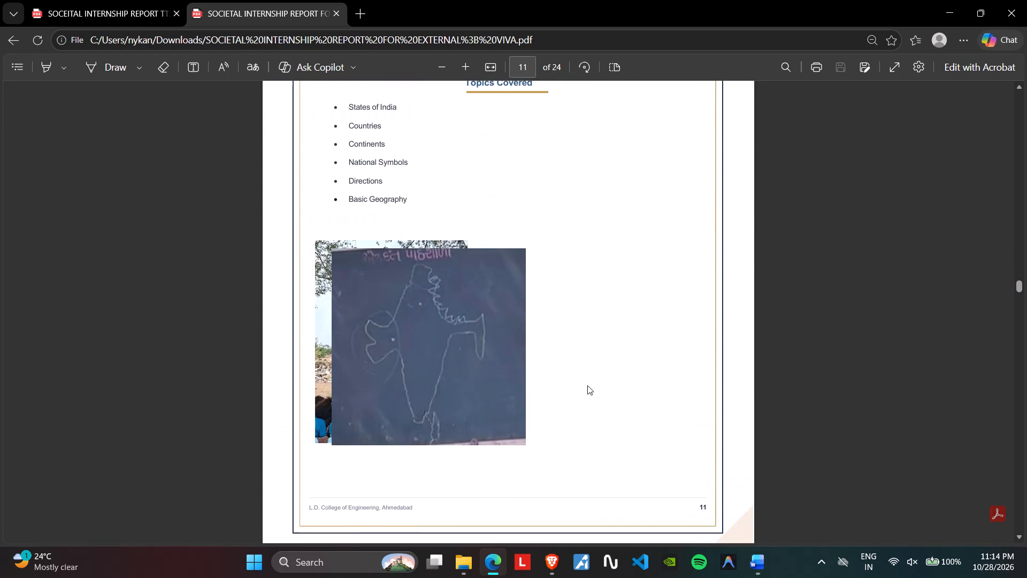
Check the rest of the exported PDF from Day 5 to the references, including its blank page, and close the PDF window.
{"action": "scroll", "coordinate": [587, 385], "scroll_direction": "down", "scroll_amount": 5}
{"action": "scroll", "coordinate": [597, 384], "scroll_direction": "down", "scroll_amount": 20}
{"action": "scroll", "coordinate": [602, 386], "scroll_direction": "down", "scroll_amount": 12}
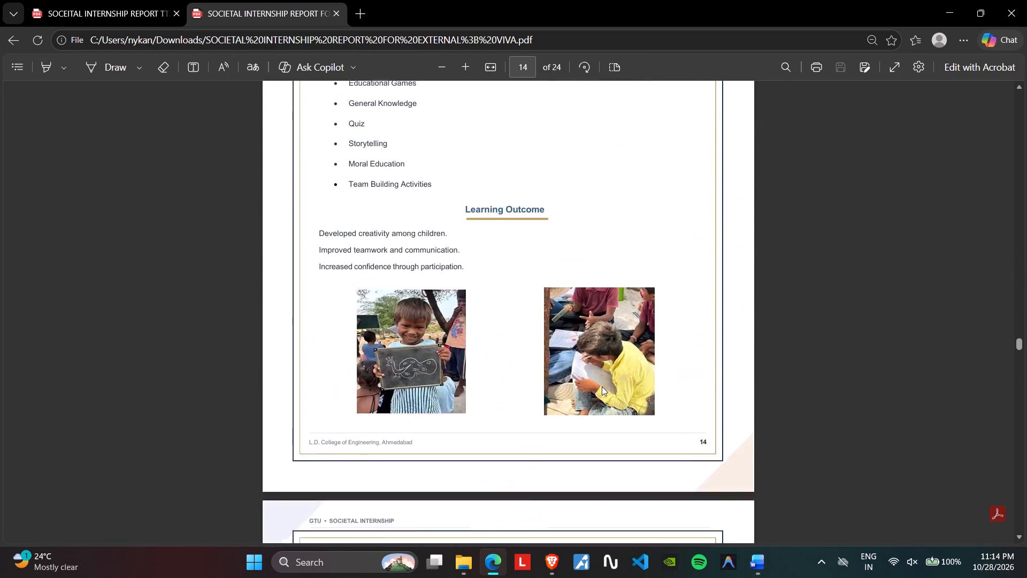
{"action": "scroll", "coordinate": [602, 386], "scroll_direction": "down", "scroll_amount": 6}
{"action": "scroll", "coordinate": [602, 386], "scroll_direction": "up", "scroll_amount": 1}
{"action": "scroll", "coordinate": [602, 386], "scroll_direction": "down", "scroll_amount": 16}
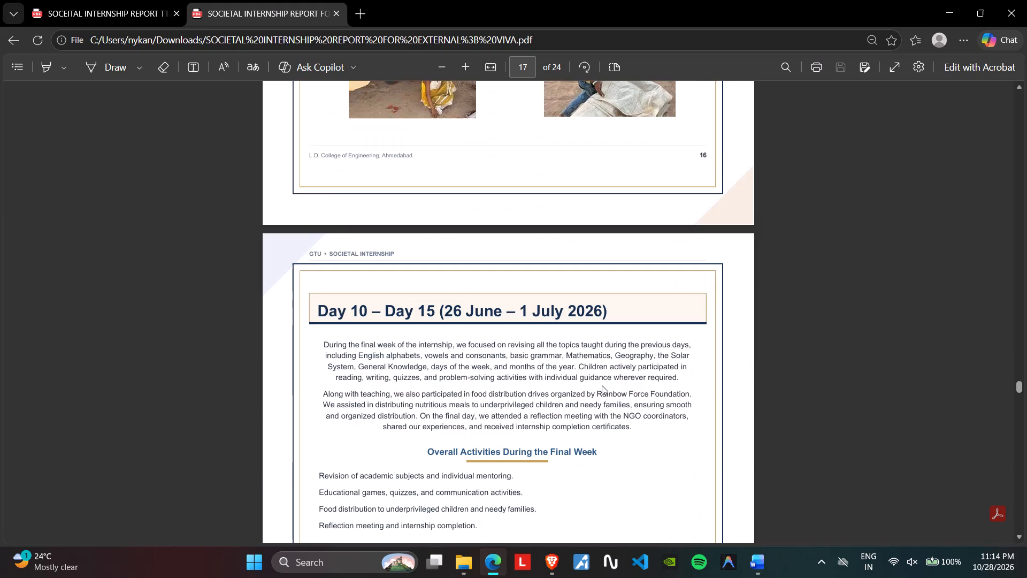
{"action": "scroll", "coordinate": [602, 385], "scroll_direction": "up", "scroll_amount": 2}
{"action": "scroll", "coordinate": [602, 385], "scroll_direction": "down", "scroll_amount": 20}
{"action": "scroll", "coordinate": [602, 385], "scroll_direction": "down", "scroll_amount": 2}
{"action": "scroll", "coordinate": [602, 385], "scroll_direction": "up", "scroll_amount": 4}
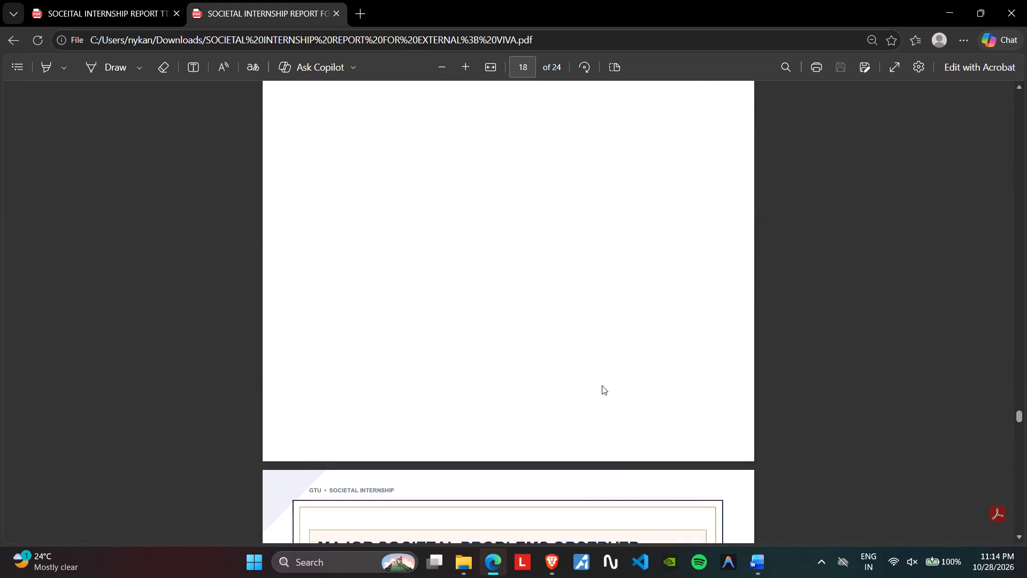
{"action": "scroll", "coordinate": [602, 385], "scroll_direction": "up", "scroll_amount": 5}
{"action": "scroll", "coordinate": [602, 385], "scroll_direction": "down", "scroll_amount": 20}
{"action": "scroll", "coordinate": [602, 385], "scroll_direction": "down", "scroll_amount": 13}
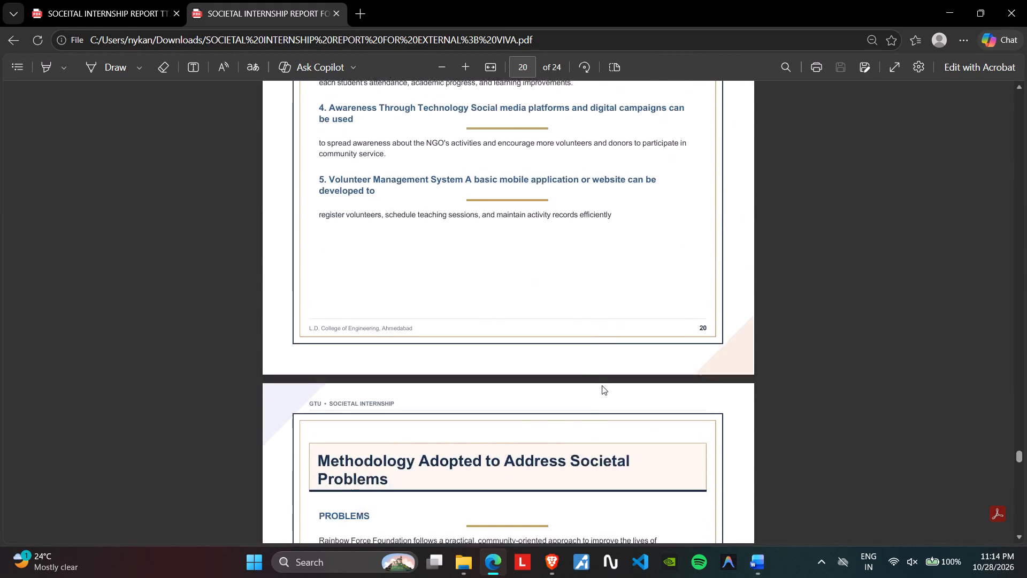
{"action": "scroll", "coordinate": [602, 385], "scroll_direction": "down", "scroll_amount": 20}
{"action": "scroll", "coordinate": [602, 385], "scroll_direction": "down", "scroll_amount": 20}
{"action": "scroll", "coordinate": [602, 385], "scroll_direction": "down", "scroll_amount": 2}
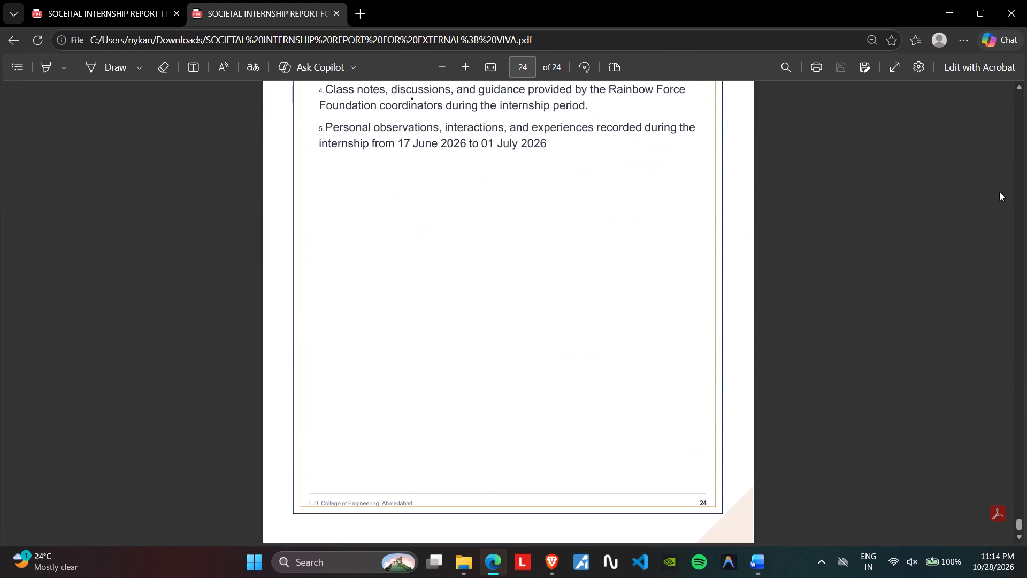
{"action": "left_click", "coordinate": [1003, 0]}
In the Word report, centre all body paragraphs under the Introduction heading.
{"action": "scroll", "coordinate": [704, 309], "scroll_direction": "down", "scroll_amount": 5}
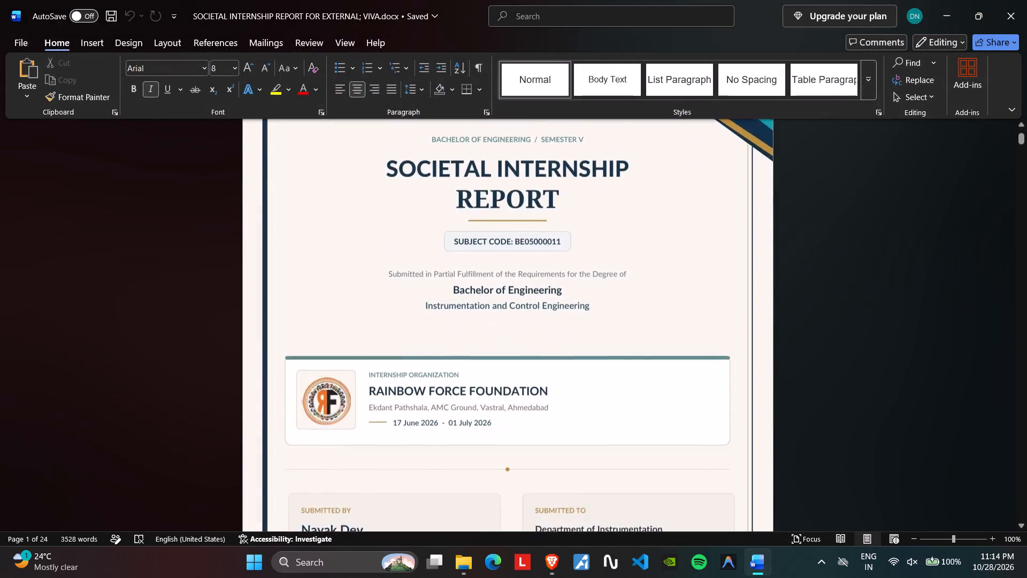
{"action": "scroll", "coordinate": [696, 308], "scroll_direction": "down", "scroll_amount": 20}
{"action": "scroll", "coordinate": [696, 308], "scroll_direction": "down", "scroll_amount": 20}
{"action": "scroll", "coordinate": [696, 308], "scroll_direction": "down", "scroll_amount": 5}
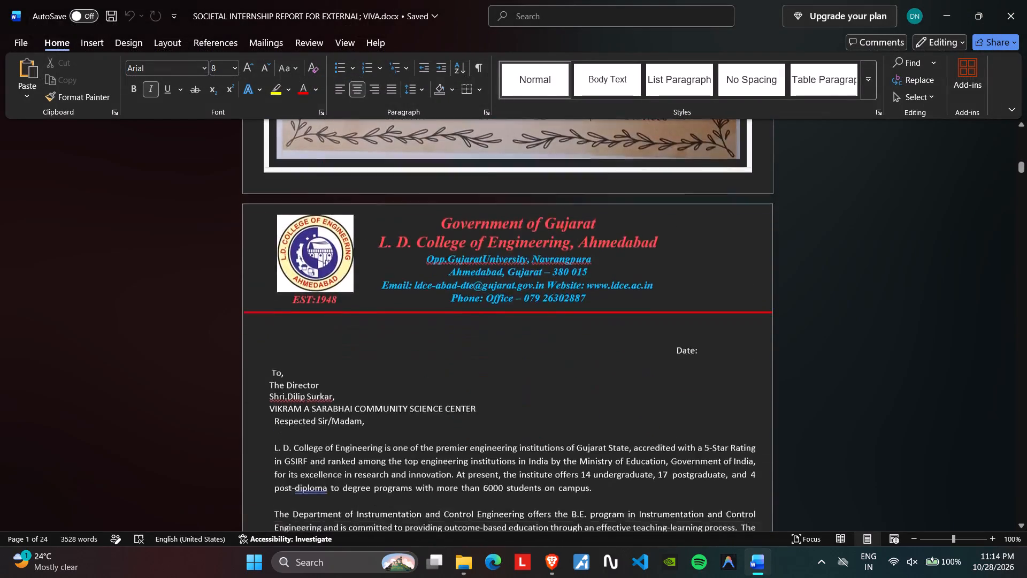
{"action": "scroll", "coordinate": [696, 303], "scroll_direction": "down", "scroll_amount": 1}
{"action": "scroll", "coordinate": [696, 303], "scroll_direction": "up", "scroll_amount": 4}
{"action": "scroll", "coordinate": [696, 303], "scroll_direction": "down", "scroll_amount": 20}
{"action": "scroll", "coordinate": [696, 303], "scroll_direction": "down", "scroll_amount": 14}
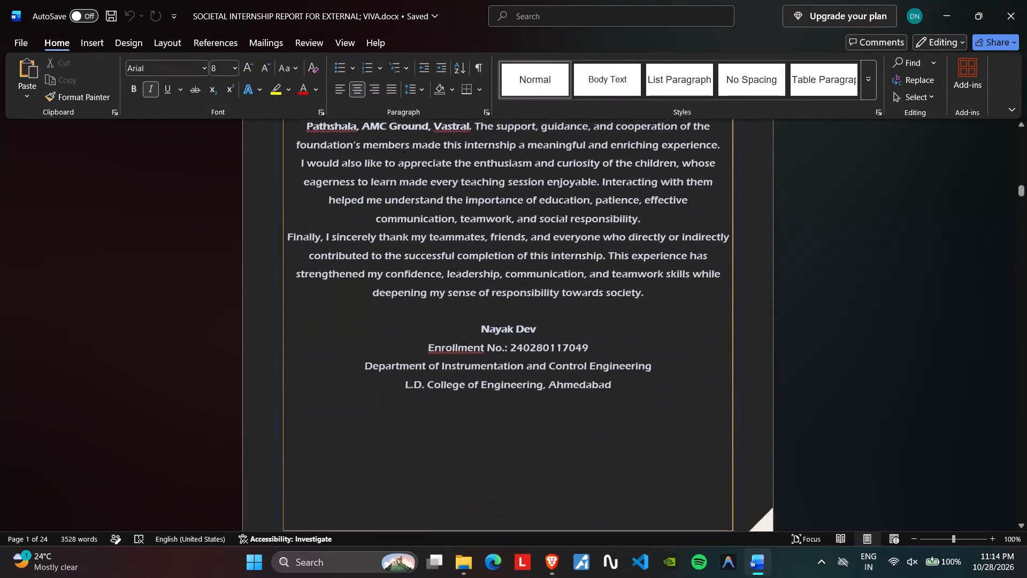
{"action": "scroll", "coordinate": [696, 303], "scroll_direction": "up", "scroll_amount": 2}
{"action": "scroll", "coordinate": [696, 303], "scroll_direction": "down", "scroll_amount": 20}
{"action": "scroll", "coordinate": [696, 303], "scroll_direction": "down", "scroll_amount": 19}
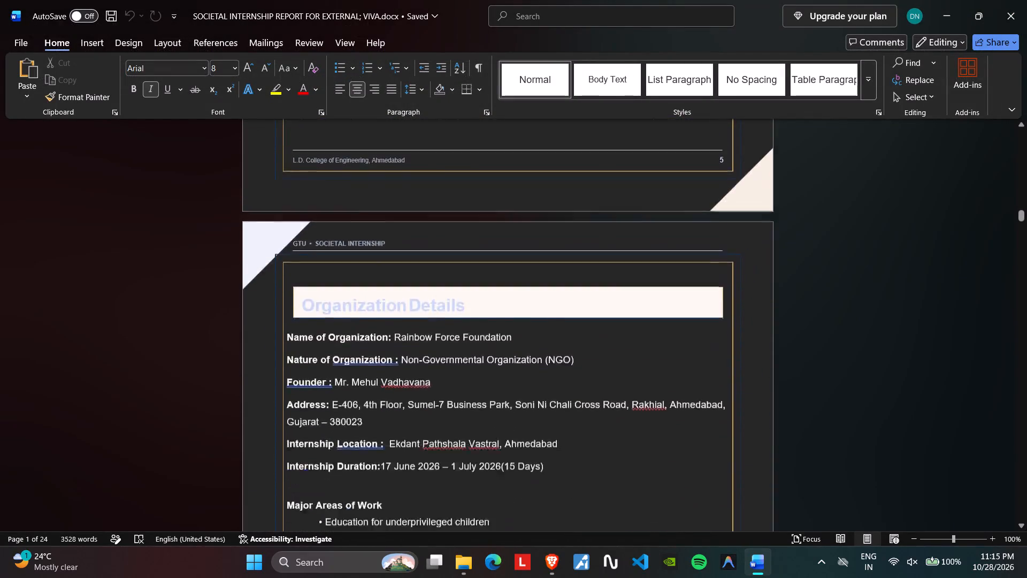
{"action": "scroll", "coordinate": [696, 303], "scroll_direction": "down", "scroll_amount": 20}
{"action": "scroll", "coordinate": [696, 303], "scroll_direction": "down", "scroll_amount": 9}
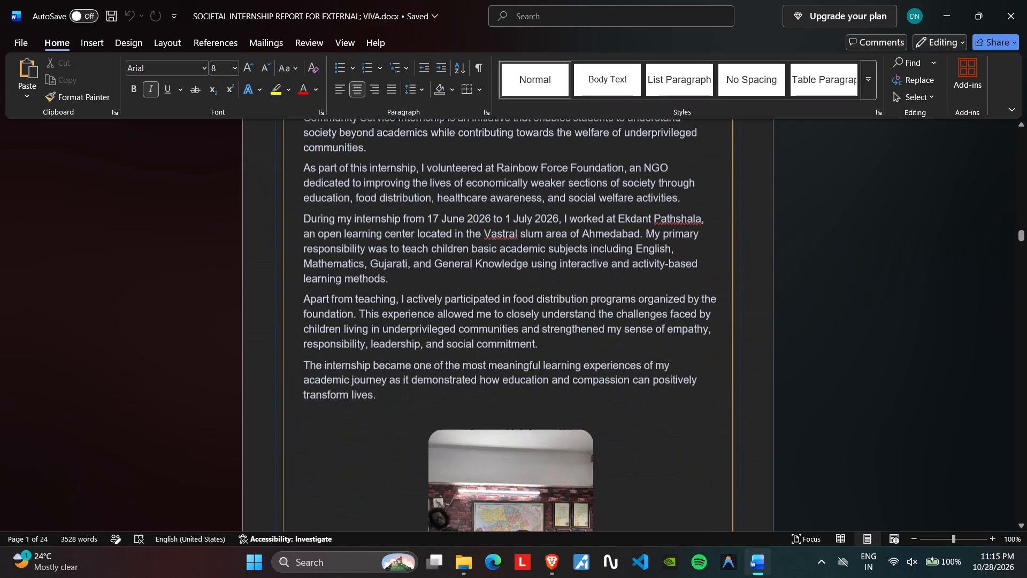
{"action": "scroll", "coordinate": [696, 303], "scroll_direction": "up", "scroll_amount": 3}
{"action": "left_click_drag", "start_coordinate": [393, 485], "coordinate": [288, 203]}
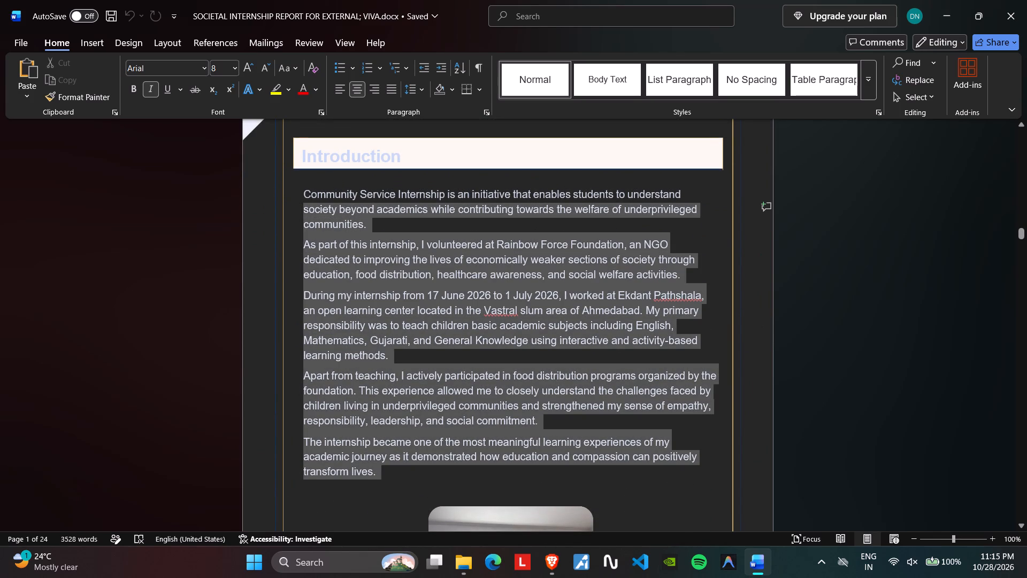
{"action": "left_click_drag", "start_coordinate": [288, 203], "coordinate": [290, 191]}
{"action": "left_click", "coordinate": [359, 91]}
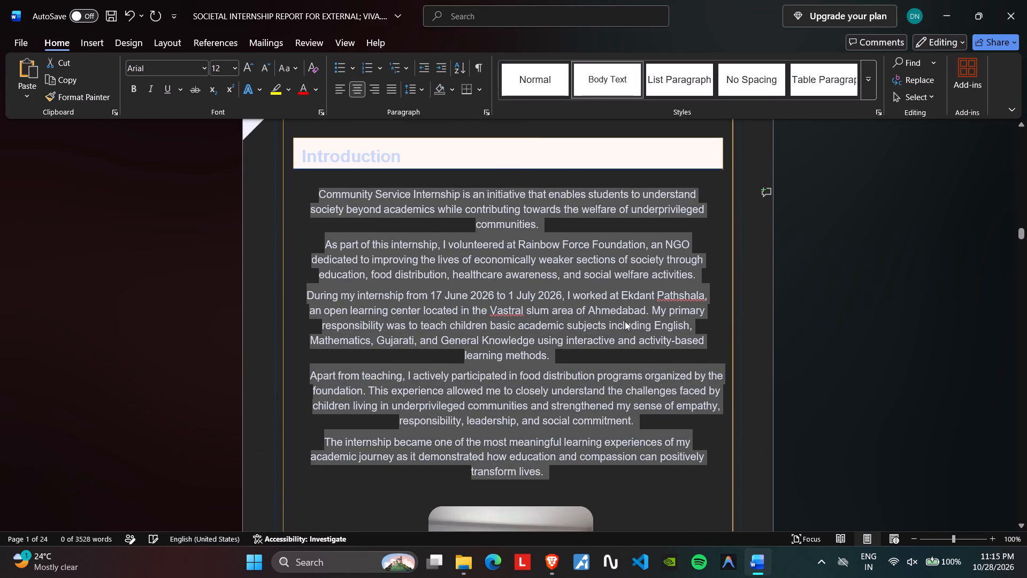
{"action": "left_click", "coordinate": [817, 275]}
Add two empty lines below the group photo on the Day 1 page to push the page 8 footer down.
{"action": "scroll", "coordinate": [570, 331], "scroll_direction": "down", "scroll_amount": 10}
{"action": "scroll", "coordinate": [569, 331], "scroll_direction": "up", "scroll_amount": 1}
{"action": "scroll", "coordinate": [571, 330], "scroll_direction": "down", "scroll_amount": 6}
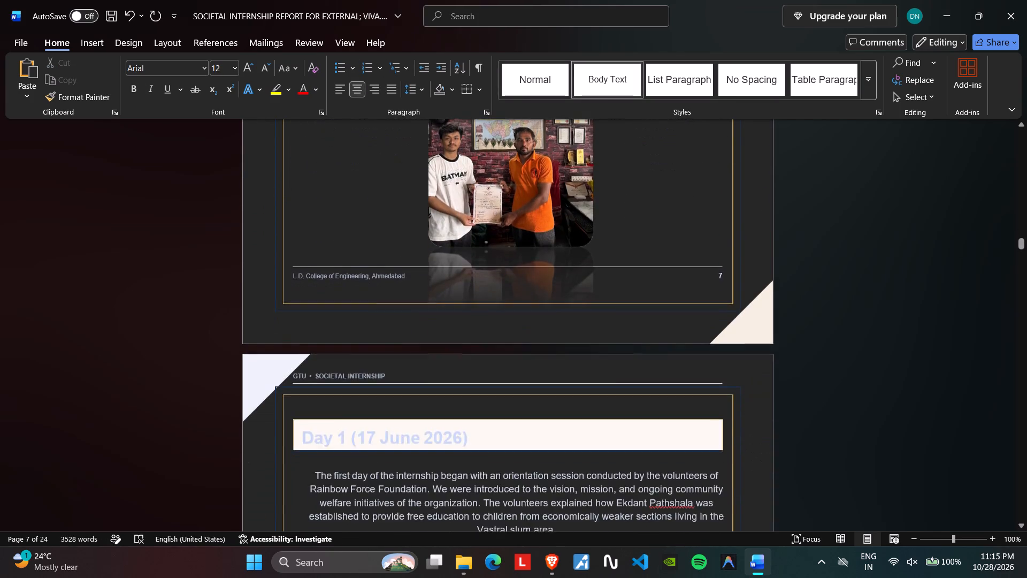
{"action": "scroll", "coordinate": [573, 327], "scroll_direction": "down", "scroll_amount": 11}
{"action": "scroll", "coordinate": [574, 327], "scroll_direction": "down", "scroll_amount": 17}
{"action": "scroll", "coordinate": [574, 326], "scroll_direction": "up", "scroll_amount": 4}
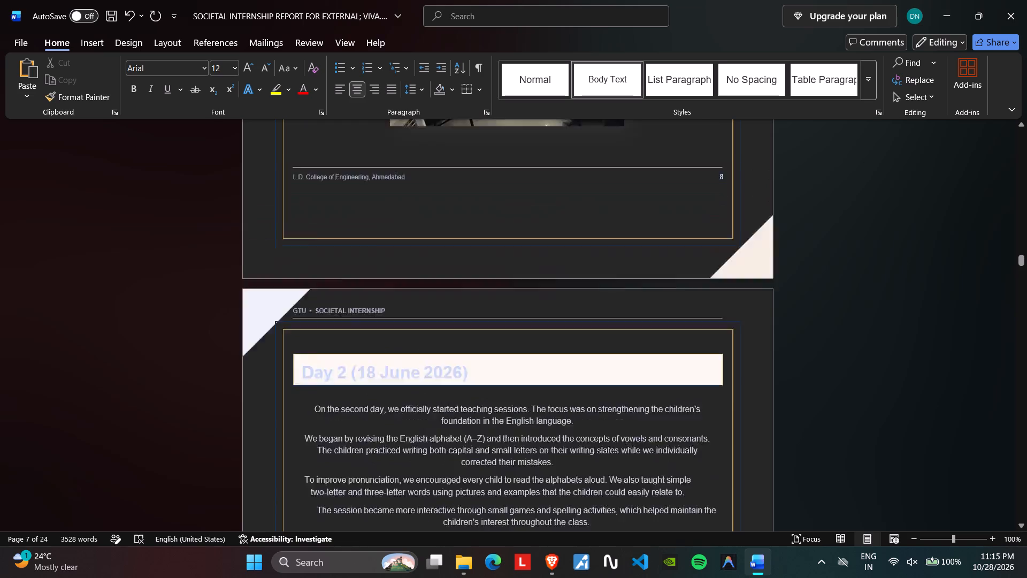
{"action": "scroll", "coordinate": [574, 326], "scroll_direction": "up", "scroll_amount": 1}
{"action": "left_click", "coordinate": [321, 240]}
{"action": "key", "text": "Return"}
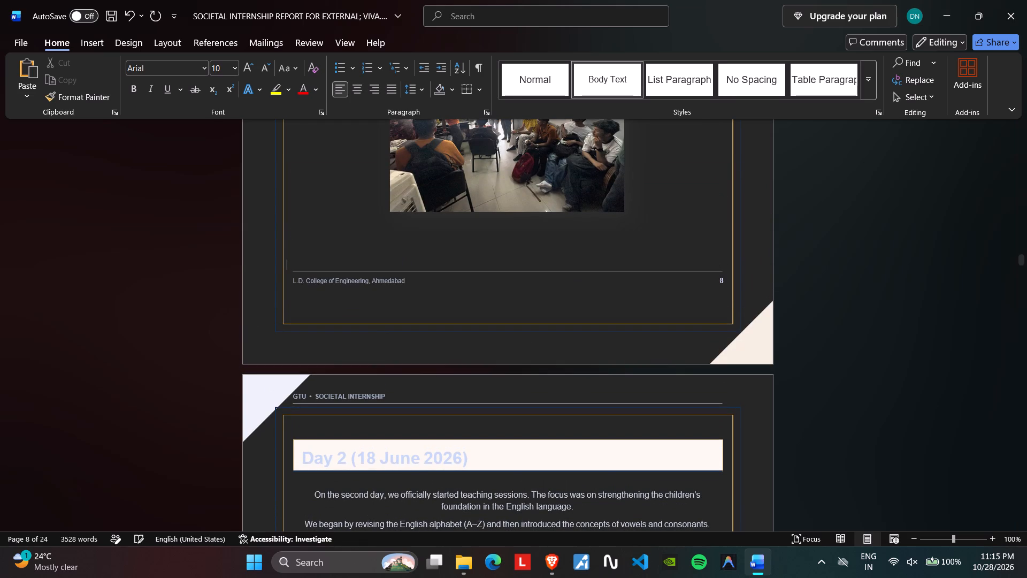
{"action": "key", "text": "Return"}
Move the blackboard map picture on the Day 4 page off the teaching photo, placing it beside the photo with their tops aligned.
{"action": "scroll", "coordinate": [326, 270], "scroll_direction": "down", "scroll_amount": 14}
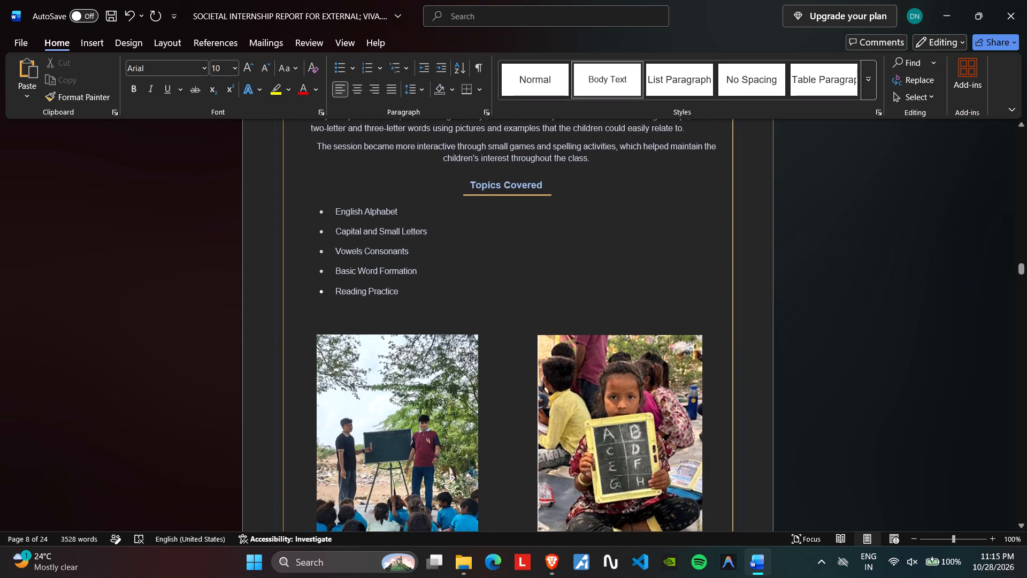
{"action": "scroll", "coordinate": [332, 258], "scroll_direction": "down", "scroll_amount": 8}
{"action": "scroll", "coordinate": [332, 254], "scroll_direction": "up", "scroll_amount": 13}
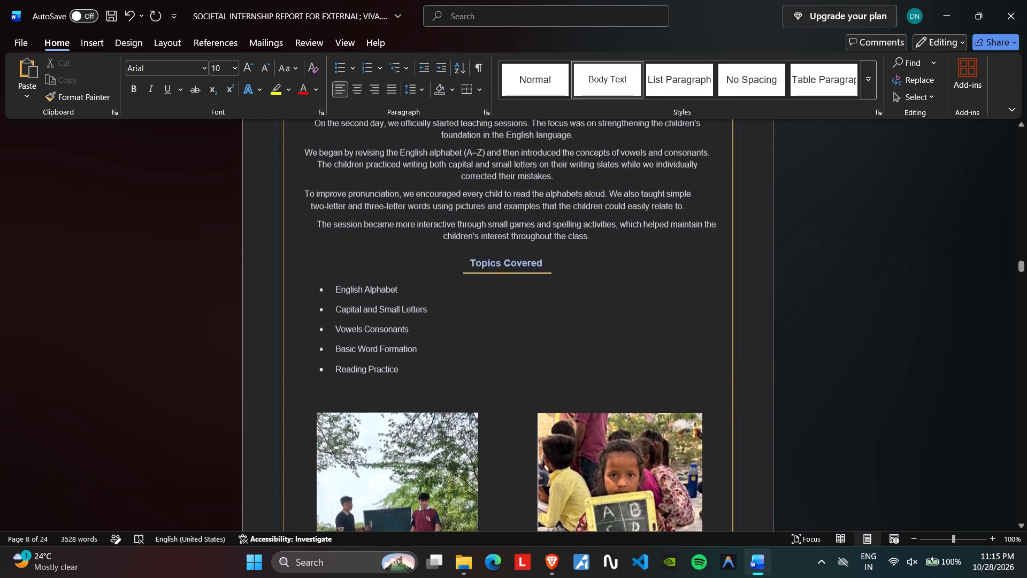
{"action": "scroll", "coordinate": [333, 253], "scroll_direction": "down", "scroll_amount": 20}
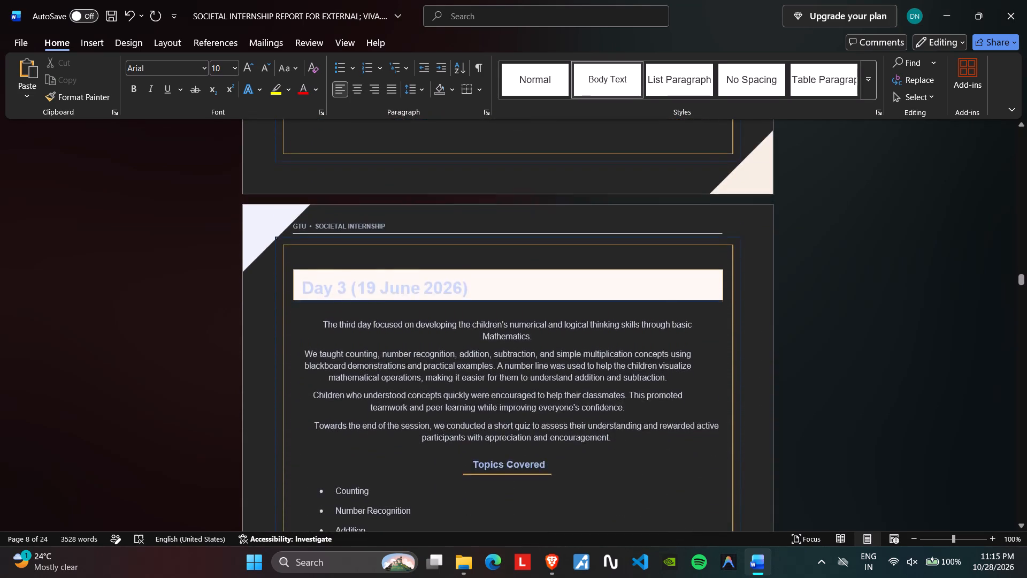
{"action": "scroll", "coordinate": [333, 253], "scroll_direction": "down", "scroll_amount": 15}
{"action": "scroll", "coordinate": [333, 253], "scroll_direction": "down", "scroll_amount": 15}
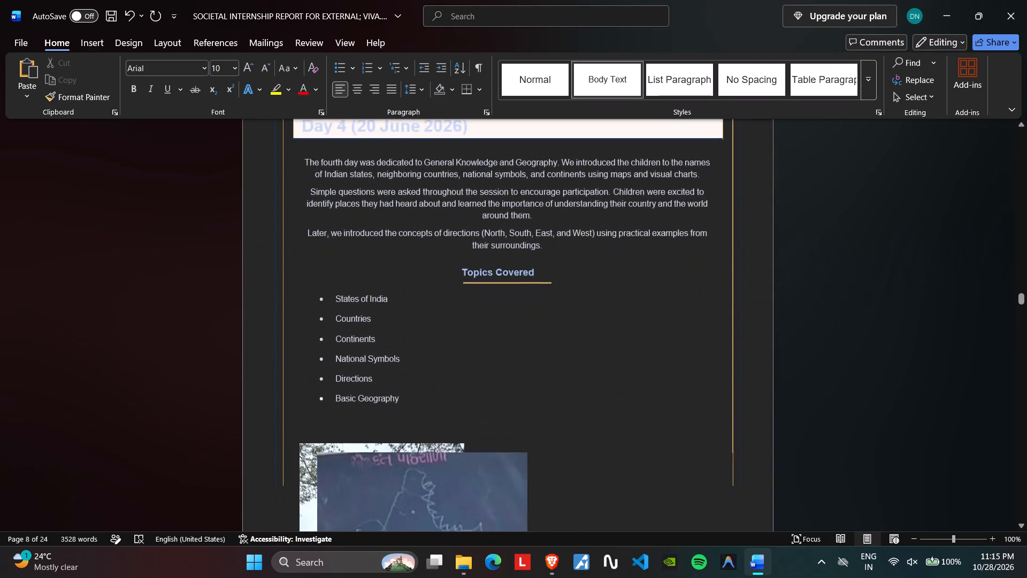
{"action": "scroll", "coordinate": [333, 253], "scroll_direction": "down", "scroll_amount": 4}
{"action": "left_click", "coordinate": [371, 302]}
{"action": "left_click_drag", "start_coordinate": [402, 347], "coordinate": [584, 344]}
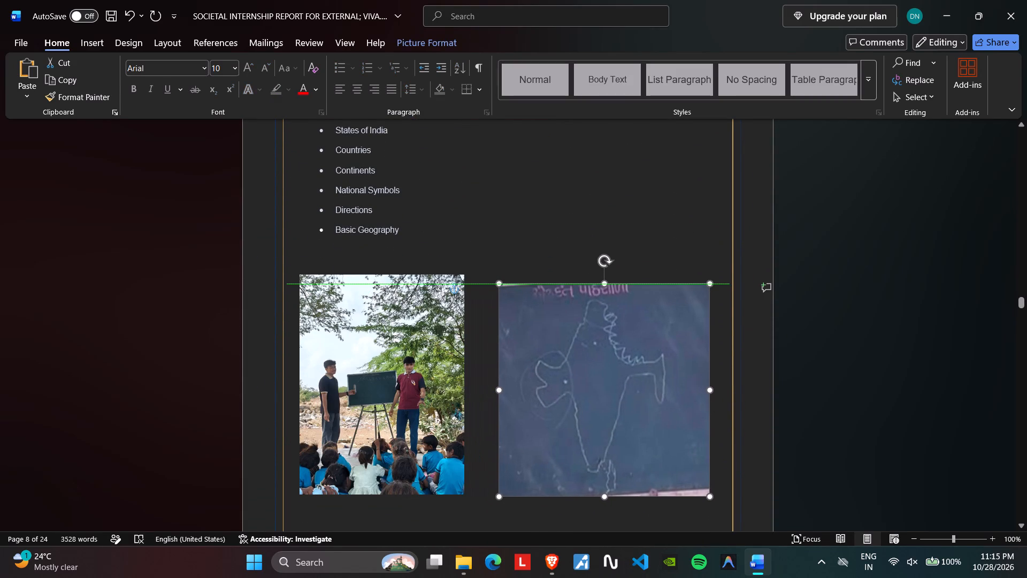
{"action": "left_click_drag", "start_coordinate": [584, 344], "coordinate": [592, 339]}
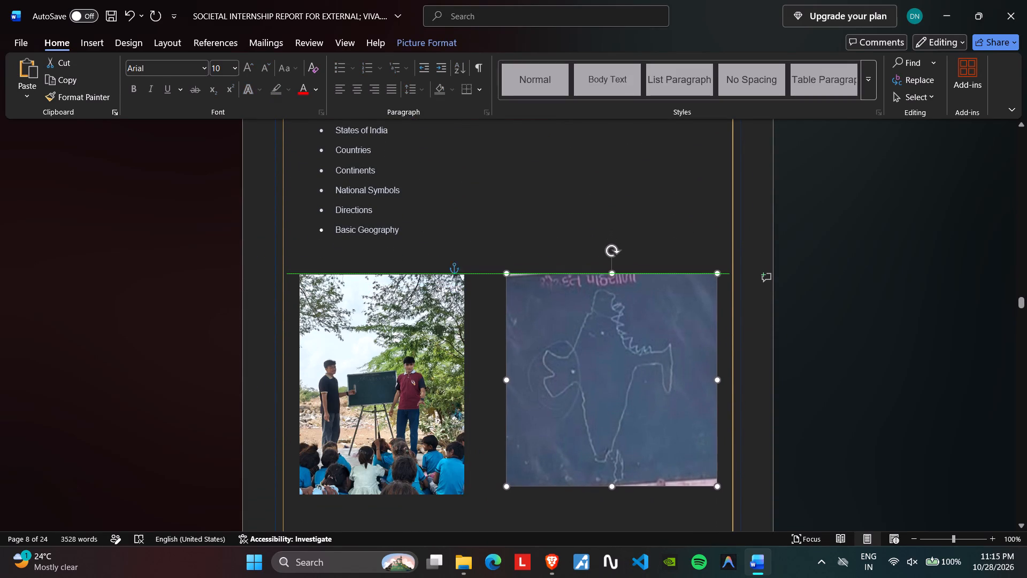
{"action": "left_click_drag", "start_coordinate": [592, 339], "coordinate": [592, 340]}
Delete the surplus empty lines after the Day 10 – Day 15 photos to bring the footer back and remove the overflow page.
{"action": "scroll", "coordinate": [592, 340], "scroll_direction": "down", "scroll_amount": 20}
{"action": "scroll", "coordinate": [592, 340], "scroll_direction": "down", "scroll_amount": 5}
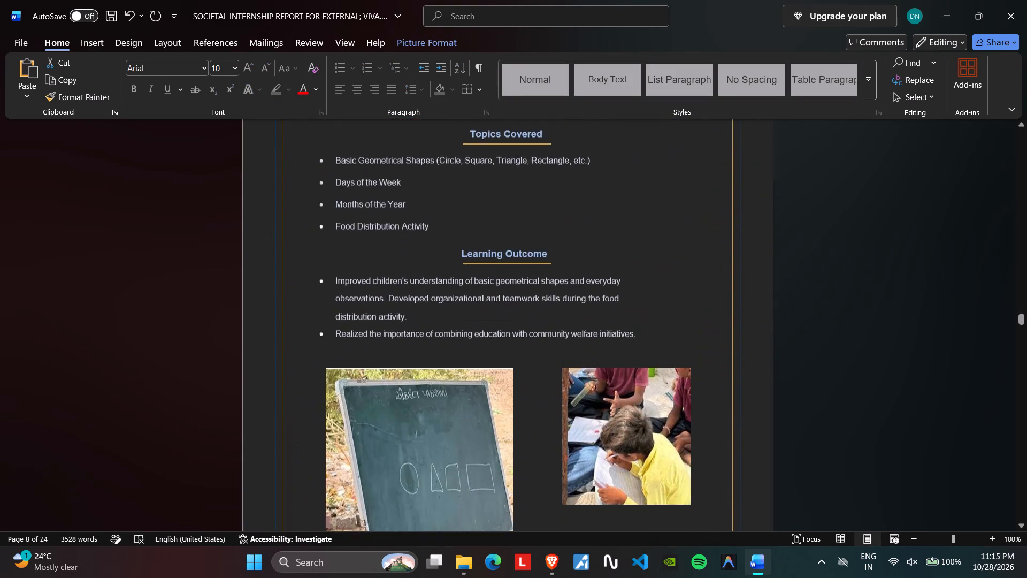
{"action": "scroll", "coordinate": [588, 335], "scroll_direction": "down", "scroll_amount": 16}
{"action": "scroll", "coordinate": [662, 318], "scroll_direction": "down", "scroll_amount": 17}
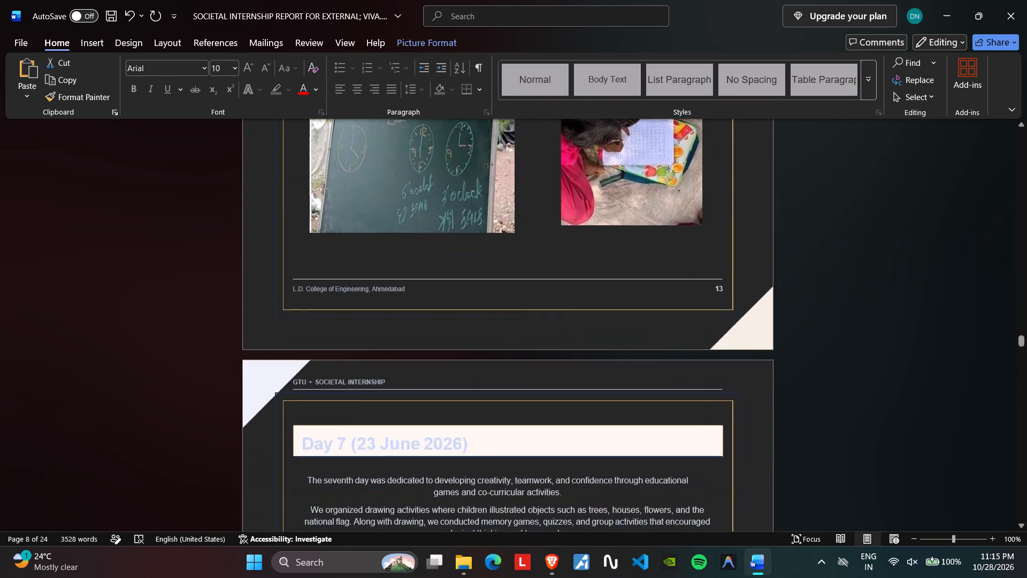
{"action": "scroll", "coordinate": [661, 317], "scroll_direction": "down", "scroll_amount": 20}
{"action": "scroll", "coordinate": [661, 317], "scroll_direction": "down", "scroll_amount": 20}
{"action": "scroll", "coordinate": [661, 317], "scroll_direction": "down", "scroll_amount": 5}
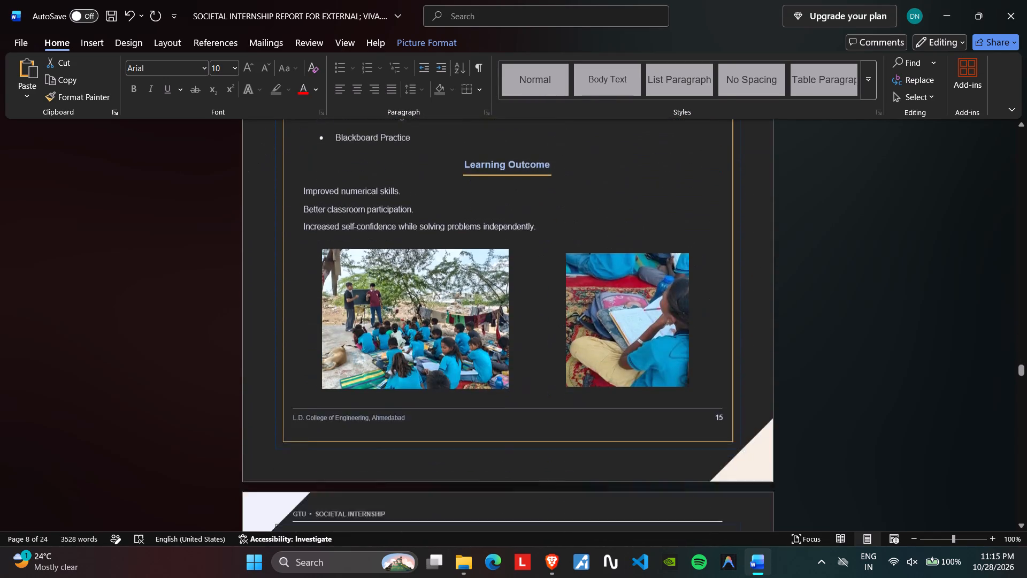
{"action": "scroll", "coordinate": [661, 316], "scroll_direction": "down", "scroll_amount": 3}
{"action": "scroll", "coordinate": [661, 316], "scroll_direction": "down", "scroll_amount": 19}
{"action": "scroll", "coordinate": [661, 315], "scroll_direction": "down", "scroll_amount": 13}
{"action": "scroll", "coordinate": [661, 315], "scroll_direction": "up", "scroll_amount": 1}
{"action": "scroll", "coordinate": [661, 315], "scroll_direction": "down", "scroll_amount": 19}
{"action": "scroll", "coordinate": [661, 315], "scroll_direction": "up", "scroll_amount": 6}
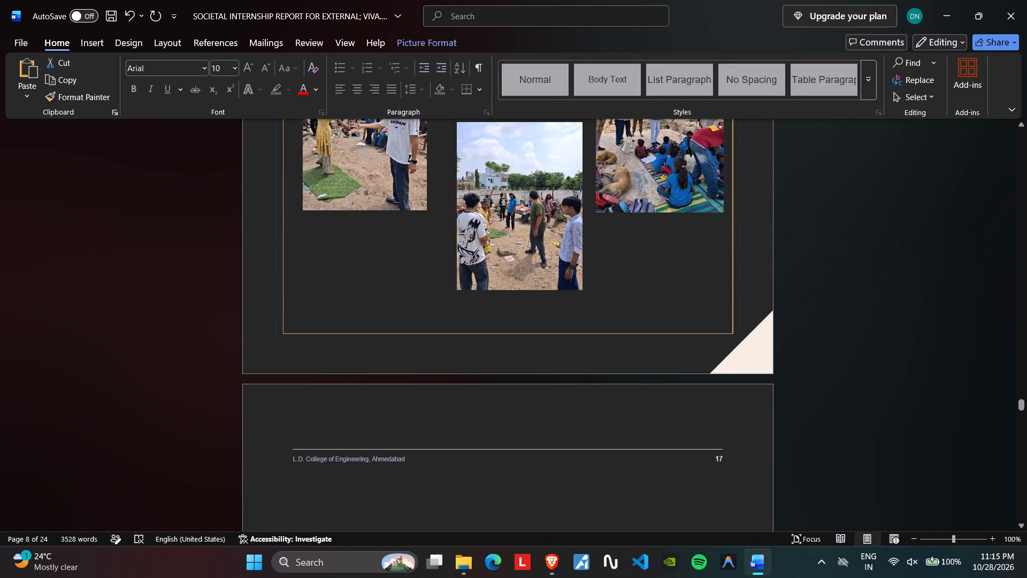
{"action": "left_click", "coordinate": [313, 419]}
{"action": "key", "text": "BackSpace"}
{"action": "key", "text": "BackSpace"}
{"action": "key", "text": "BackSpace"}
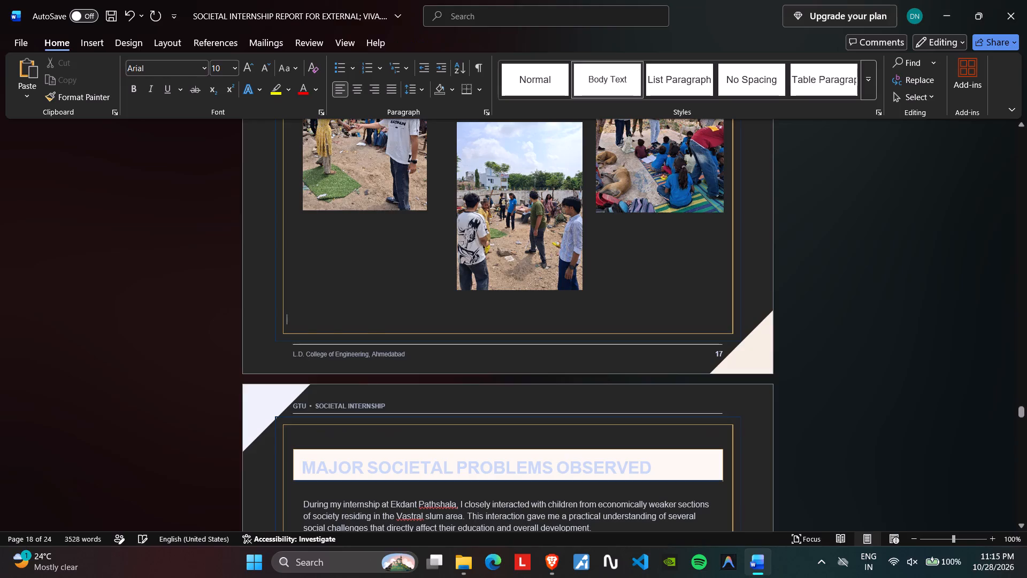
{"action": "key", "text": "BackSpace"}
{"action": "key", "text": "BackSpace"}
Save the report as a Word document in the Downloads folder under its existing name, overwriting the earlier copy.
{"action": "scroll", "coordinate": [317, 419], "scroll_direction": "down", "scroll_amount": 10}
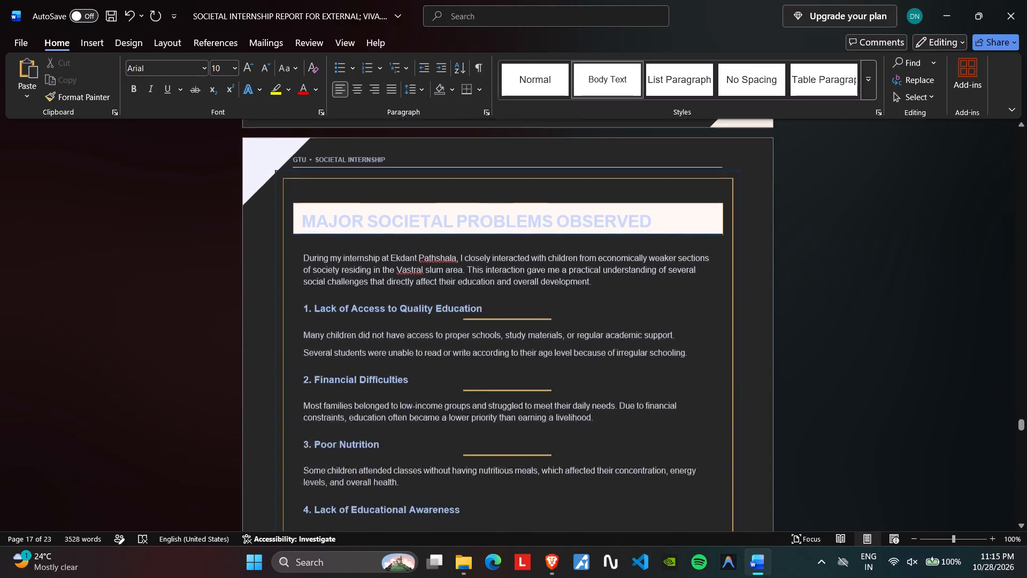
{"action": "scroll", "coordinate": [379, 405], "scroll_direction": "down", "scroll_amount": 12}
{"action": "scroll", "coordinate": [380, 405], "scroll_direction": "up", "scroll_amount": 1}
{"action": "scroll", "coordinate": [380, 405], "scroll_direction": "down", "scroll_amount": 3}
{"action": "scroll", "coordinate": [380, 405], "scroll_direction": "down", "scroll_amount": 20}
{"action": "scroll", "coordinate": [380, 405], "scroll_direction": "down", "scroll_amount": 12}
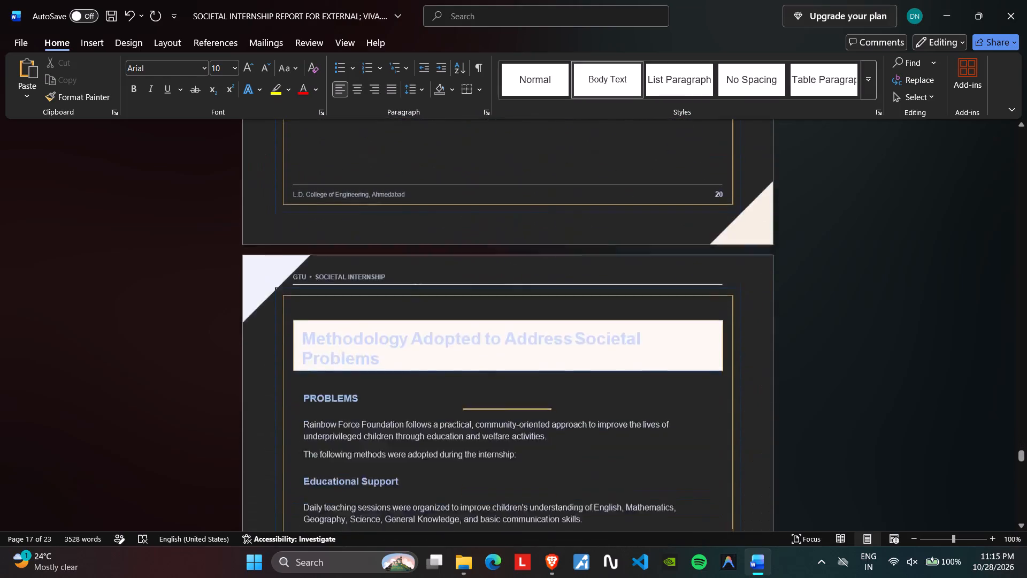
{"action": "left_click", "coordinate": [14, 40]}
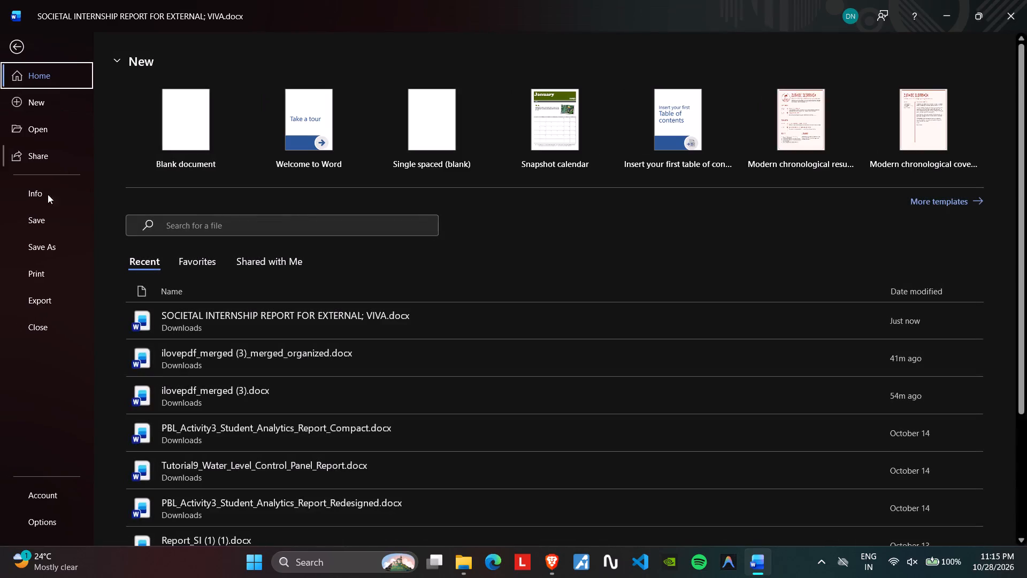
{"action": "left_click", "coordinate": [34, 240]}
{"action": "left_click", "coordinate": [479, 147]}
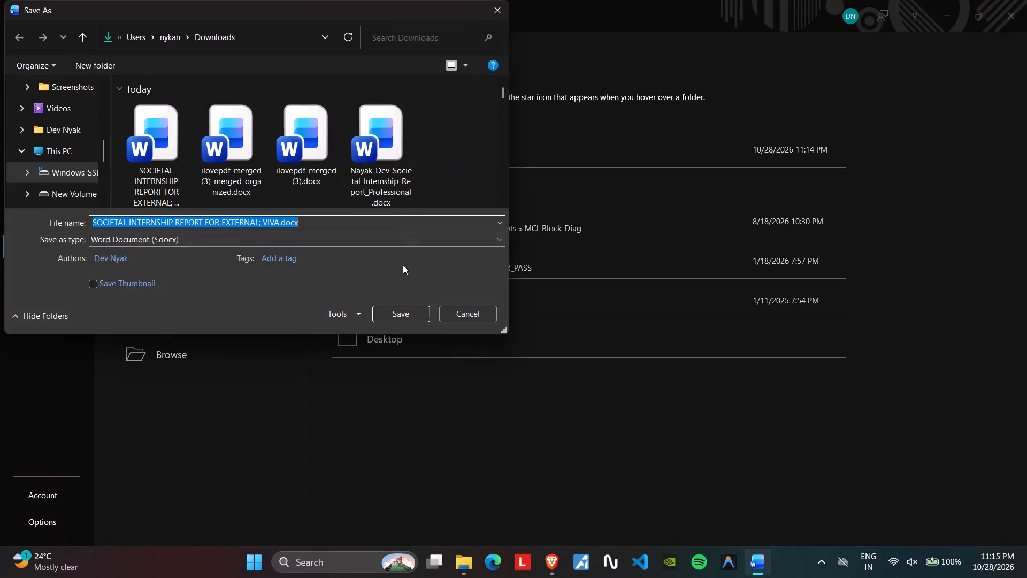
{"action": "left_click", "coordinate": [395, 313]}
Check the layout and footers of the closing pages, from the Methodology page through to the References page.
{"action": "scroll", "coordinate": [482, 268], "scroll_direction": "down", "scroll_amount": 5}
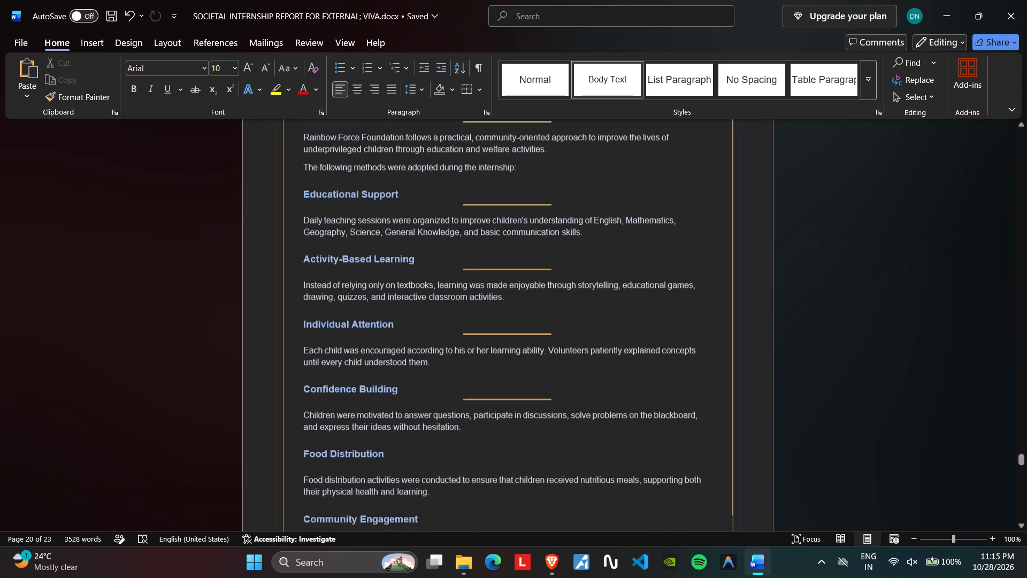
{"action": "scroll", "coordinate": [861, 371], "scroll_direction": "down", "scroll_amount": 6}
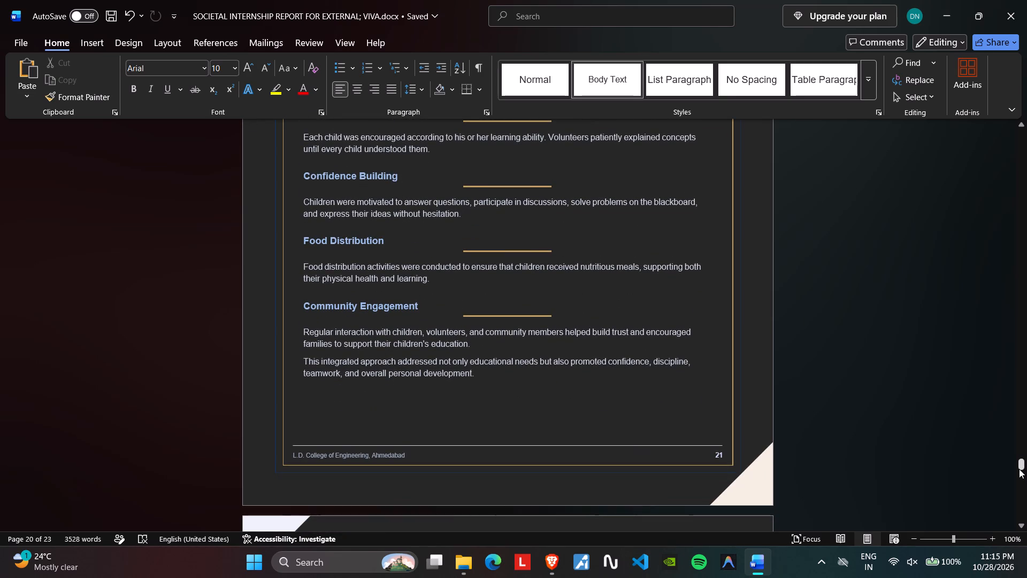
{"action": "left_click_drag", "start_coordinate": [1020, 466], "coordinate": [1026, 525]}
{"action": "scroll", "coordinate": [740, 450], "scroll_direction": "up", "scroll_amount": 5}
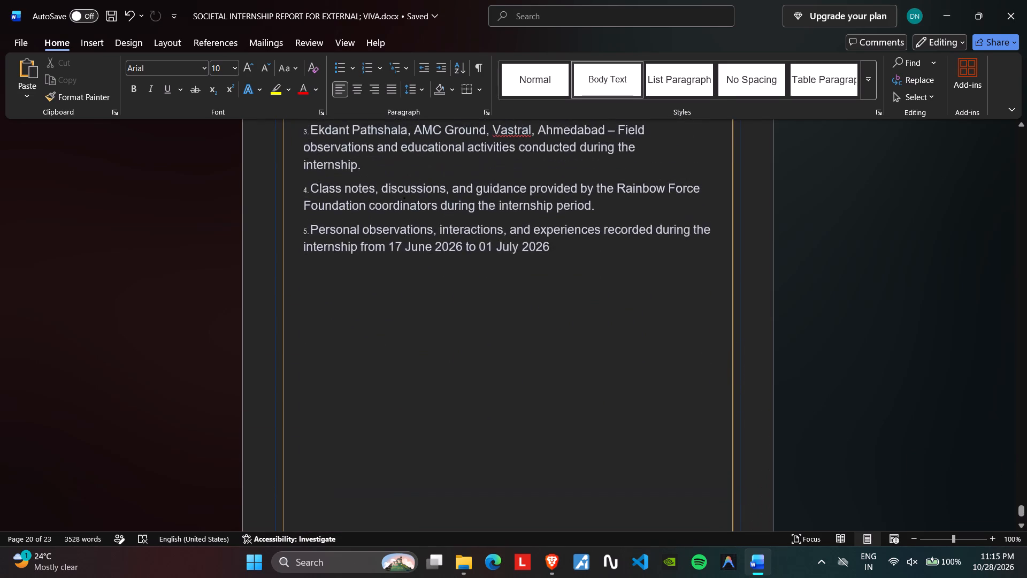
{"action": "scroll", "coordinate": [738, 434], "scroll_direction": "up", "scroll_amount": 17}
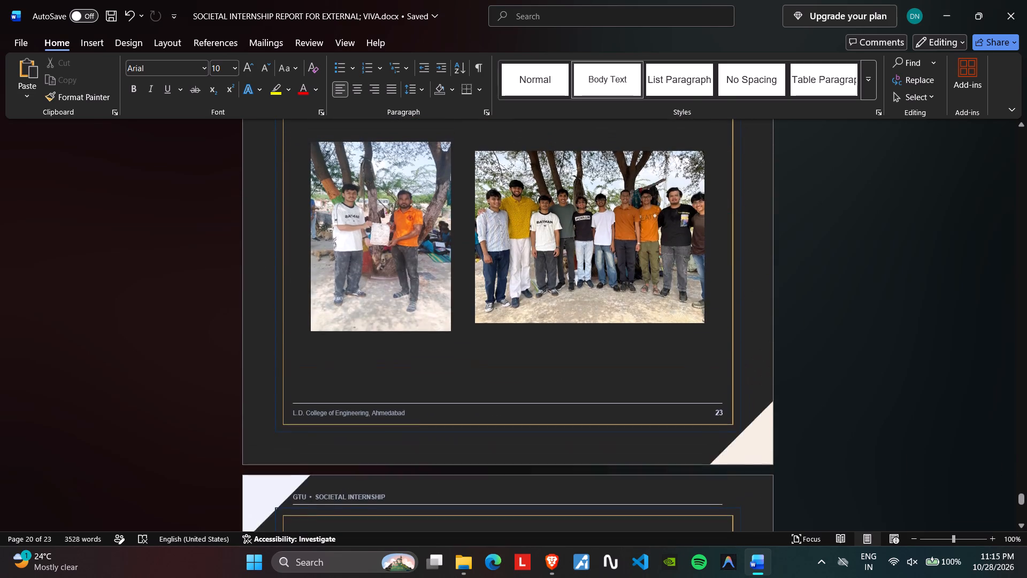
{"action": "scroll", "coordinate": [748, 426], "scroll_direction": "up", "scroll_amount": 6}
Review the report from the completion certificate through the Major Societal Problems page for picture placement, text alignment and footer page numbers.
{"action": "left_click_drag", "start_coordinate": [1026, 499], "coordinate": [1022, 251]}
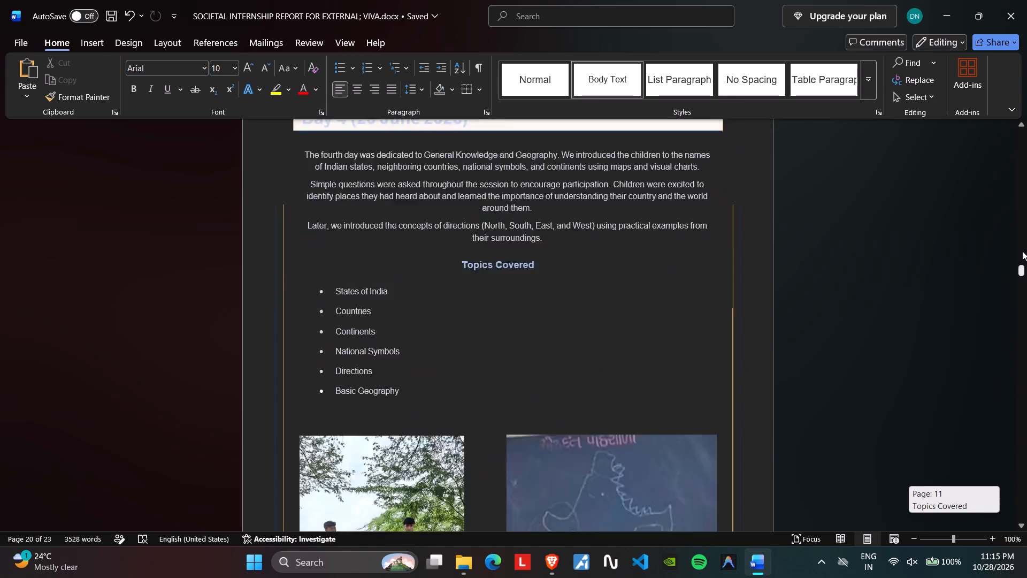
{"action": "left_click_drag", "start_coordinate": [1022, 251], "coordinate": [1012, 120]}
{"action": "scroll", "coordinate": [755, 420], "scroll_direction": "down", "scroll_amount": 20}
{"action": "scroll", "coordinate": [755, 420], "scroll_direction": "down", "scroll_amount": 7}
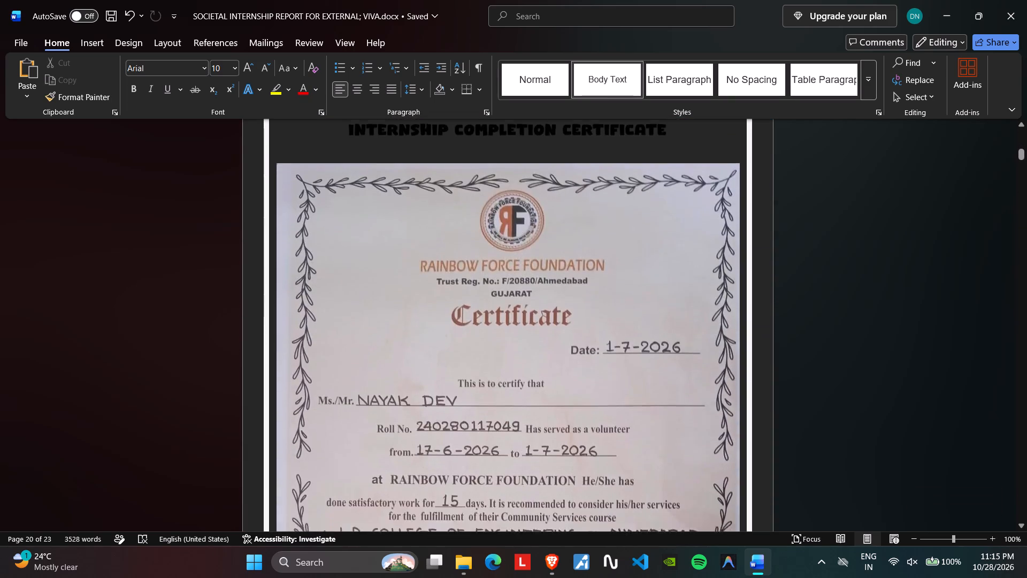
{"action": "scroll", "coordinate": [757, 411], "scroll_direction": "down", "scroll_amount": 17}
{"action": "scroll", "coordinate": [761, 408], "scroll_direction": "down", "scroll_amount": 14}
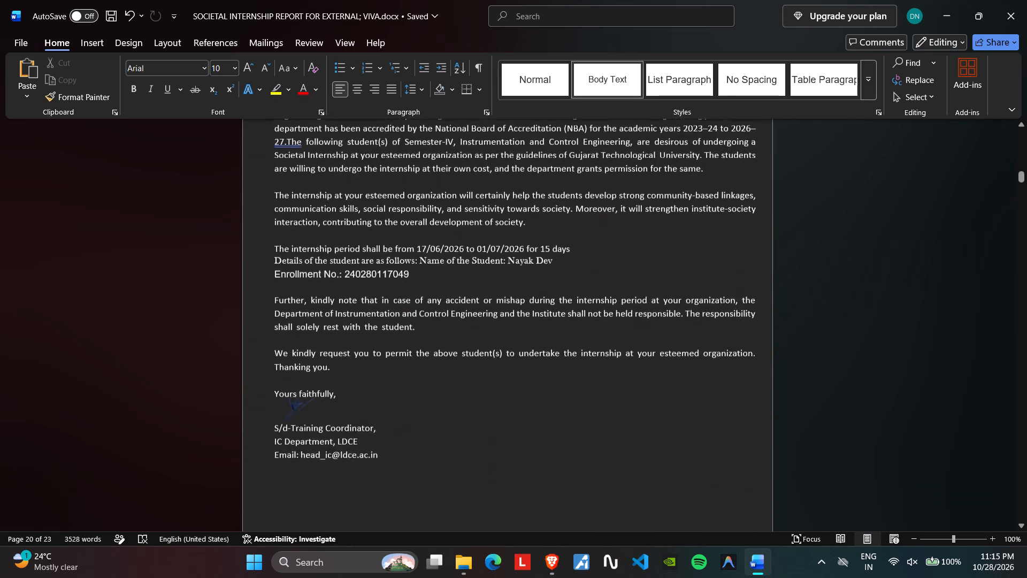
{"action": "scroll", "coordinate": [764, 405], "scroll_direction": "down", "scroll_amount": 20}
{"action": "scroll", "coordinate": [764, 405], "scroll_direction": "down", "scroll_amount": 11}
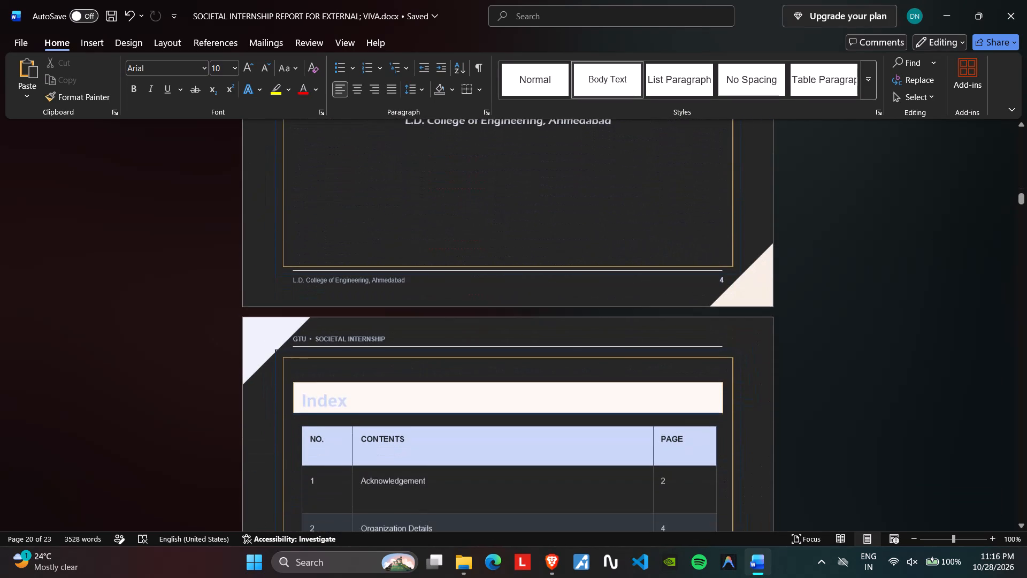
{"action": "scroll", "coordinate": [764, 405], "scroll_direction": "down", "scroll_amount": 20}
{"action": "scroll", "coordinate": [764, 405], "scroll_direction": "down", "scroll_amount": 7}
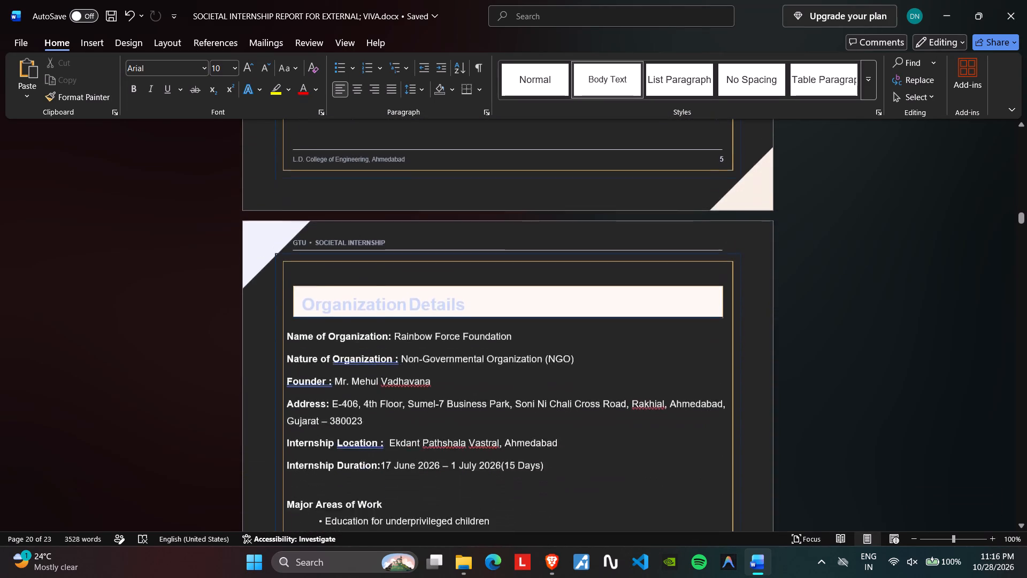
{"action": "scroll", "coordinate": [764, 405], "scroll_direction": "down", "scroll_amount": 17}
{"action": "scroll", "coordinate": [764, 405], "scroll_direction": "down", "scroll_amount": 12}
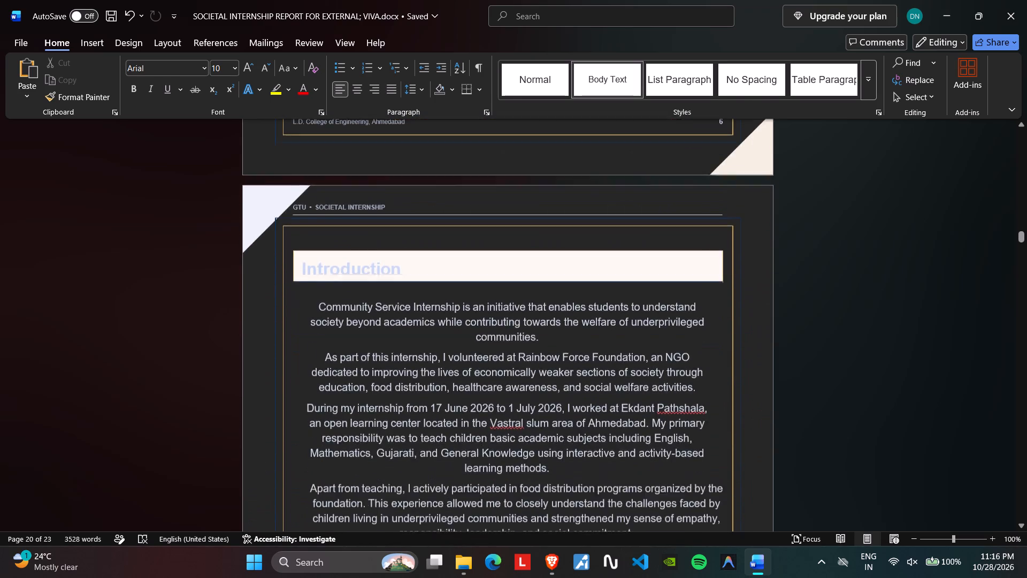
{"action": "scroll", "coordinate": [764, 405], "scroll_direction": "down", "scroll_amount": 10}
{"action": "scroll", "coordinate": [764, 405], "scroll_direction": "down", "scroll_amount": 20}
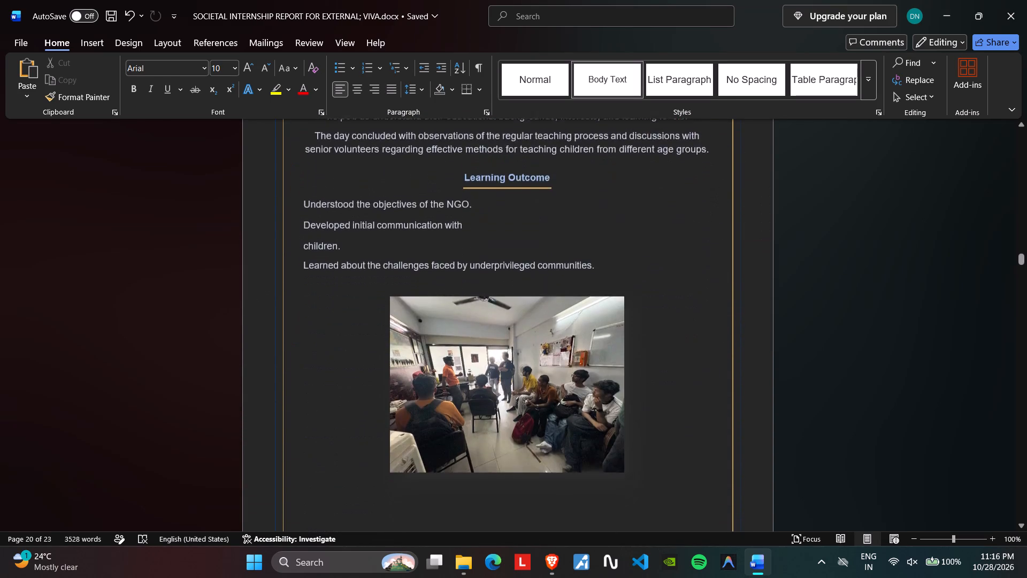
{"action": "scroll", "coordinate": [764, 405], "scroll_direction": "down", "scroll_amount": 10}
{"action": "scroll", "coordinate": [764, 405], "scroll_direction": "down", "scroll_amount": 18}
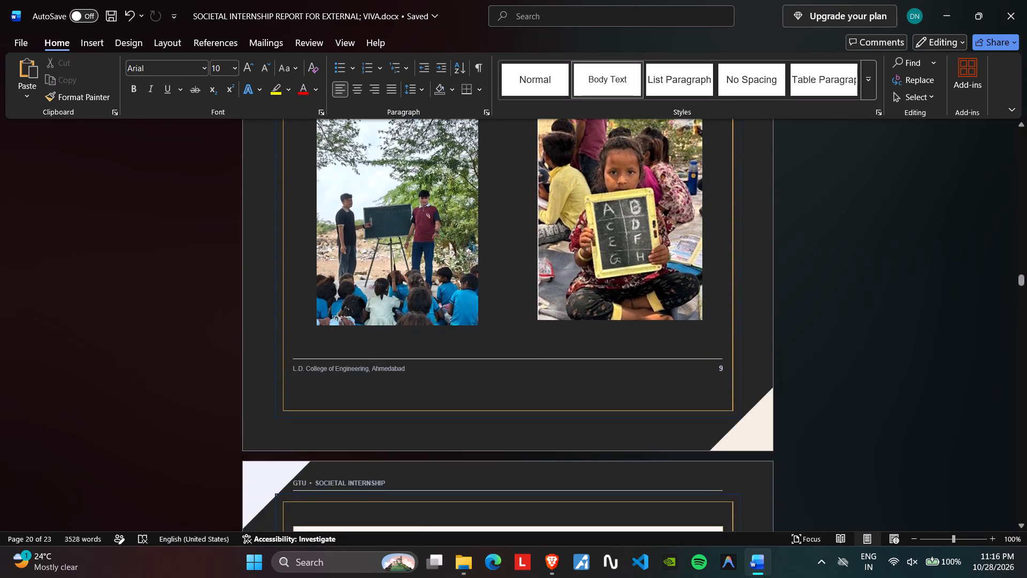
{"action": "scroll", "coordinate": [764, 405], "scroll_direction": "down", "scroll_amount": 20}
{"action": "scroll", "coordinate": [764, 405], "scroll_direction": "down", "scroll_amount": 6}
{"action": "scroll", "coordinate": [764, 405], "scroll_direction": "down", "scroll_amount": 15}
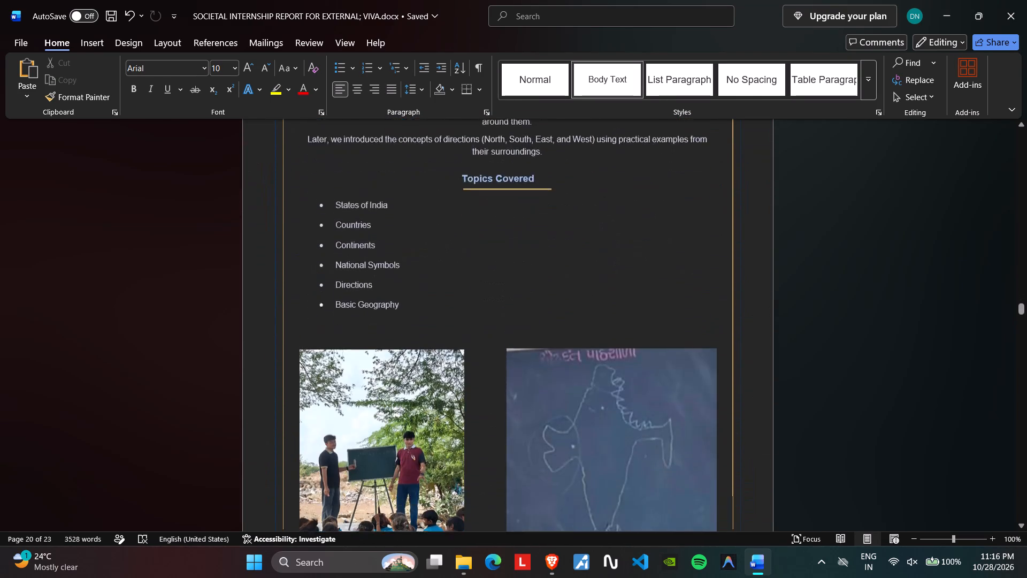
{"action": "scroll", "coordinate": [764, 405], "scroll_direction": "down", "scroll_amount": 6}
{"action": "scroll", "coordinate": [764, 405], "scroll_direction": "down", "scroll_amount": 20}
{"action": "scroll", "coordinate": [764, 405], "scroll_direction": "down", "scroll_amount": 7}
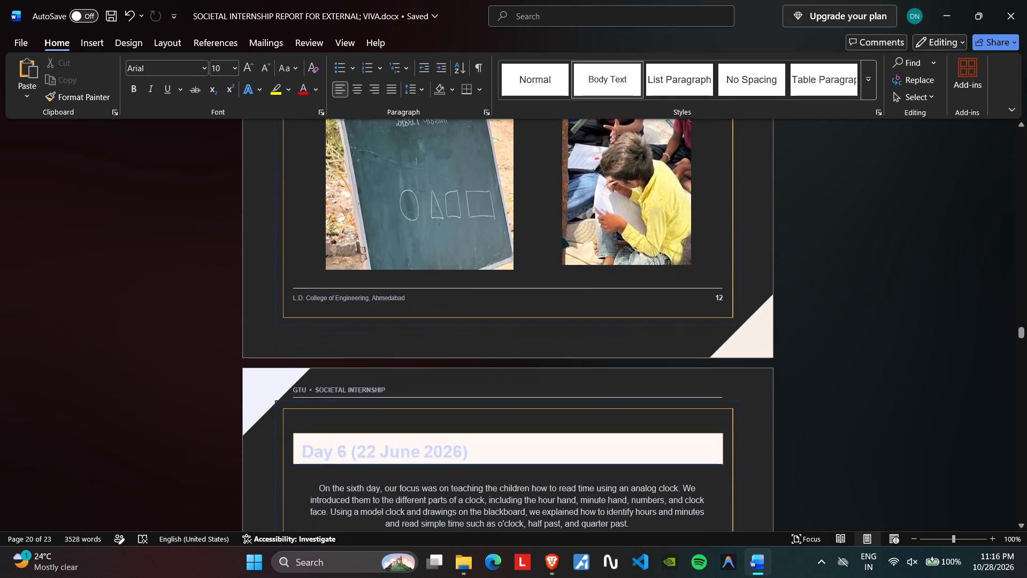
{"action": "scroll", "coordinate": [764, 404], "scroll_direction": "down", "scroll_amount": 20}
{"action": "scroll", "coordinate": [764, 404], "scroll_direction": "down", "scroll_amount": 18}
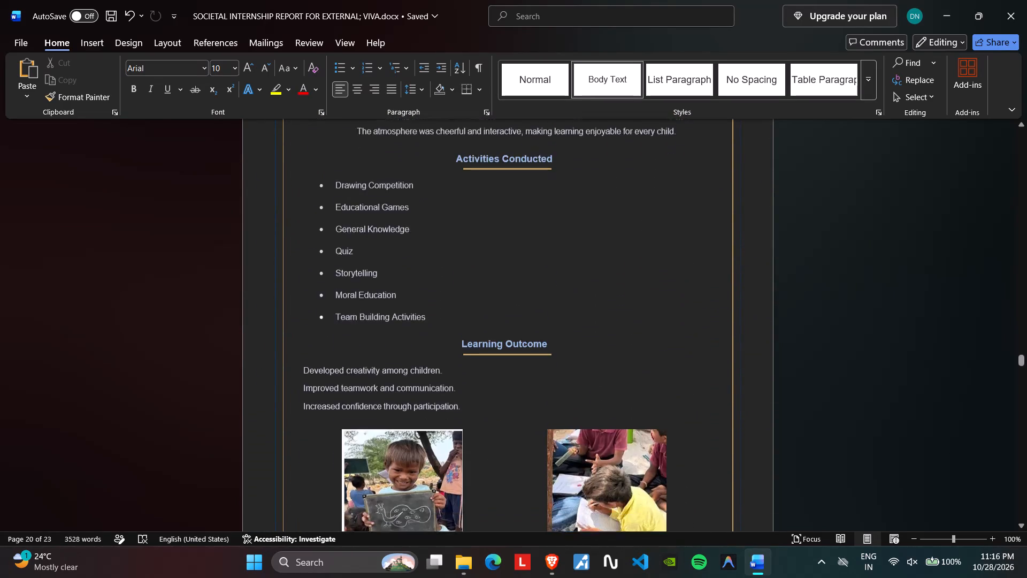
{"action": "scroll", "coordinate": [764, 404], "scroll_direction": "down", "scroll_amount": 13}
{"action": "scroll", "coordinate": [764, 404], "scroll_direction": "down", "scroll_amount": 20}
{"action": "scroll", "coordinate": [764, 404], "scroll_direction": "down", "scroll_amount": 2}
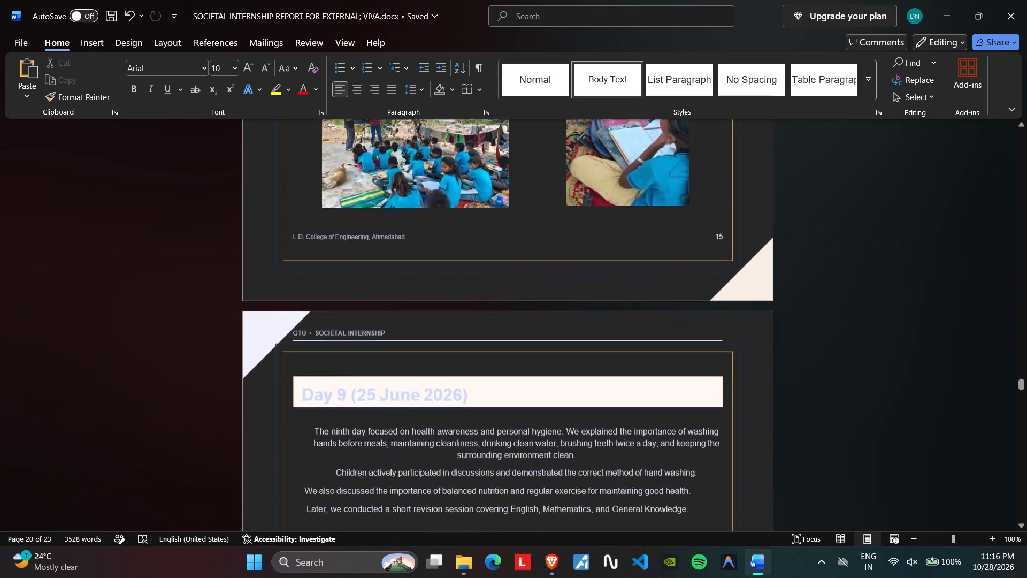
{"action": "scroll", "coordinate": [764, 404], "scroll_direction": "down", "scroll_amount": 20}
{"action": "scroll", "coordinate": [764, 404], "scroll_direction": "down", "scroll_amount": 13}
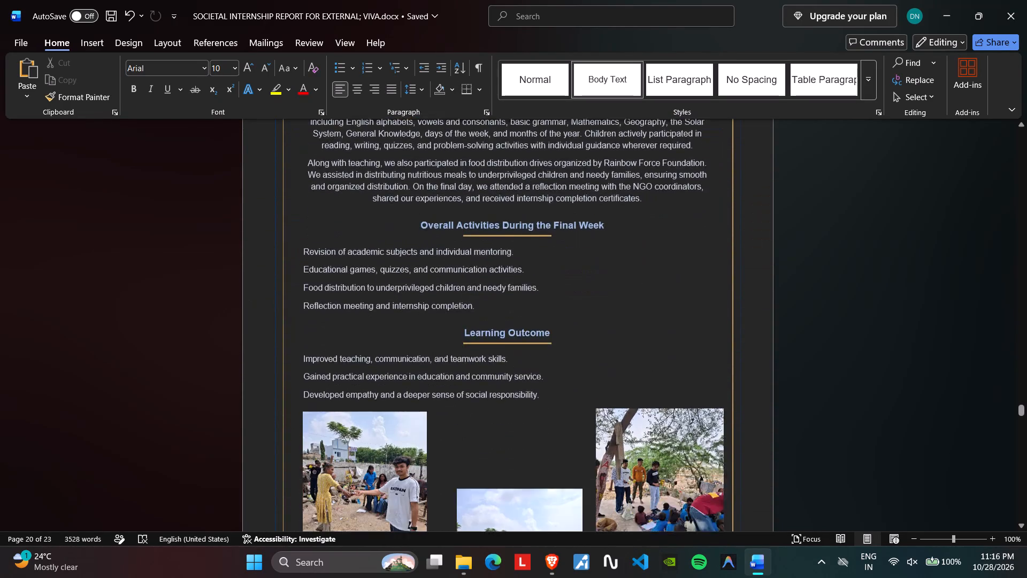
{"action": "scroll", "coordinate": [764, 401], "scroll_direction": "down", "scroll_amount": 8}
{"action": "scroll", "coordinate": [764, 401], "scroll_direction": "down", "scroll_amount": 20}
{"action": "scroll", "coordinate": [764, 401], "scroll_direction": "down", "scroll_amount": 6}
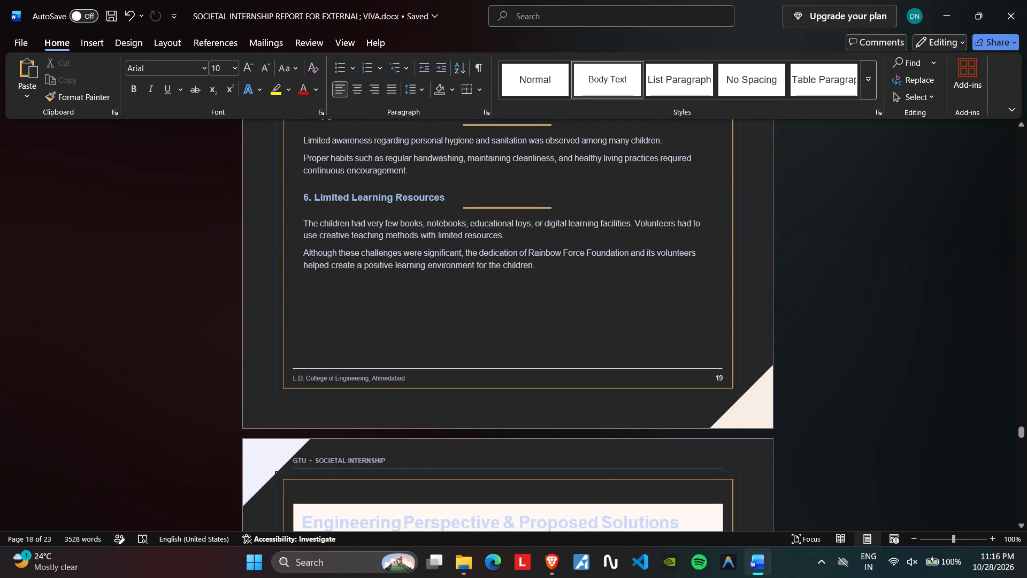
Compare the footer numbering with the preceding pages and change the Major Societal Problems Observed page number to 18.
{"action": "left_click", "coordinate": [724, 377]}
{"action": "scroll", "coordinate": [724, 377], "scroll_direction": "up", "scroll_amount": 13}
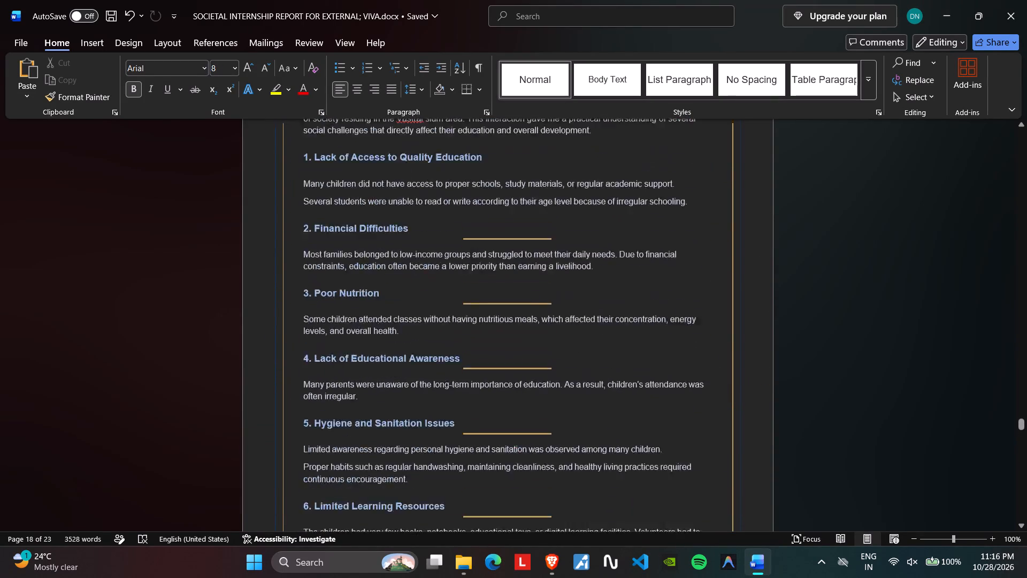
{"action": "scroll", "coordinate": [724, 377], "scroll_direction": "up", "scroll_amount": 20}
{"action": "scroll", "coordinate": [724, 377], "scroll_direction": "up", "scroll_amount": 6}
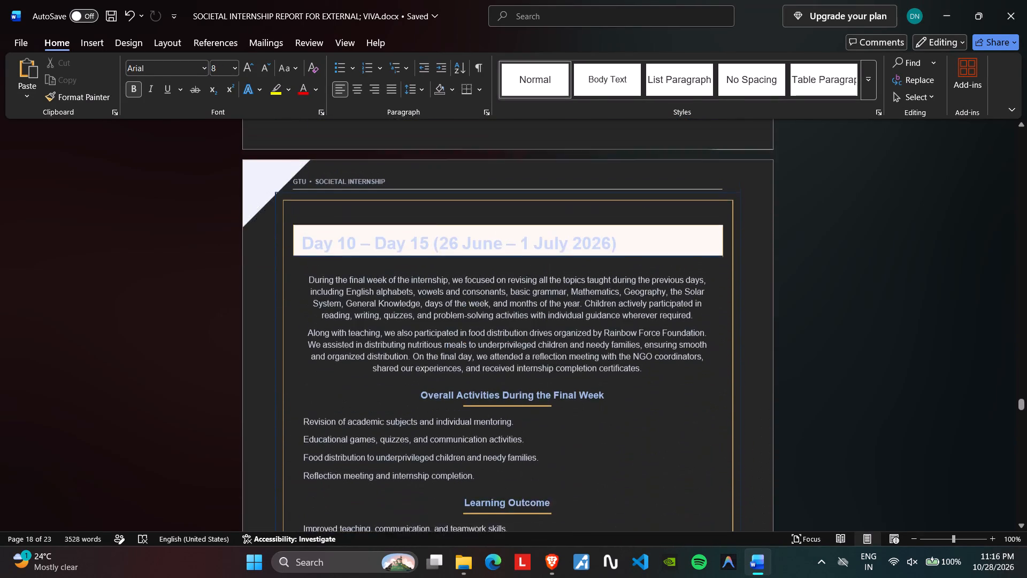
{"action": "scroll", "coordinate": [724, 377], "scroll_direction": "down", "scroll_amount": 20}
{"action": "scroll", "coordinate": [724, 377], "scroll_direction": "down", "scroll_amount": 11}
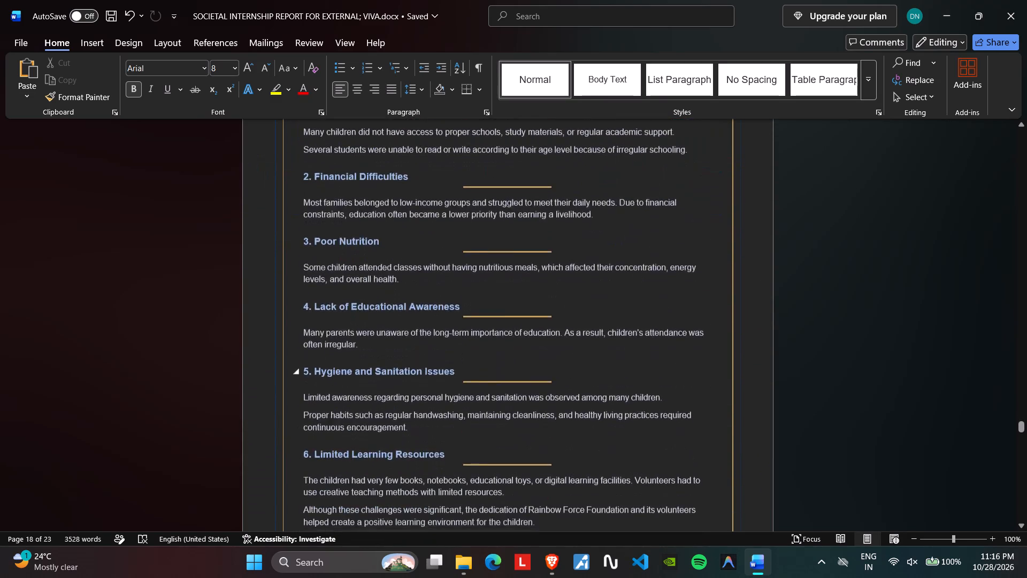
{"action": "scroll", "coordinate": [724, 375], "scroll_direction": "down", "scroll_amount": 6}
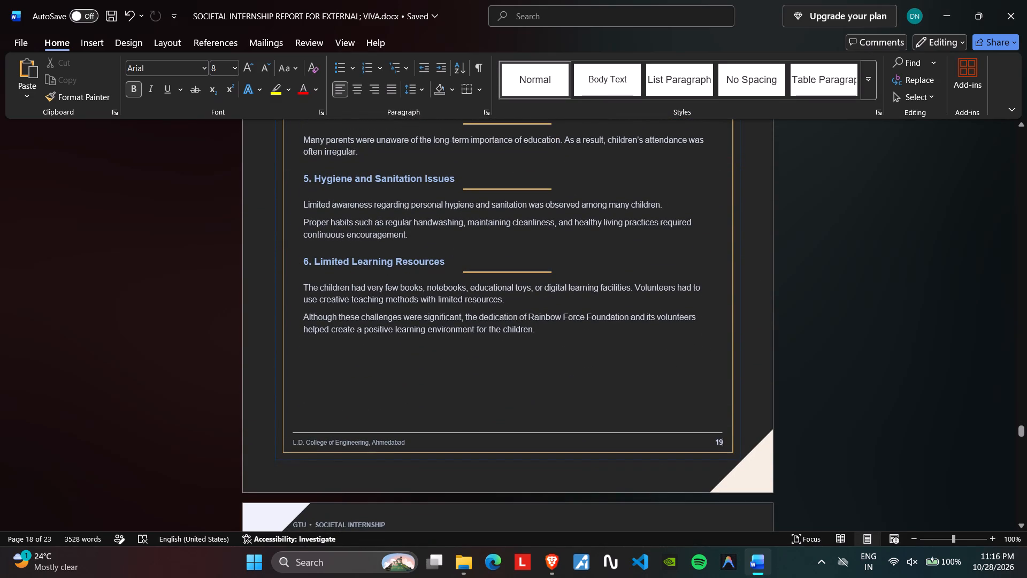
{"action": "key", "text": "BackSpace"}
{"action": "key", "text": "8"}
Change the footer page number on the Engineering Perspective & Proposed Solutions page to 19.
{"action": "scroll", "coordinate": [724, 375], "scroll_direction": "down", "scroll_amount": 6}
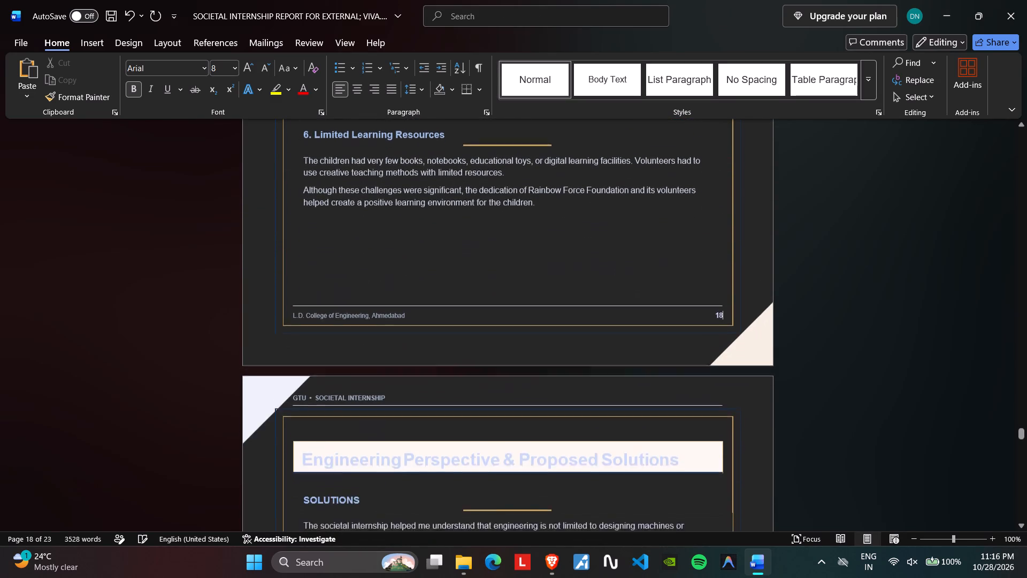
{"action": "scroll", "coordinate": [724, 375], "scroll_direction": "down", "scroll_amount": 20}
{"action": "scroll", "coordinate": [724, 375], "scroll_direction": "down", "scroll_amount": 2}
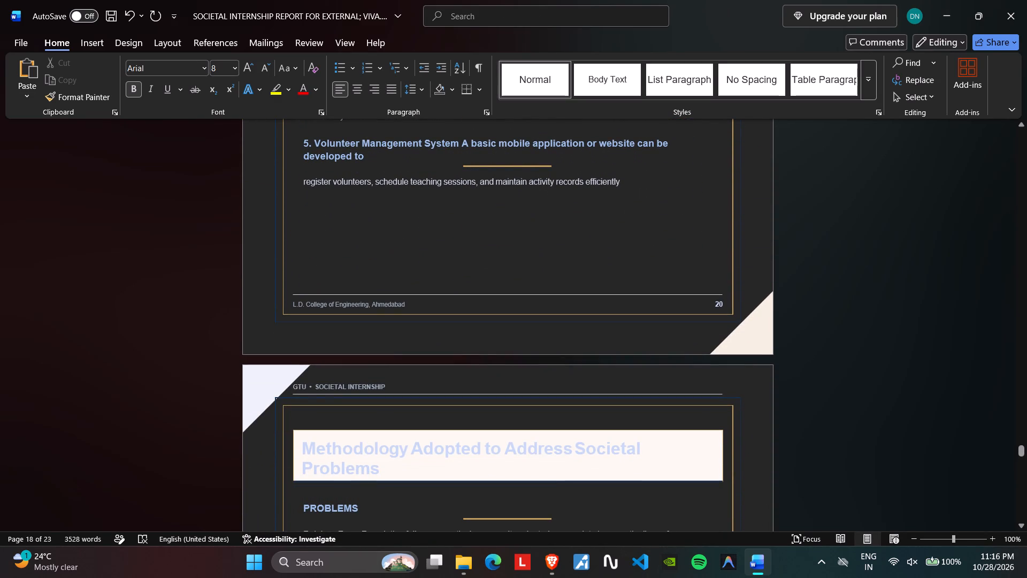
{"action": "left_click", "coordinate": [723, 305]}
{"action": "key", "text": "BackSpace"}
{"action": "key", "text": "BackSpace"}
{"action": "type", "text": "19"}
Change the footer page number on the Methodology Adopted to Address Societal Problems page to 20.
{"action": "scroll", "coordinate": [729, 345], "scroll_direction": "down", "scroll_amount": 3}
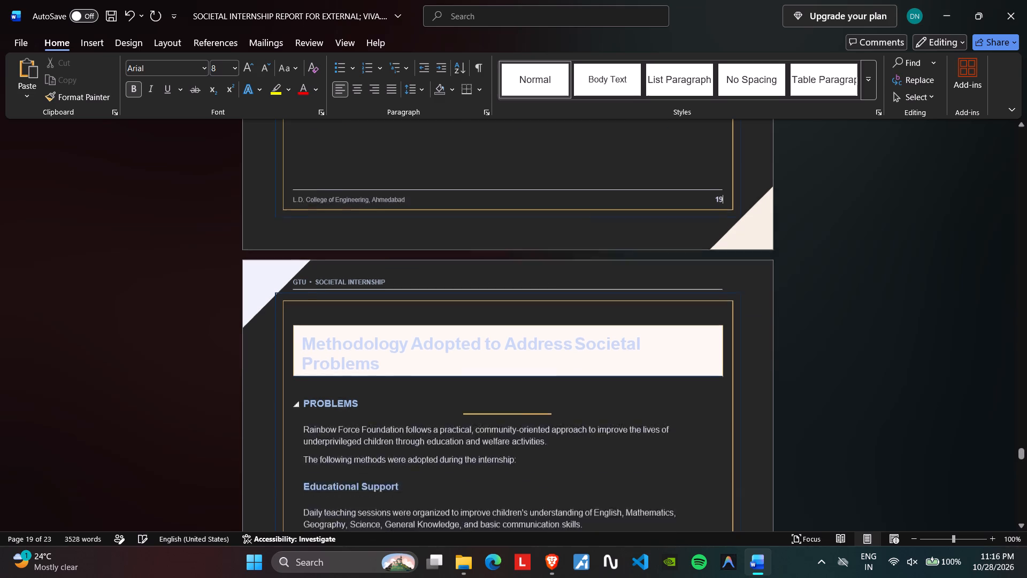
{"action": "scroll", "coordinate": [729, 345], "scroll_direction": "down", "scroll_amount": 19}
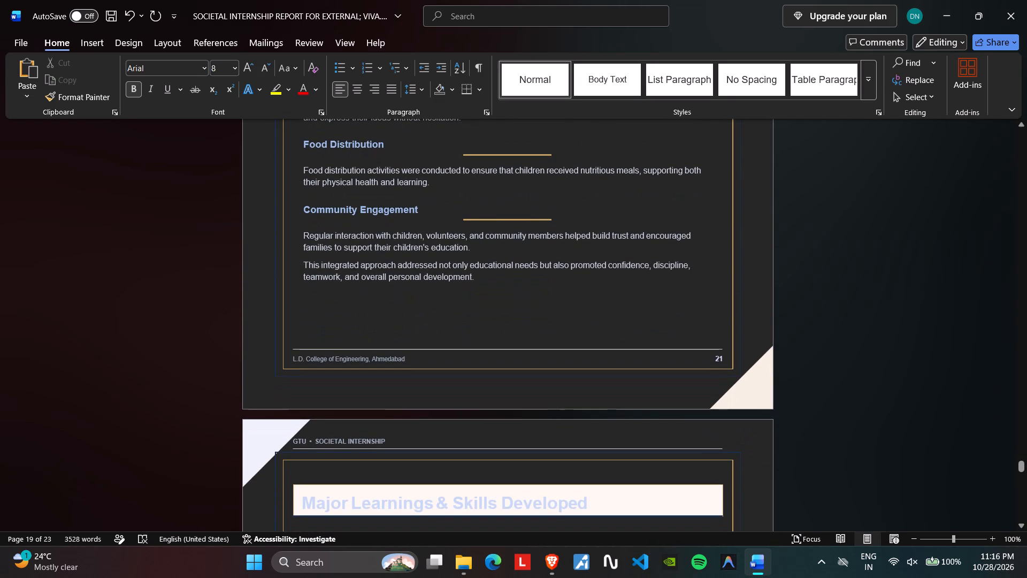
{"action": "left_click", "coordinate": [722, 357]}
{"action": "key", "text": "BackSpace"}
{"action": "key", "text": "0"}
Change the footer page number on the Major Learnings & Skills Developed page to 21.
{"action": "scroll", "coordinate": [722, 357], "scroll_direction": "down", "scroll_amount": 7}
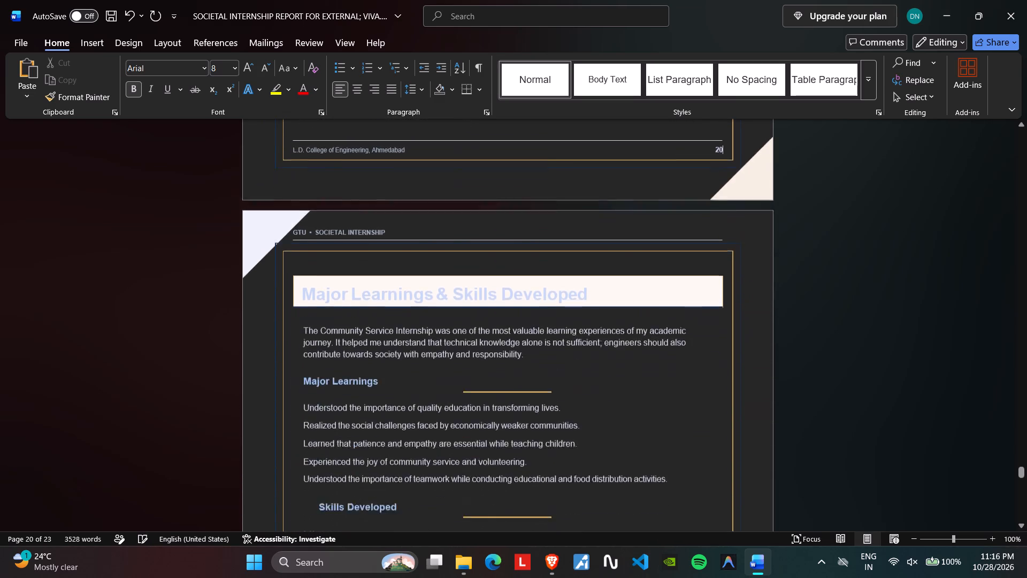
{"action": "scroll", "coordinate": [722, 357], "scroll_direction": "down", "scroll_amount": 18}
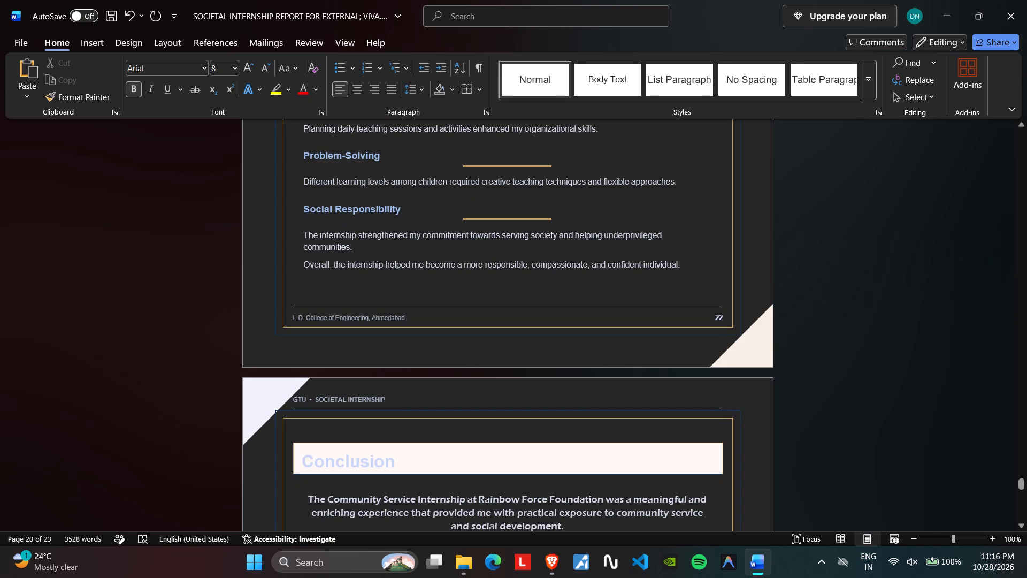
{"action": "left_click", "coordinate": [724, 318]}
{"action": "key", "text": "BackSpace"}
{"action": "key", "text": "1"}
{"action": "scroll", "coordinate": [722, 334], "scroll_direction": "down", "scroll_amount": 20}
{"action": "scroll", "coordinate": [722, 334], "scroll_direction": "down", "scroll_amount": 4}
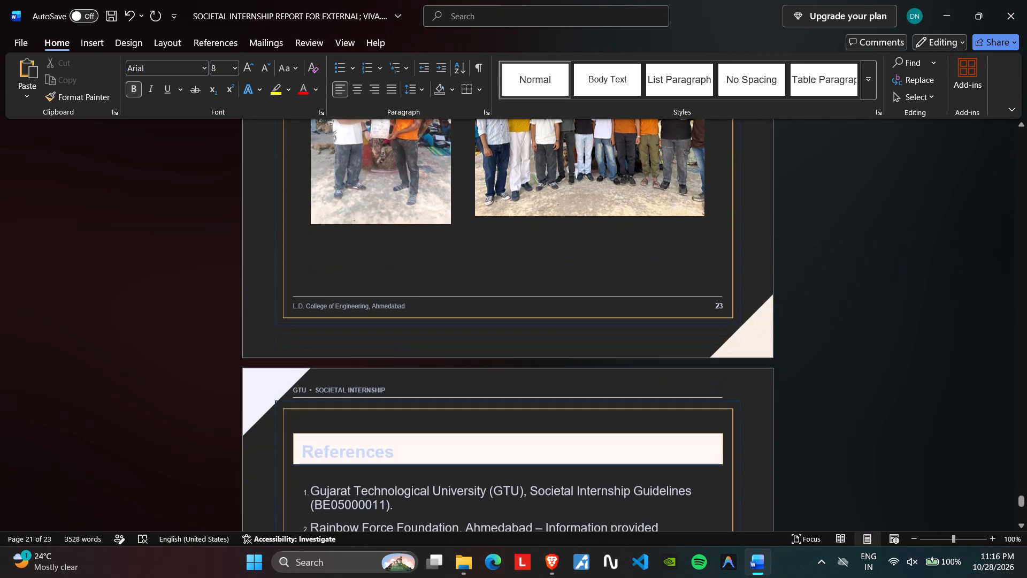
Change the footer page number on the Conclusion page to 22.
{"action": "left_click", "coordinate": [723, 305]}
{"action": "key", "text": "BackSpace"}
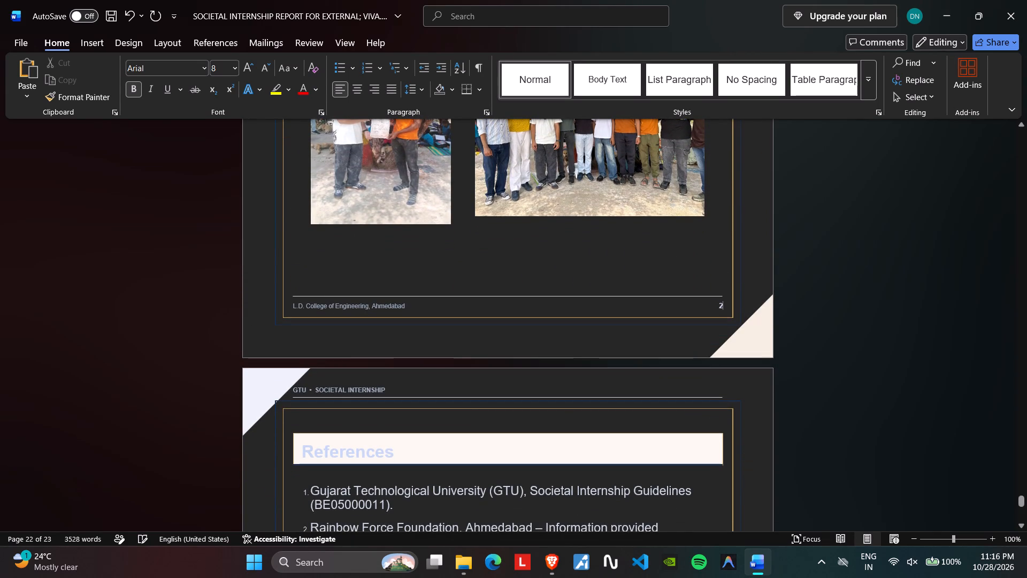
{"action": "key", "text": "2"}
Change the footer page number on the References page to 23.
{"action": "scroll", "coordinate": [715, 340], "scroll_direction": "down", "scroll_amount": 20}
{"action": "scroll", "coordinate": [715, 340], "scroll_direction": "down", "scroll_amount": 4}
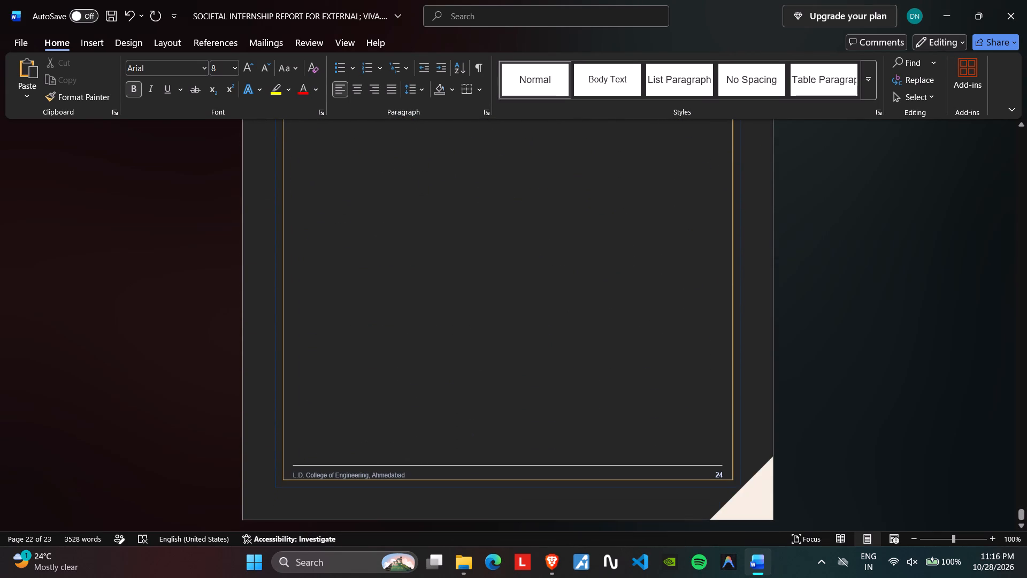
{"action": "left_click", "coordinate": [723, 470]}
{"action": "key", "text": "BackSpace"}
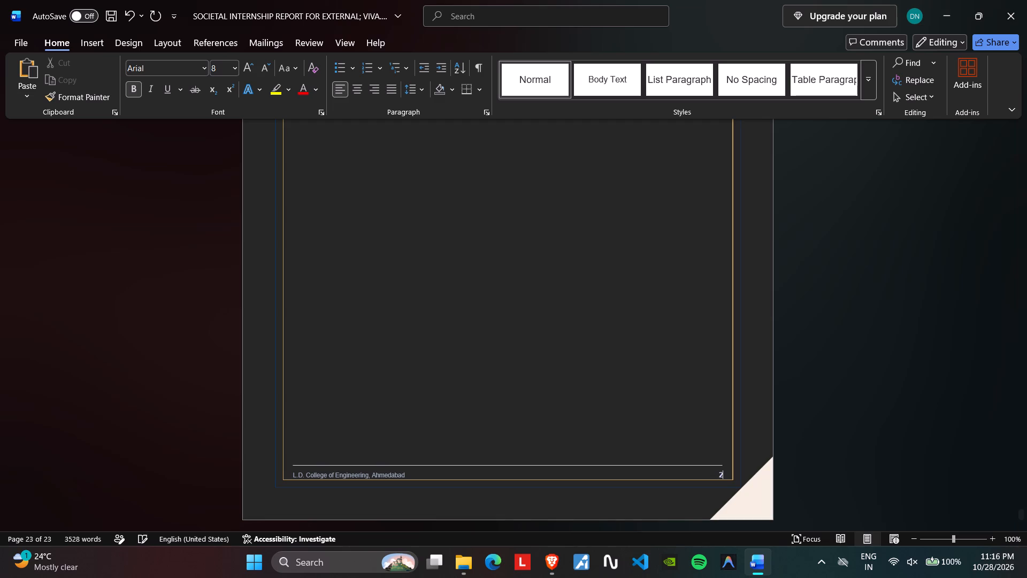
{"action": "key", "text": "3"}
{"action": "scroll", "coordinate": [728, 510], "scroll_direction": "down", "scroll_amount": 4}
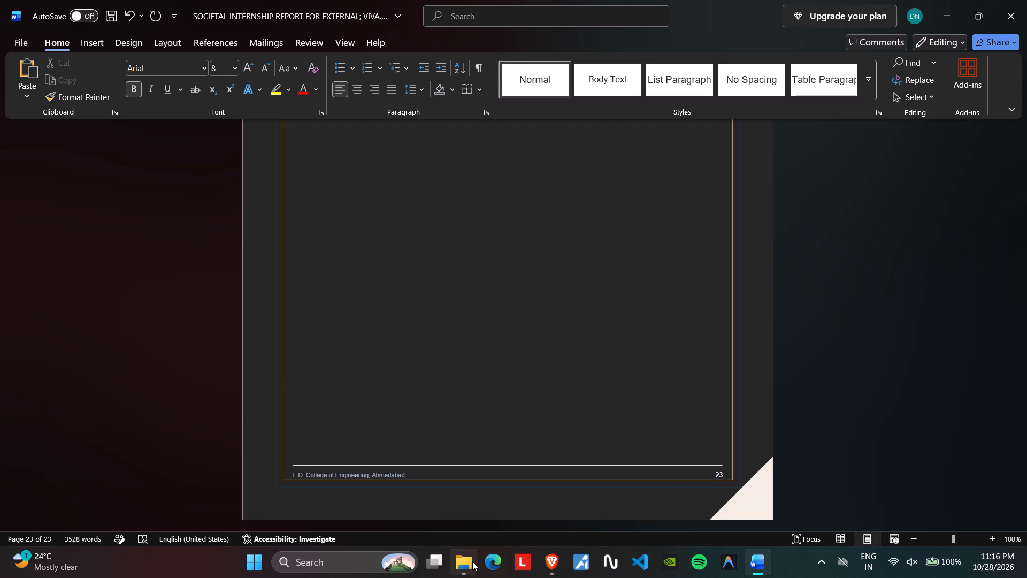
Save the corrected Societal Internship Report document.
{"action": "left_click", "coordinate": [472, 562]}
{"action": "scroll", "coordinate": [328, 272], "scroll_direction": "up", "scroll_amount": 12}
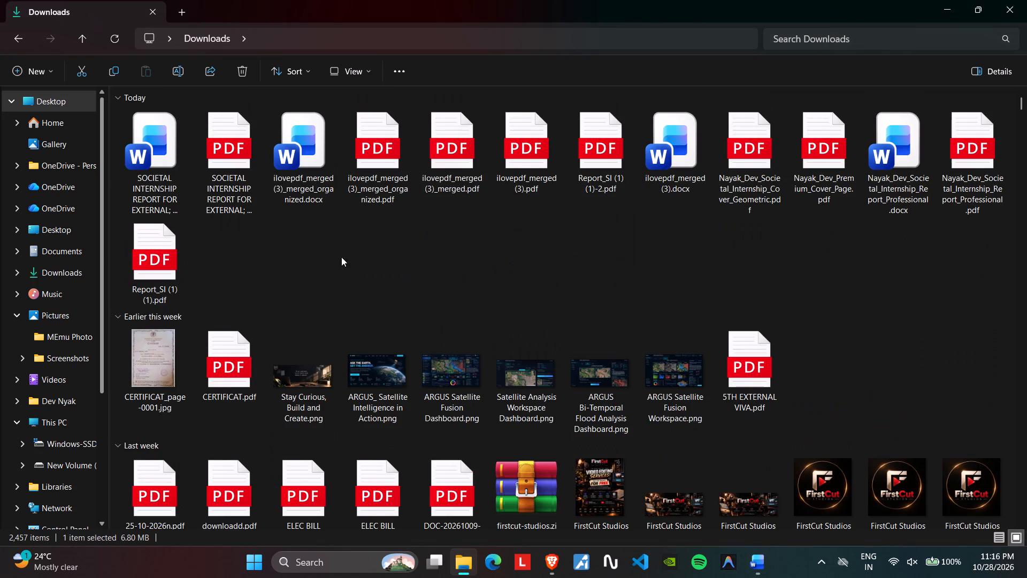
{"action": "left_click", "coordinate": [753, 549]}
{"action": "left_click", "coordinate": [15, 42]}
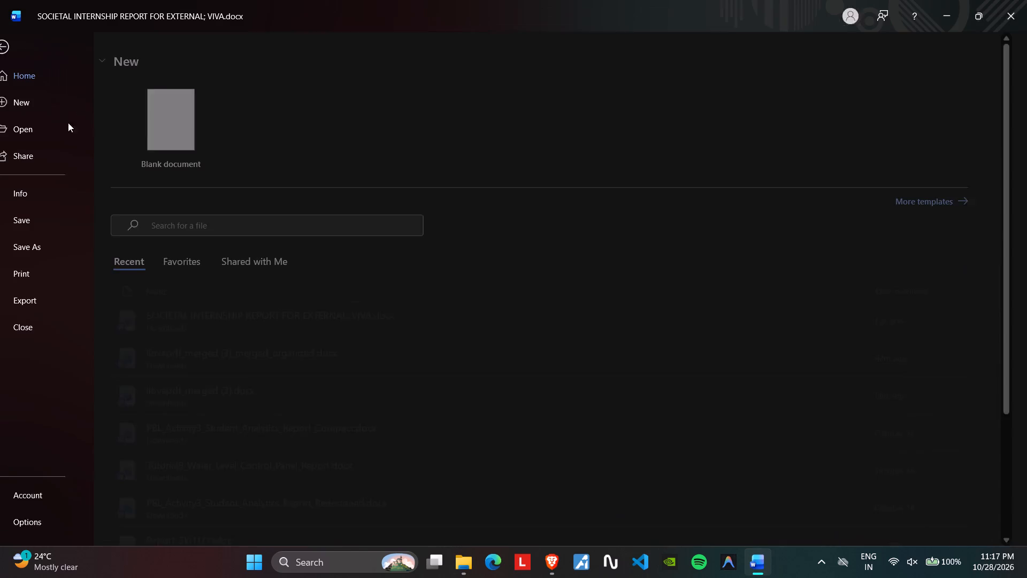
{"action": "left_click", "coordinate": [41, 217]}
Search the Downloads folder for REPORT TT and open the SOCEITAL INTERNSHIP REPORT TT PDF.
{"action": "left_click", "coordinate": [945, 0]}
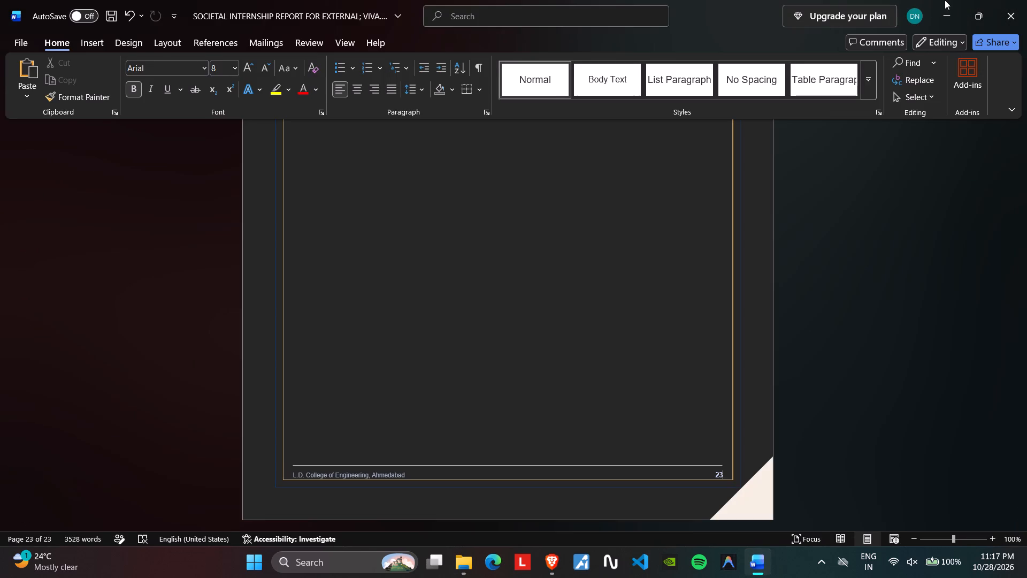
{"action": "left_click", "coordinate": [926, 41]}
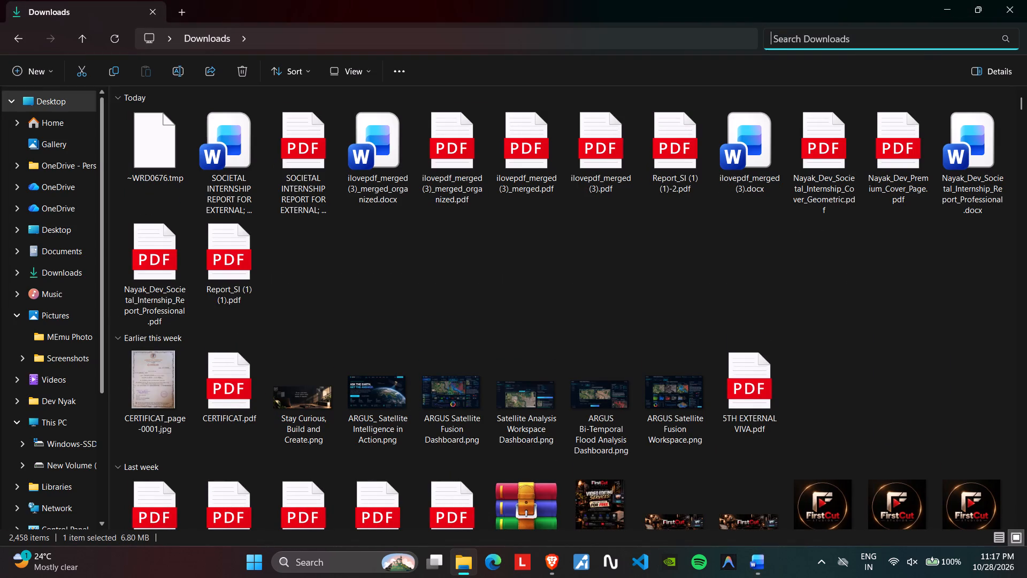
{"action": "type", "text": "REPORT TT"}
{"action": "key", "text": "Return"}
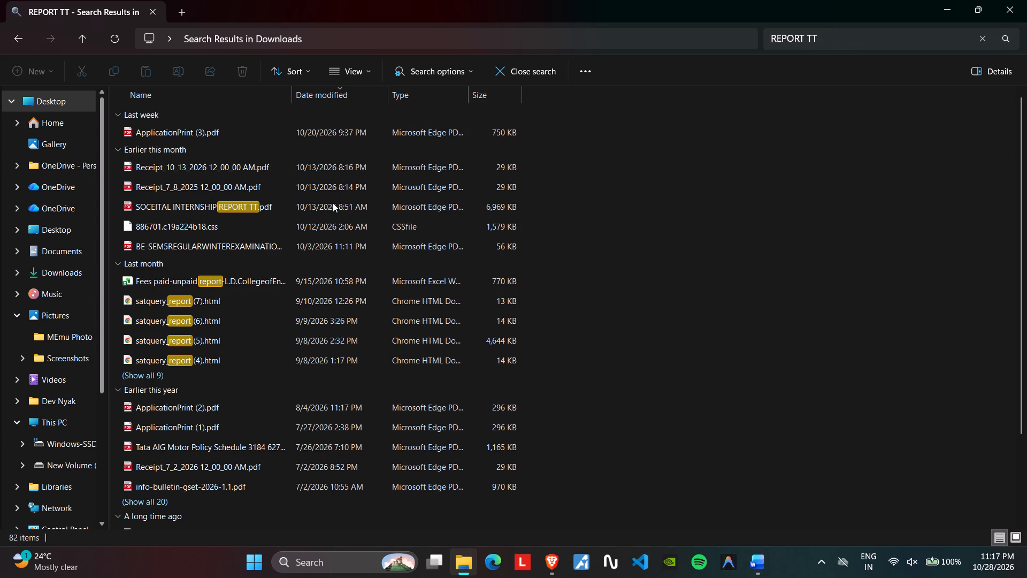
{"action": "double_click", "coordinate": [333, 203]}
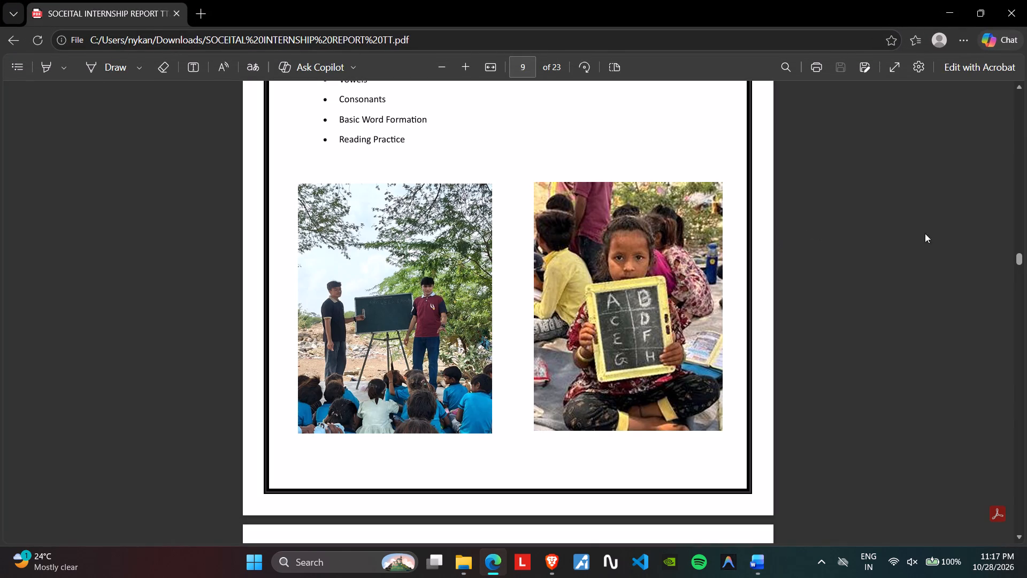
Page through the reference PDF up to its Engineering Perspective and Proposed Solutions page to examine content and page order.
{"action": "scroll", "coordinate": [704, 235], "scroll_direction": "down", "scroll_amount": 4}
{"action": "left_click", "coordinate": [704, 235]}
{"action": "key", "text": "Right"}
{"action": "key", "text": "Right"}
{"action": "key", "text": "Right"}
{"action": "key", "text": "Right"}
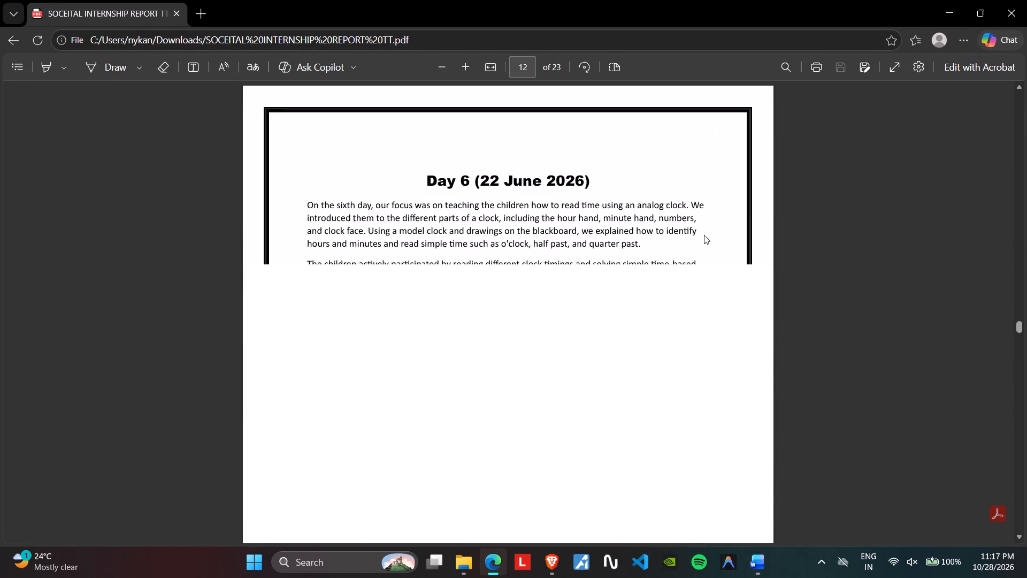
{"action": "key", "text": "Right"}
{"action": "key", "text": "Right"}
{"action": "key", "text": "Right"}
{"action": "key", "text": "Right"}
{"action": "scroll", "coordinate": [704, 235], "scroll_direction": "down", "scroll_amount": 2}
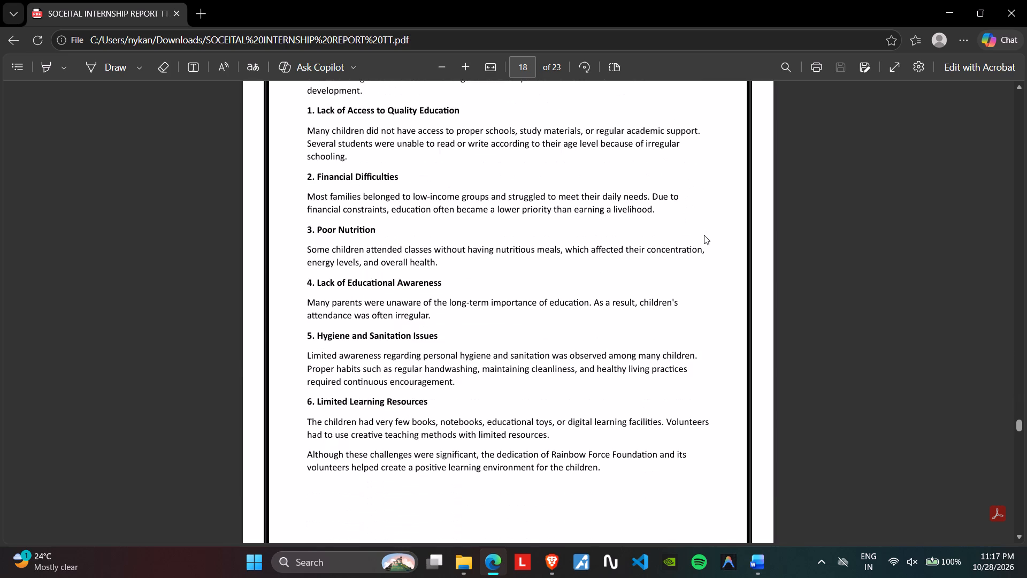
{"action": "scroll", "coordinate": [704, 235], "scroll_direction": "down", "scroll_amount": 12}
{"action": "scroll", "coordinate": [704, 235], "scroll_direction": "up", "scroll_amount": 5}
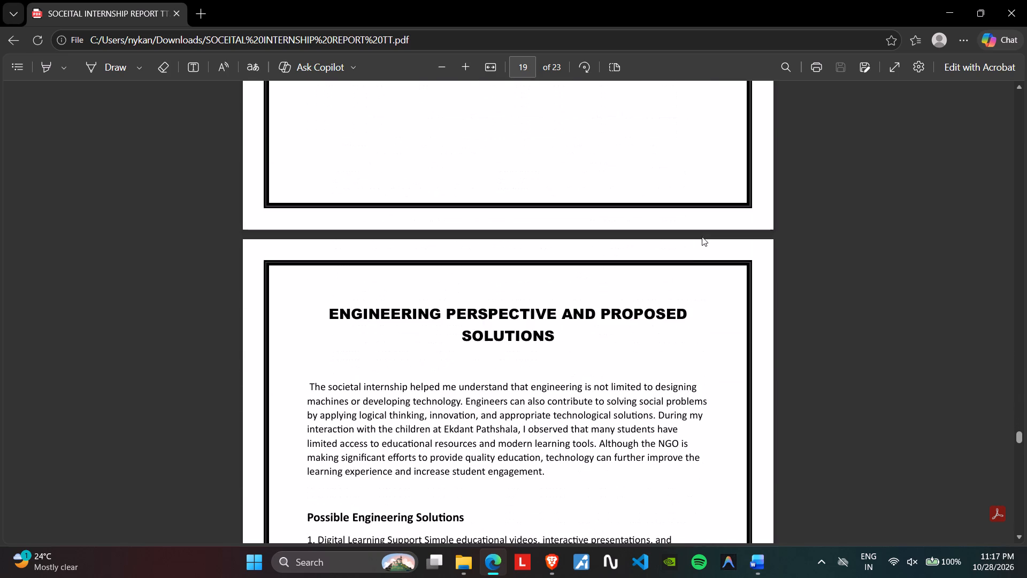
Switch to the Word report and check its last pages, from References back to page 17, against the reference PDF.
{"action": "left_click", "coordinate": [755, 550]}
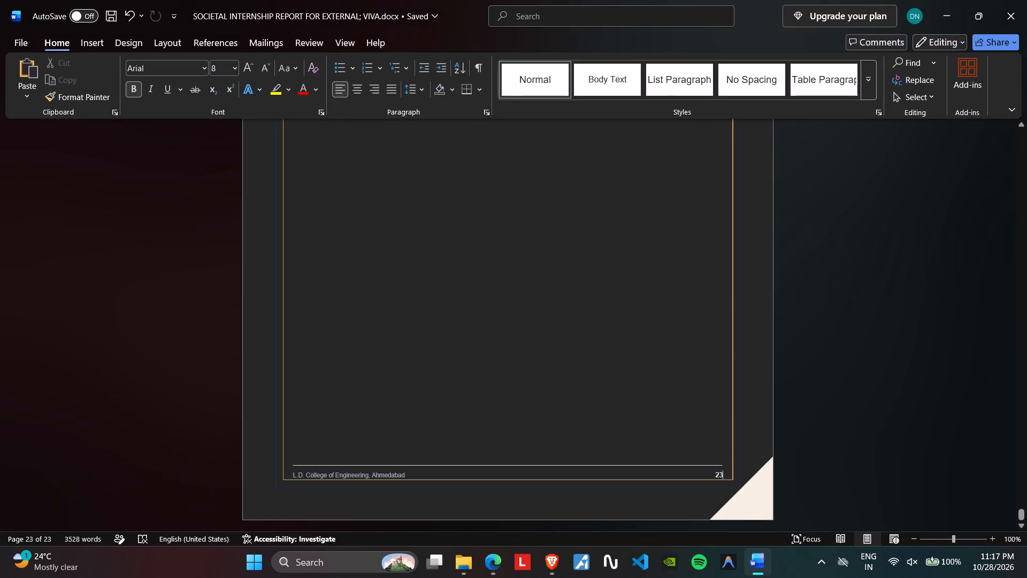
{"action": "scroll", "coordinate": [708, 293], "scroll_direction": "up", "scroll_amount": 5}
{"action": "scroll", "coordinate": [710, 287], "scroll_direction": "up", "scroll_amount": 20}
{"action": "scroll", "coordinate": [719, 281], "scroll_direction": "up", "scroll_amount": 9}
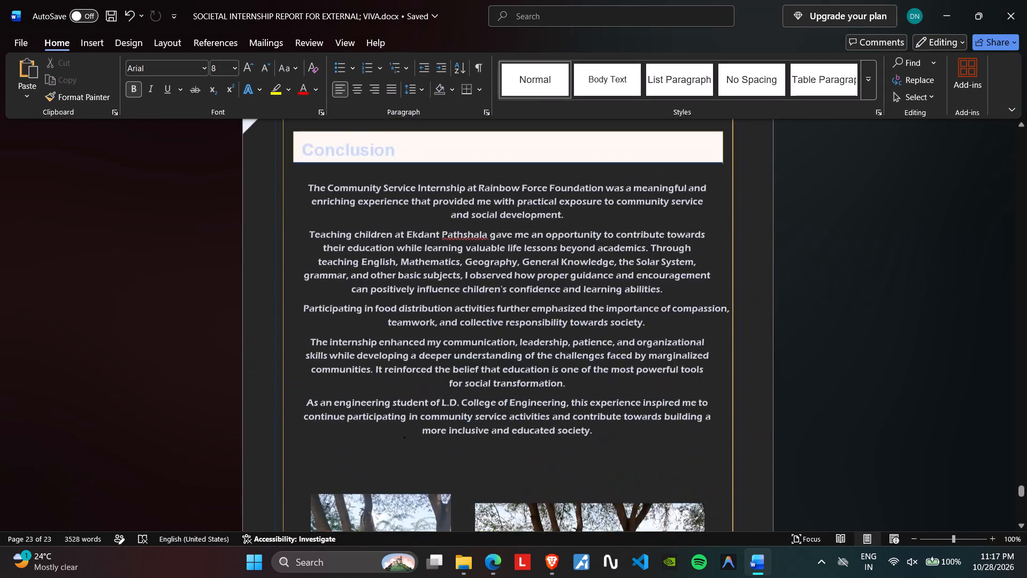
{"action": "scroll", "coordinate": [719, 281], "scroll_direction": "up", "scroll_amount": 19}
{"action": "scroll", "coordinate": [719, 281], "scroll_direction": "up", "scroll_amount": 16}
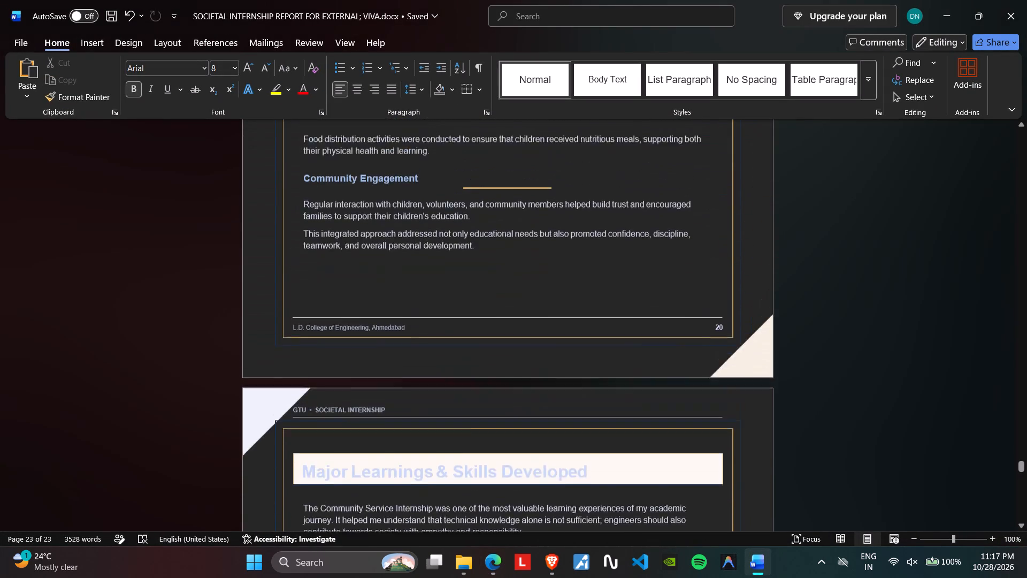
{"action": "scroll", "coordinate": [719, 281], "scroll_direction": "up", "scroll_amount": 14}
{"action": "scroll", "coordinate": [719, 280], "scroll_direction": "up", "scroll_amount": 8}
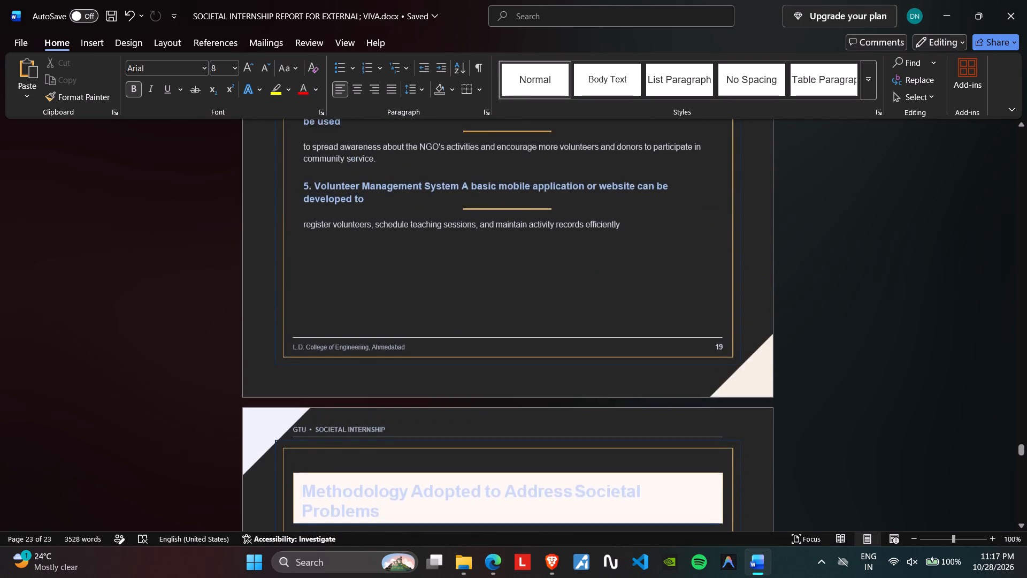
{"action": "scroll", "coordinate": [719, 278], "scroll_direction": "up", "scroll_amount": 18}
{"action": "scroll", "coordinate": [719, 277], "scroll_direction": "down", "scroll_amount": 1}
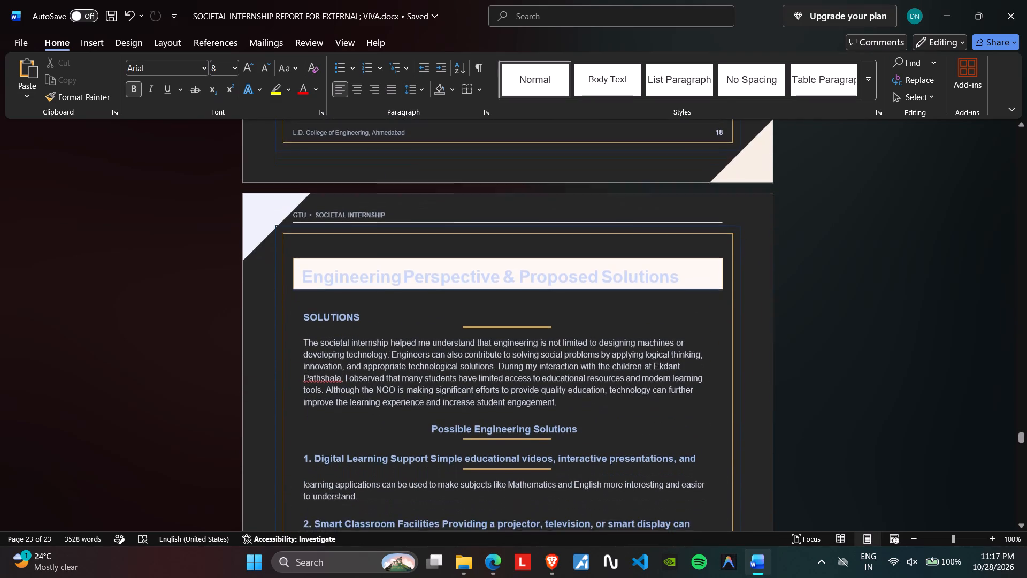
{"action": "scroll", "coordinate": [719, 277], "scroll_direction": "up", "scroll_amount": 19}
{"action": "scroll", "coordinate": [719, 277], "scroll_direction": "up", "scroll_amount": 15}
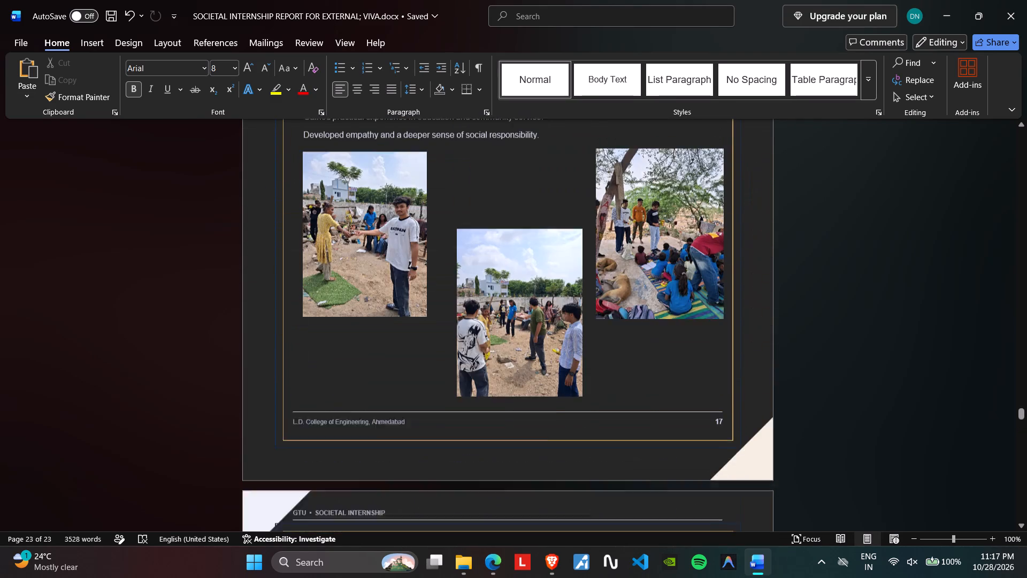
Close the Word report and the reference PDF, and leave the search results for the Downloads folder.
{"action": "left_click", "coordinate": [1026, 0]}
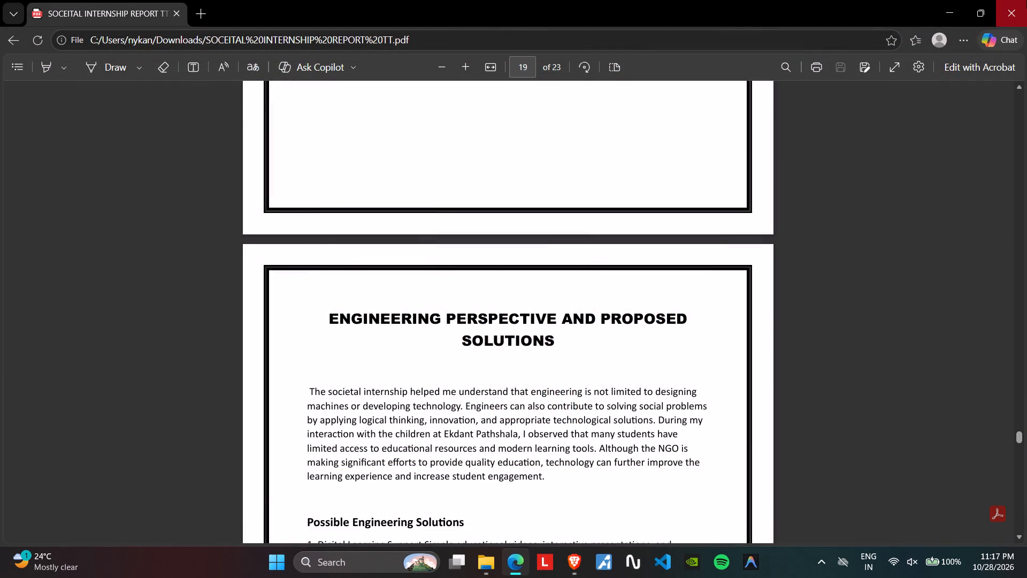
{"action": "left_click", "coordinate": [1026, 0]}
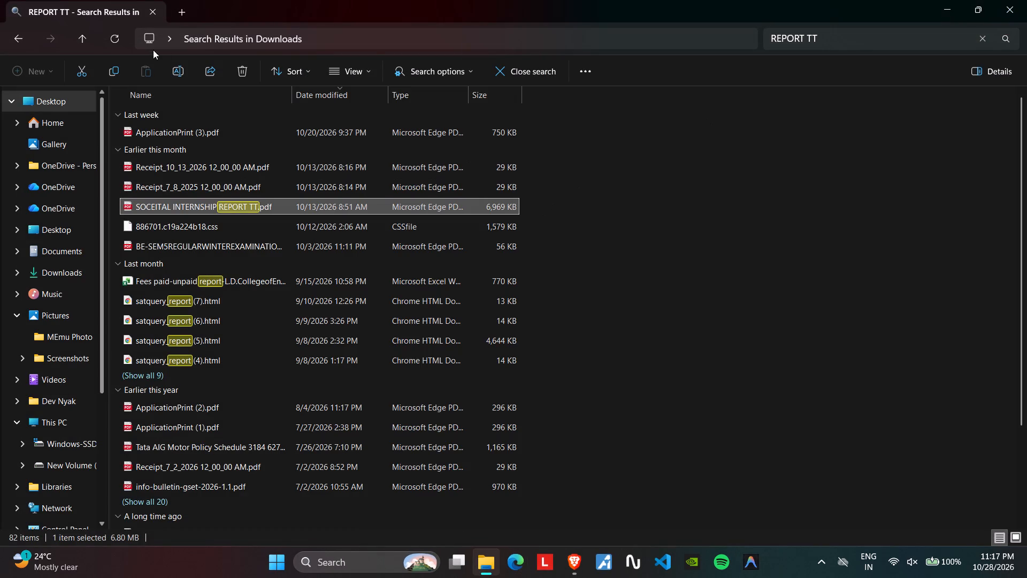
{"action": "left_click", "coordinate": [1, 37]}
{"action": "left_click", "coordinate": [18, 37]}
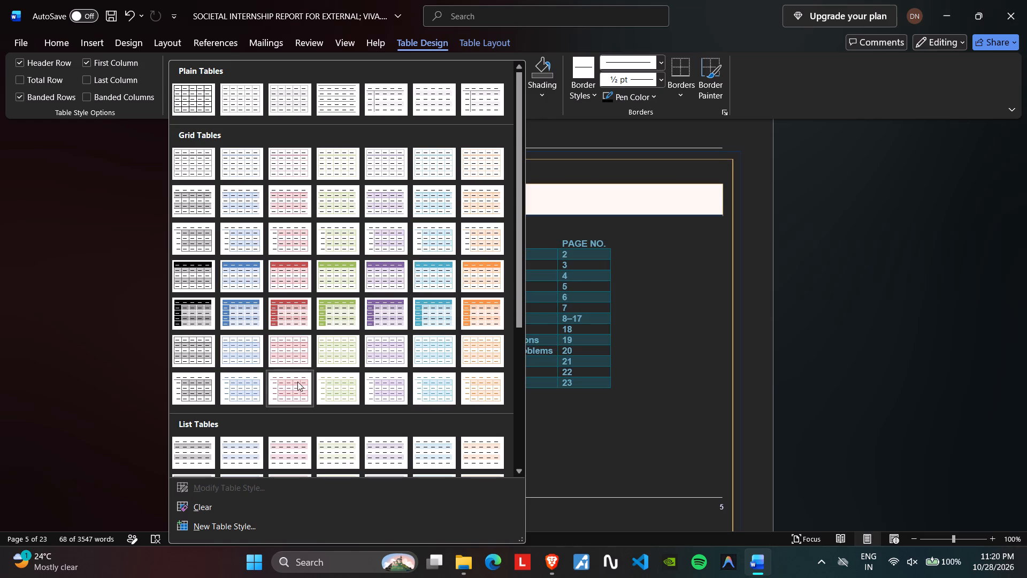
{"action": "scroll", "coordinate": [309, 391], "scroll_direction": "down", "scroll_amount": 2}
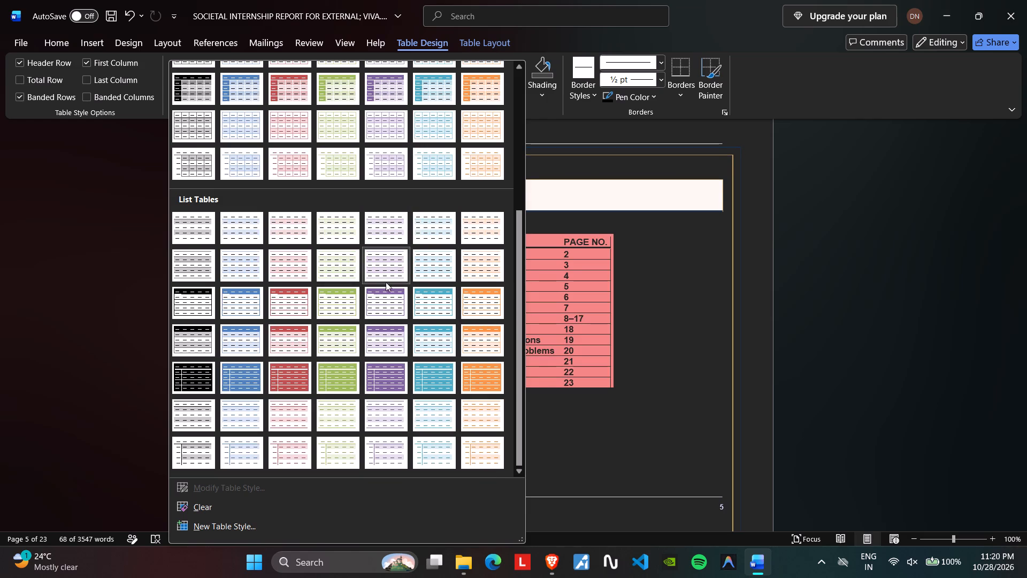
{"action": "left_click", "coordinate": [251, 303]}
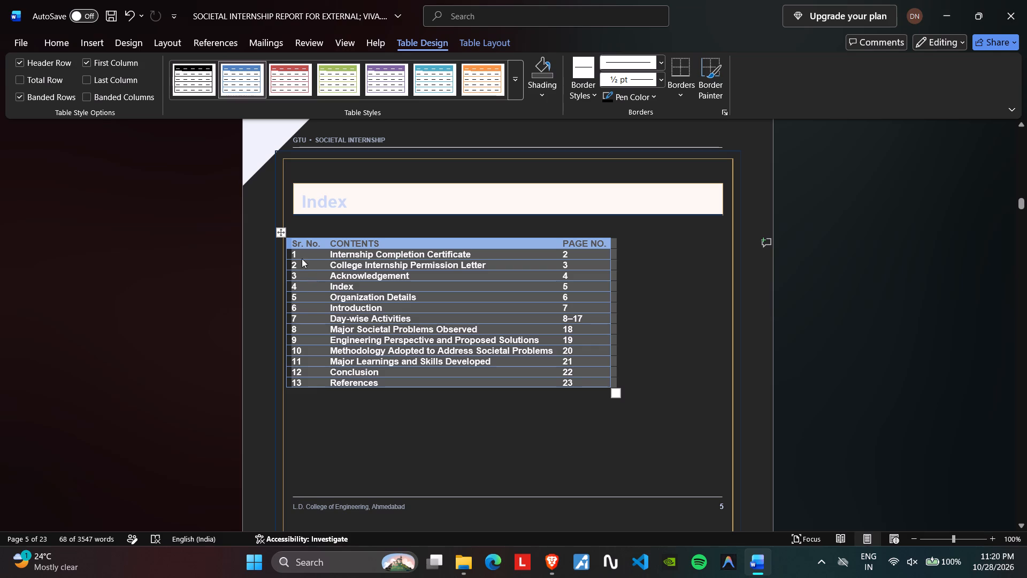
Centre the index table under the Index heading and stretch it taller so its rows fill most of the page.
{"action": "left_click_drag", "start_coordinate": [283, 231], "coordinate": [341, 240]}
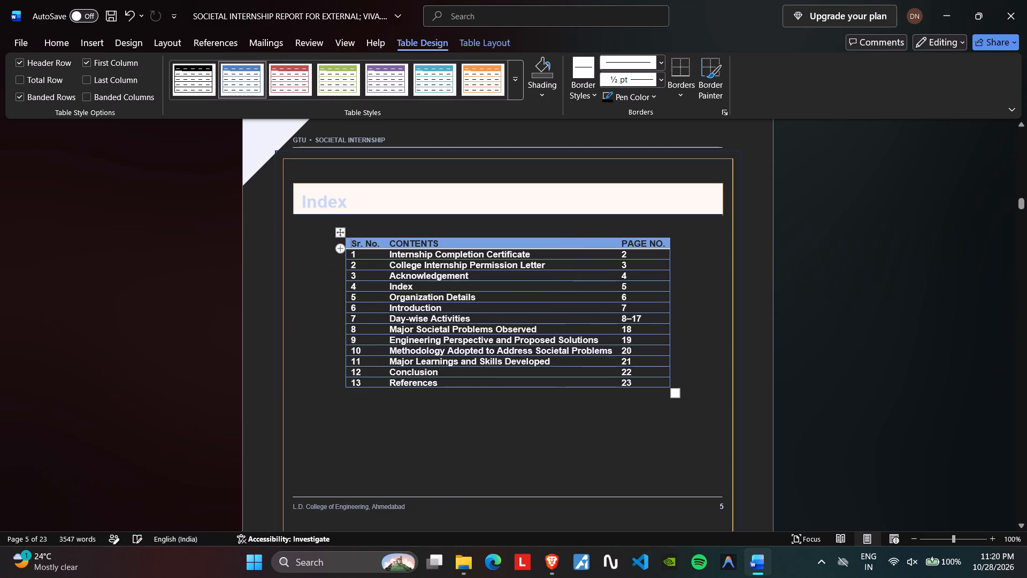
{"action": "scroll", "coordinate": [362, 292], "scroll_direction": "down", "scroll_amount": 2}
{"action": "left_click_drag", "start_coordinate": [672, 328], "coordinate": [674, 358]}
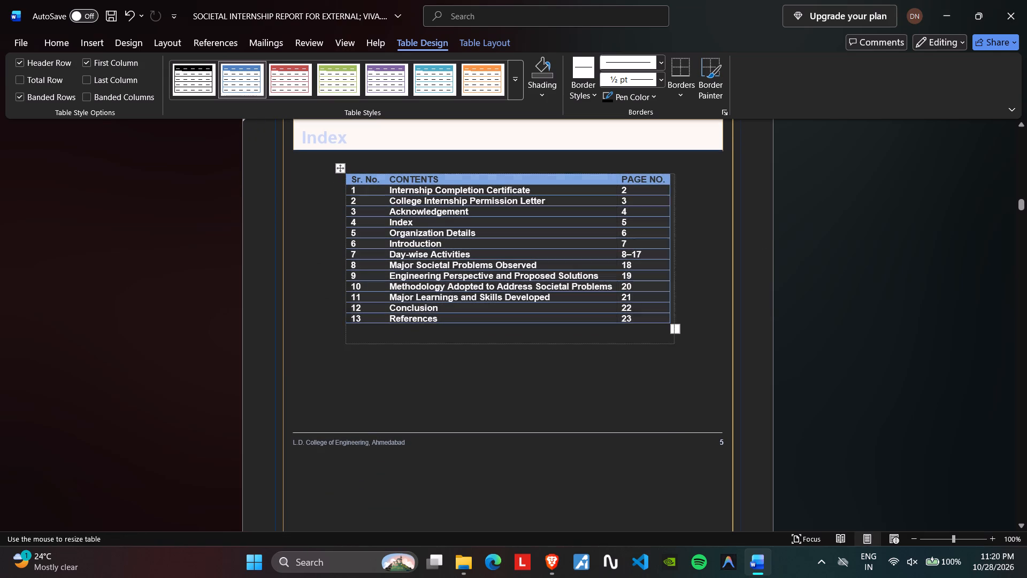
{"action": "left_click_drag", "start_coordinate": [674, 358], "coordinate": [666, 402]}
{"action": "scroll", "coordinate": [574, 373], "scroll_direction": "down", "scroll_amount": 4}
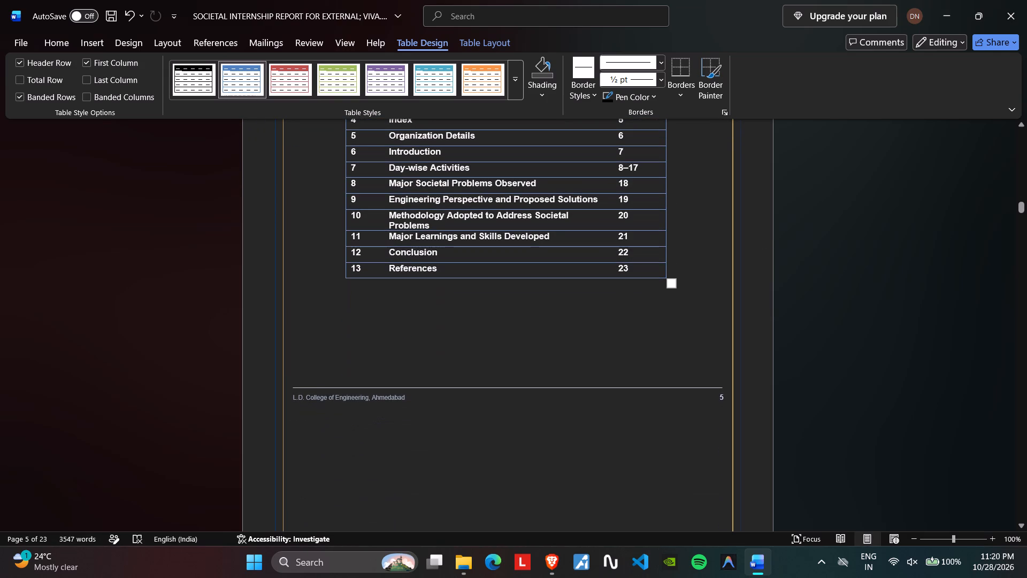
{"action": "left_click_drag", "start_coordinate": [670, 283], "coordinate": [661, 366]}
{"action": "scroll", "coordinate": [658, 363], "scroll_direction": "down", "scroll_amount": 3}
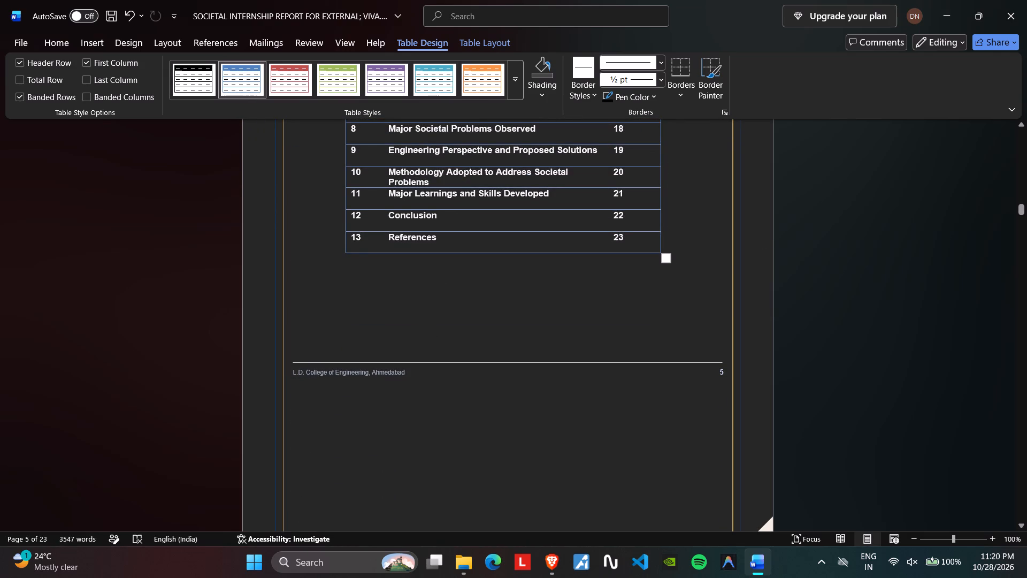
{"action": "left_click_drag", "start_coordinate": [665, 260], "coordinate": [664, 351]}
{"action": "scroll", "coordinate": [653, 349], "scroll_direction": "down", "scroll_amount": 4}
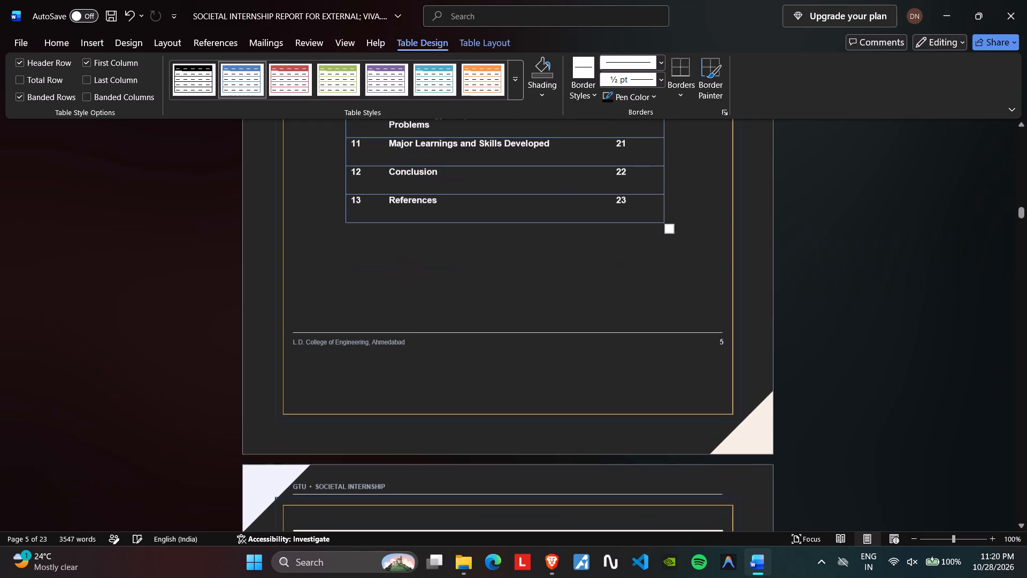
{"action": "left_click_drag", "start_coordinate": [672, 225], "coordinate": [672, 281]}
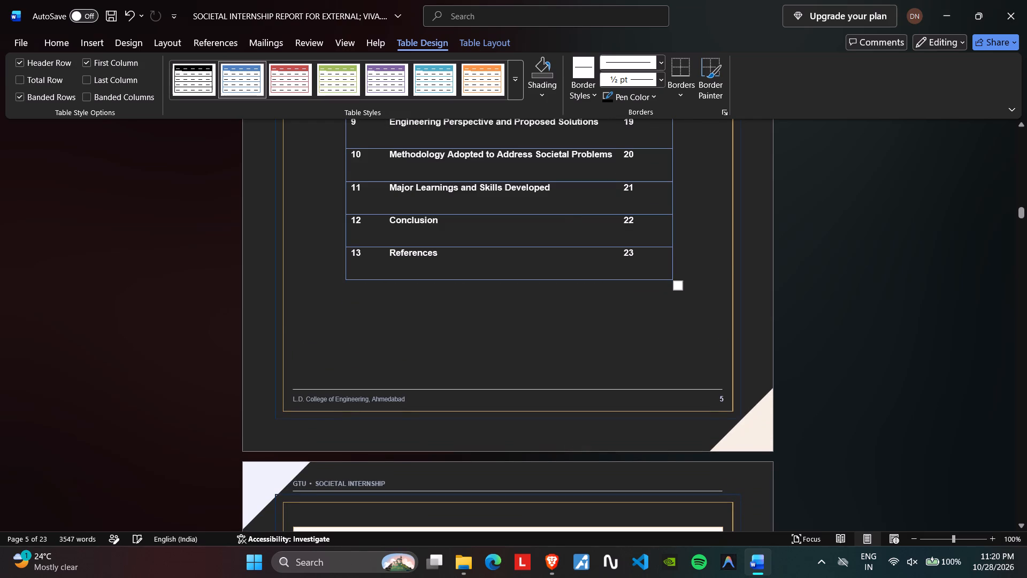
{"action": "scroll", "coordinate": [603, 290], "scroll_direction": "up", "scroll_amount": 12}
{"action": "scroll", "coordinate": [532, 275], "scroll_direction": "down", "scroll_amount": 2}
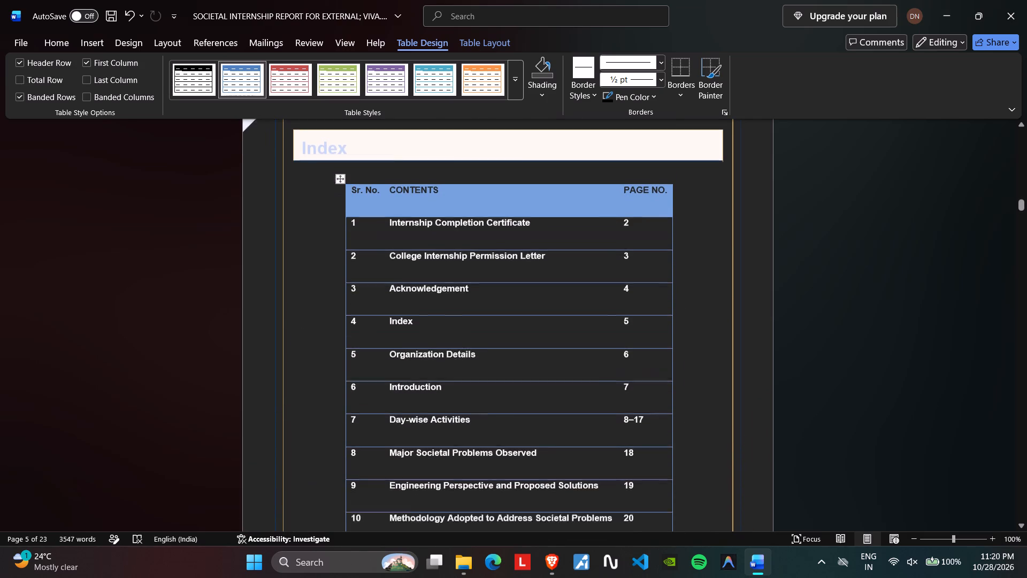
Widen the index table and move it left so that it spans nearly the full width of the Index heading banner.
{"action": "scroll", "coordinate": [532, 275], "scroll_direction": "down", "scroll_amount": 7}
{"action": "left_click_drag", "start_coordinate": [677, 380], "coordinate": [685, 380]}
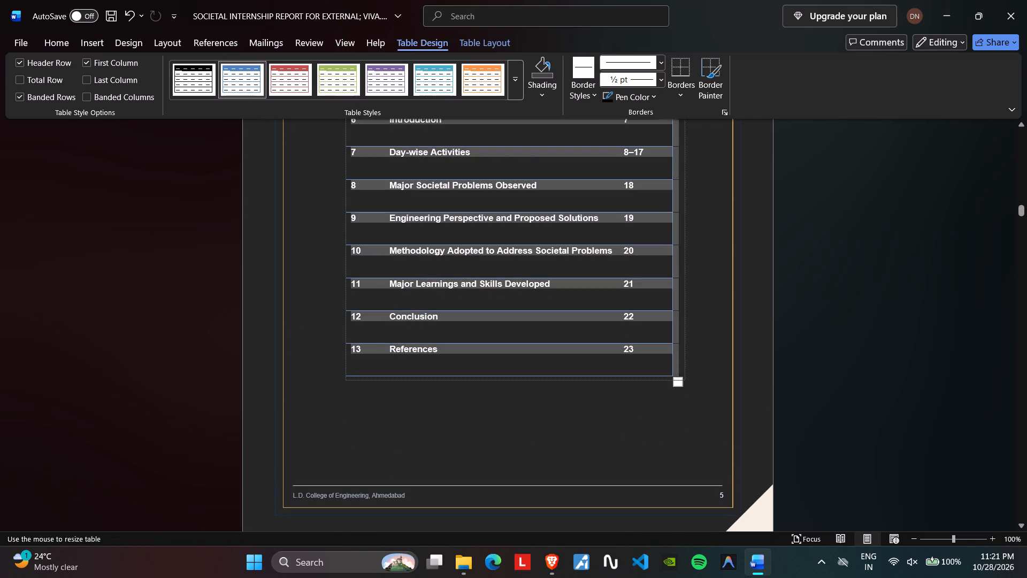
{"action": "left_click_drag", "start_coordinate": [685, 380], "coordinate": [706, 380]}
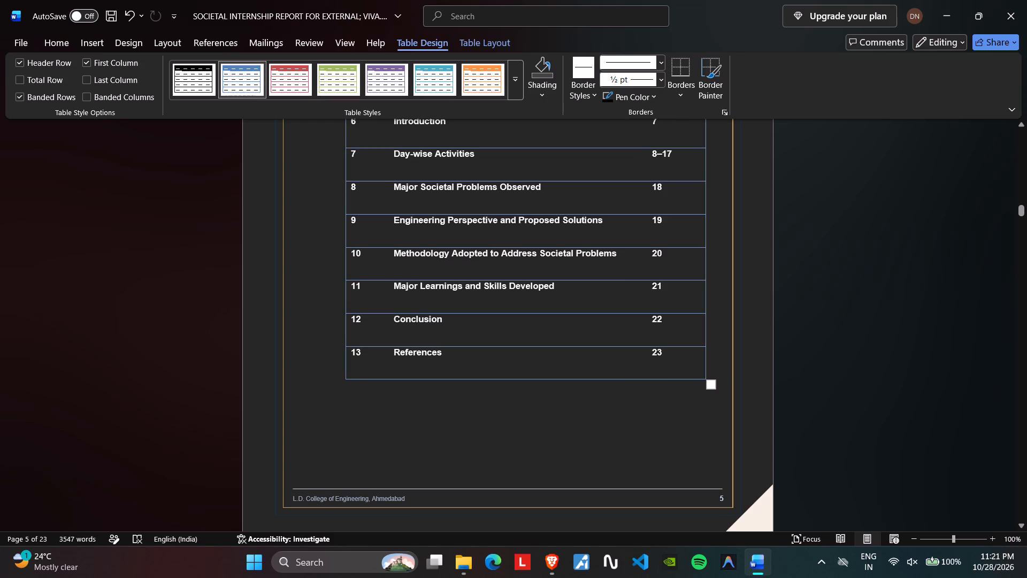
{"action": "scroll", "coordinate": [436, 296], "scroll_direction": "up", "scroll_amount": 8}
{"action": "left_click_drag", "start_coordinate": [340, 167], "coordinate": [333, 168]}
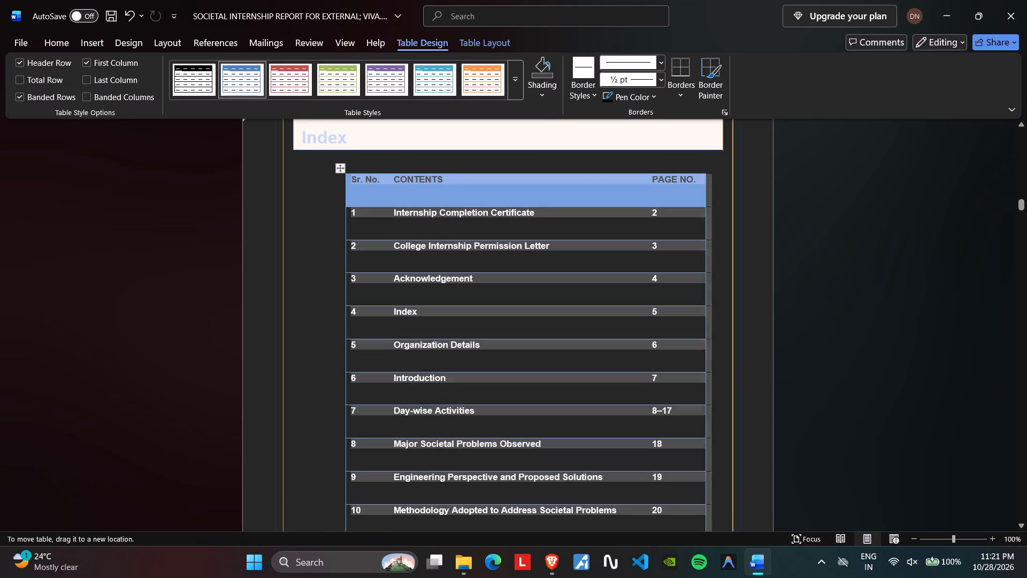
{"action": "left_click_drag", "start_coordinate": [333, 168], "coordinate": [302, 169]}
{"action": "scroll", "coordinate": [353, 219], "scroll_direction": "down", "scroll_amount": 7}
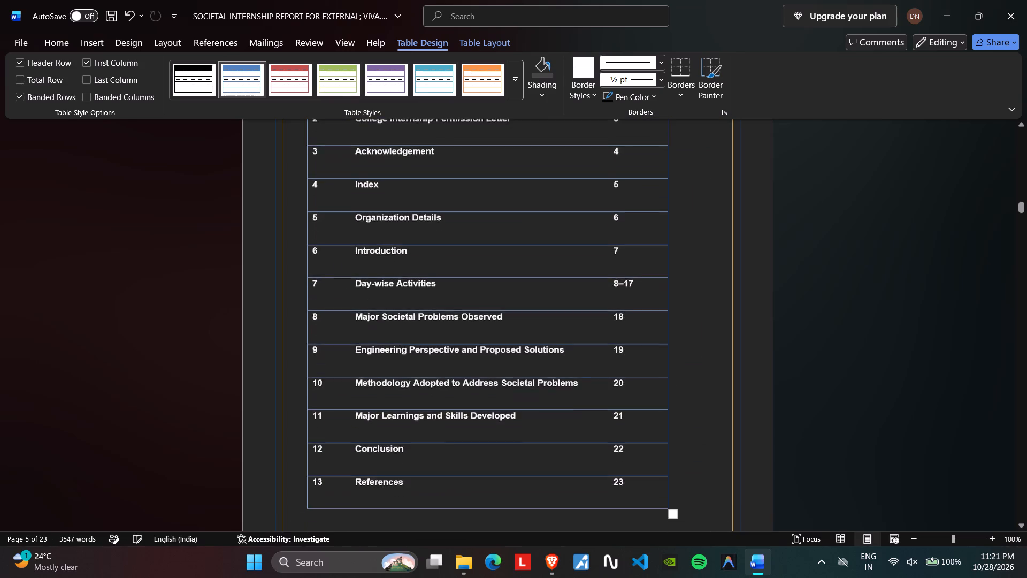
{"action": "scroll", "coordinate": [417, 241], "scroll_direction": "down", "scroll_amount": 2}
{"action": "left_click_drag", "start_coordinate": [675, 353], "coordinate": [705, 353]}
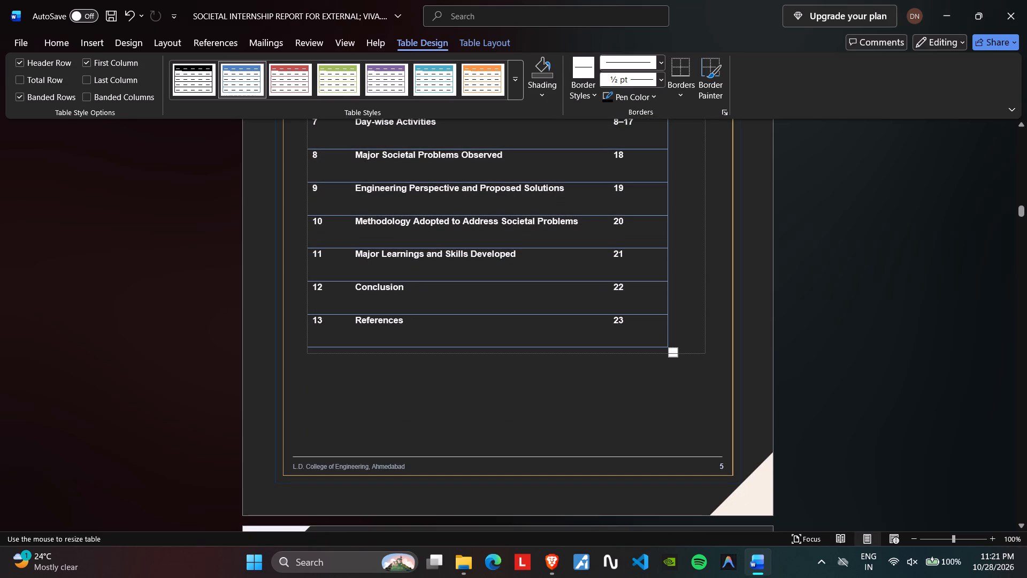
{"action": "left_click_drag", "start_coordinate": [705, 353], "coordinate": [717, 354]}
{"action": "scroll", "coordinate": [553, 272], "scroll_direction": "up", "scroll_amount": 5}
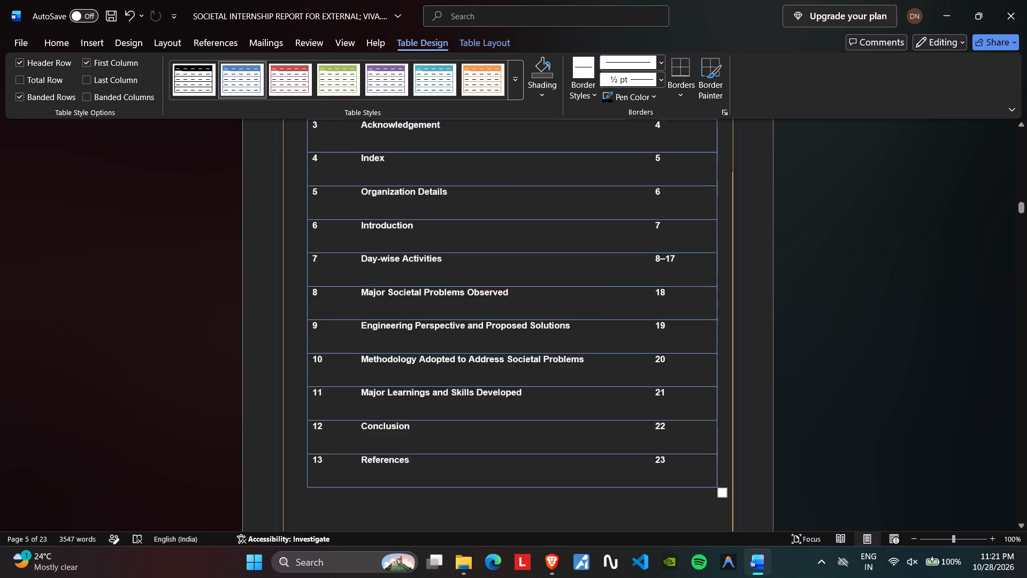
{"action": "scroll", "coordinate": [548, 277], "scroll_direction": "up", "scroll_amount": 6}
{"action": "scroll", "coordinate": [548, 277], "scroll_direction": "down", "scroll_amount": 2}
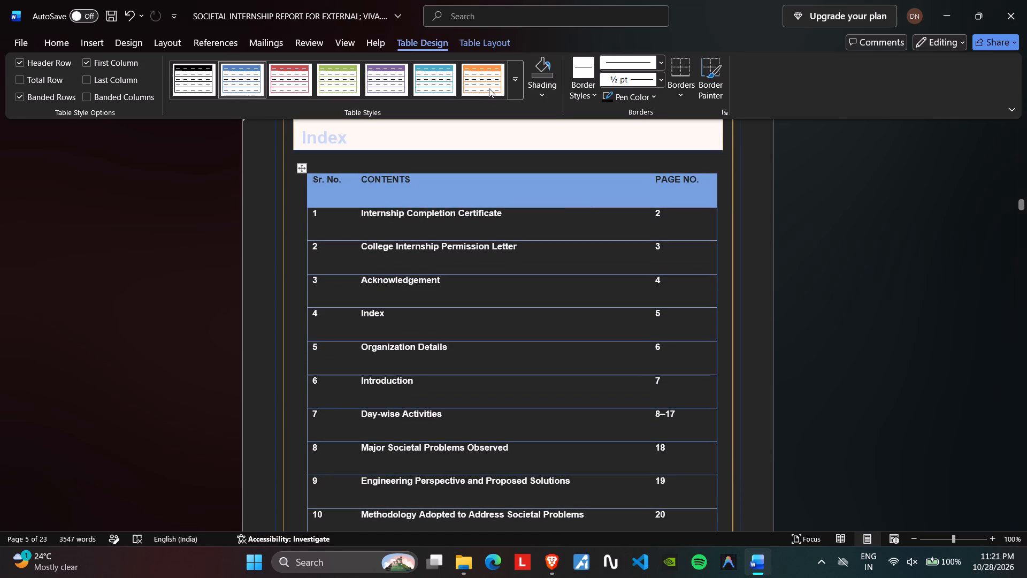
Apply the blue List Tables style with a solid header row and shaded banded rows to the index table.
{"action": "left_click", "coordinate": [497, 78]}
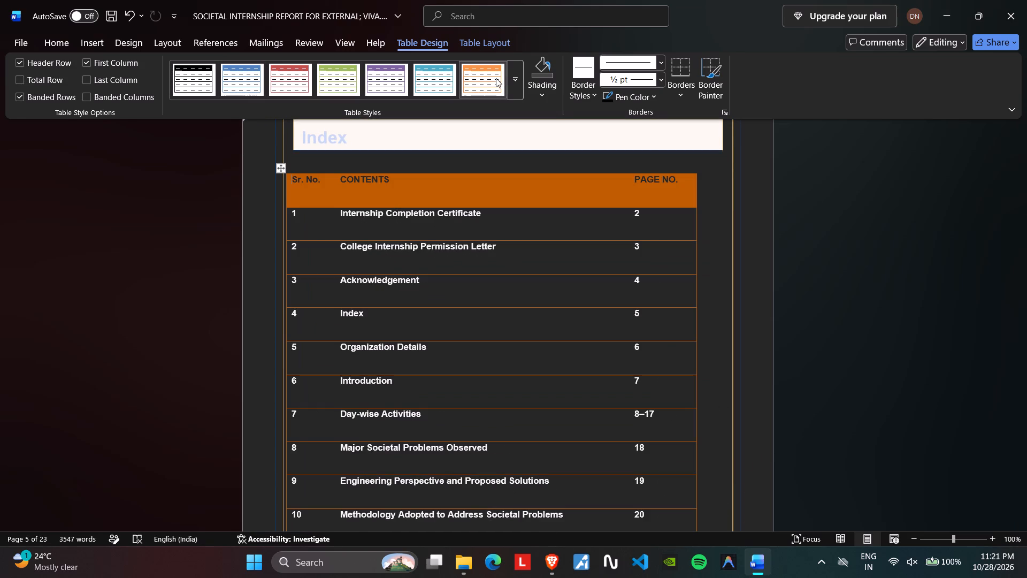
{"action": "left_click", "coordinate": [396, 72]}
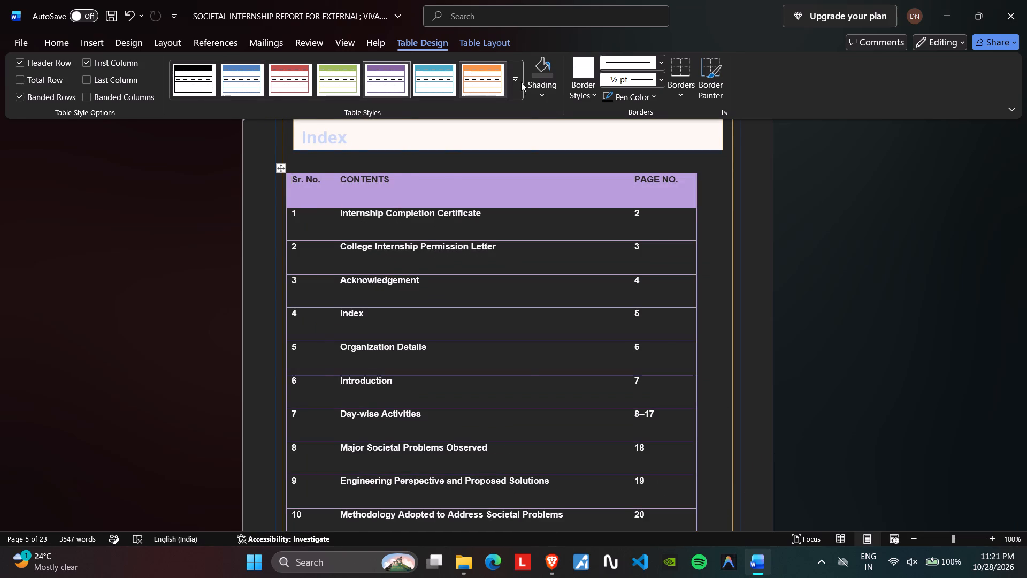
{"action": "left_click", "coordinate": [521, 82]}
{"action": "scroll", "coordinate": [403, 289], "scroll_direction": "down", "scroll_amount": 8}
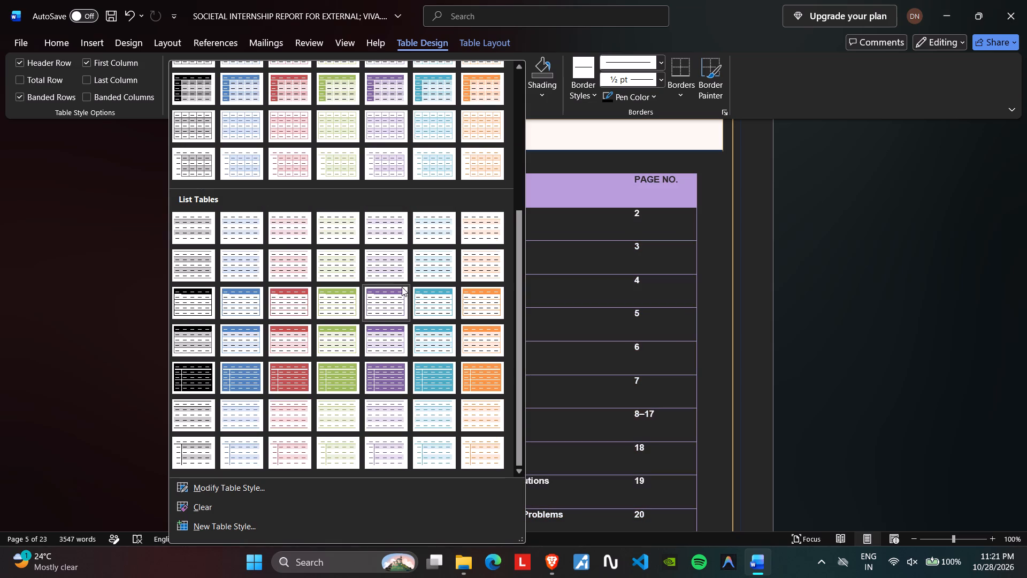
{"action": "left_click", "coordinate": [241, 347]}
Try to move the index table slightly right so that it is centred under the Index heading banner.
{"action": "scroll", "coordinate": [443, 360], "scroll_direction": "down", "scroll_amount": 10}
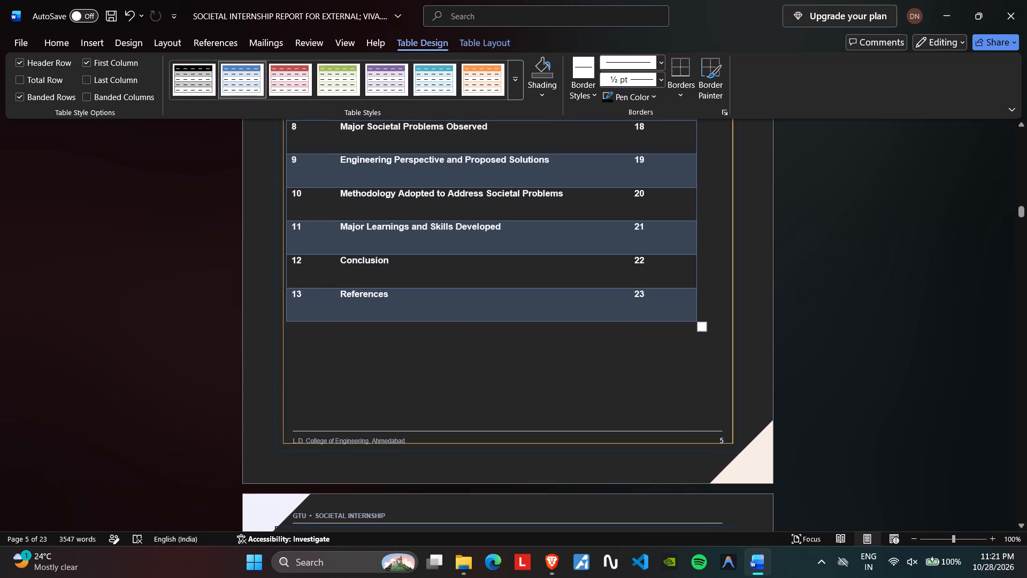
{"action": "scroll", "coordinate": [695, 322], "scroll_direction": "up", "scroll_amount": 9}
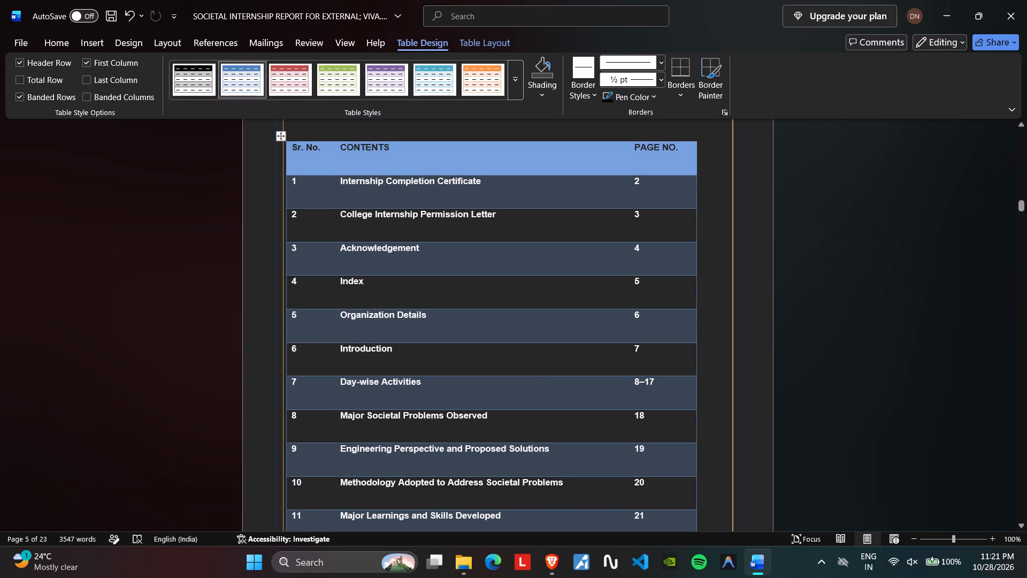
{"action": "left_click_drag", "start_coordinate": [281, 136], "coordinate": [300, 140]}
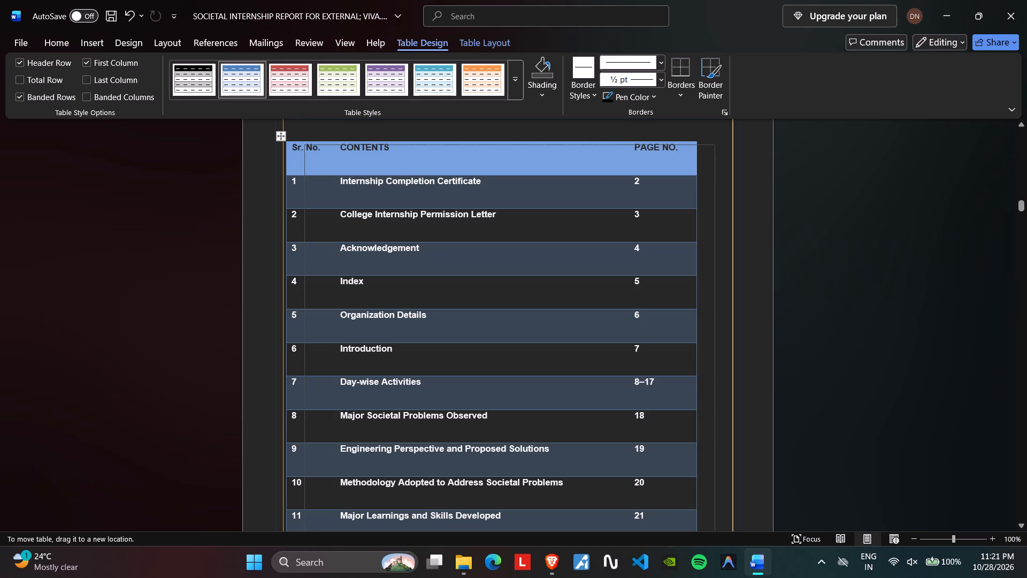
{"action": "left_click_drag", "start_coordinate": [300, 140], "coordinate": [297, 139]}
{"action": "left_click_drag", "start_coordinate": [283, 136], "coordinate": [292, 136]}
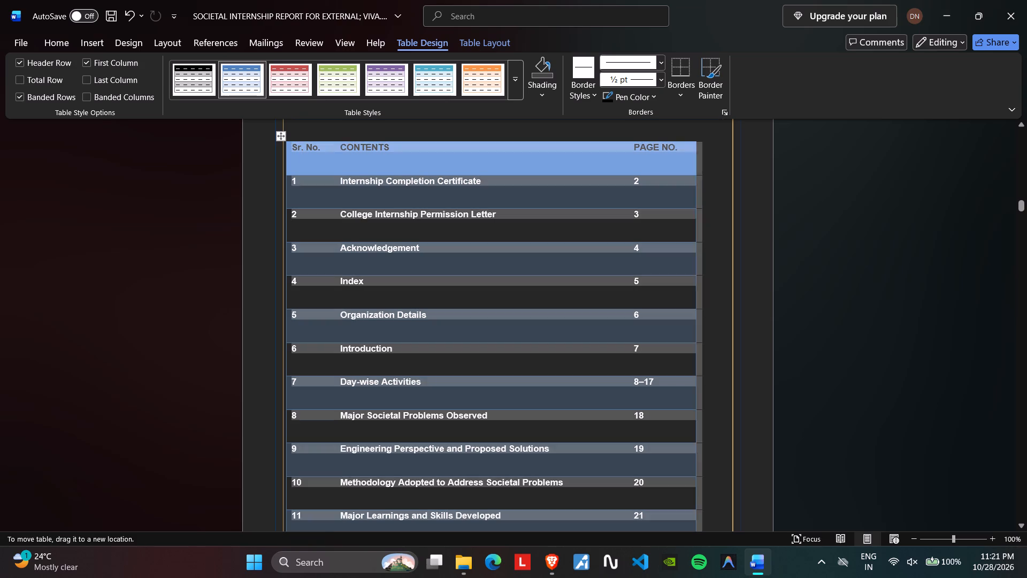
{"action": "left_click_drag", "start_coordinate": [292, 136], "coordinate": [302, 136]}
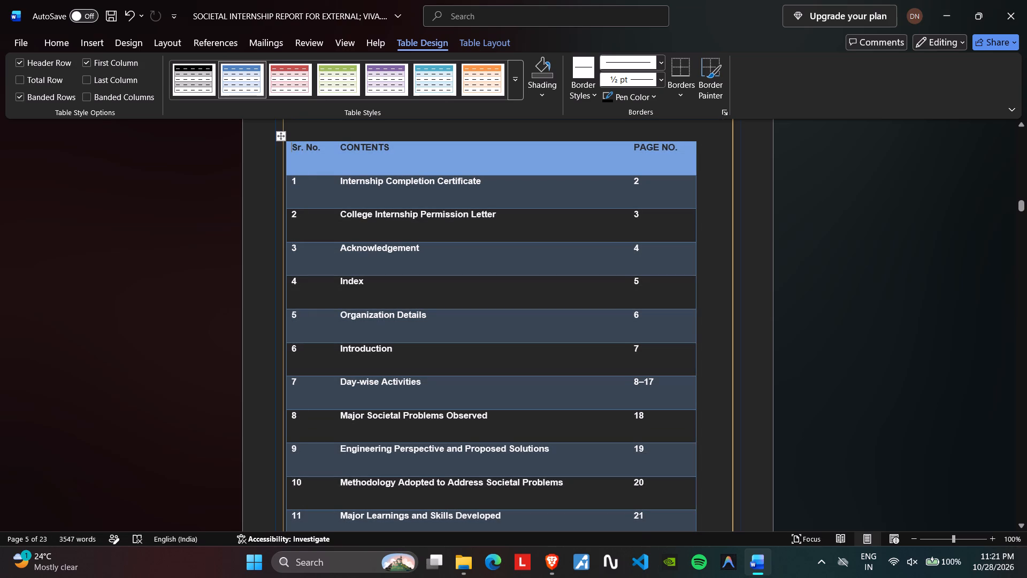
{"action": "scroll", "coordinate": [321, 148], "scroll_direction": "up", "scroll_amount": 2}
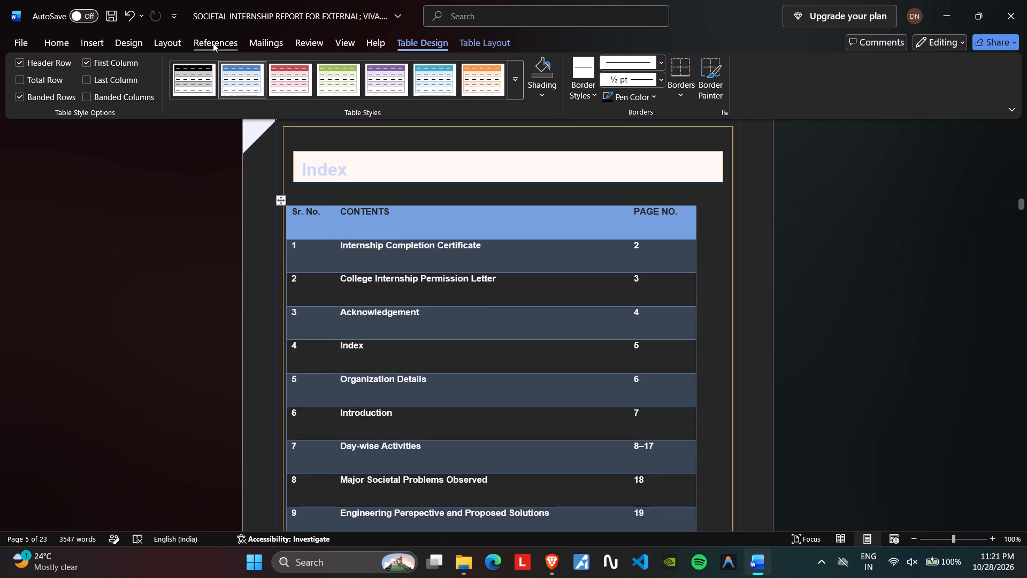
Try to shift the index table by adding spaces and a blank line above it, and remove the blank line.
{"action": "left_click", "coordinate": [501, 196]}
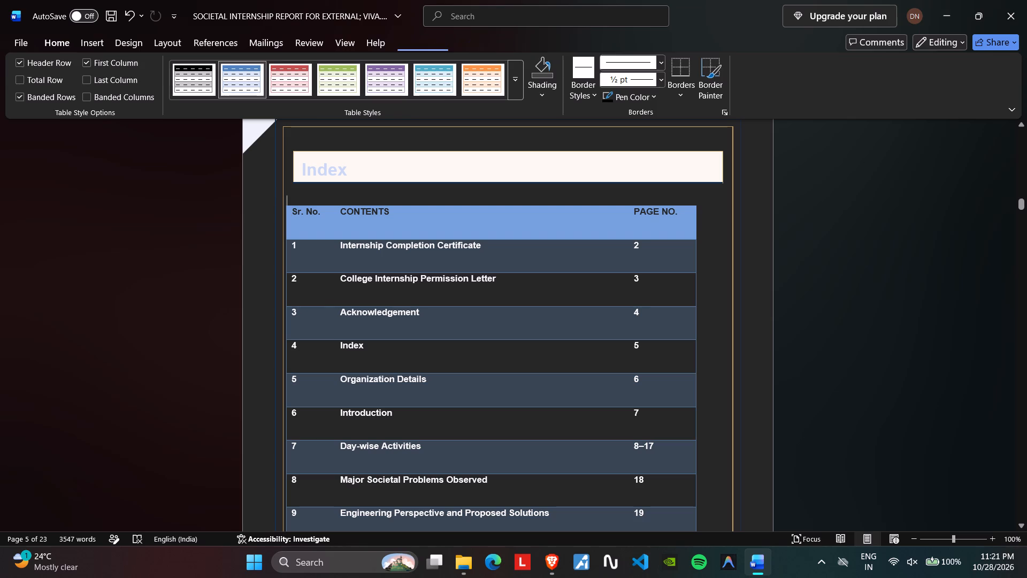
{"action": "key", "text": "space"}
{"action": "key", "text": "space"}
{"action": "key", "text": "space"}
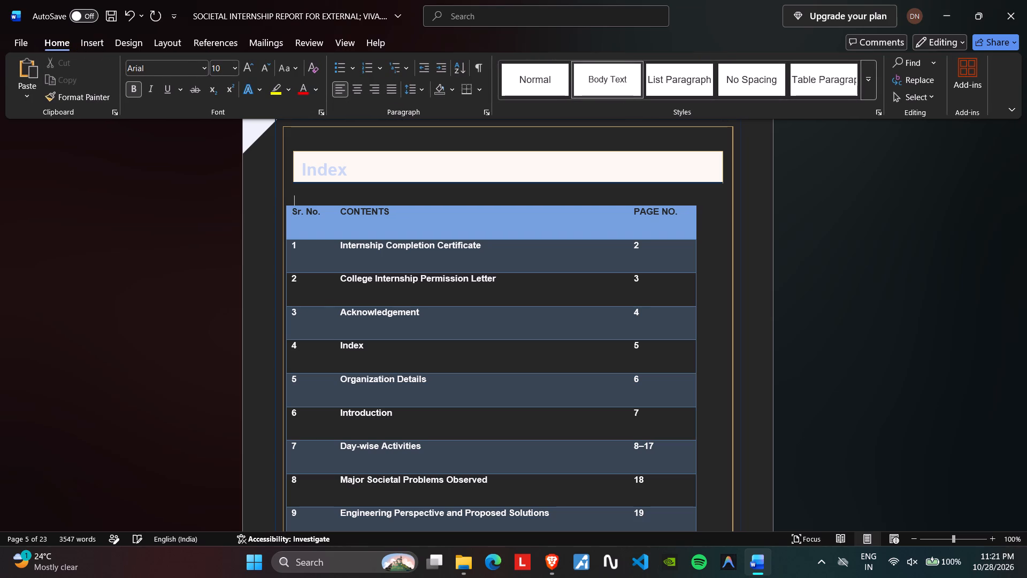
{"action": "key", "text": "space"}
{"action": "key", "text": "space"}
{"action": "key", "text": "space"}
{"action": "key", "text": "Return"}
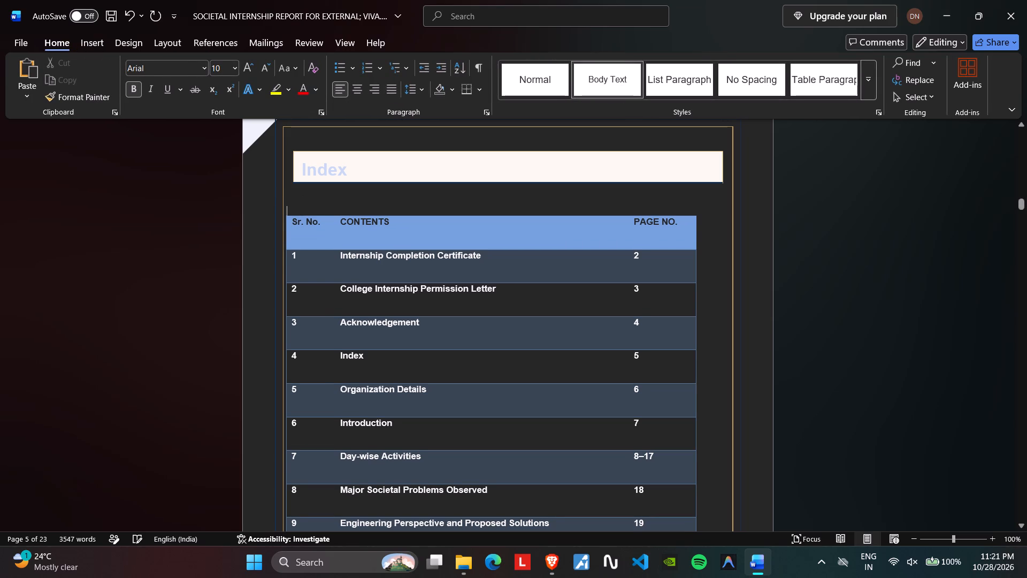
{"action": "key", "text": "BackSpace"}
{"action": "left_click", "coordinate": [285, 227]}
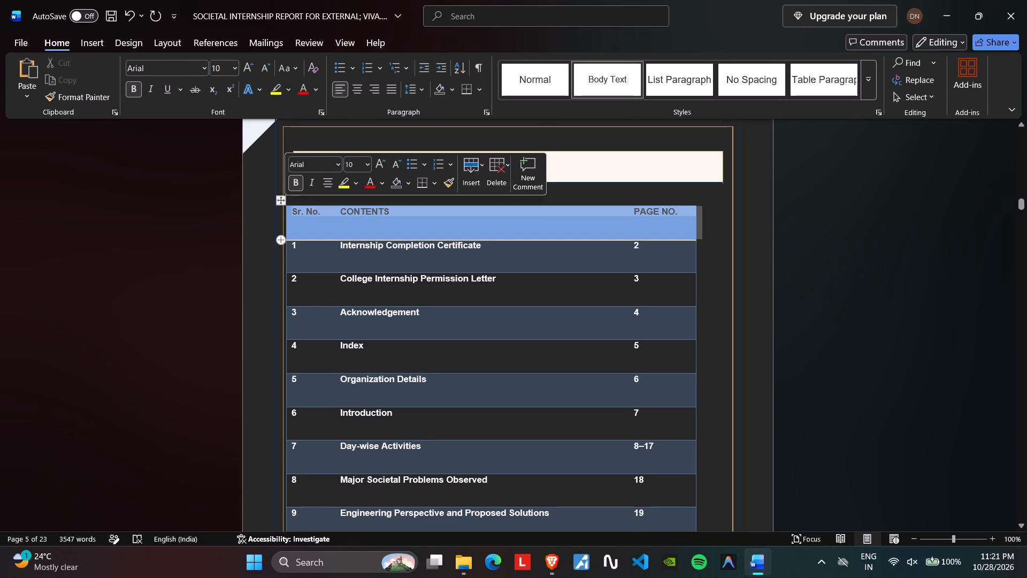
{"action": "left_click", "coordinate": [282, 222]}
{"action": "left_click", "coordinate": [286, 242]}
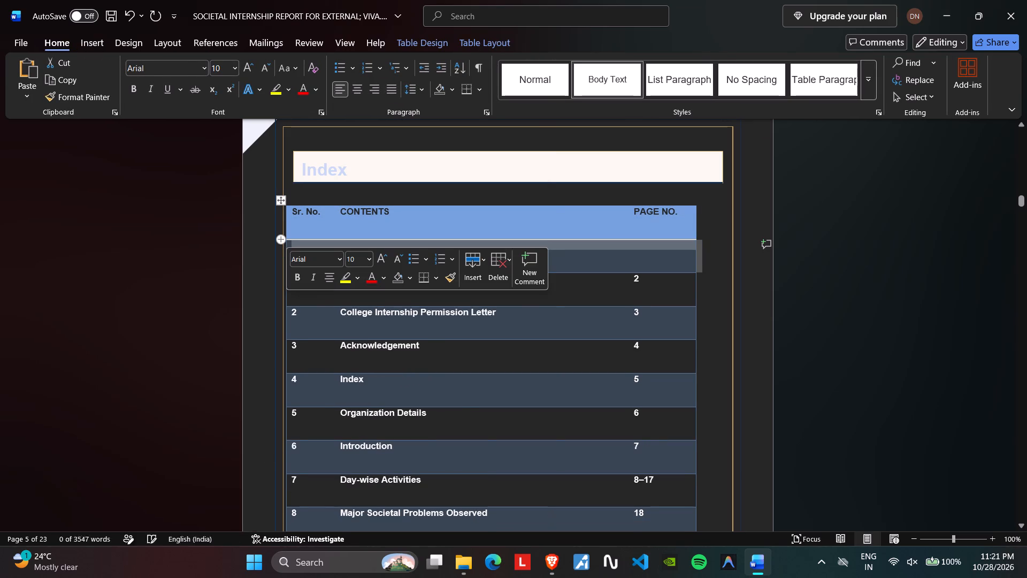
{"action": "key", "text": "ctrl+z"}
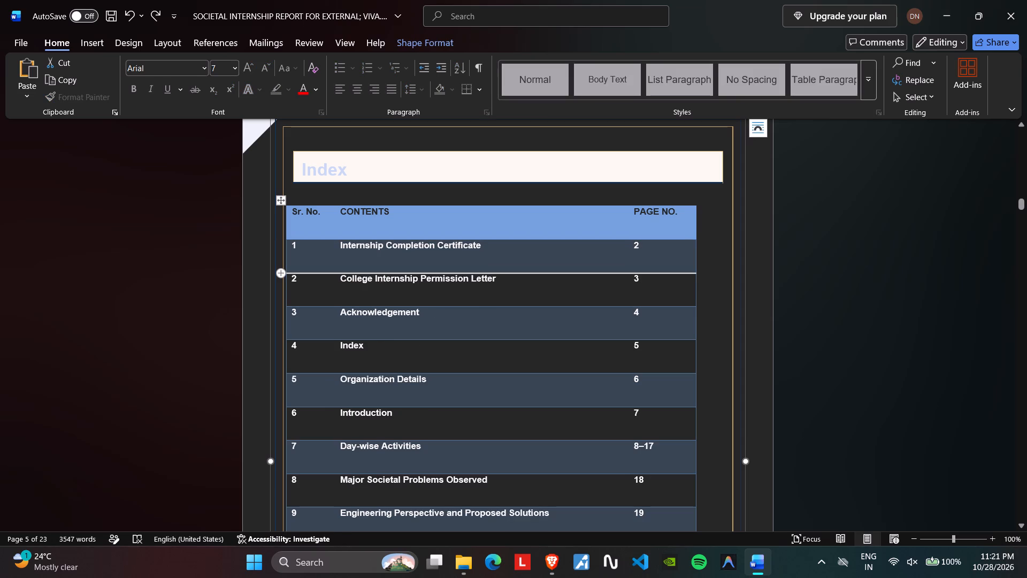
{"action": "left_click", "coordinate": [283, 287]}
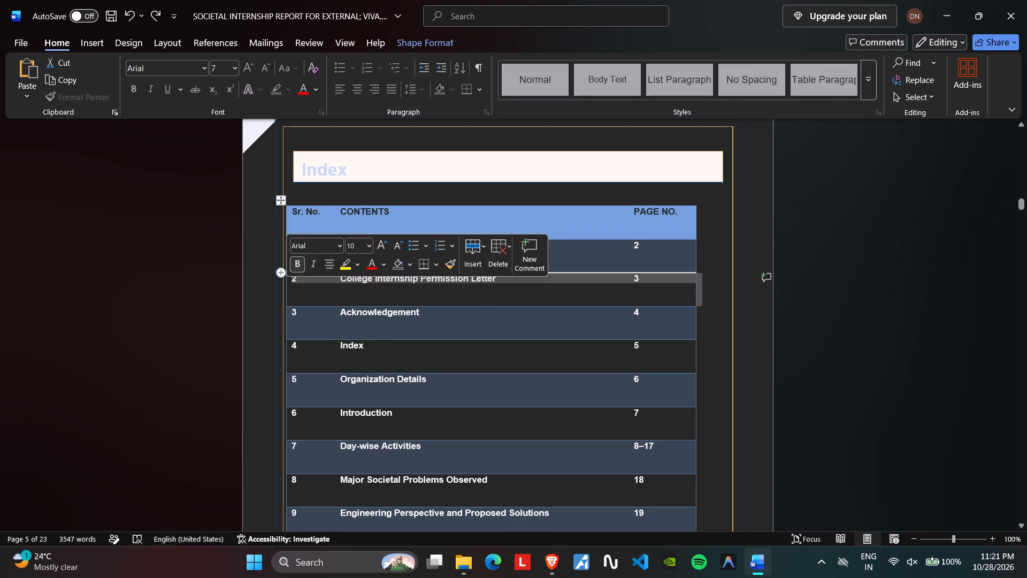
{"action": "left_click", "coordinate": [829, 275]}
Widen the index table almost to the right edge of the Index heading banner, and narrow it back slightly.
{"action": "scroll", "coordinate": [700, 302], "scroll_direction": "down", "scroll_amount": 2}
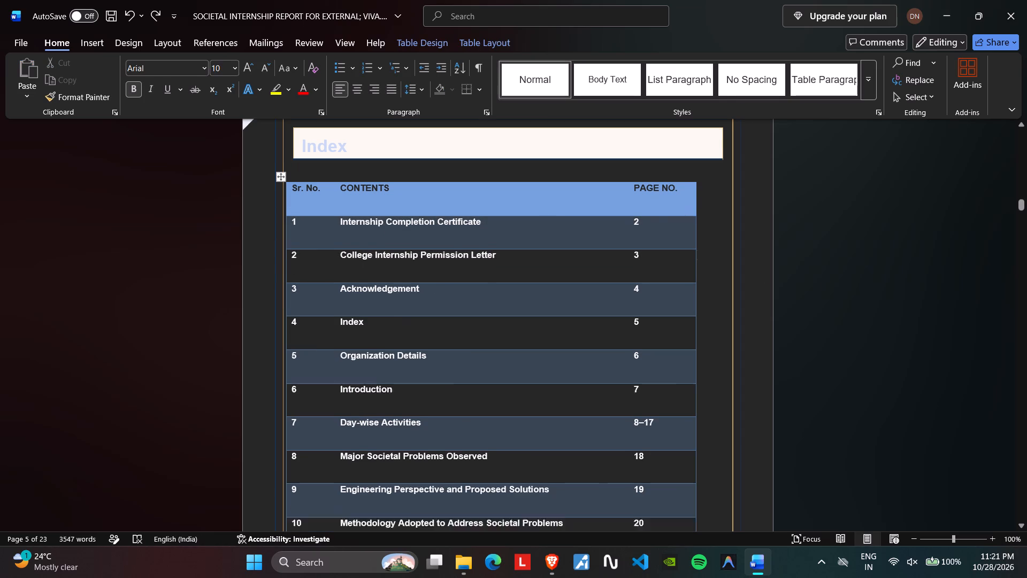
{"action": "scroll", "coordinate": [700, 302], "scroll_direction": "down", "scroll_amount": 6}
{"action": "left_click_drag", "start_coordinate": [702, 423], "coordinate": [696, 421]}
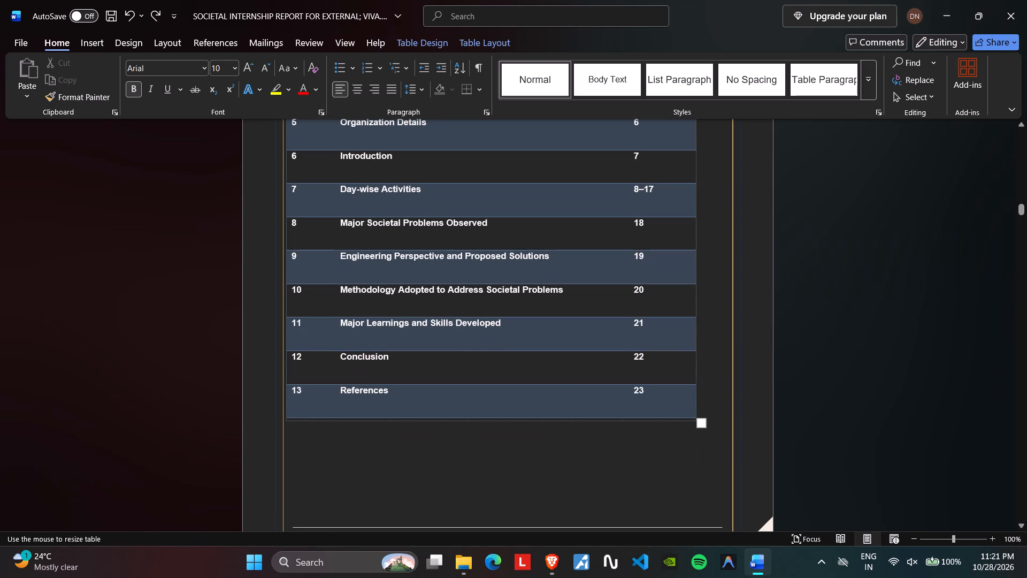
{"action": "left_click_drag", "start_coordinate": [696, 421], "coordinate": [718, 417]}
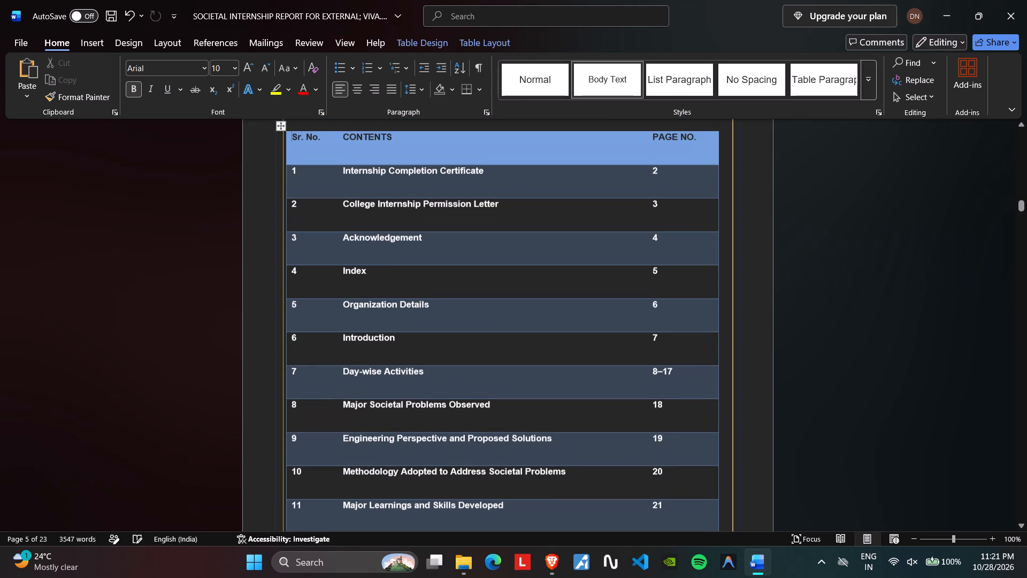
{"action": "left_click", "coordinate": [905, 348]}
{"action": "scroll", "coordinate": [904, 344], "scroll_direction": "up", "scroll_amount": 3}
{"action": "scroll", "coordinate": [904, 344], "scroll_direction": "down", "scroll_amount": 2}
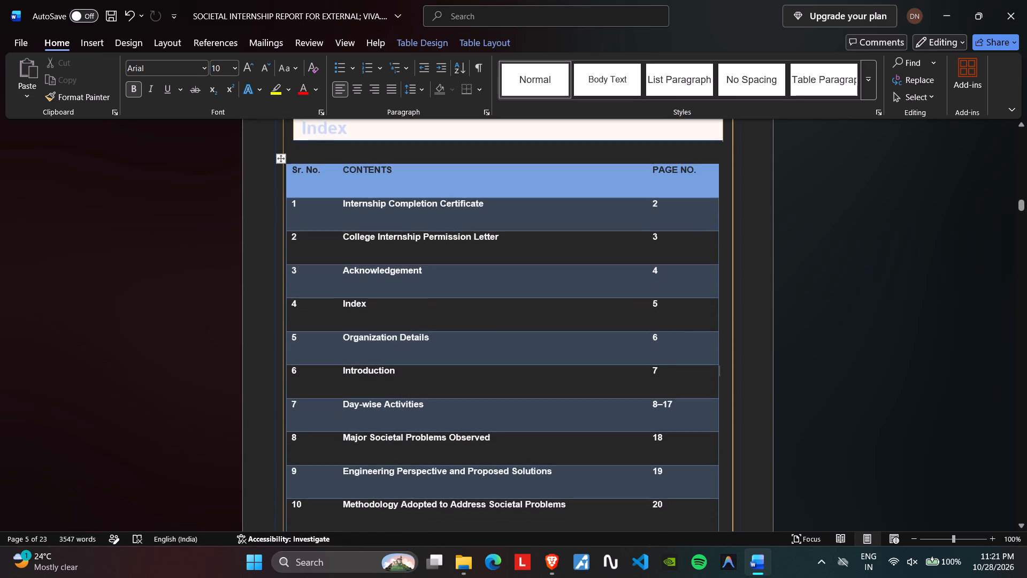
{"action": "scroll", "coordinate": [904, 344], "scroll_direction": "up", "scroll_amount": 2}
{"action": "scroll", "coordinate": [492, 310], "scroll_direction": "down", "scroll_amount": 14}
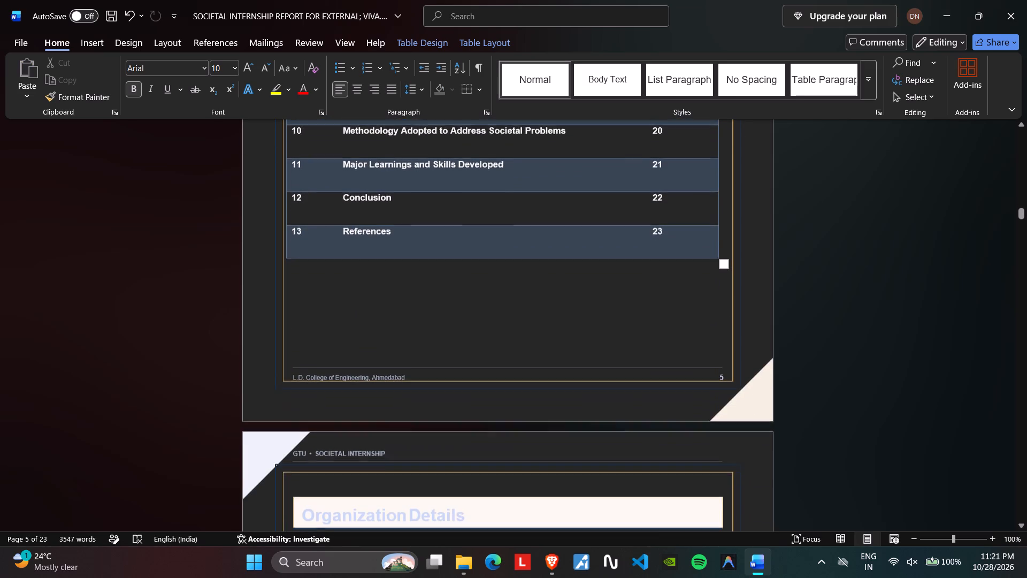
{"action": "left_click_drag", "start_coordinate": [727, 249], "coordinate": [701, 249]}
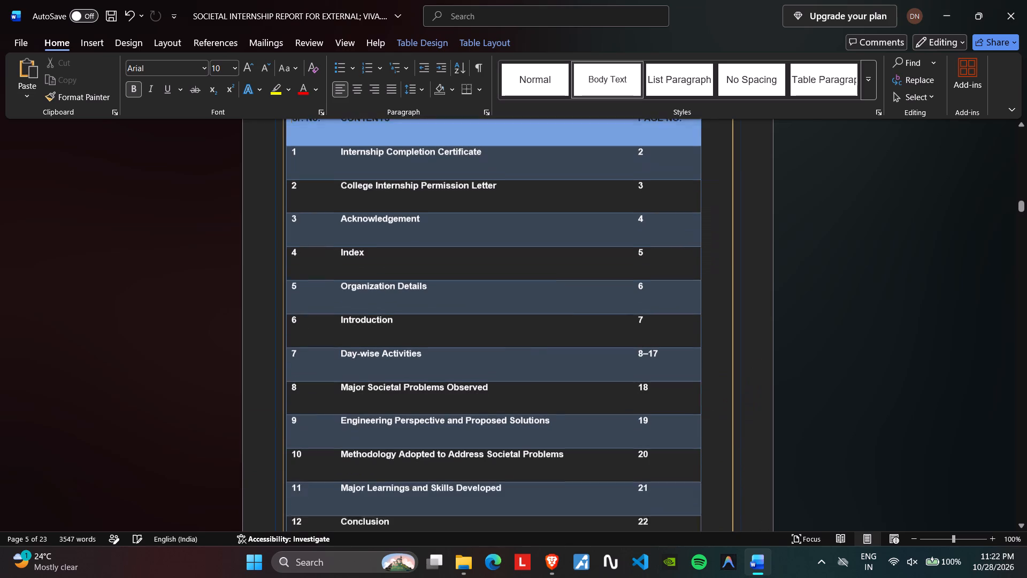
Align the text in all index table cells to the top centre.
{"action": "left_click", "coordinate": [419, 43]}
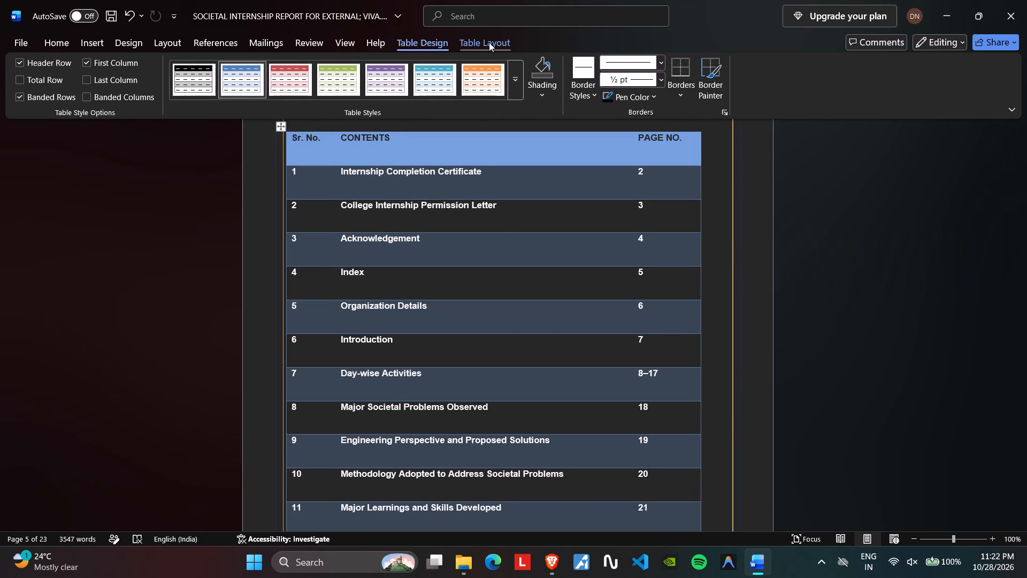
{"action": "left_click", "coordinate": [488, 41]}
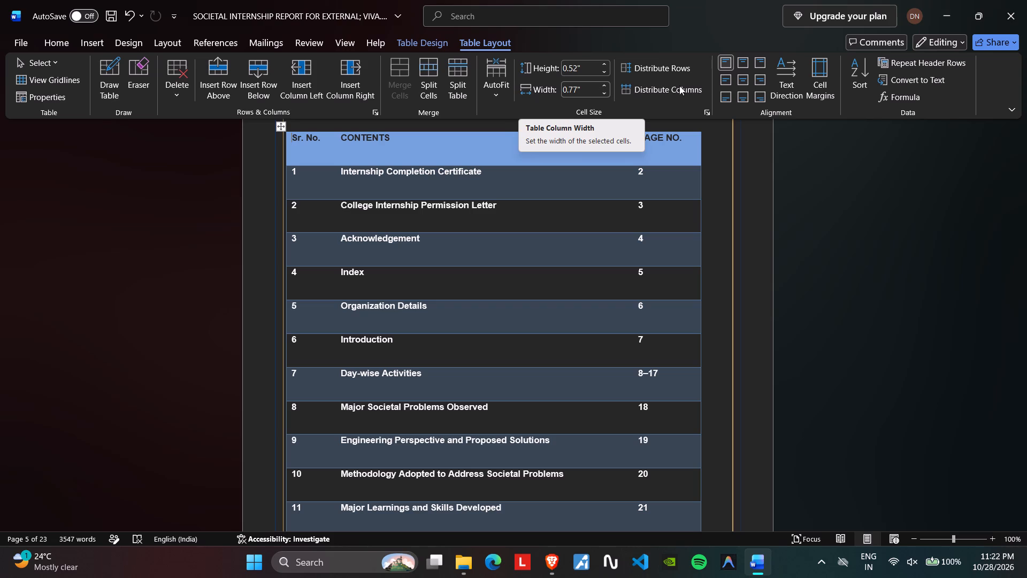
{"action": "left_click", "coordinate": [746, 66]}
{"action": "left_click", "coordinate": [746, 66]}
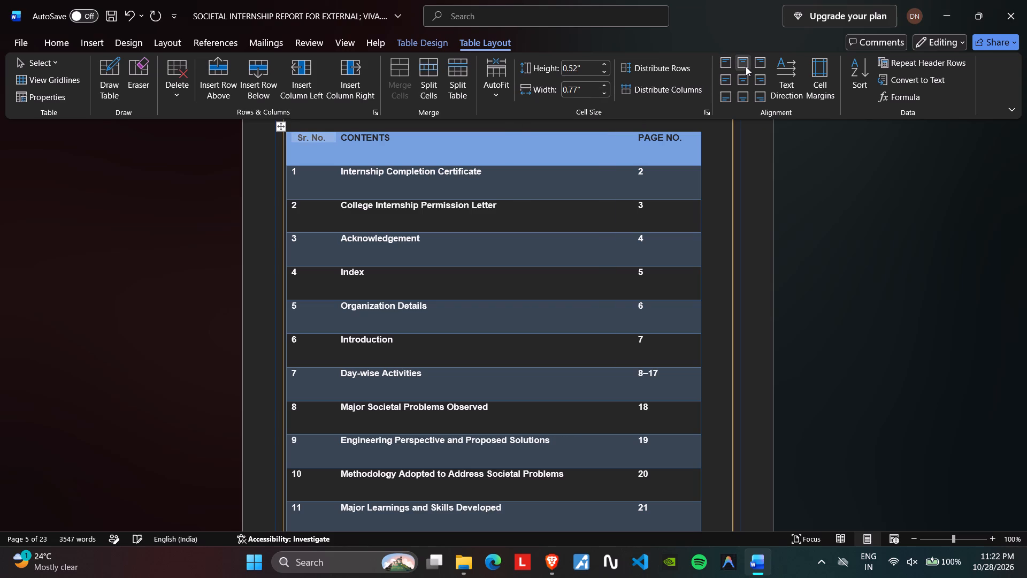
{"action": "left_click", "coordinate": [745, 82]}
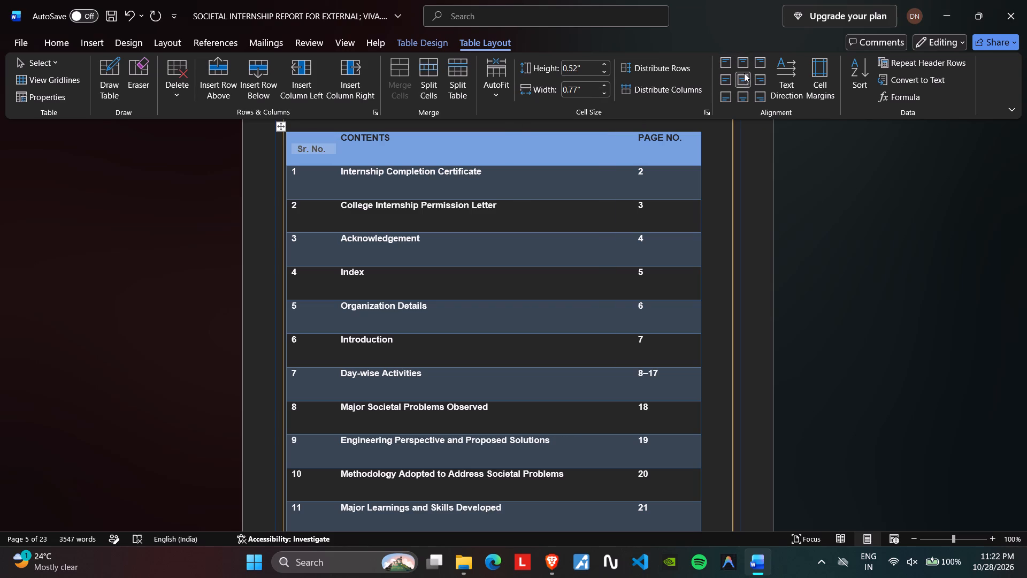
{"action": "left_click", "coordinate": [744, 65]}
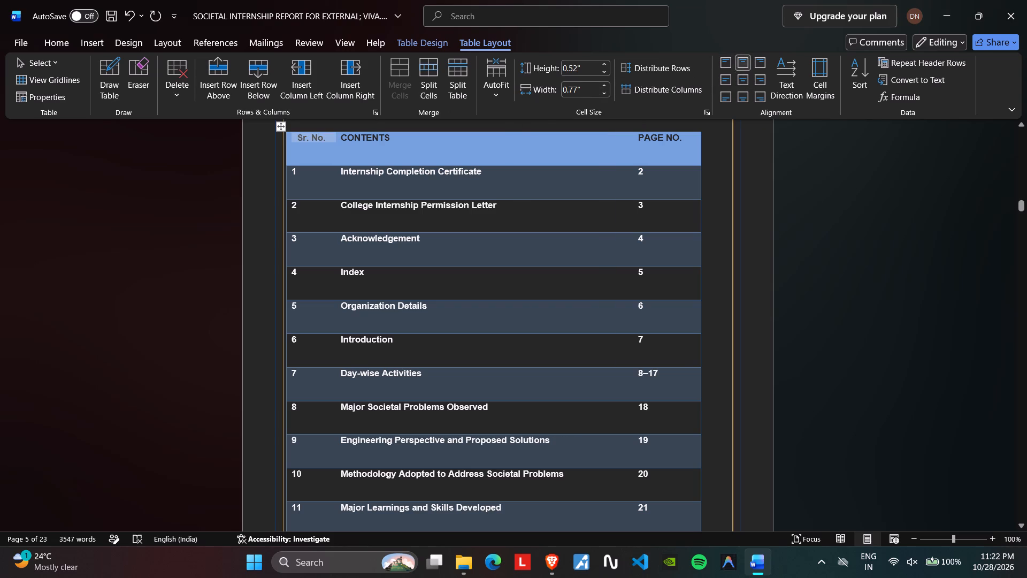
{"action": "left_click", "coordinate": [281, 127]}
{"action": "left_click", "coordinate": [740, 62]}
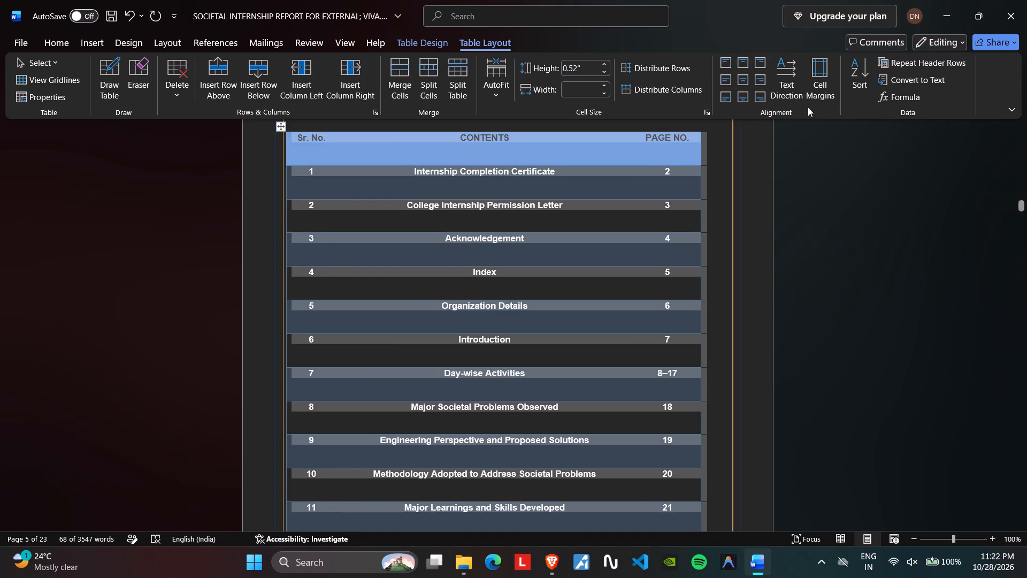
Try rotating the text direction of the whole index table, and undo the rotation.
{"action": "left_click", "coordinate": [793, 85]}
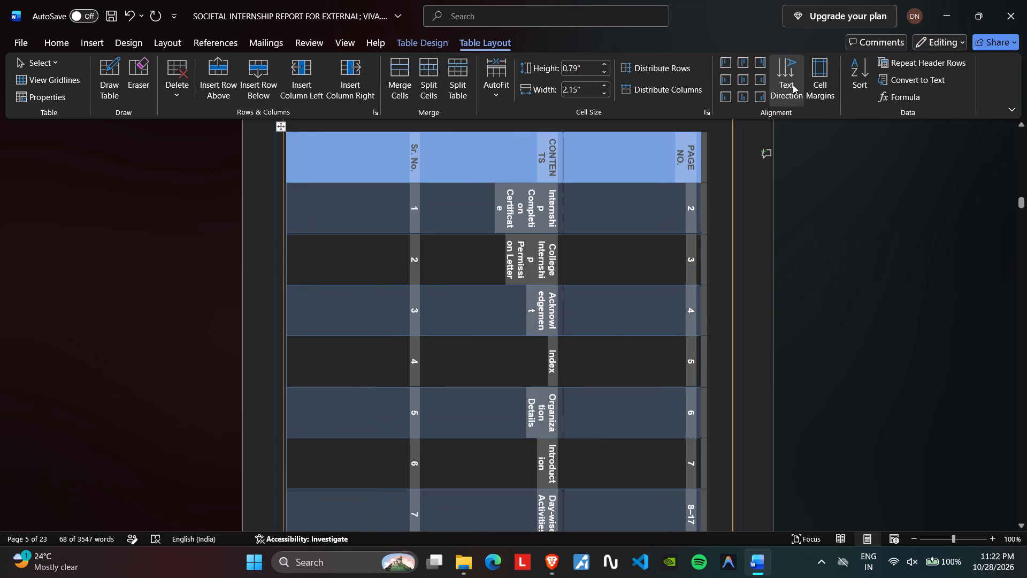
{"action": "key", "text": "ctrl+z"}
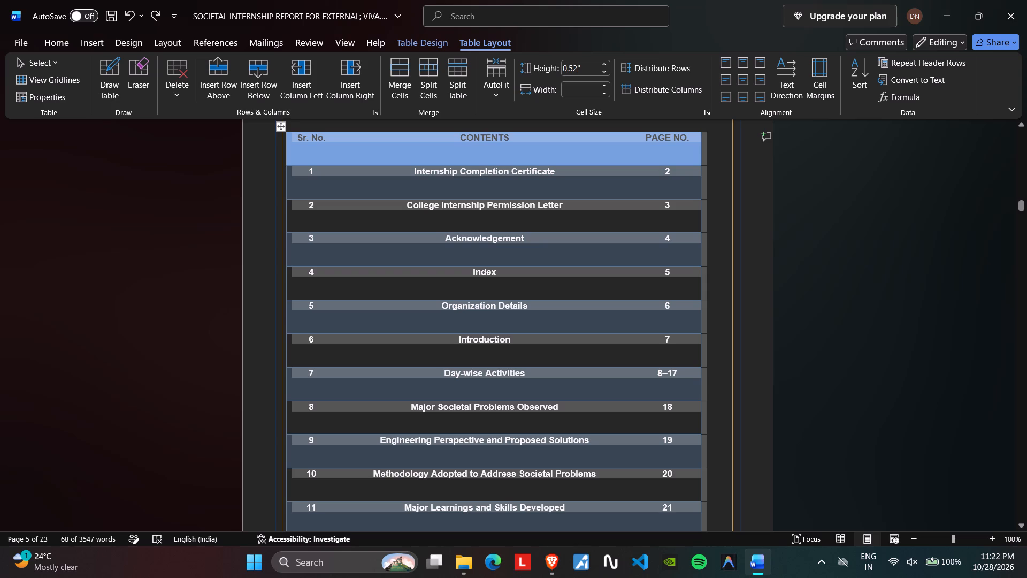
AutoFit the index table to the window width and check it from the heading down to its last row.
{"action": "left_click", "coordinate": [507, 89]}
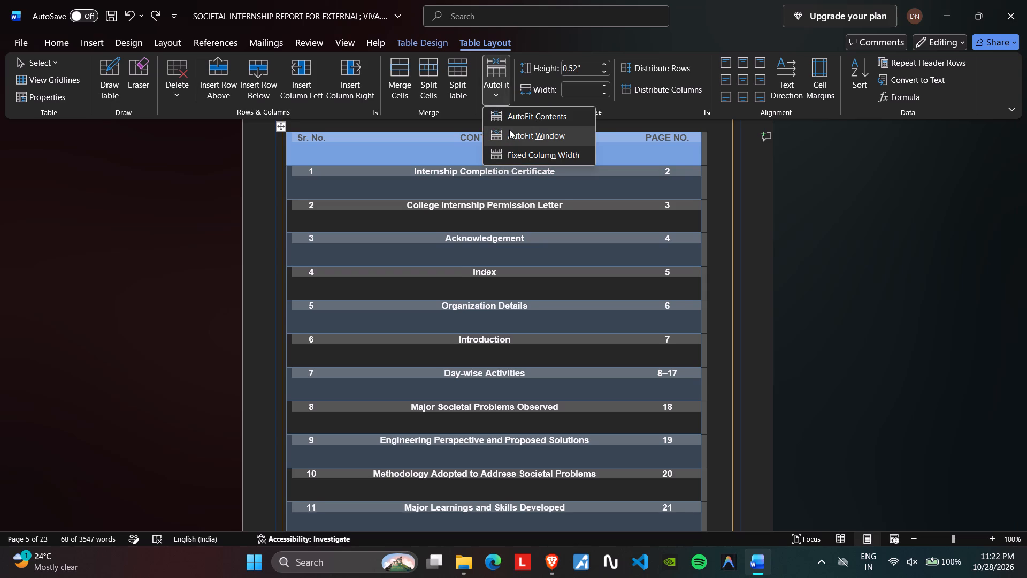
{"action": "left_click", "coordinate": [509, 130]}
{"action": "left_click", "coordinate": [897, 244]}
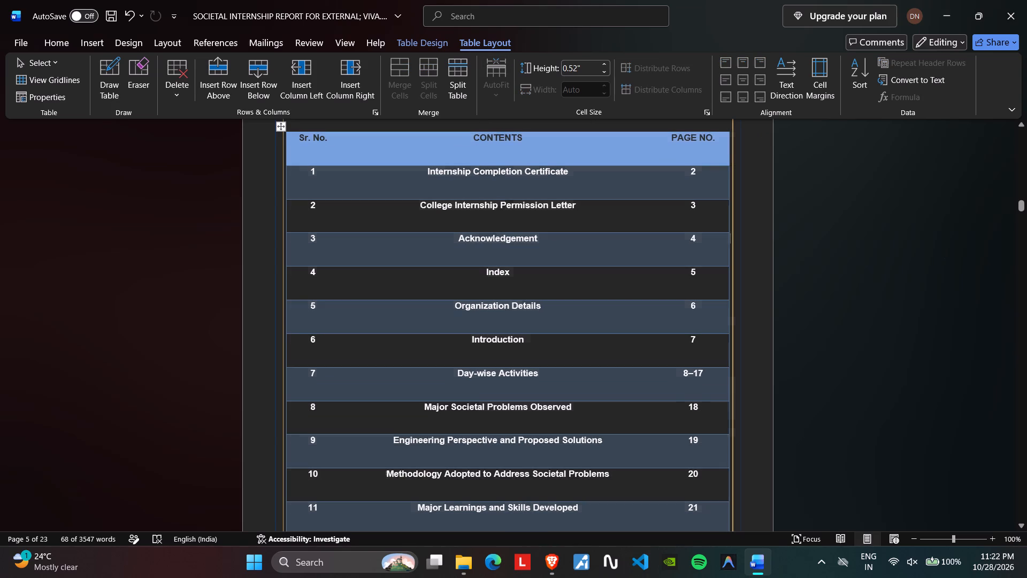
{"action": "scroll", "coordinate": [876, 253], "scroll_direction": "up", "scroll_amount": 4}
{"action": "scroll", "coordinate": [876, 253], "scroll_direction": "down", "scroll_amount": 5}
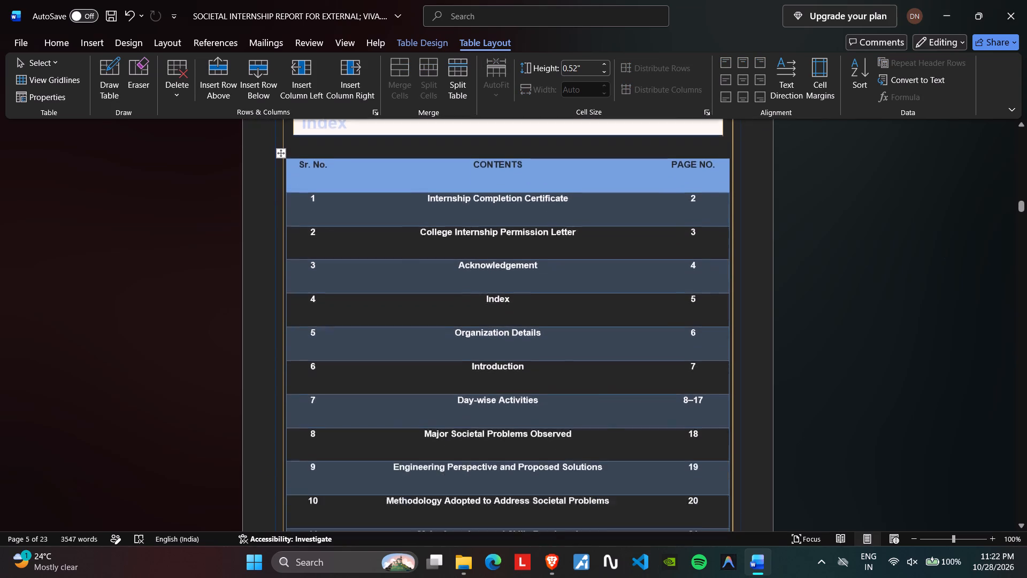
{"action": "scroll", "coordinate": [876, 253], "scroll_direction": "down", "scroll_amount": 7}
Delete an empty line from the space between the index table and the page 5 footer.
{"action": "left_click", "coordinate": [877, 253]}
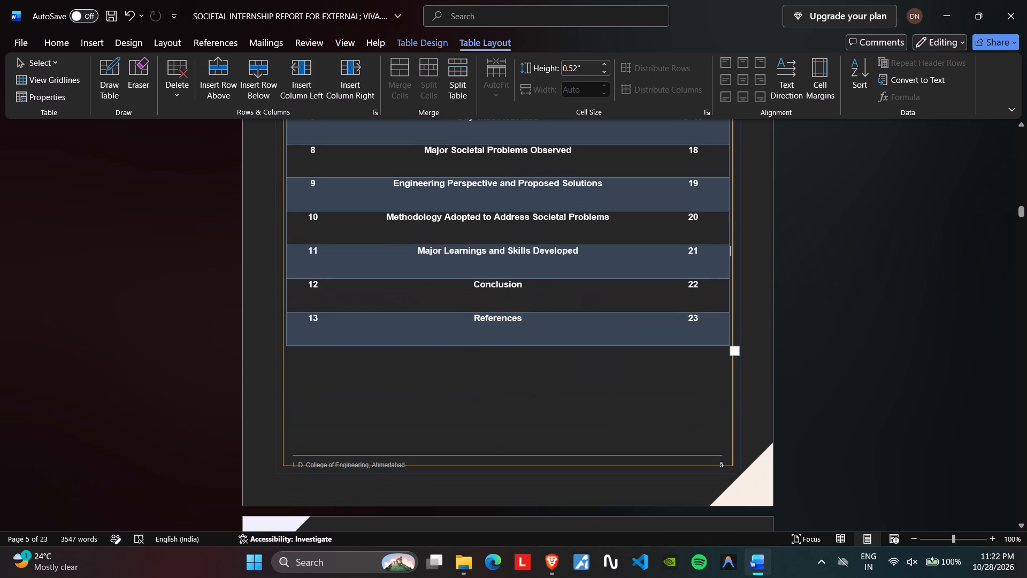
{"action": "left_click", "coordinate": [334, 416]}
{"action": "key", "text": "BackSpace"}
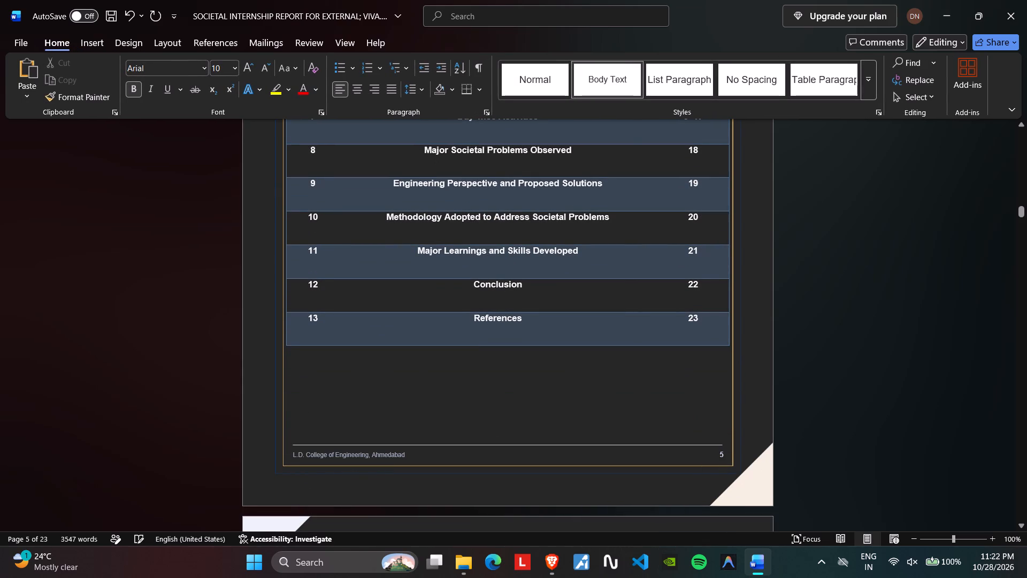
Save the report document with its finished index table.
{"action": "scroll", "coordinate": [463, 371], "scroll_direction": "down", "scroll_amount": 10}
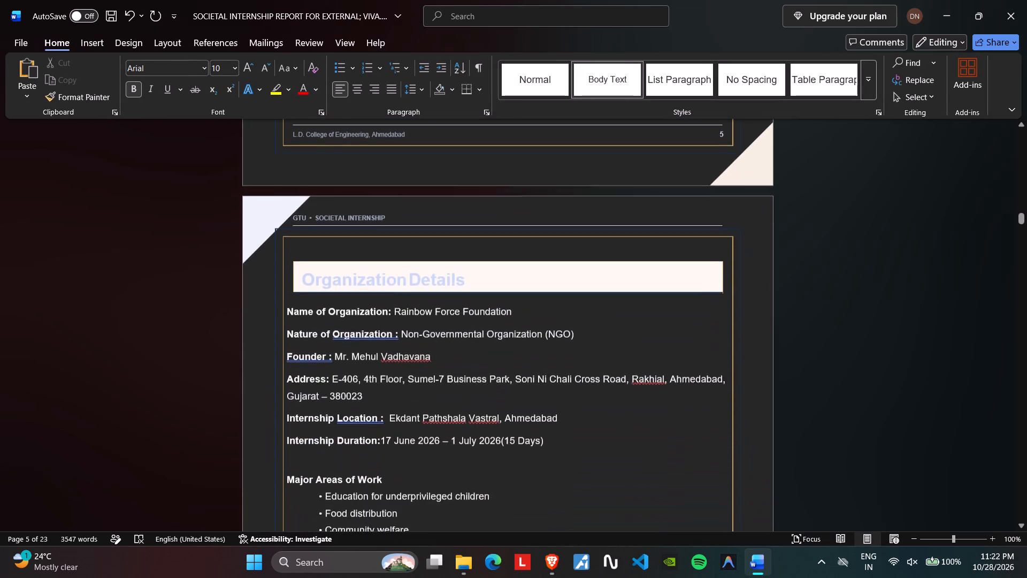
{"action": "scroll", "coordinate": [466, 340], "scroll_direction": "down", "scroll_amount": 9}
{"action": "left_click", "coordinate": [17, 40]}
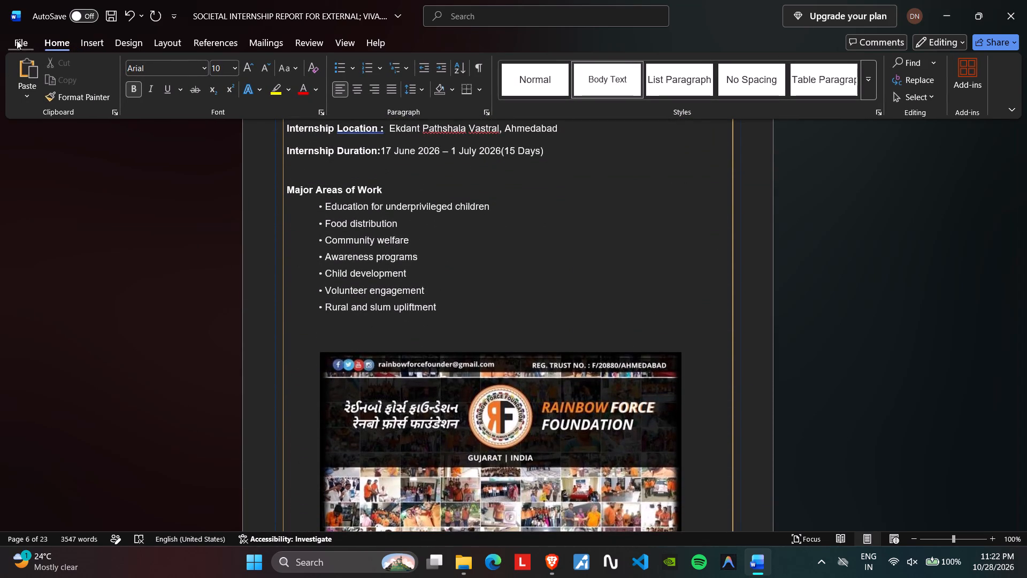
{"action": "left_click", "coordinate": [22, 223]}
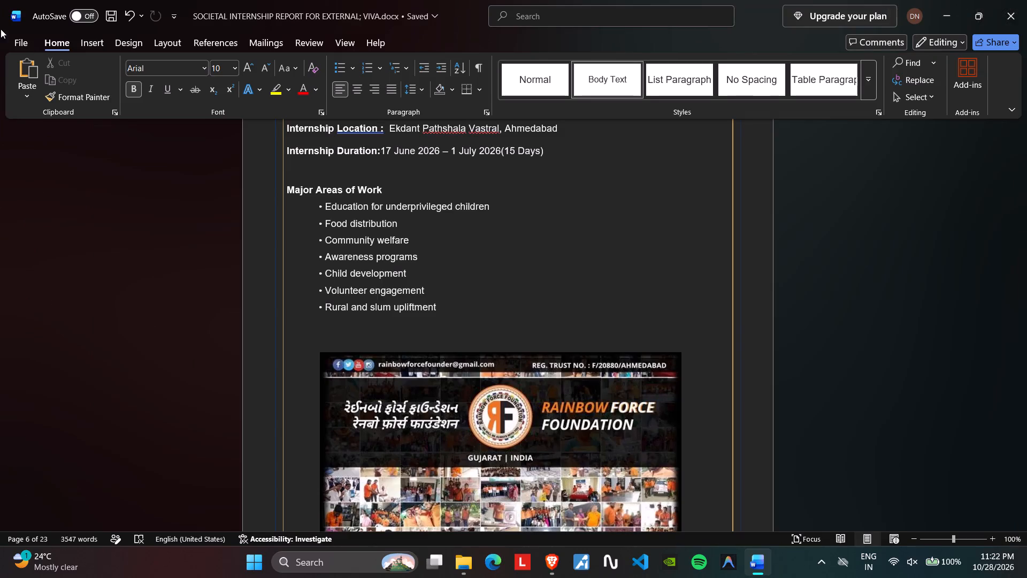
Save a PDF copy of the report in Downloads under the same file name, replacing the existing PDF.
{"action": "left_click", "coordinate": [9, 51]}
{"action": "left_click", "coordinate": [26, 241]}
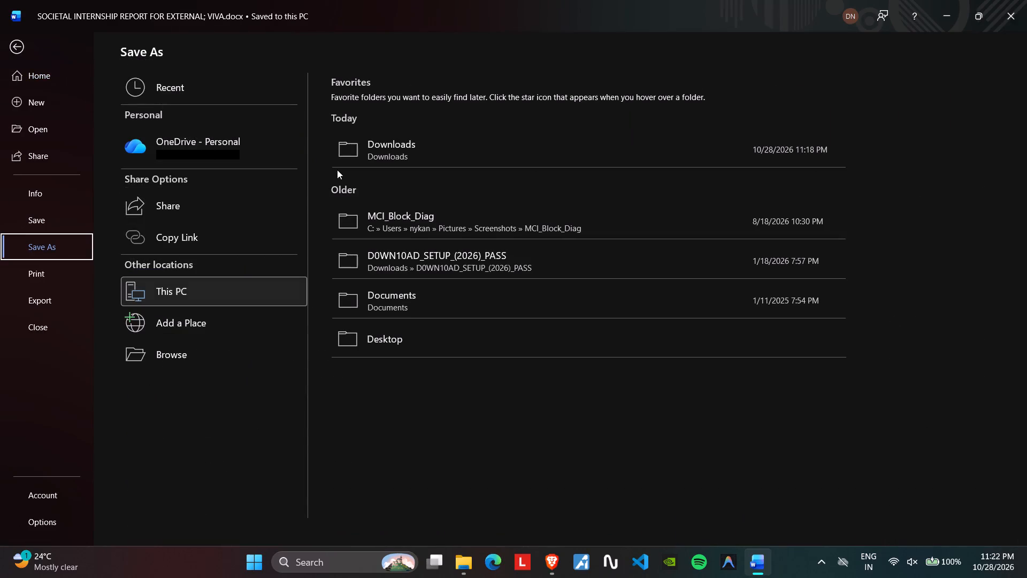
{"action": "left_click", "coordinate": [363, 147]}
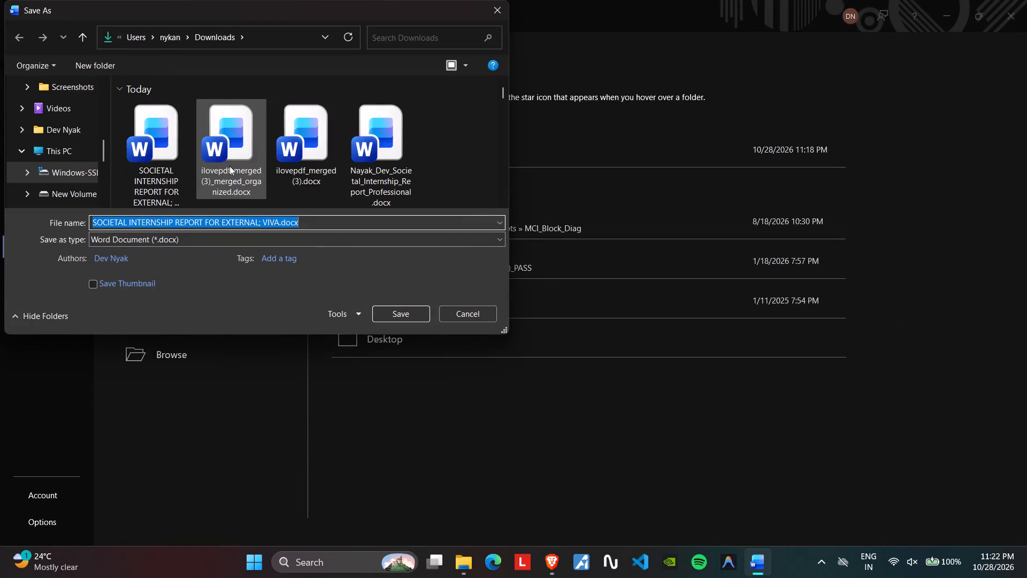
{"action": "left_click", "coordinate": [279, 239]}
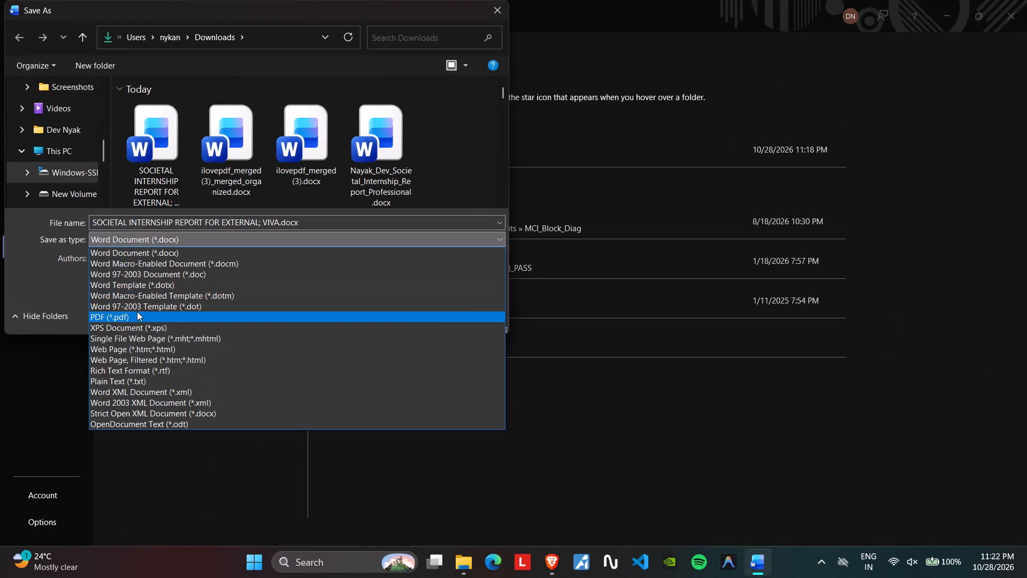
{"action": "left_click", "coordinate": [137, 311]}
{"action": "left_click", "coordinate": [400, 340]}
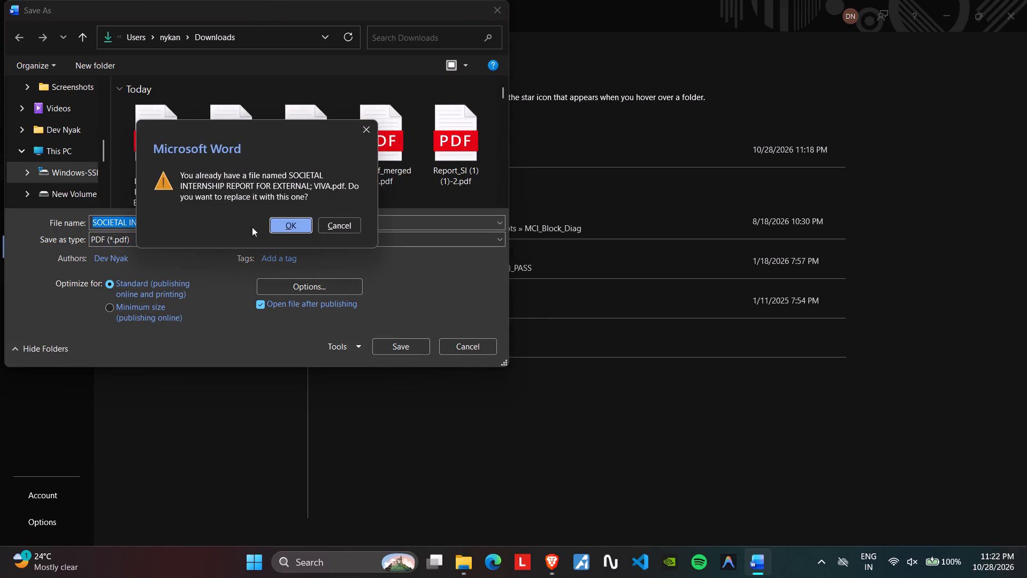